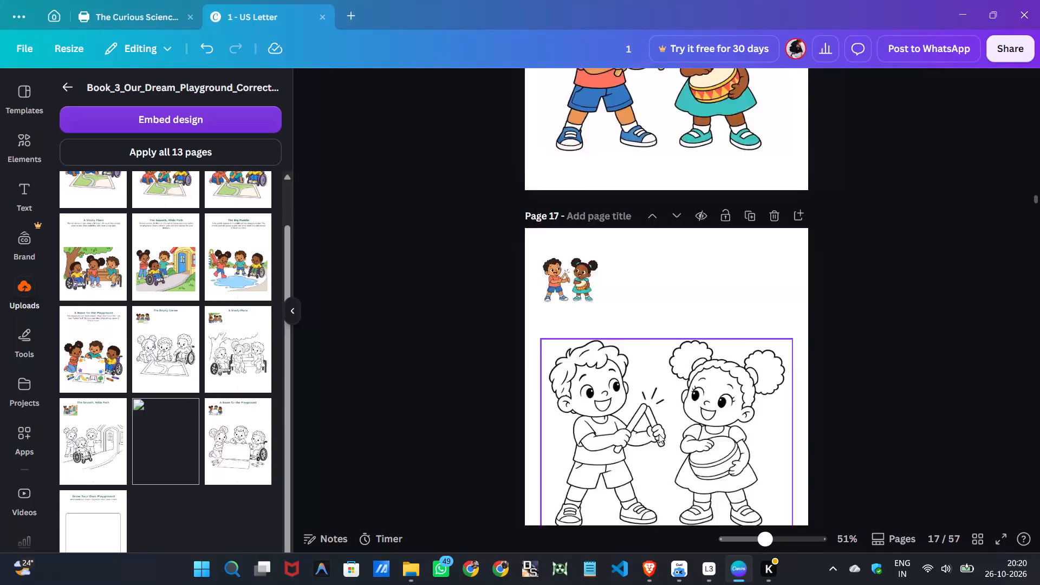
Move the coloring page of the girl shaking a maraca beside the boy up to page 19, directly after its color version.
scroll(659, 434, down, 13)
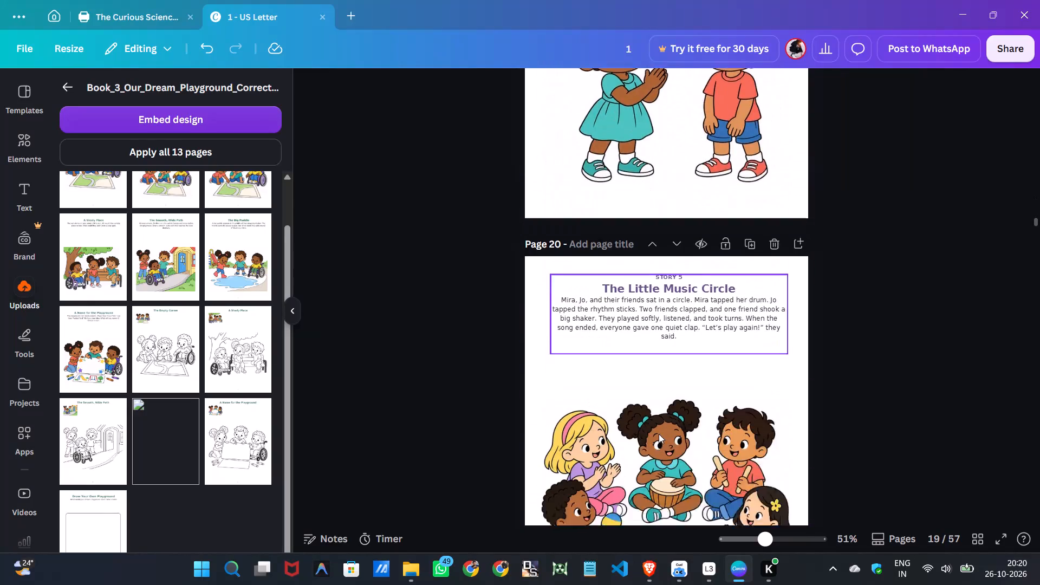
scroll(659, 434, down, 5)
scroll(659, 430, up, 2)
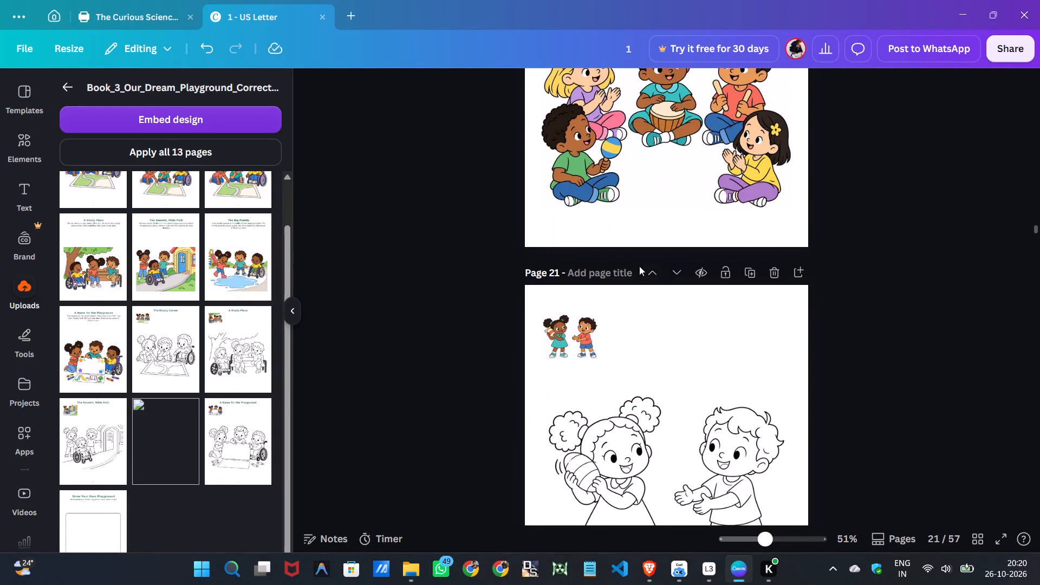
click(656, 274)
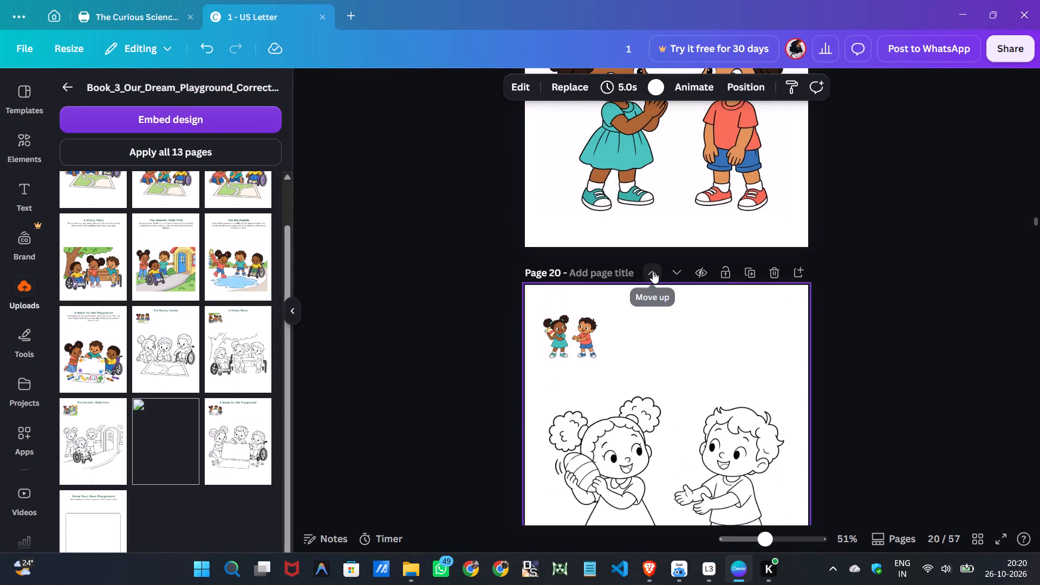
click(653, 271)
Move the coloring page of the clapping girl and standing boy up to page 21, before The Little Music Circle coloring page's story.
scroll(671, 336, down, 17)
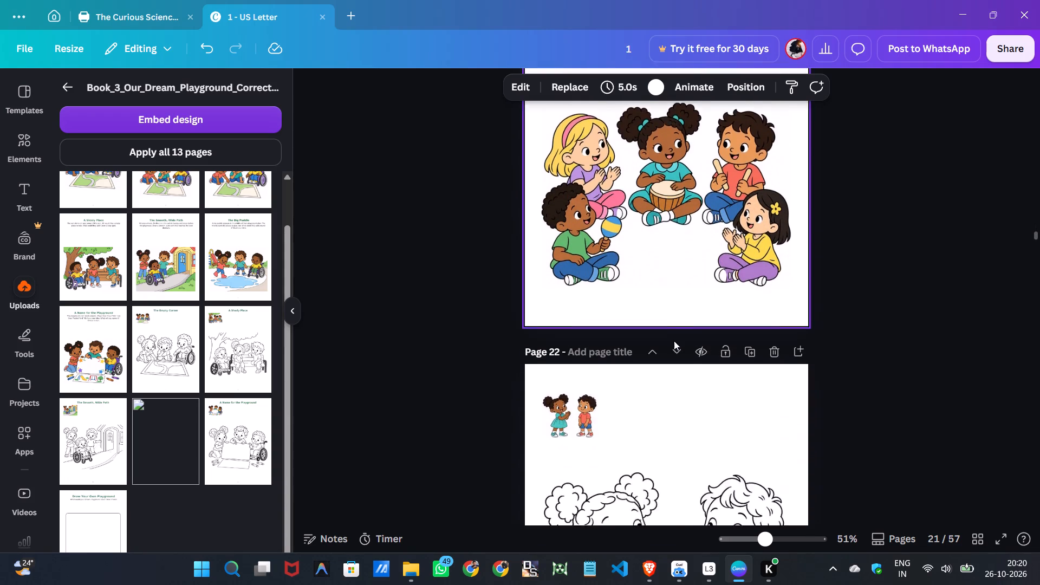
scroll(675, 342, down, 1)
click(653, 271)
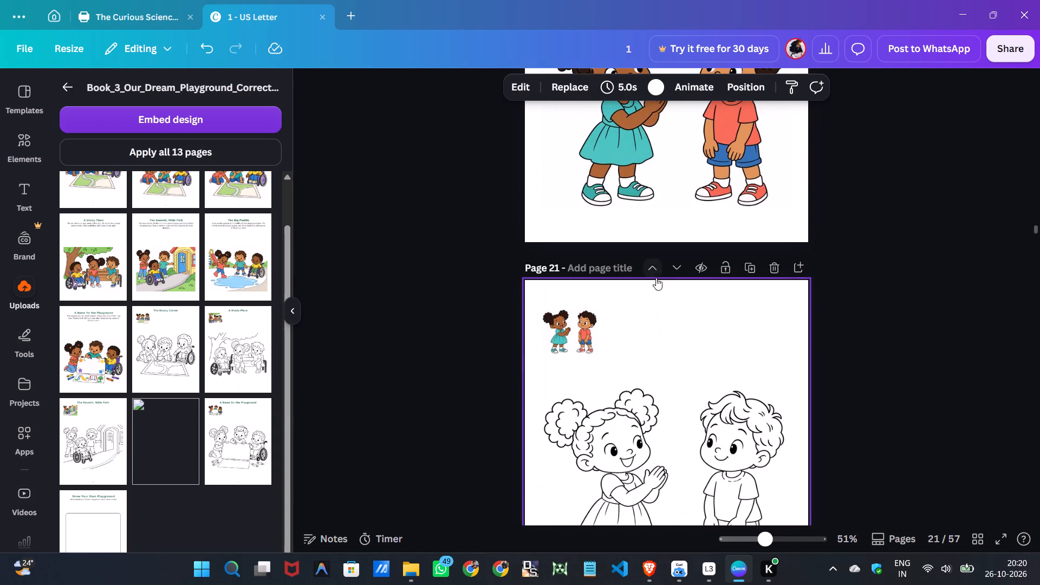
Review the page order from the music circle coloring page through the puppy and kitten section, checking that each coloring page follows its story.
scroll(658, 296, down, 13)
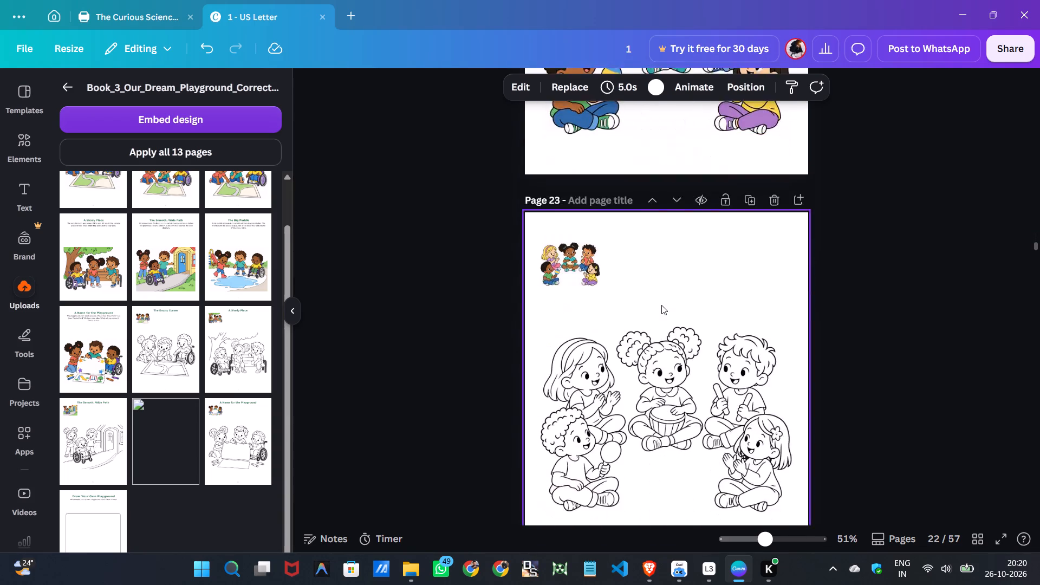
scroll(661, 305, down, 2)
scroll(745, 325, down, 4)
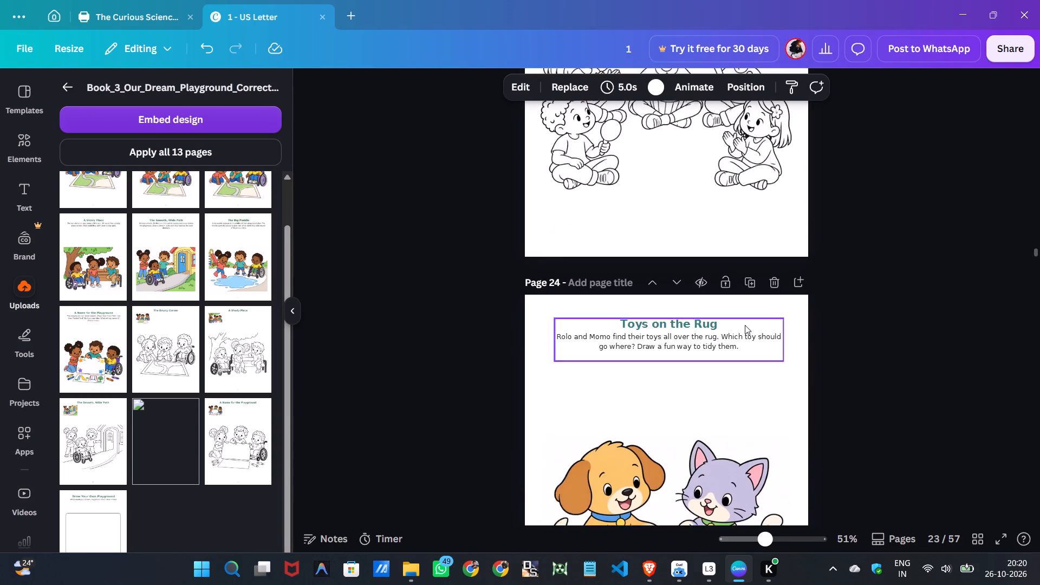
scroll(647, 333, down, 9)
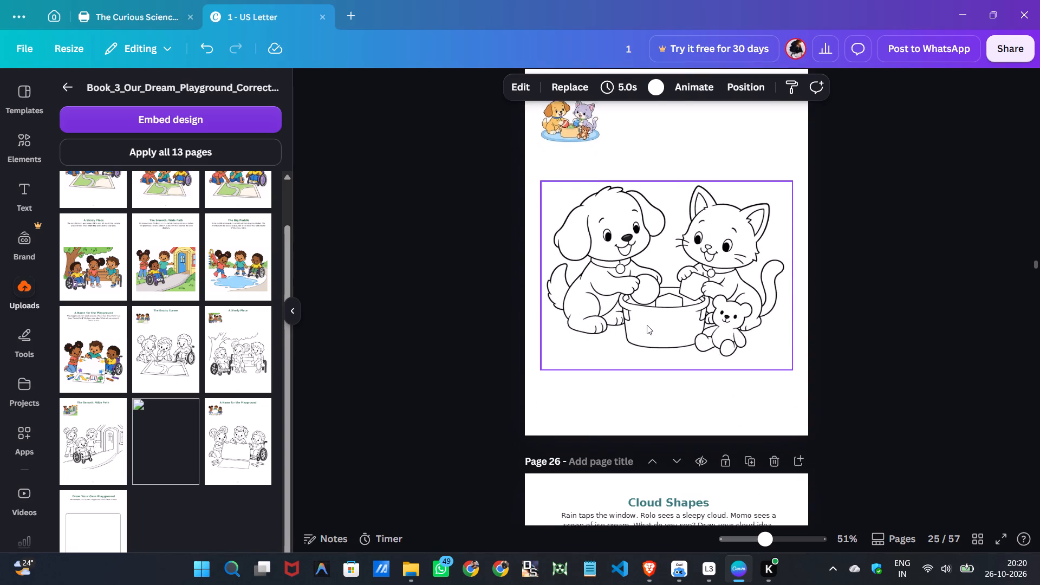
scroll(647, 325, down, 10)
scroll(647, 325, down, 11)
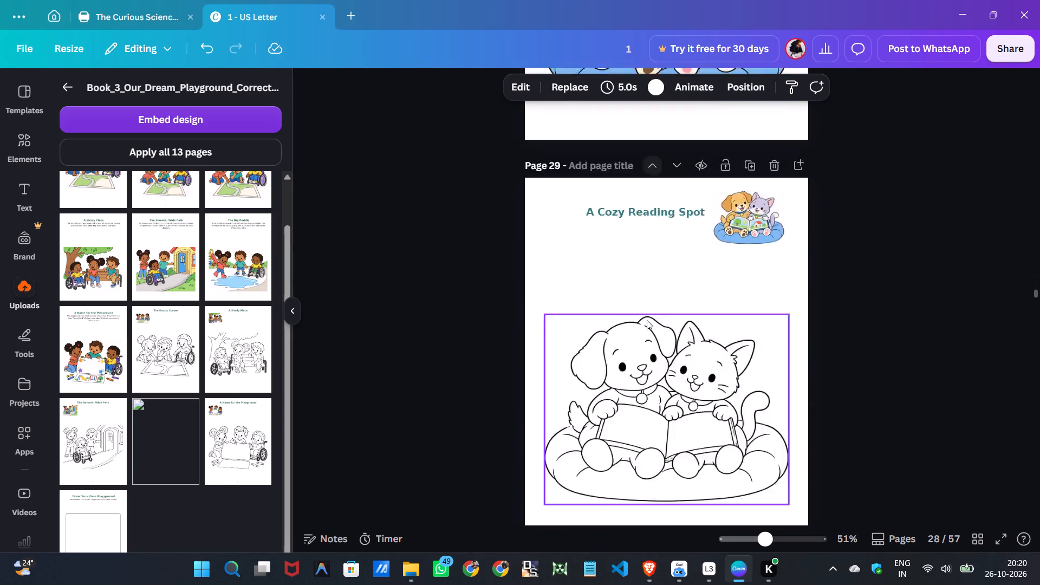
scroll(647, 320, down, 20)
scroll(647, 320, down, 12)
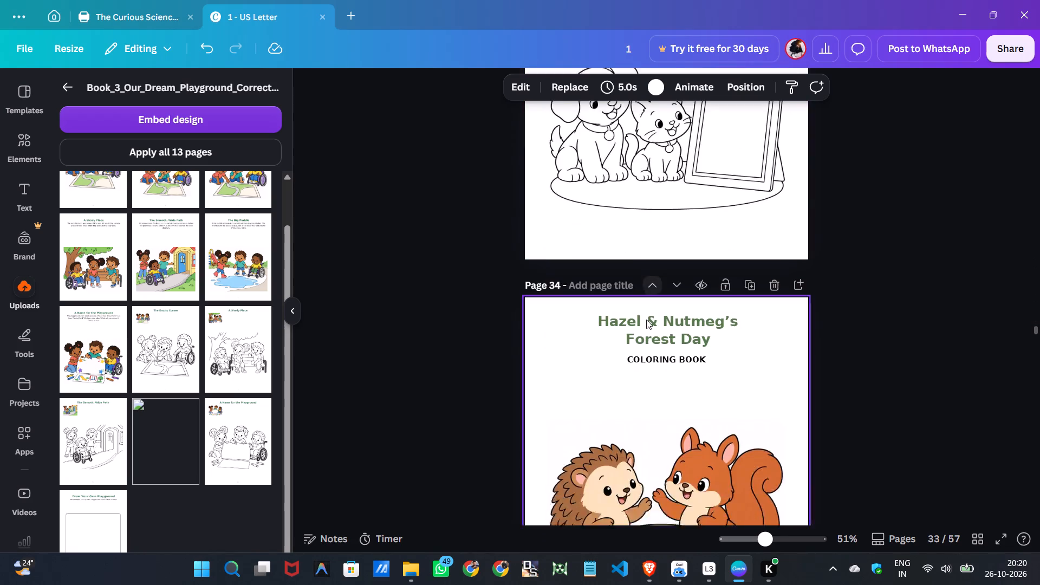
Move the "Color Hello, Friend!" page up to page 36, ahead of the color page with the two fallen acorns.
scroll(646, 320, down, 9)
scroll(646, 320, down, 17)
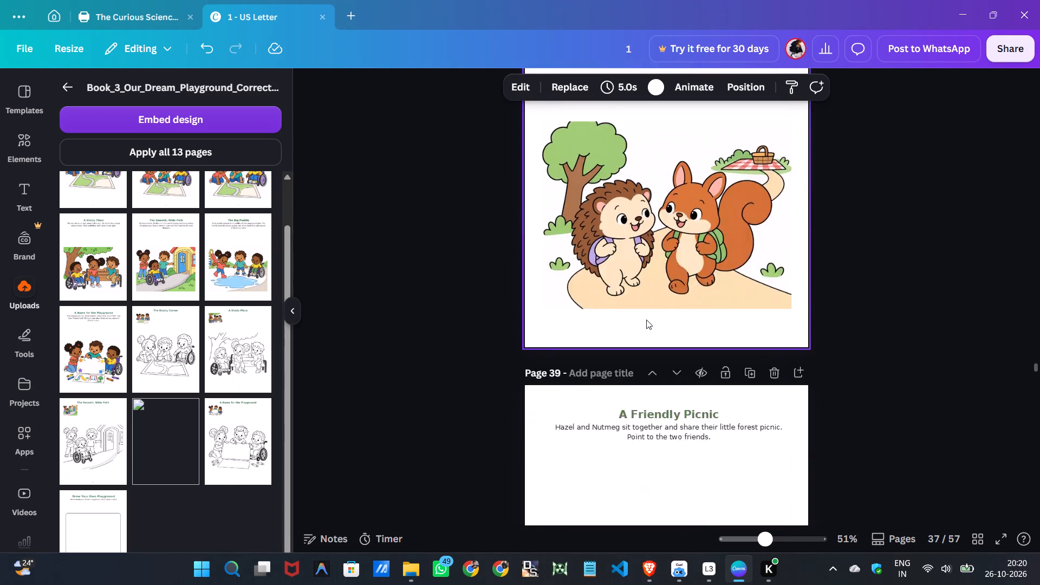
scroll(646, 320, down, 12)
scroll(646, 320, up, 5)
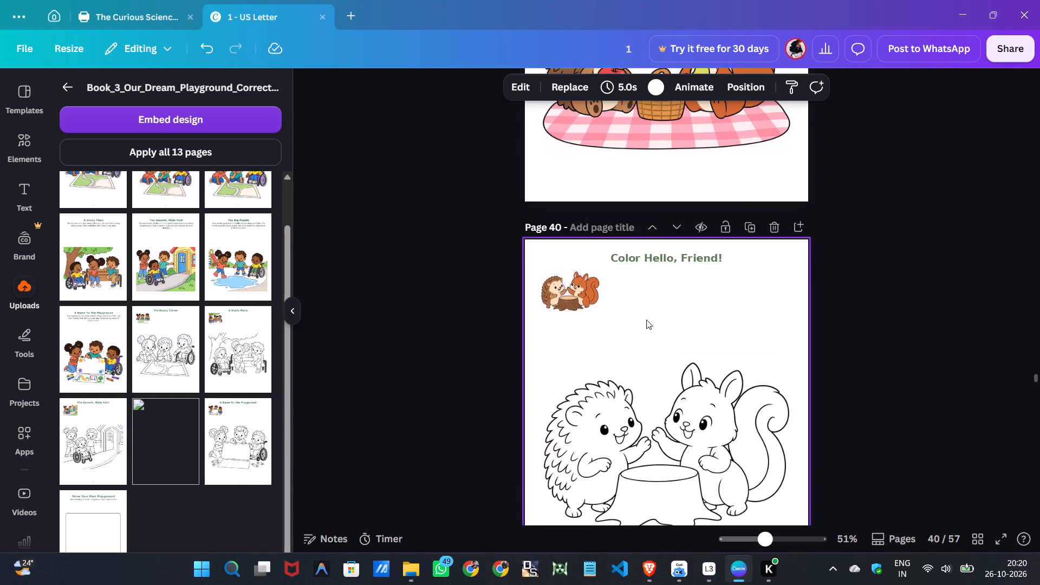
scroll(646, 320, up, 5)
scroll(646, 320, down, 4)
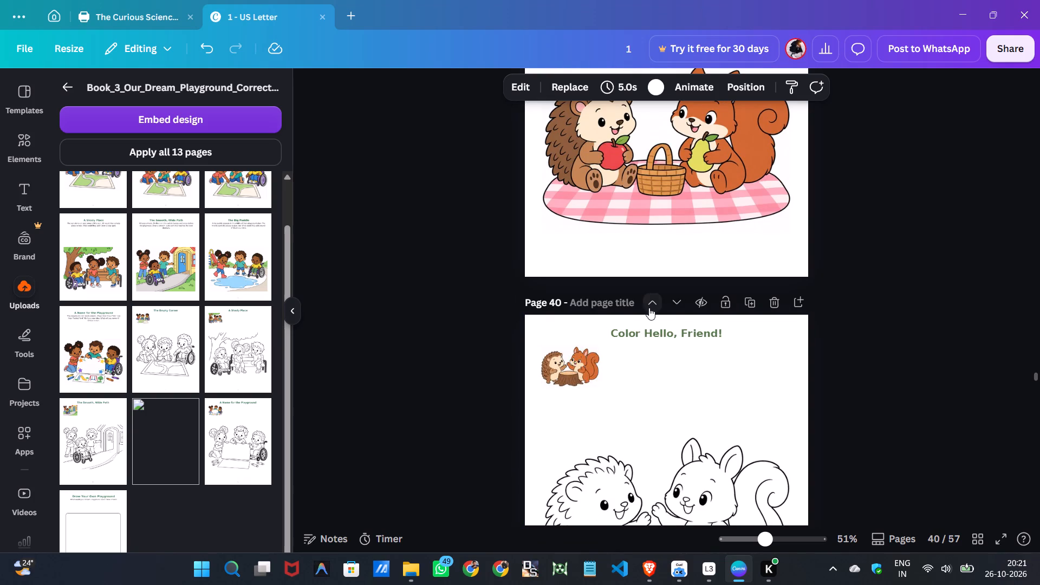
click(649, 308)
click(648, 298)
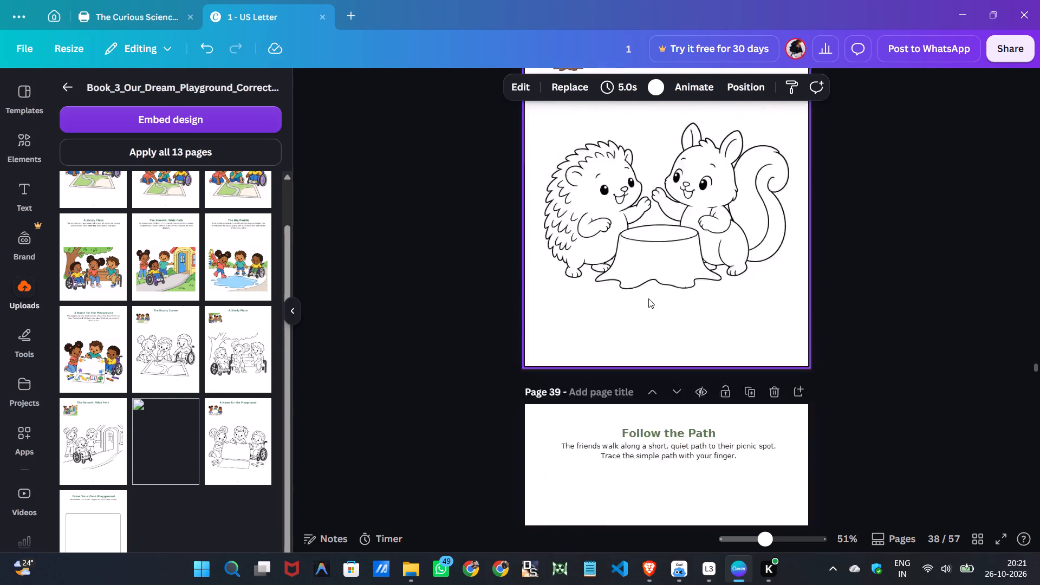
click(649, 297)
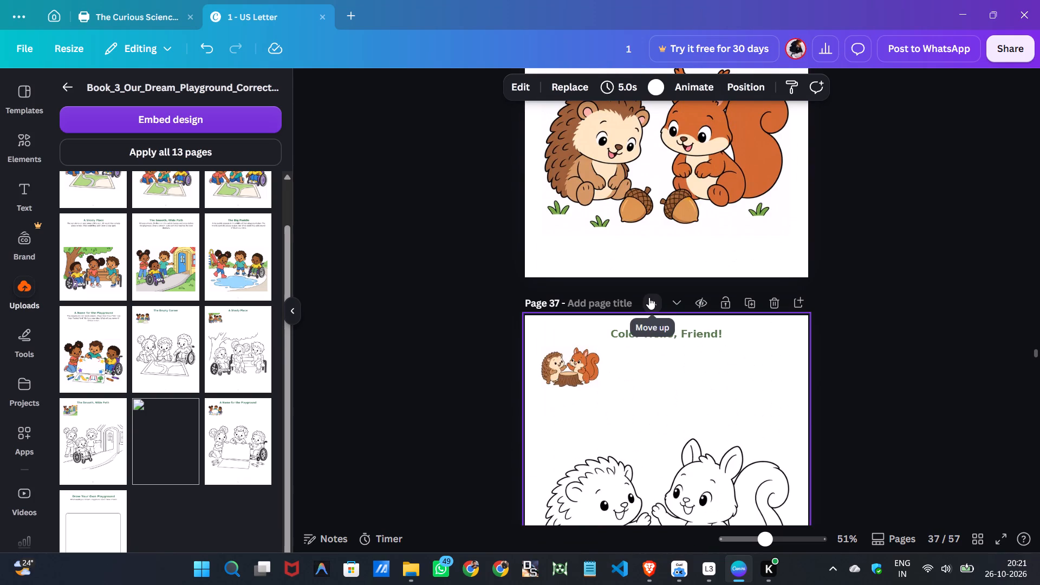
click(649, 297)
Move the "Color Fallen Acorns" page up to page 38, directly before the "A Little Basket" story page.
scroll(649, 297, down, 4)
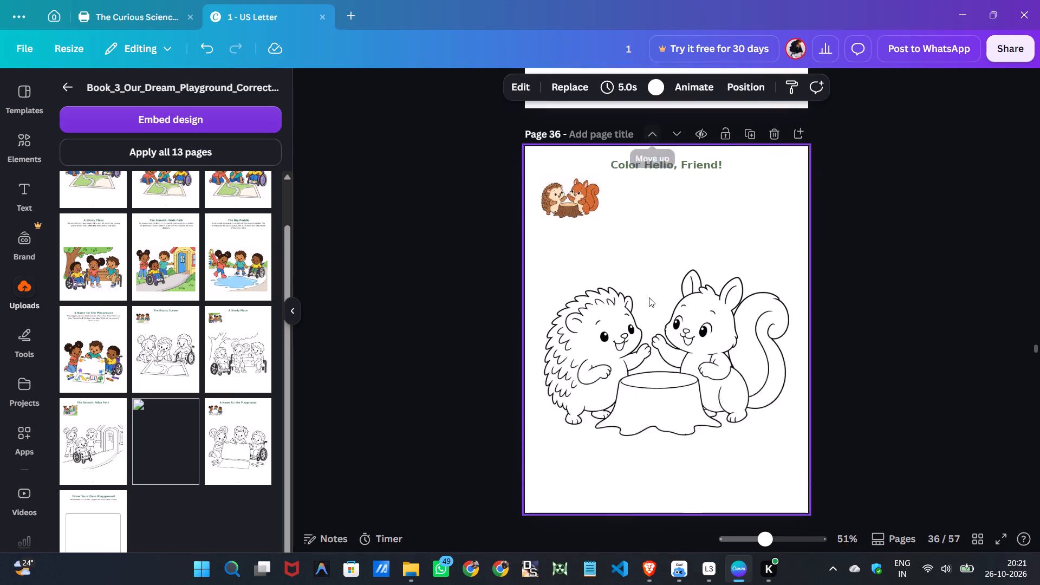
scroll(649, 297, down, 2)
scroll(649, 297, down, 20)
scroll(649, 297, down, 8)
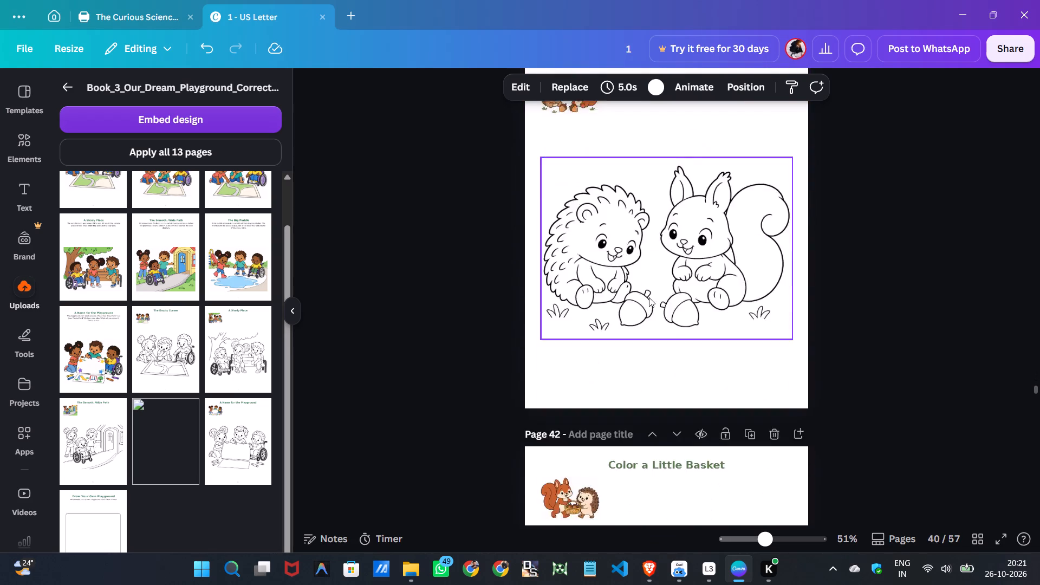
scroll(649, 297, down, 3)
scroll(649, 297, up, 6)
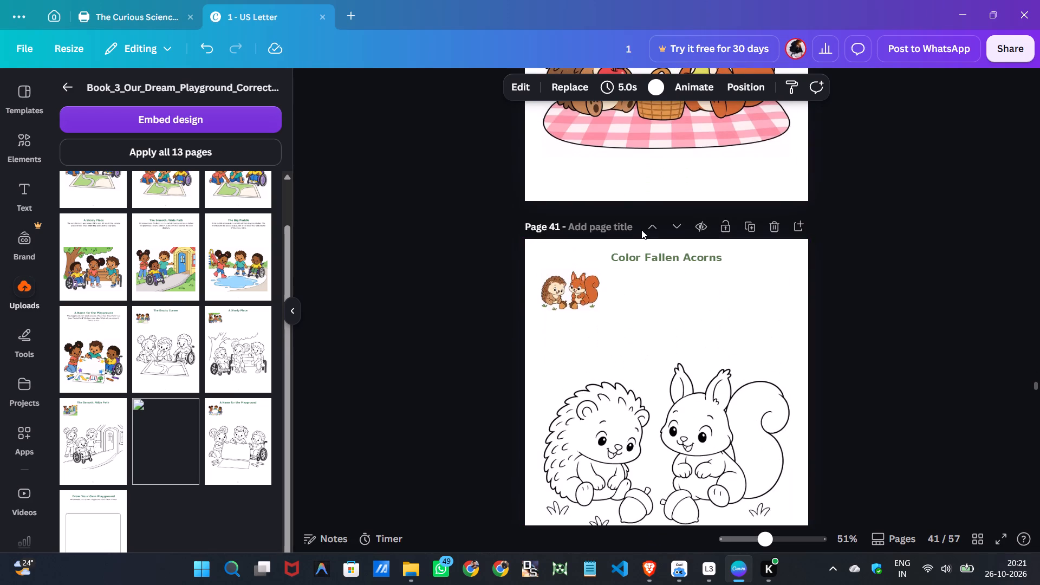
click(648, 227)
scroll(653, 269, down, 4)
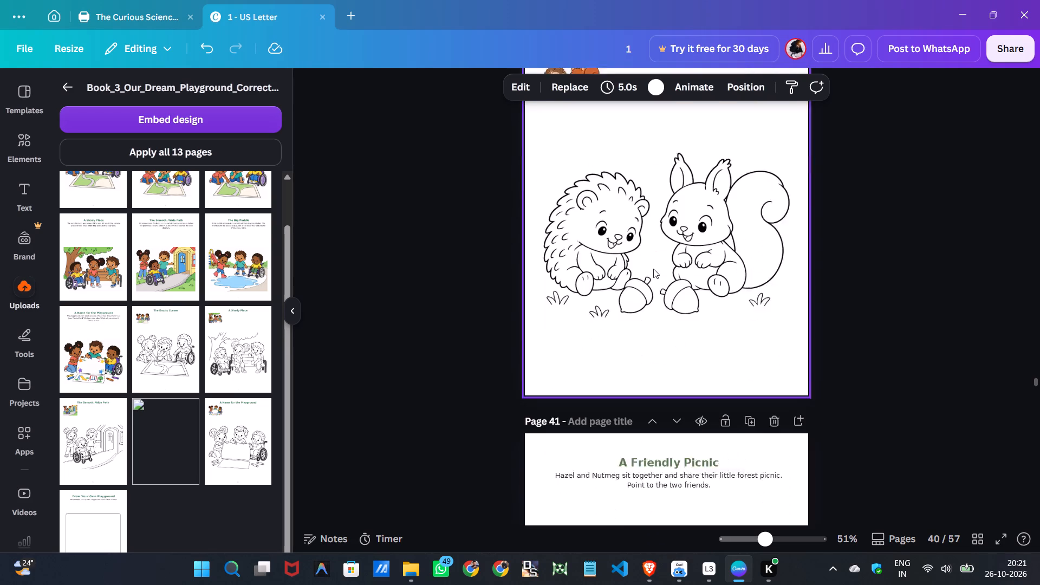
scroll(653, 269, down, 4)
scroll(653, 269, up, 5)
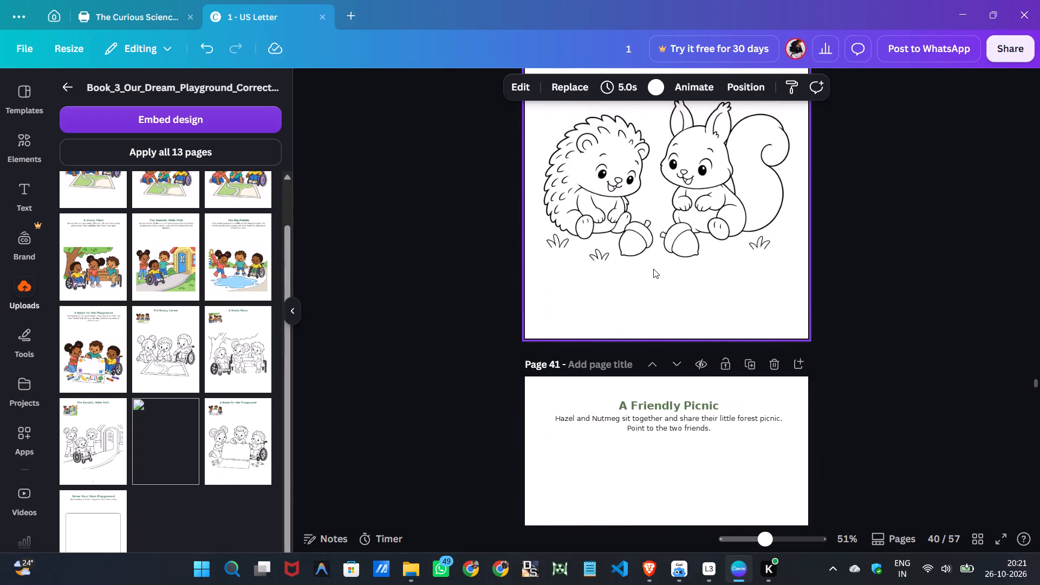
scroll(653, 269, up, 4)
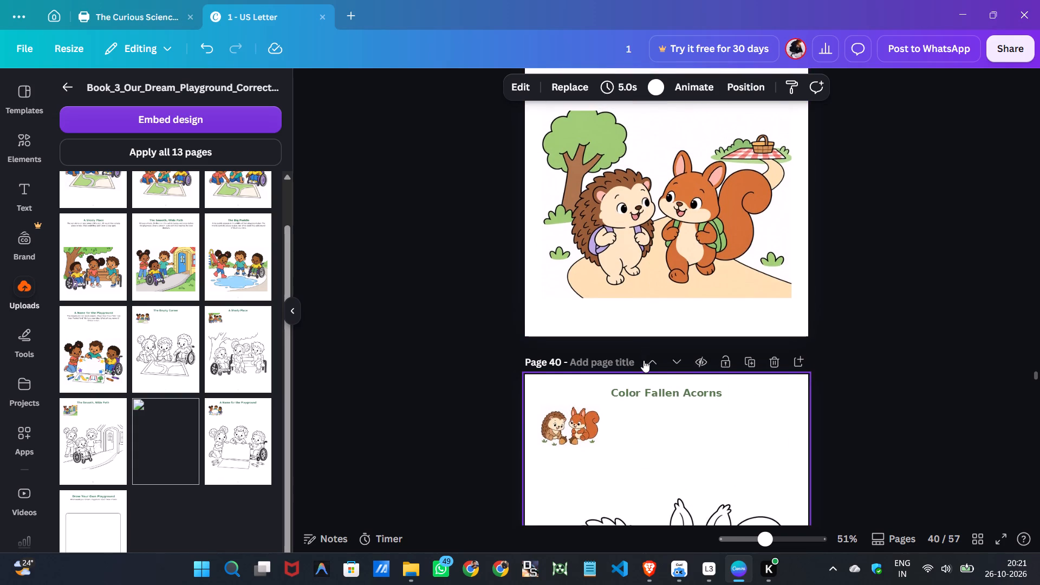
click(649, 360)
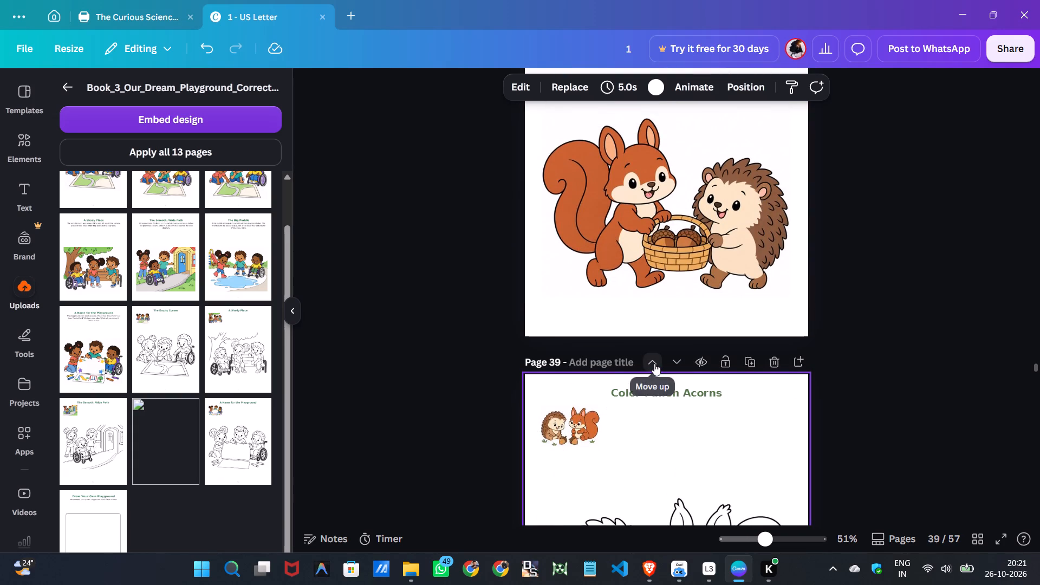
click(654, 363)
Move the "Color a Little Basket" page up to page 40, directly after the "A Little Basket" story page.
scroll(653, 368, down, 11)
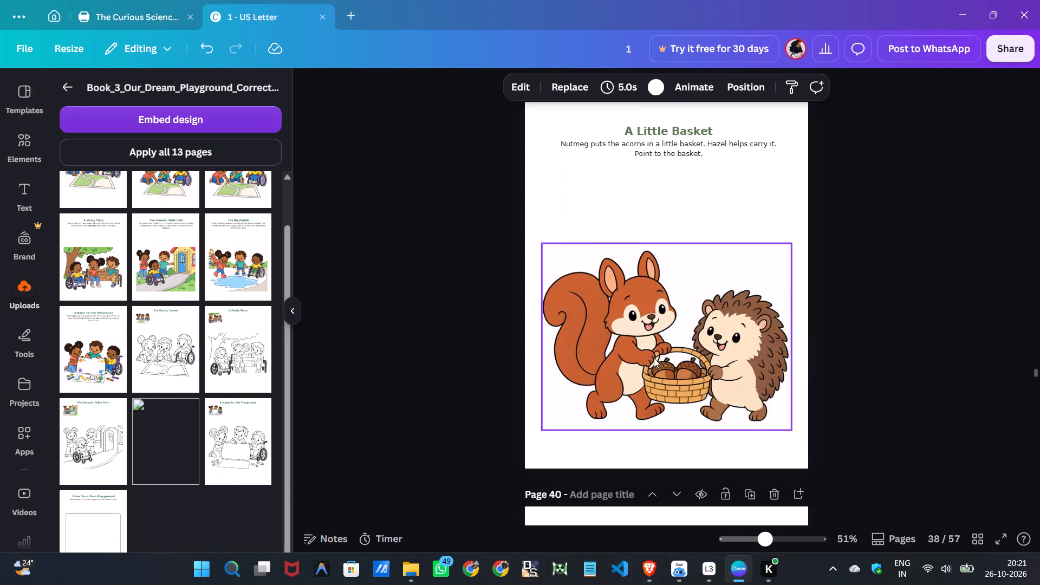
scroll(654, 358, down, 17)
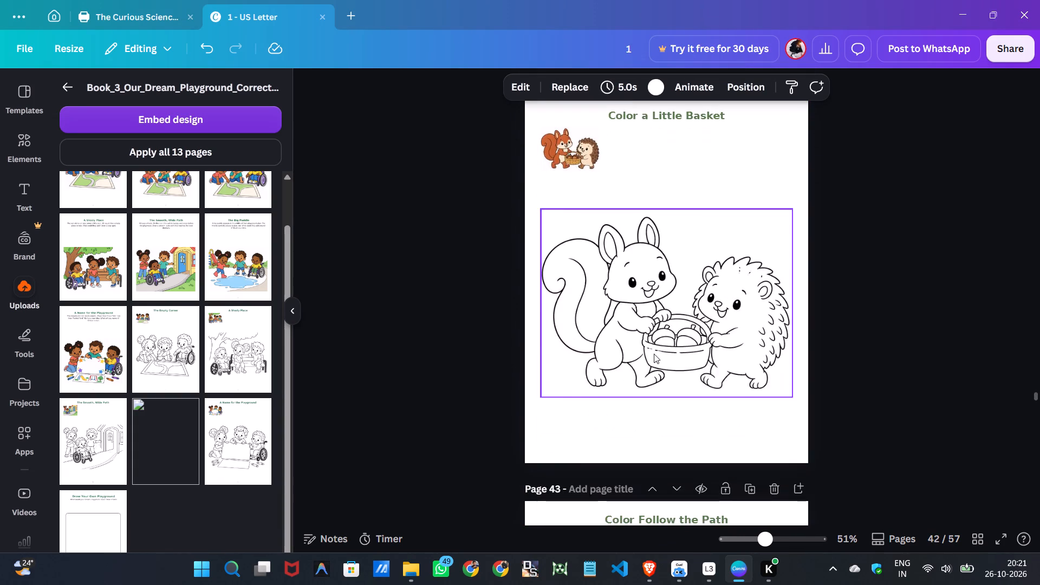
scroll(654, 354, up, 3)
click(649, 291)
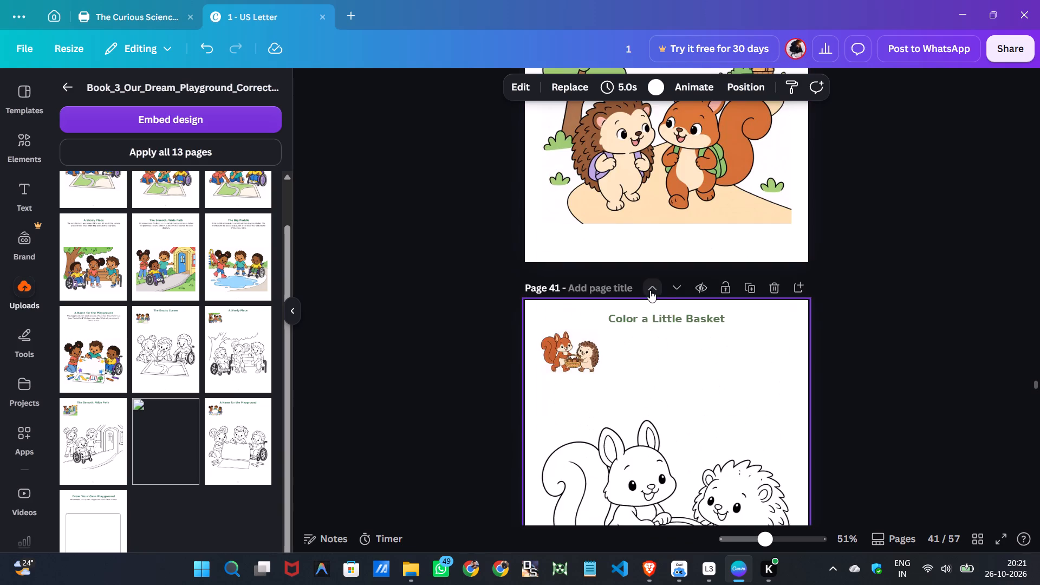
click(650, 290)
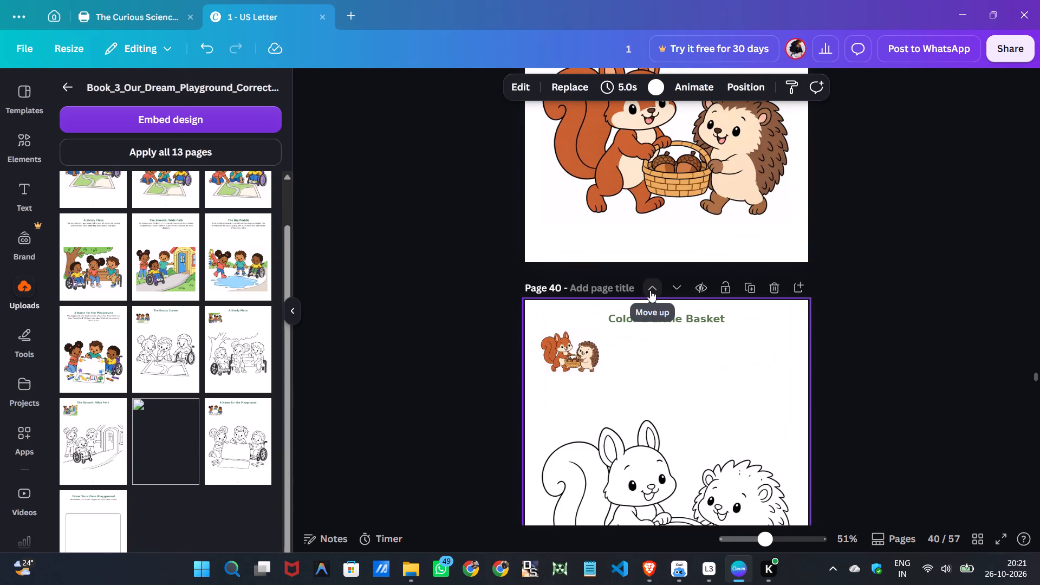
Move the "Color Follow the Path" page up to page 42, between "Follow the Path" and "A Friendly Picnic".
scroll(650, 290, down, 1)
scroll(650, 290, up, 2)
scroll(650, 290, down, 6)
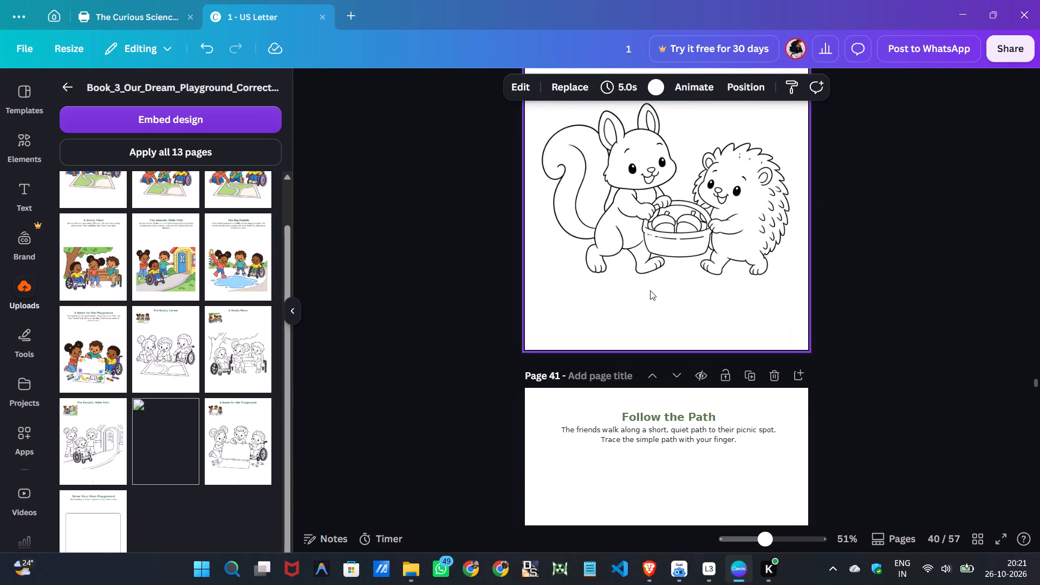
scroll(650, 290, down, 10)
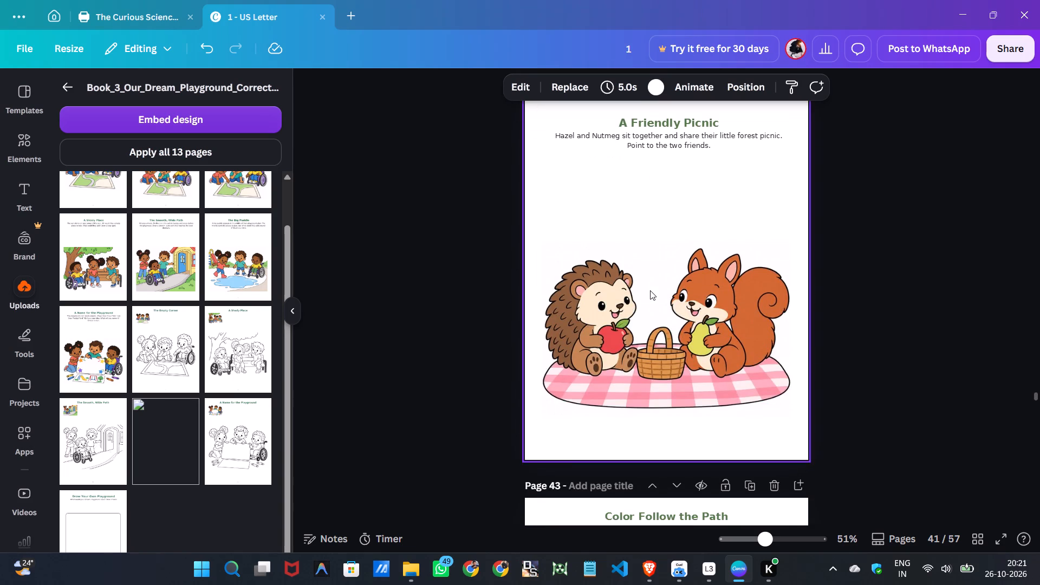
scroll(650, 290, up, 2)
scroll(648, 294, down, 5)
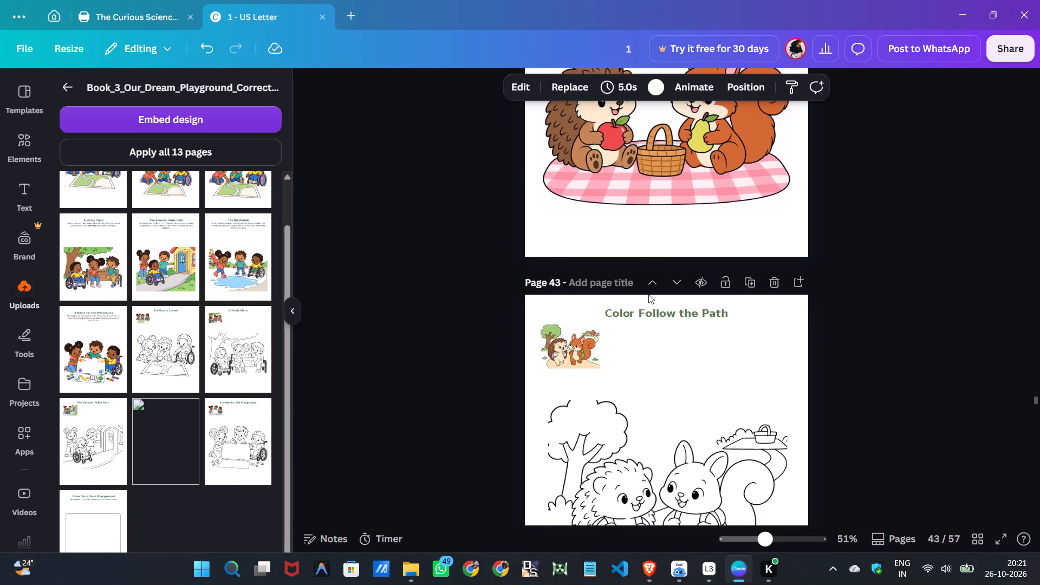
click(648, 287)
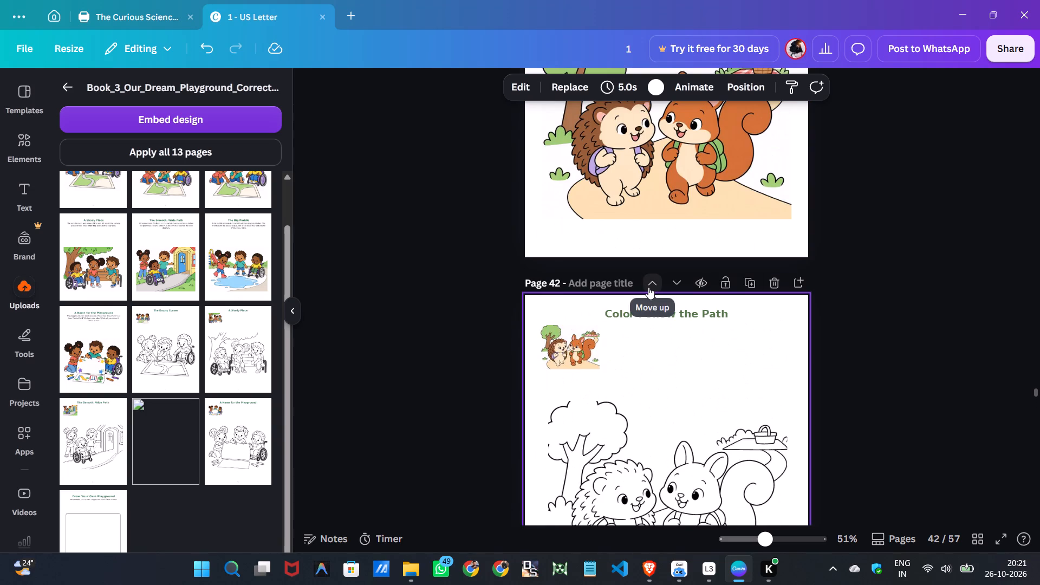
Review the order of the remaining pages, from the picnic pages through the Our Dream Playground section to the end of the document.
scroll(648, 287, down, 18)
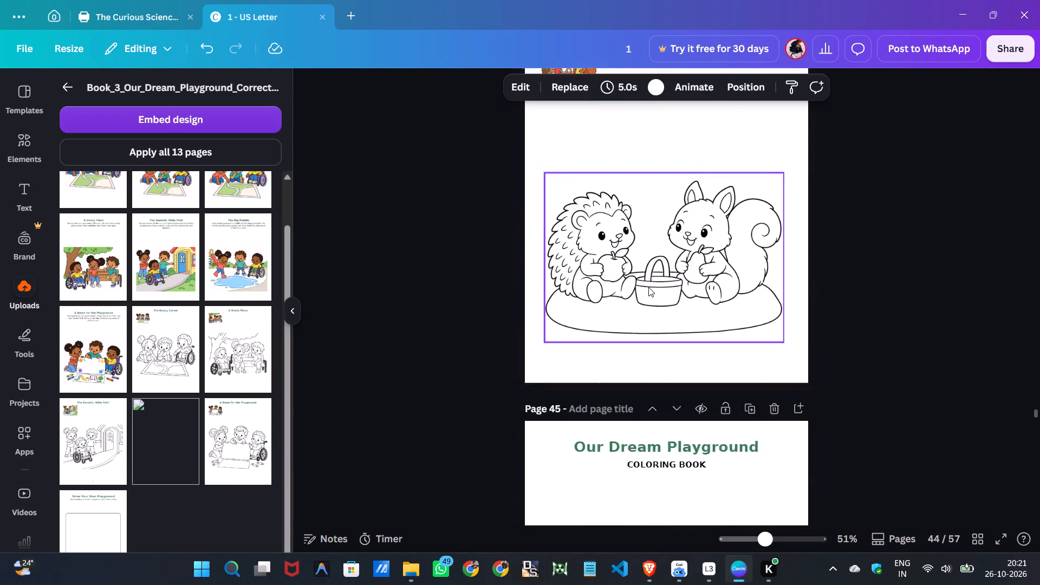
scroll(648, 287, down, 16)
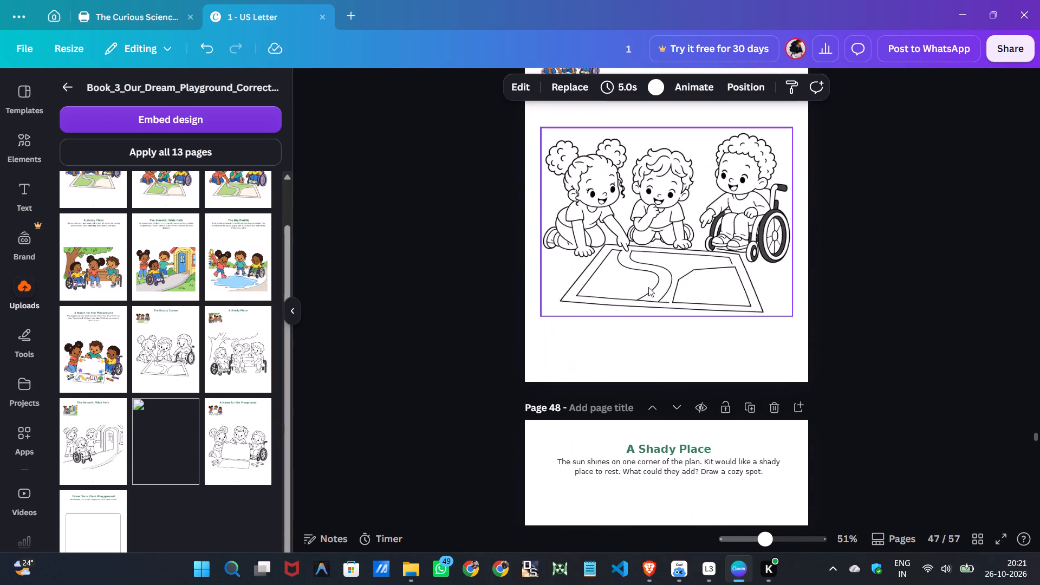
scroll(648, 287, down, 13)
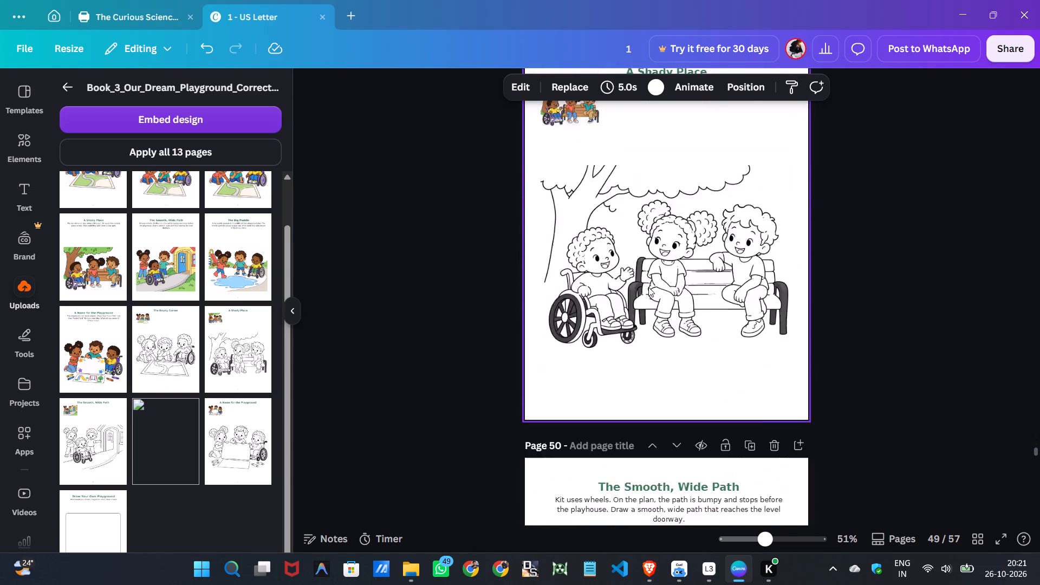
scroll(648, 287, down, 20)
scroll(648, 287, down, 12)
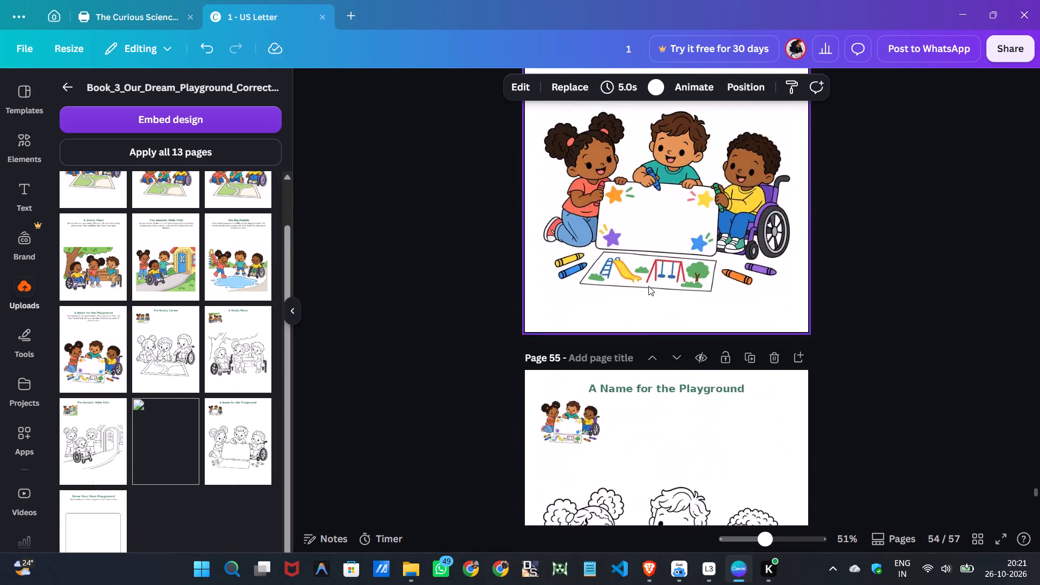
scroll(648, 286, down, 12)
scroll(648, 286, down, 11)
scroll(648, 286, up, 4)
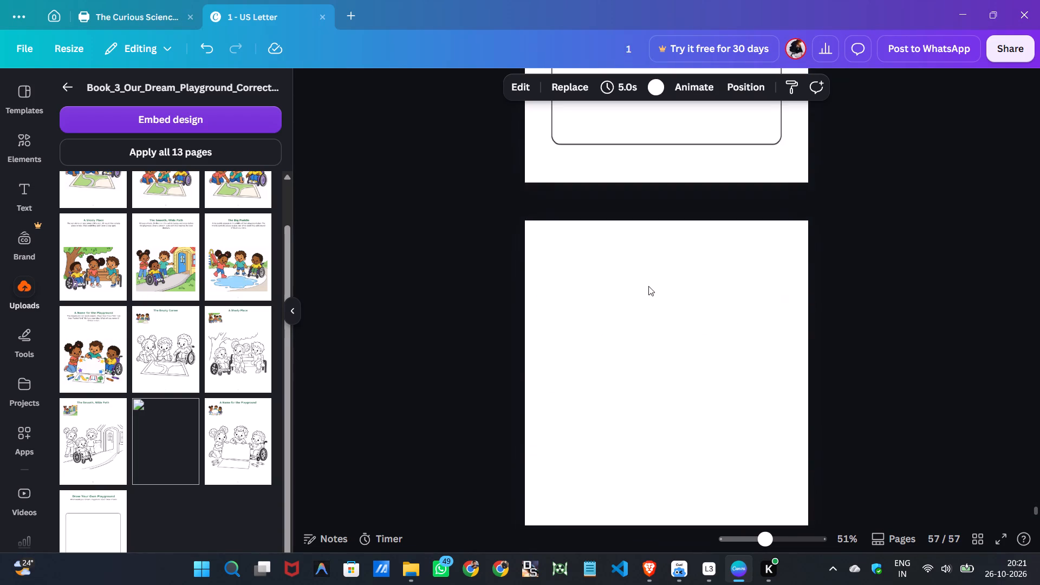
Examine the last two pages of the book, pages 56 and 57.
scroll(648, 286, up, 11)
scroll(648, 286, down, 9)
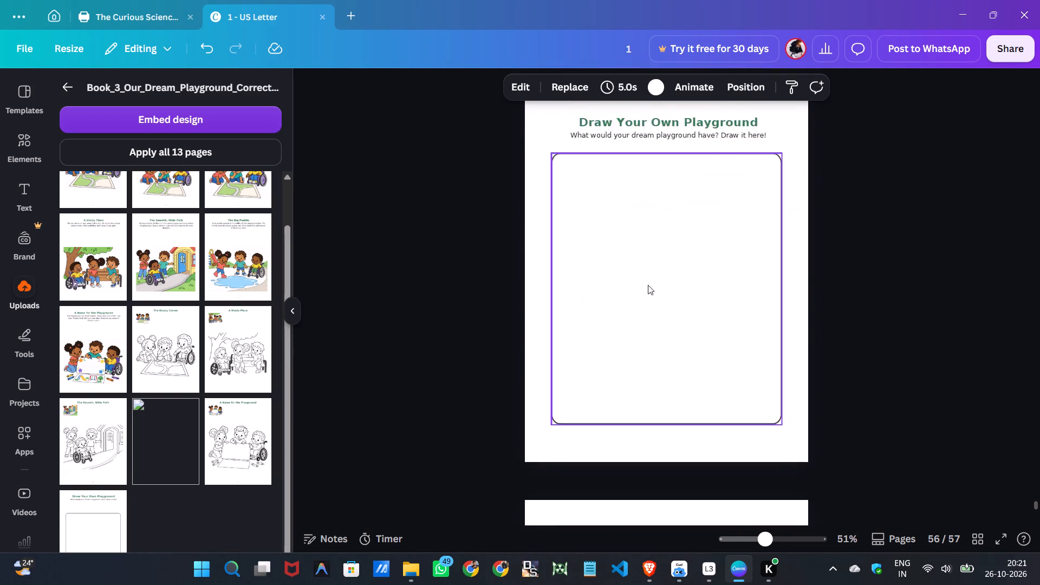
scroll(648, 285, down, 3)
click(627, 348)
scroll(627, 348, down, 3)
scroll(630, 335, up, 1)
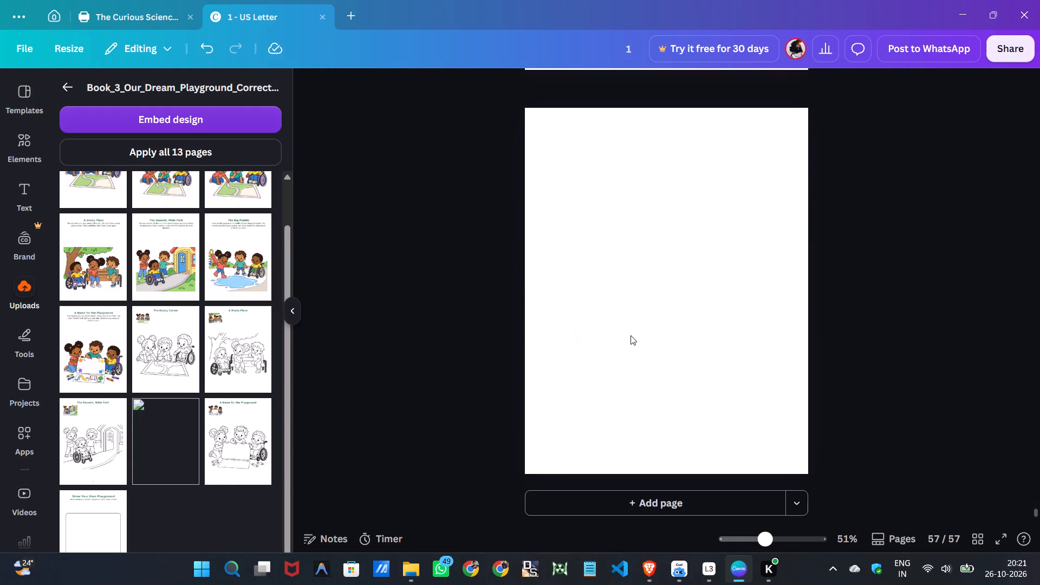
scroll(630, 335, up, 1)
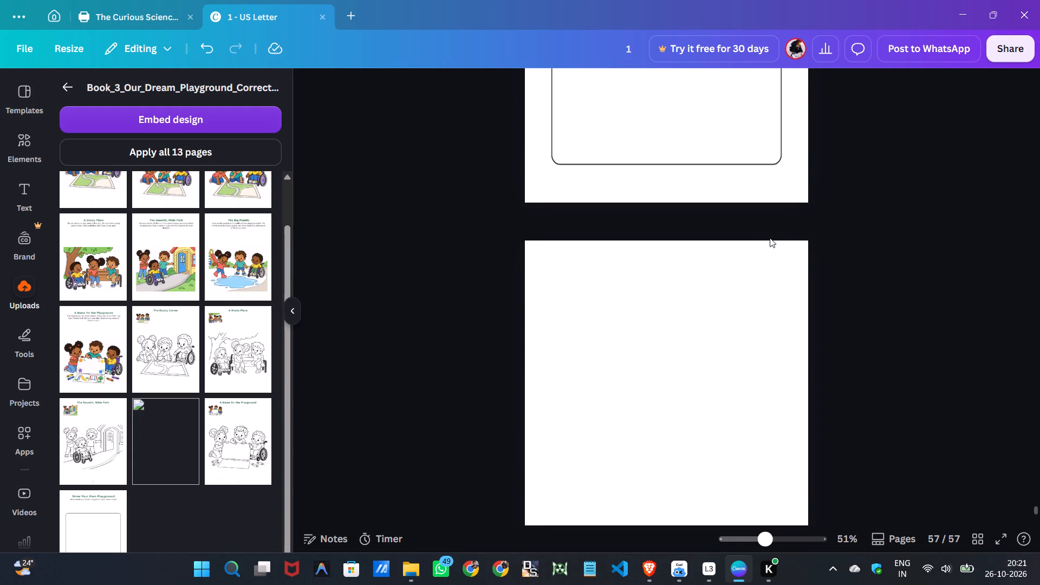
scroll(770, 238, up, 4)
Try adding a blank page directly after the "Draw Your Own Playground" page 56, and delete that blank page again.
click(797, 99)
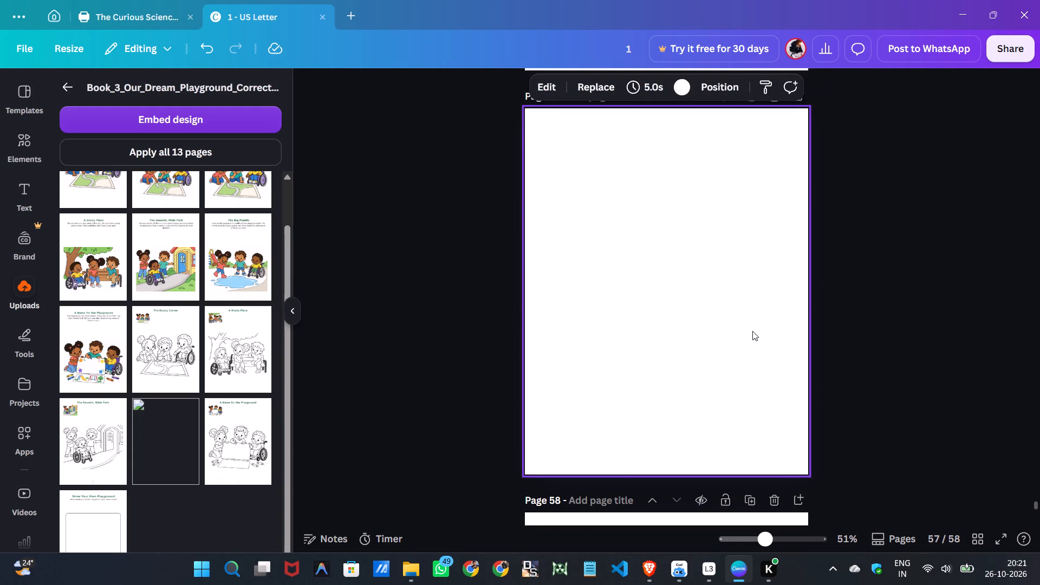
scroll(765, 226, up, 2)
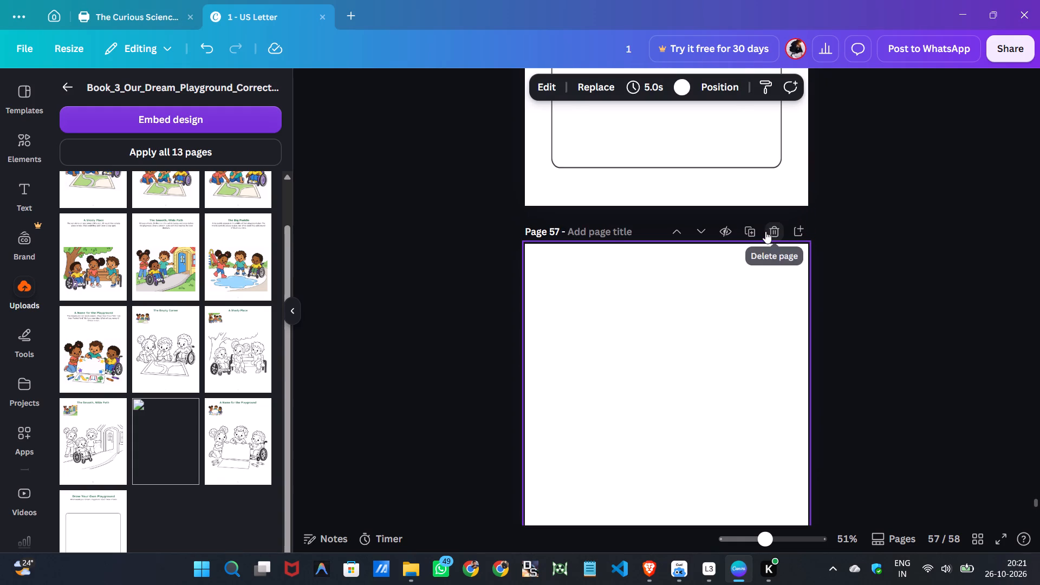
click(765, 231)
Check the closing pages 55 to 57, comparing the "Draw Your Own Playground" pages at the end.
scroll(765, 231, down, 4)
scroll(455, 340, down, 4)
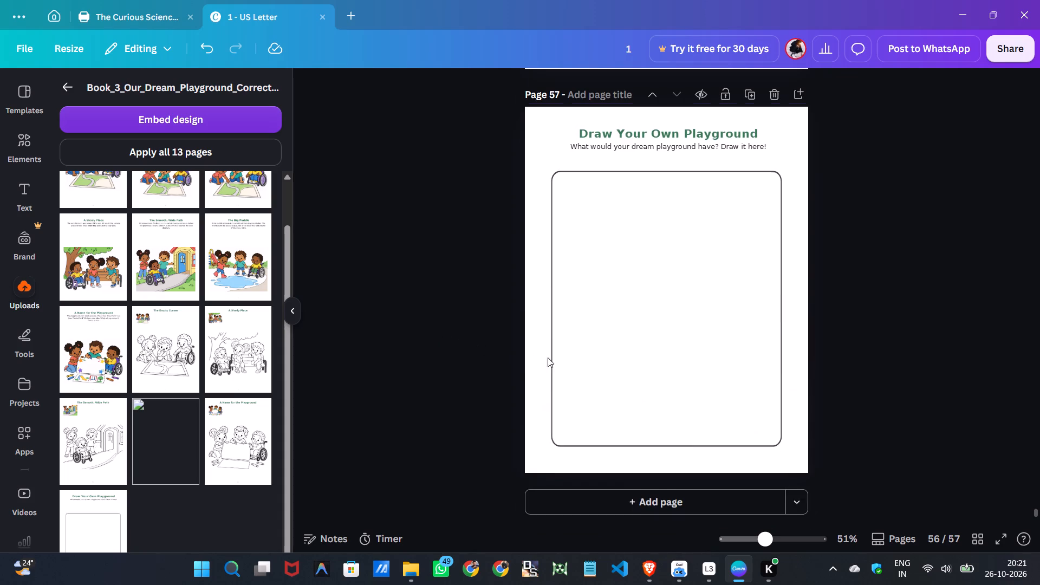
click(890, 393)
scroll(763, 417, up, 10)
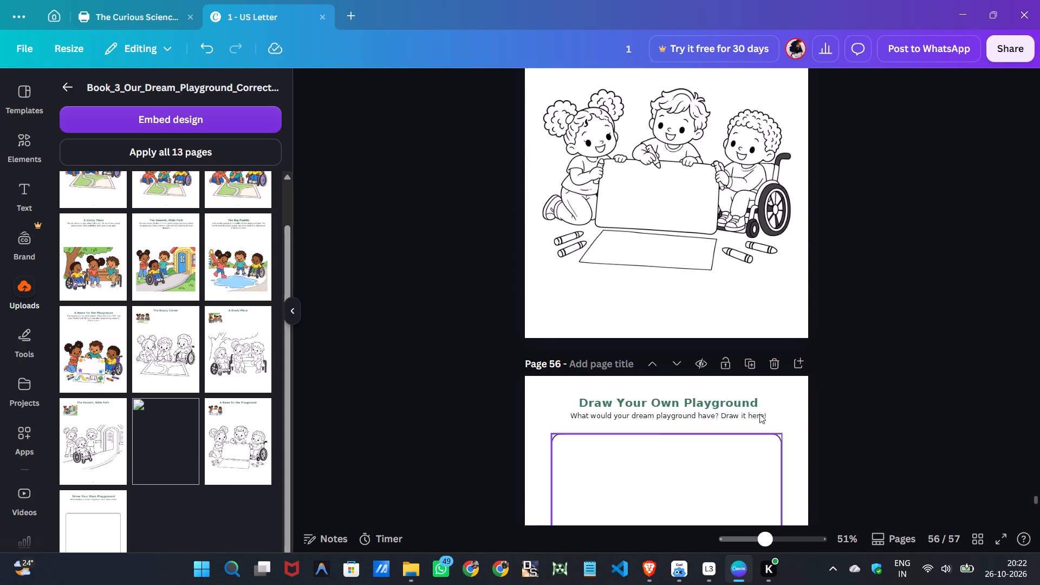
scroll(759, 414, down, 12)
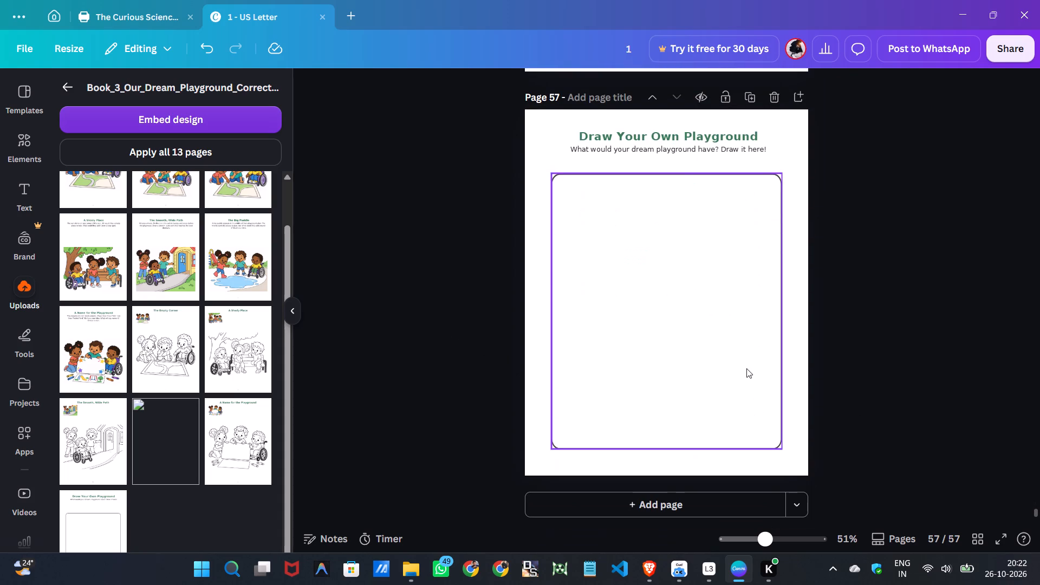
scroll(746, 368, down, 4)
scroll(740, 369, up, 6)
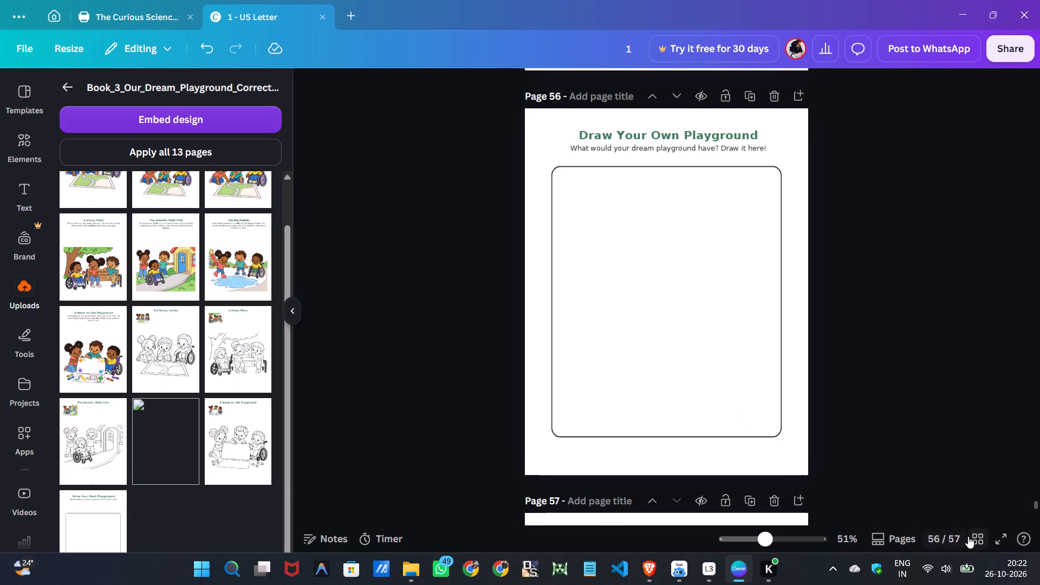
Go to page 13 and review the pages from "Ladybug on Patrol" to the first Mira coloring page.
click(939, 536)
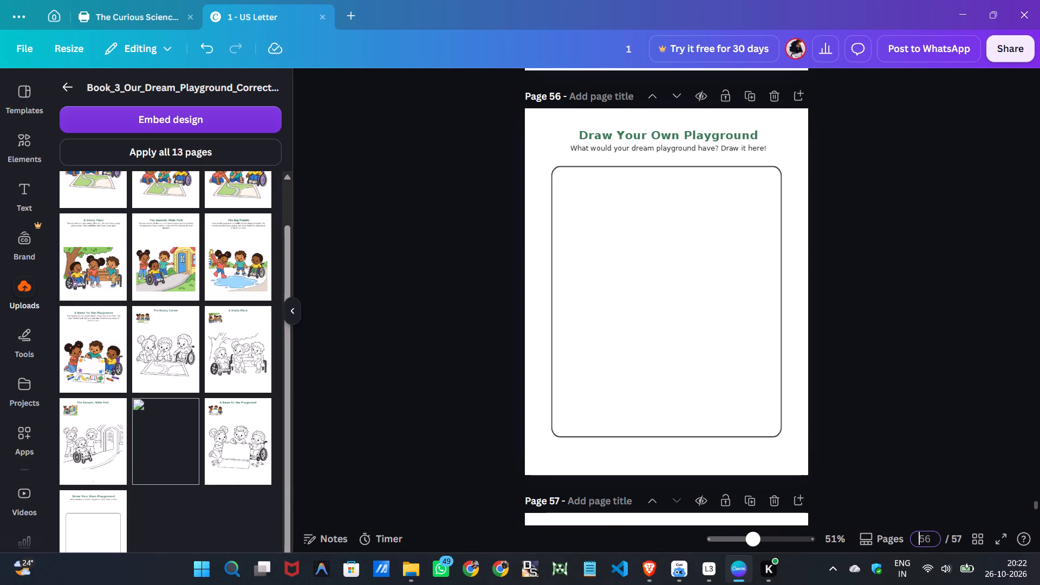
text(13)
key(Return)
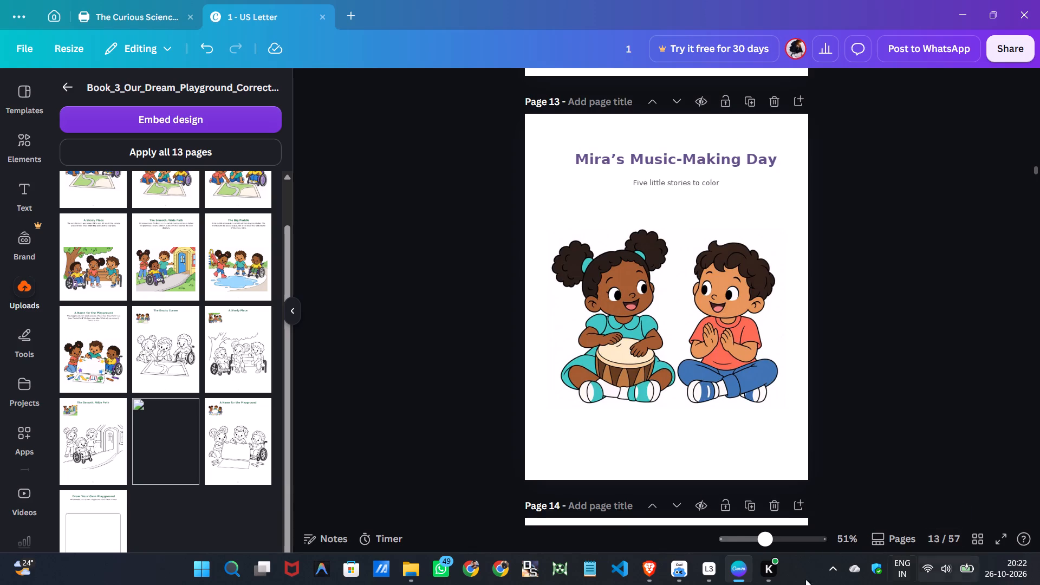
scroll(453, 328, up, 3)
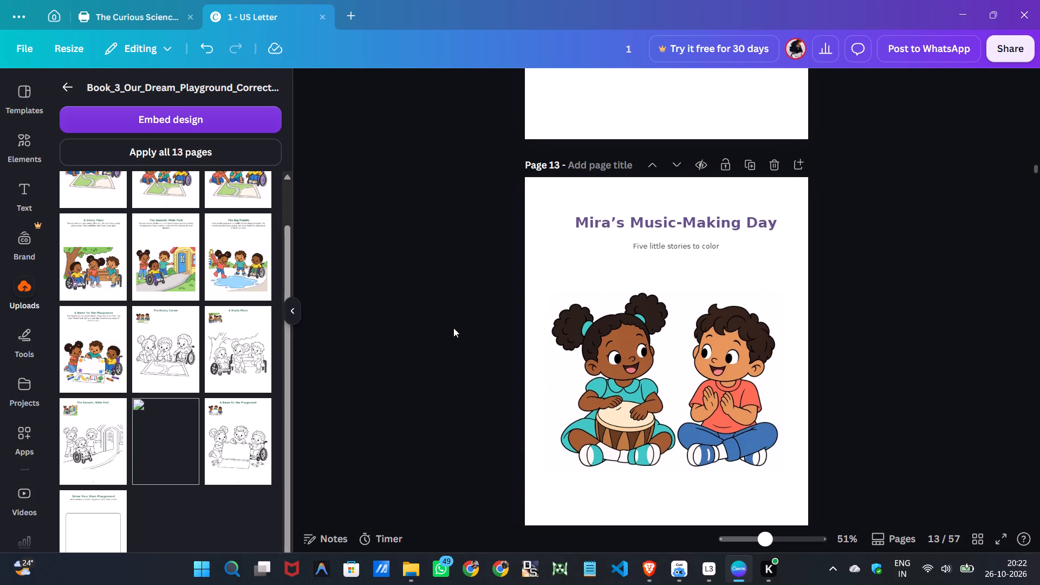
scroll(453, 328, up, 10)
scroll(453, 328, down, 2)
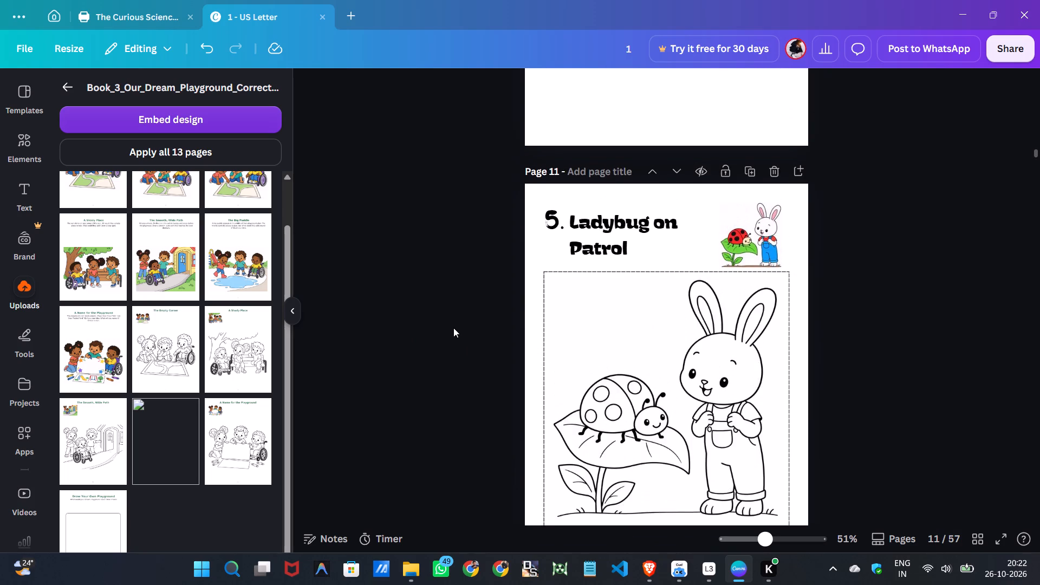
scroll(453, 328, down, 14)
scroll(511, 308, down, 5)
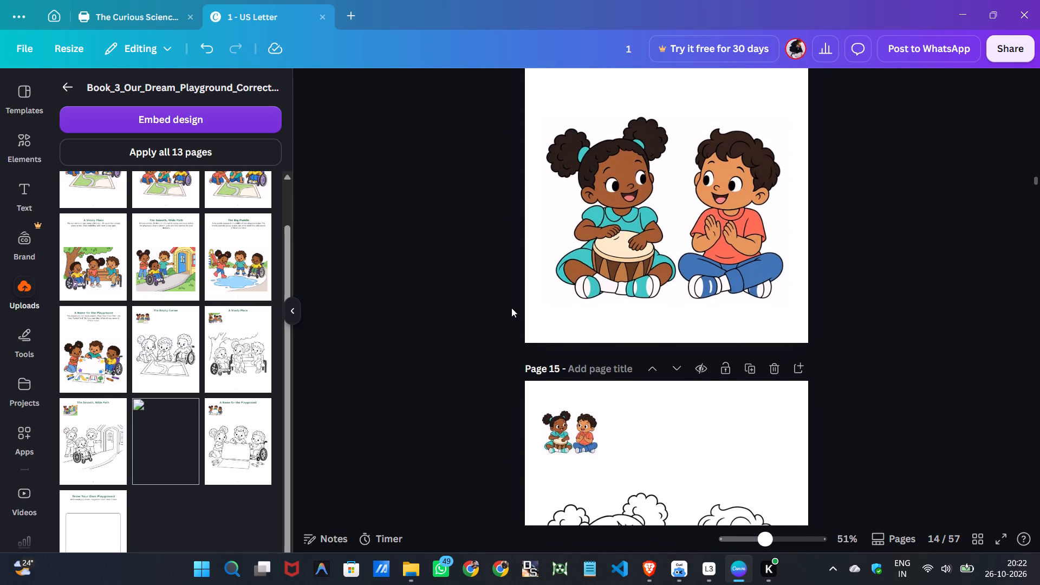
scroll(511, 308, down, 5)
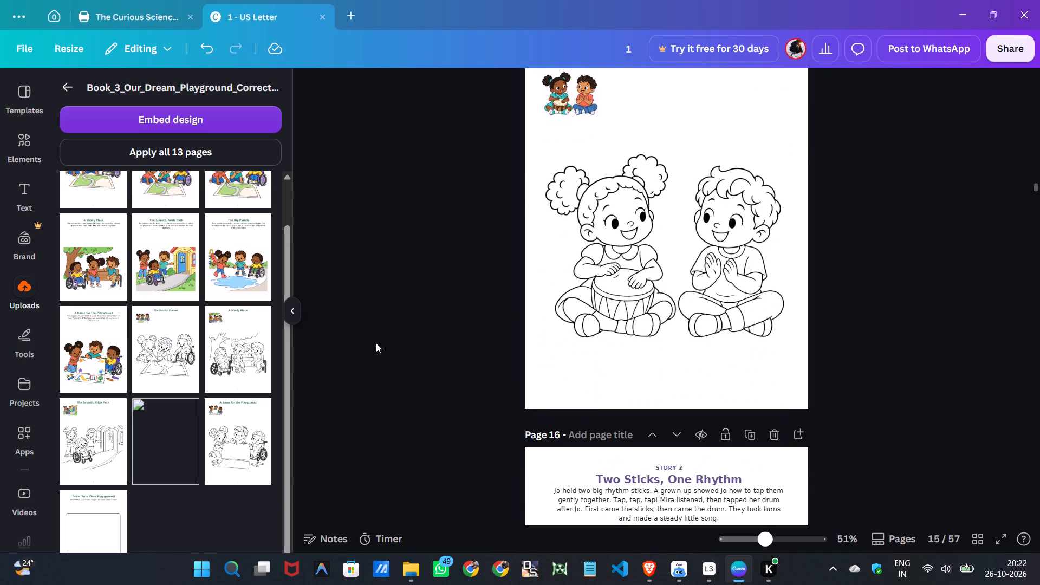
Collapse the uploads list and compare the layout of the "Ladybug on Patrol" coloring page with the page 15 coloring page.
click(300, 316)
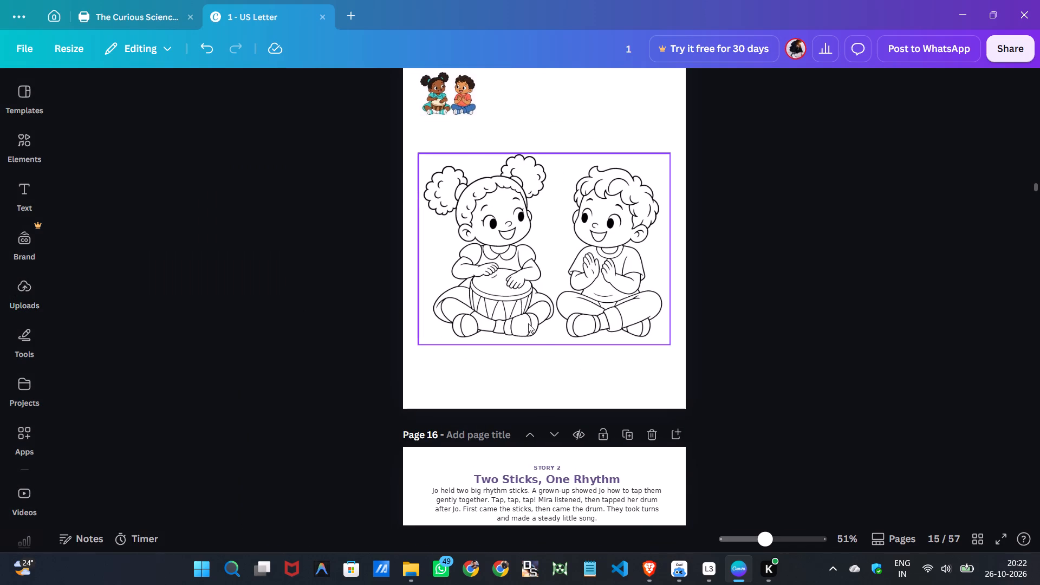
scroll(604, 317, up, 6)
scroll(614, 336, up, 20)
scroll(614, 336, up, 1)
scroll(613, 336, down, 5)
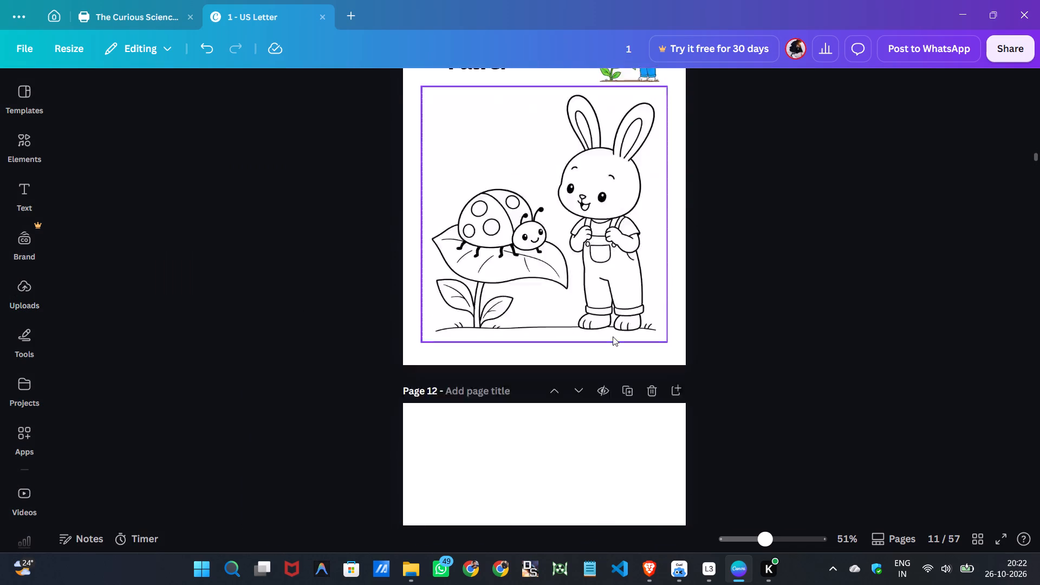
scroll(613, 336, down, 13)
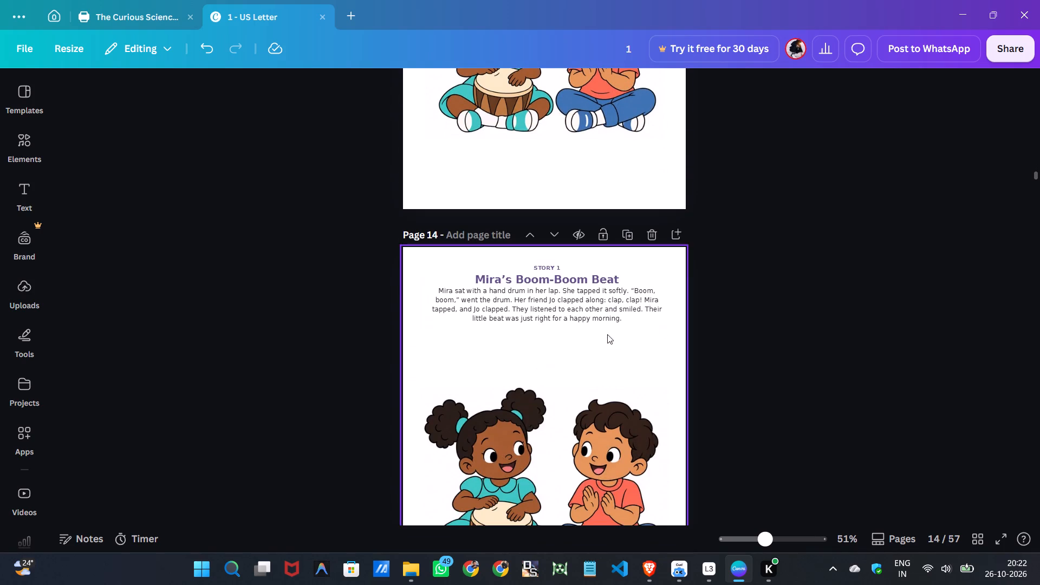
scroll(547, 306, down, 5)
scroll(547, 306, up, 4)
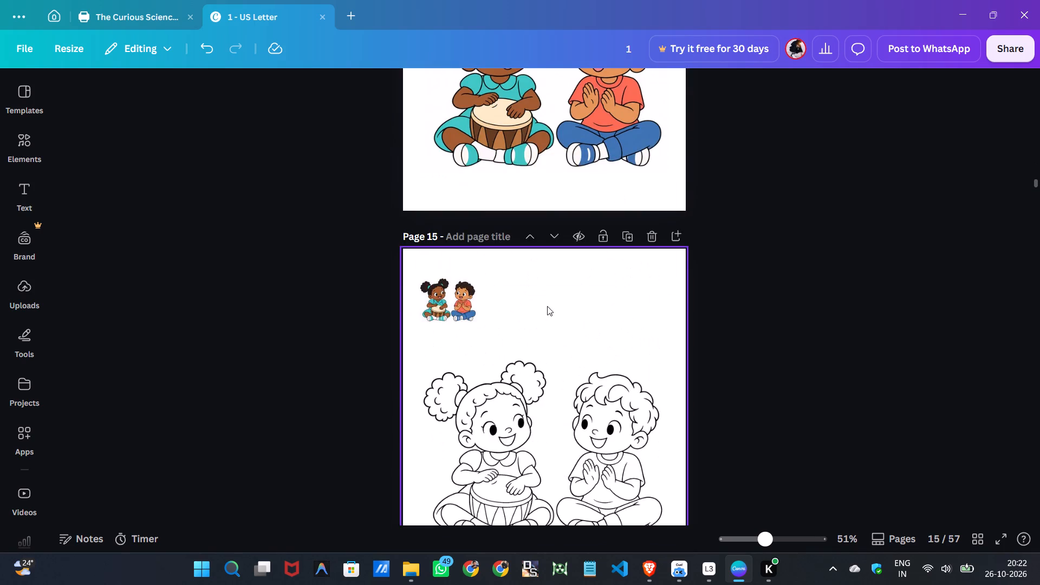
scroll(547, 306, up, 1)
click(453, 355)
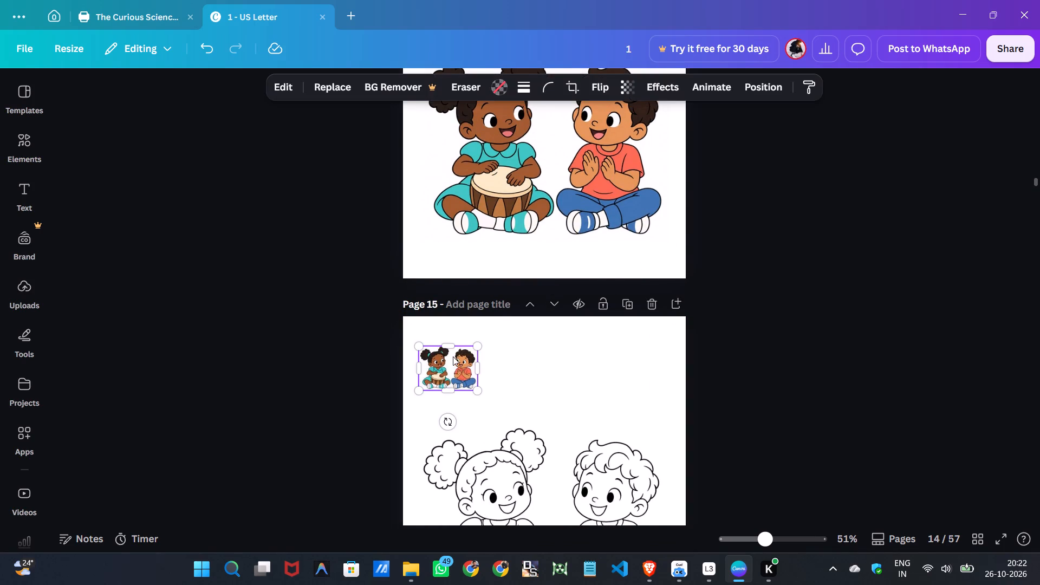
scroll(507, 370, down, 3)
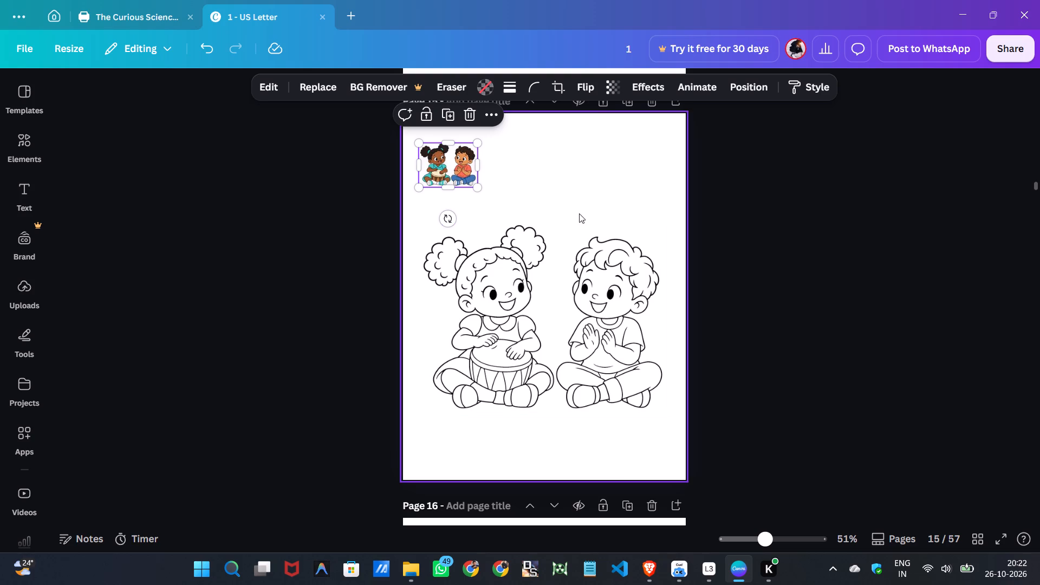
Ungroup the dashed frame and its contents on the "Ladybug on Patrol" coloring page 11.
scroll(575, 190, up, 4)
scroll(550, 348, up, 14)
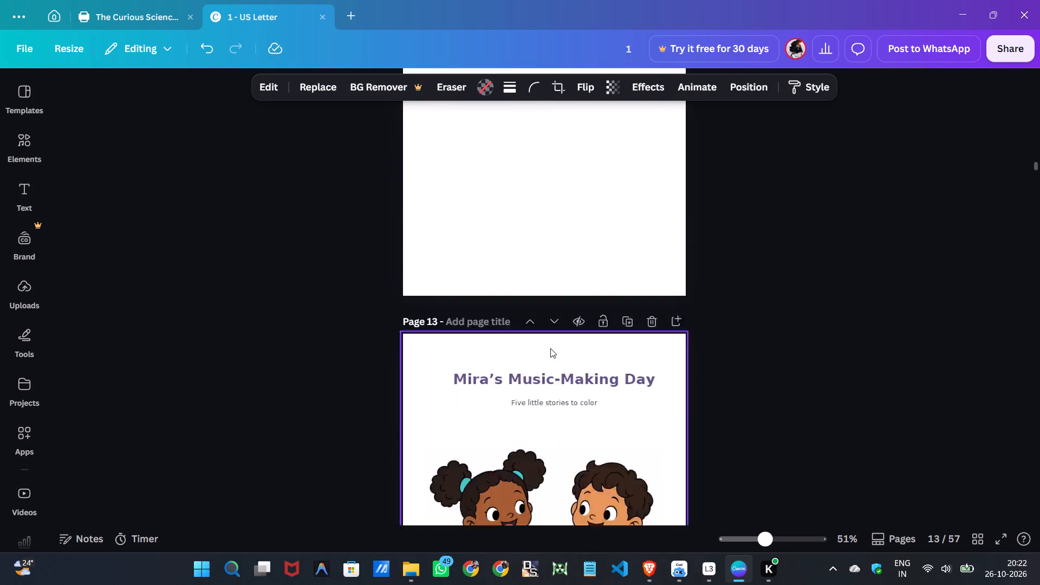
scroll(550, 348, up, 5)
click(433, 220)
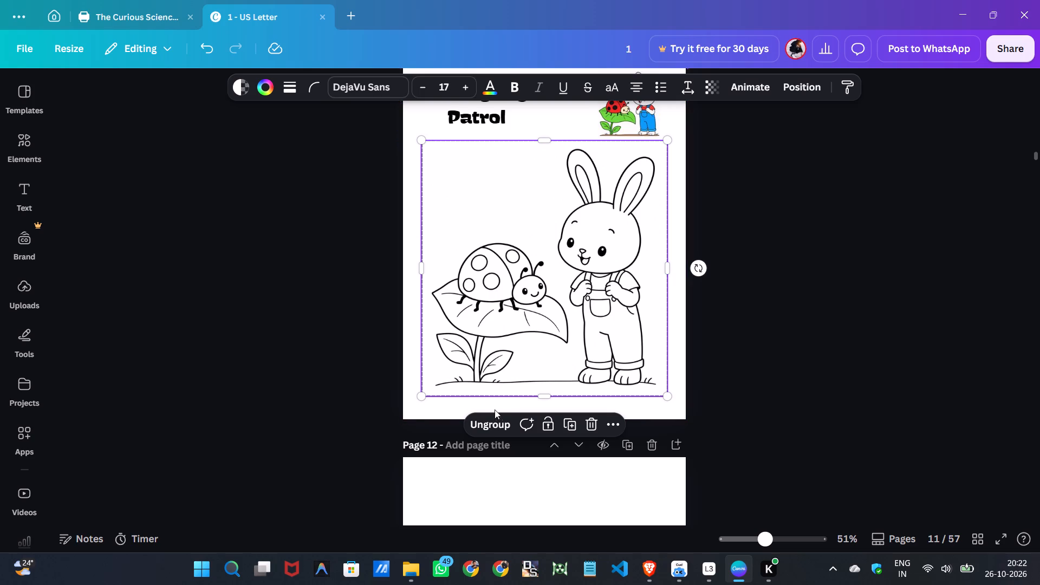
click(493, 424)
click(381, 358)
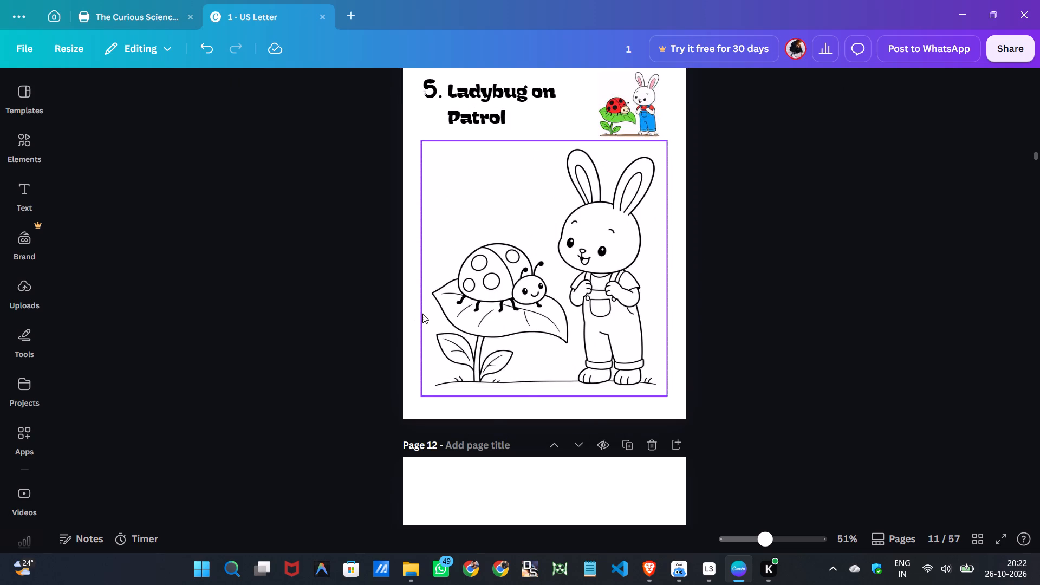
Copy the dashed frame from page 11 and paste it onto the Mira drum coloring page 15.
click(422, 314)
right_click(422, 314)
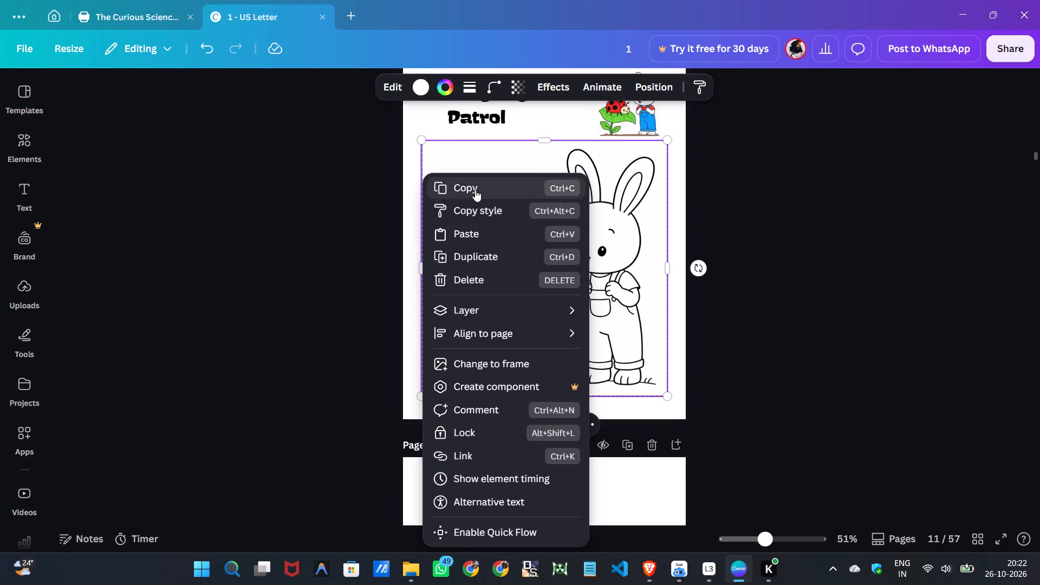
click(475, 190)
scroll(473, 203, down, 15)
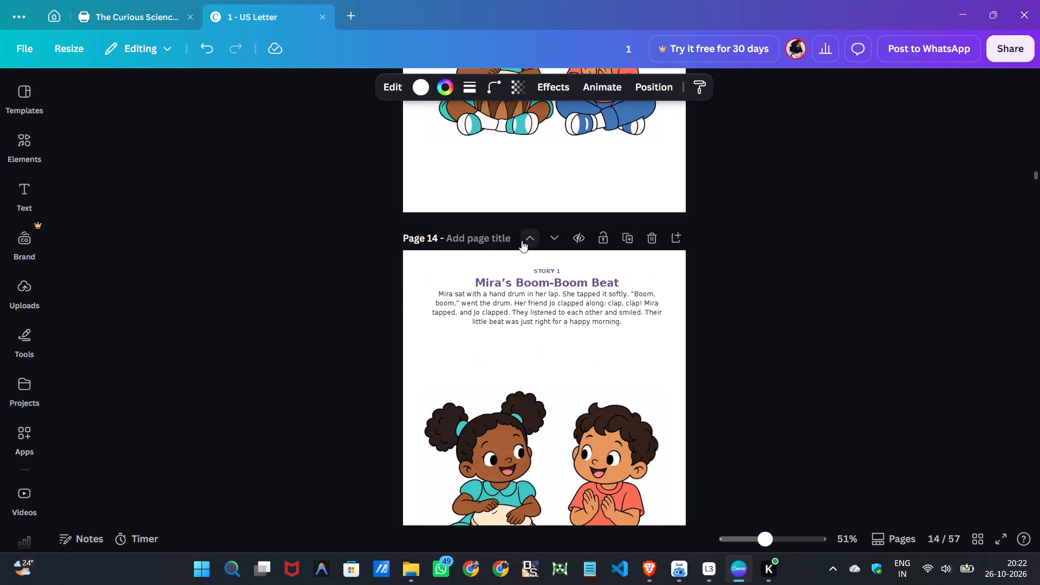
scroll(522, 240, down, 8)
click(518, 198)
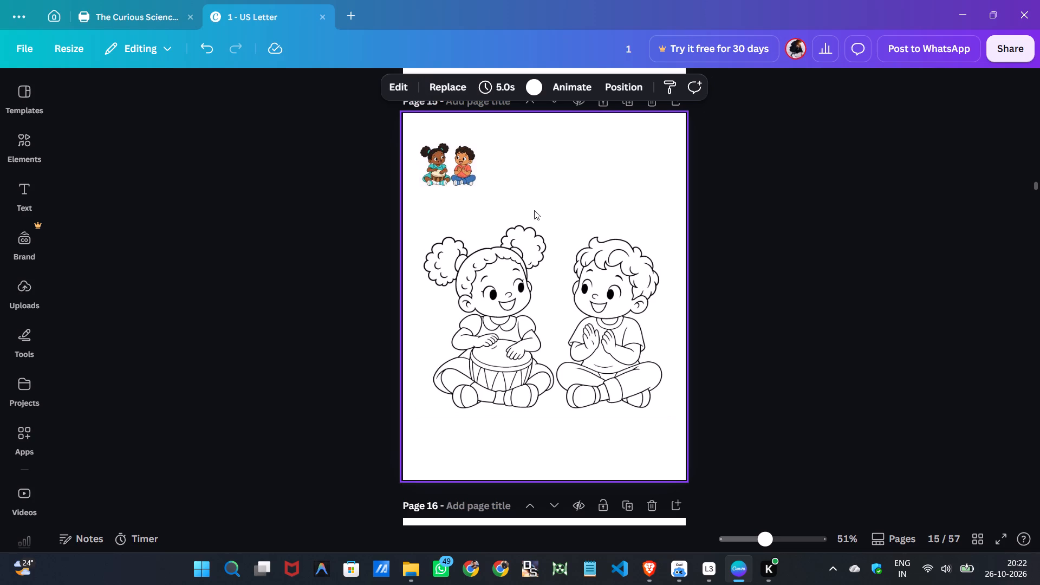
right_click(528, 218)
click(568, 293)
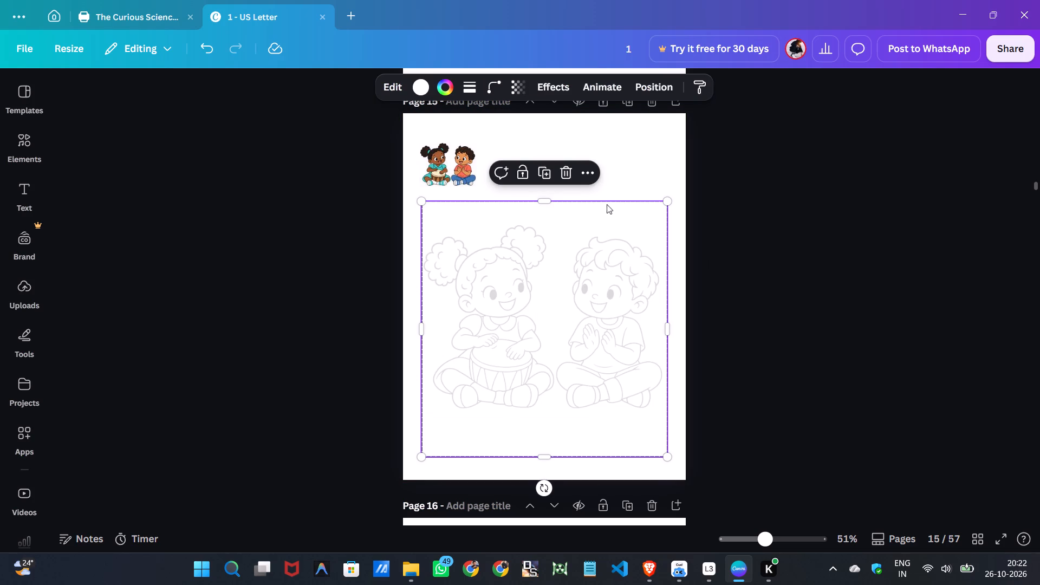
click(626, 167)
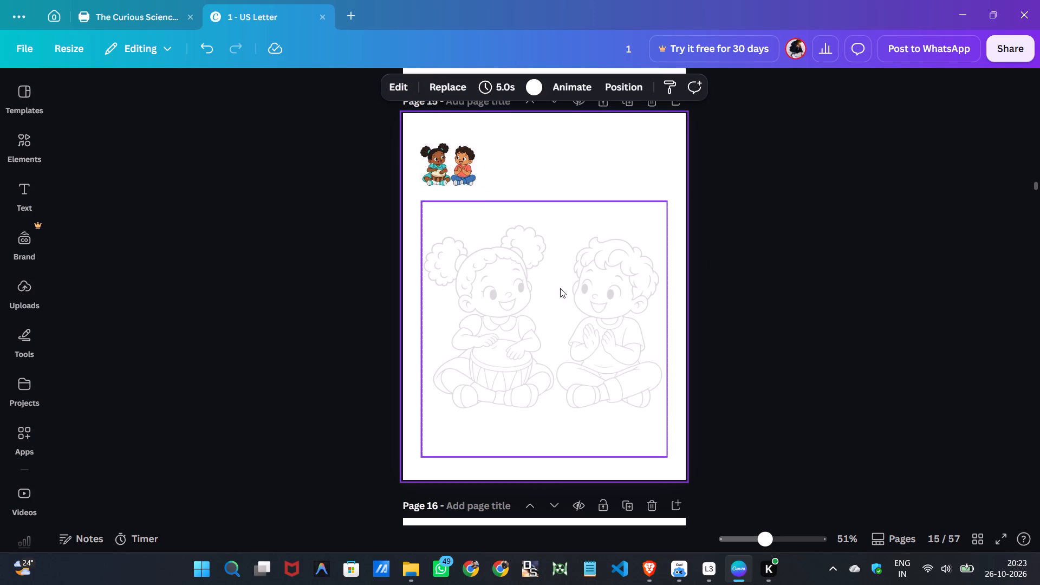
Replace the page 15 line drawing with a duplicate moved to the page's lower edge, clearing the dashed frame aside and deleting the original with its frame.
drag(549, 378, 585, 174)
click(547, 338)
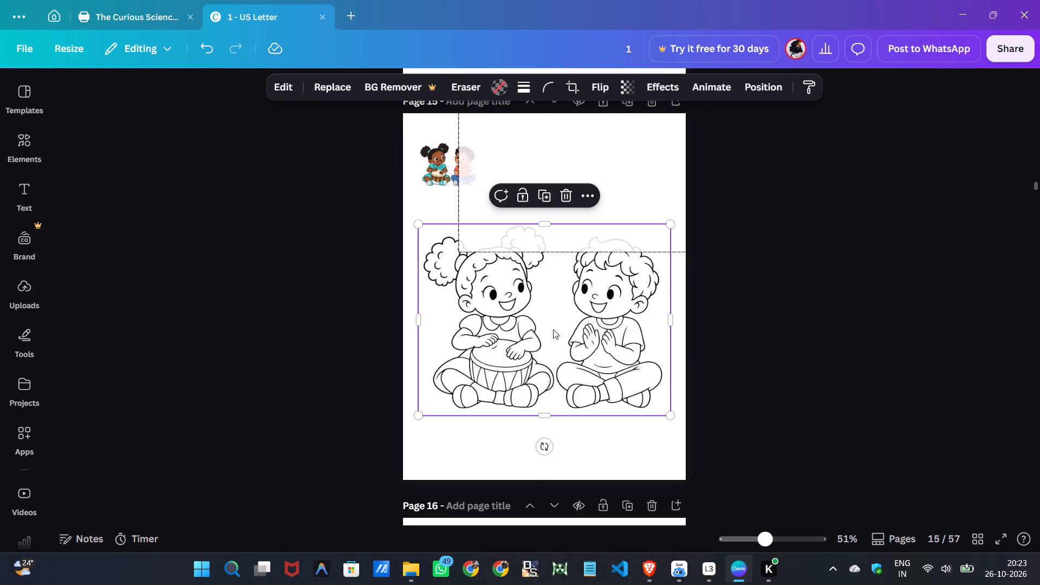
click(548, 195)
drag(545, 317, 557, 502)
click(506, 363)
click(567, 198)
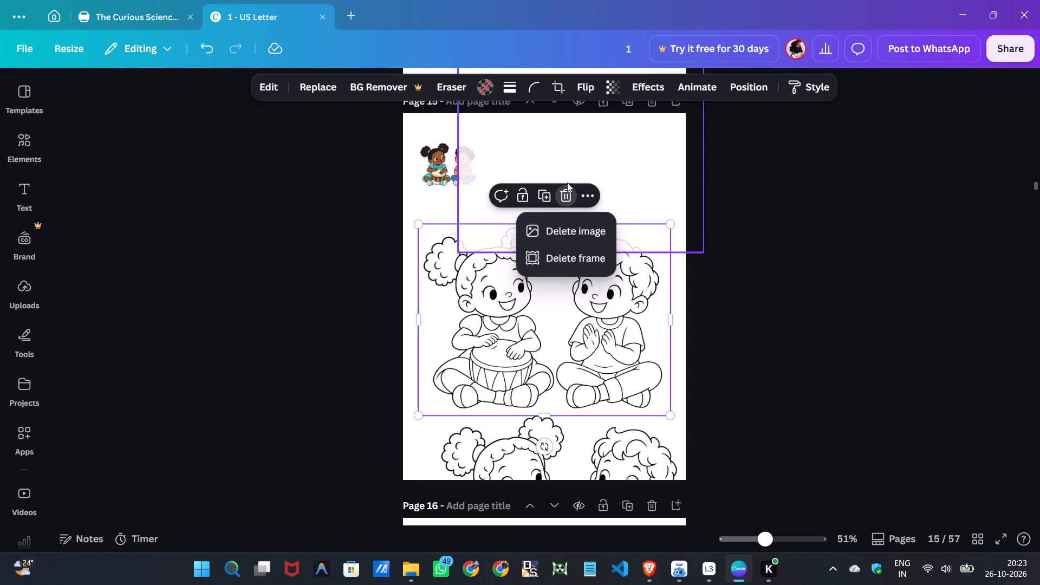
click(561, 256)
Position the dashed frame on page 15 just below the small colored picture, within the page margins.
drag(599, 167, 560, 356)
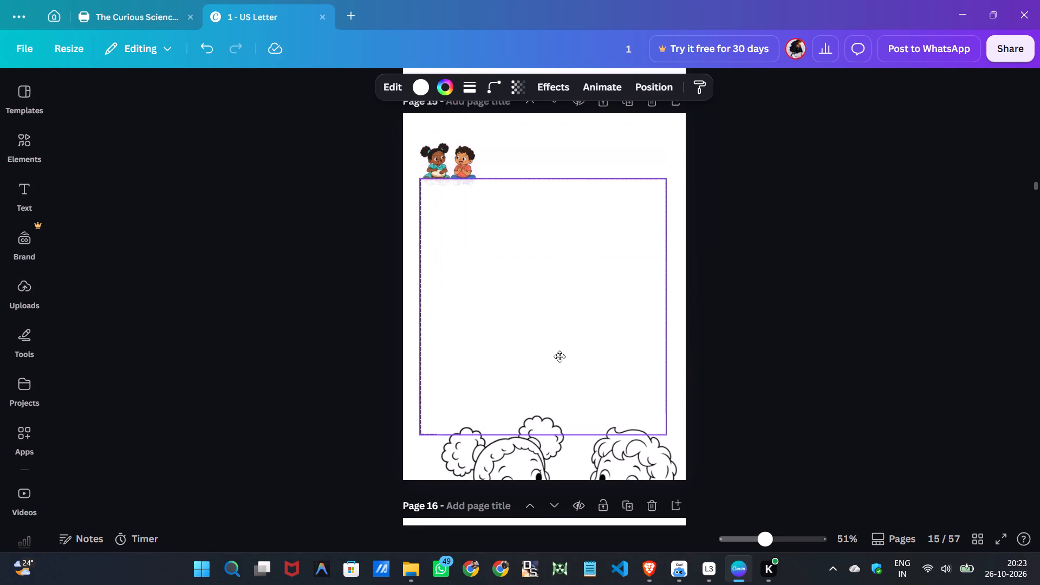
drag(560, 356, 559, 366)
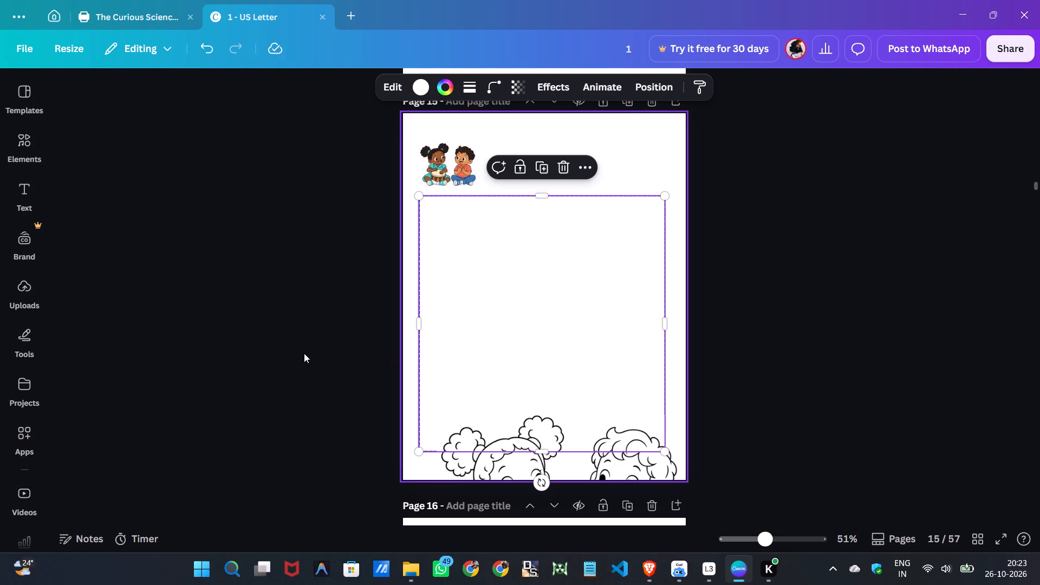
Nudge the dashed frame on page 15 so that it is centred horizontally on the page.
click(304, 353)
click(480, 368)
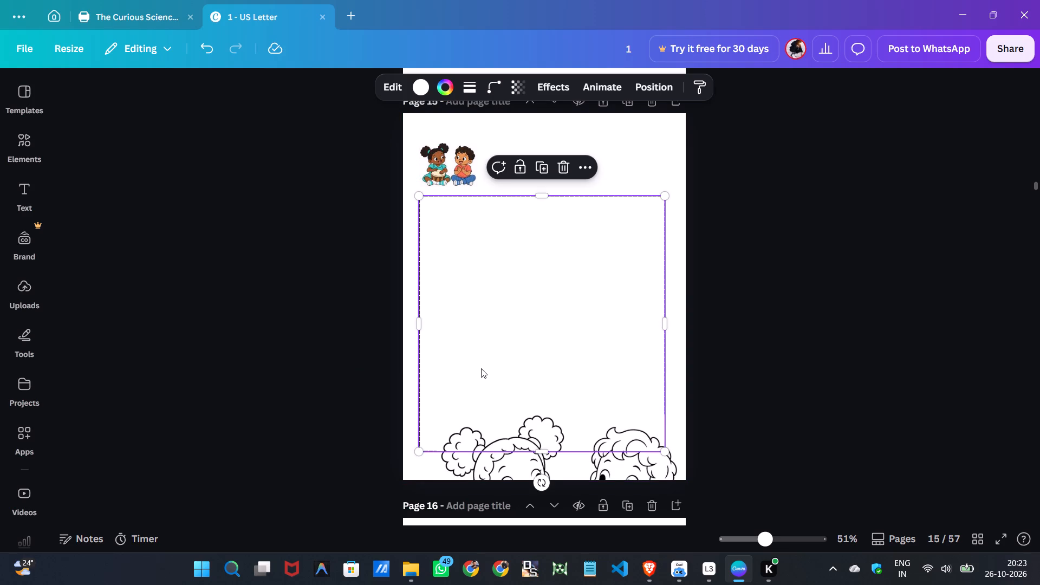
key(Right)
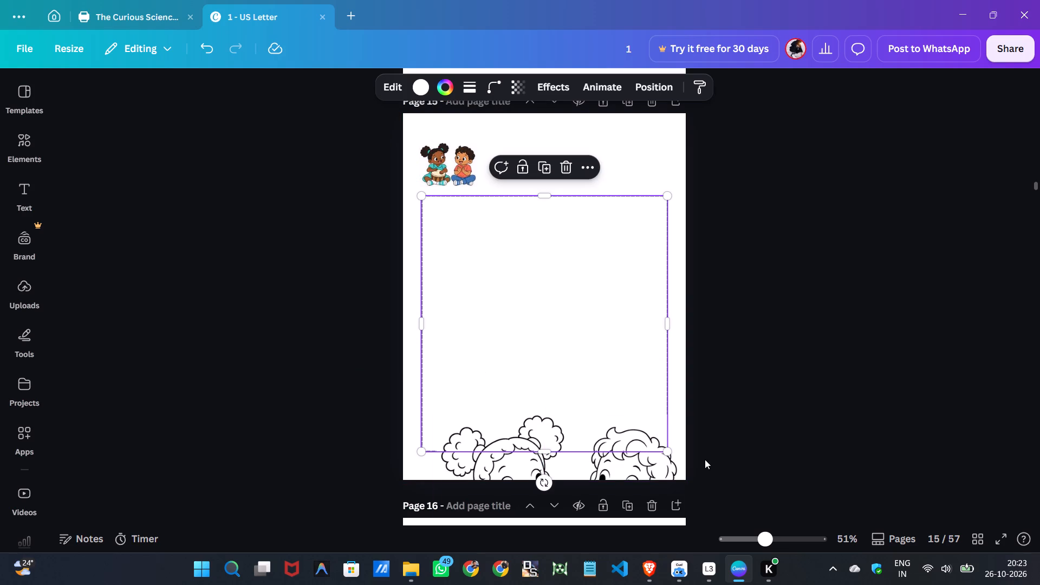
Move the page 15 line drawing up from the page's lower edge into the dashed frame, aligned with the frame's left side.
click(629, 469)
drag(629, 469, 633, 245)
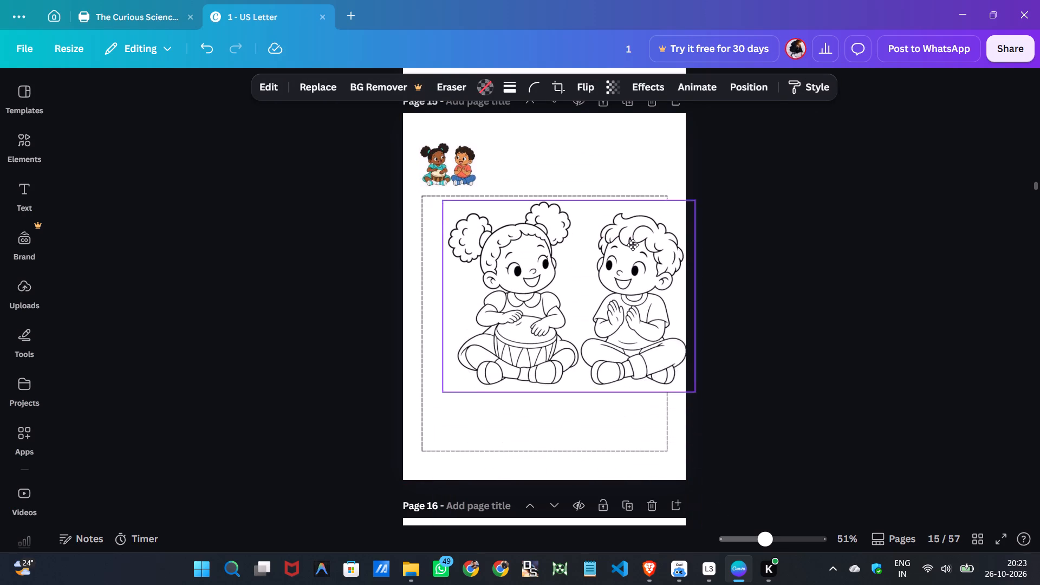
drag(633, 245, 618, 275)
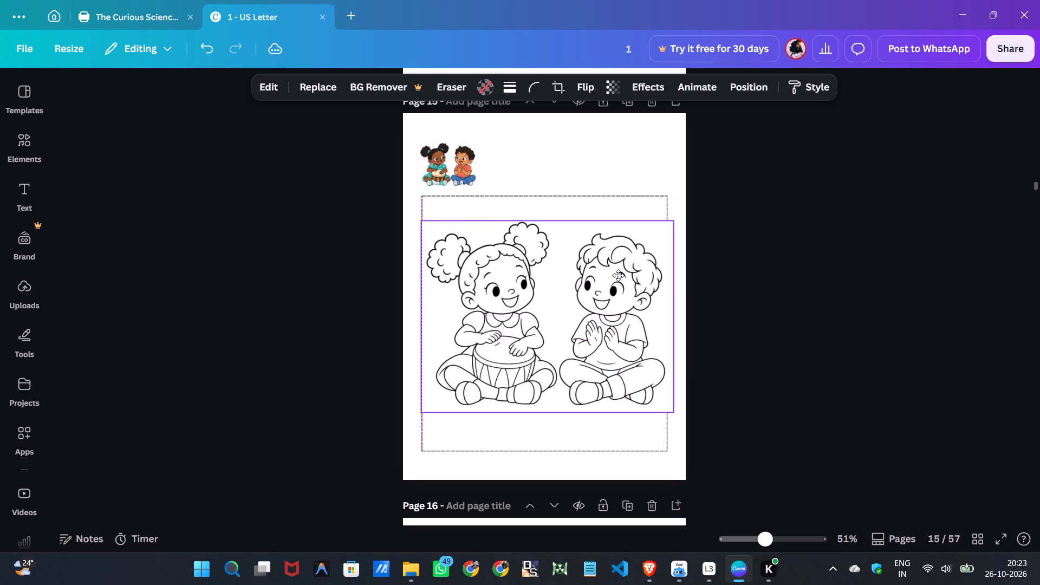
drag(618, 275, 617, 279)
Narrow the line drawing to a width of about 7.1 and centre it inside the dashed frame on page 15.
drag(677, 323, 671, 322)
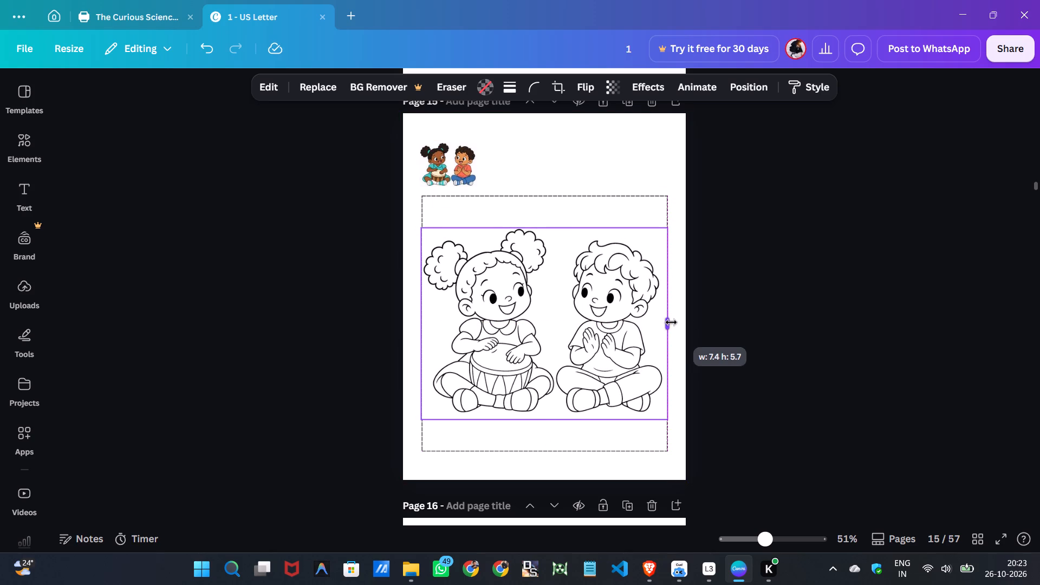
drag(671, 322, 660, 323)
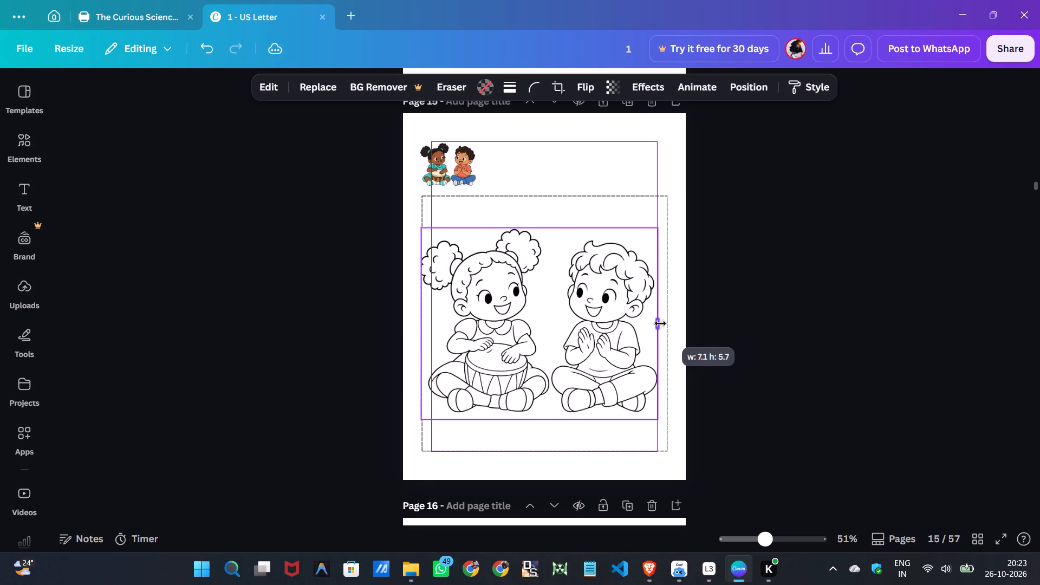
drag(660, 323, 664, 323)
click(691, 366)
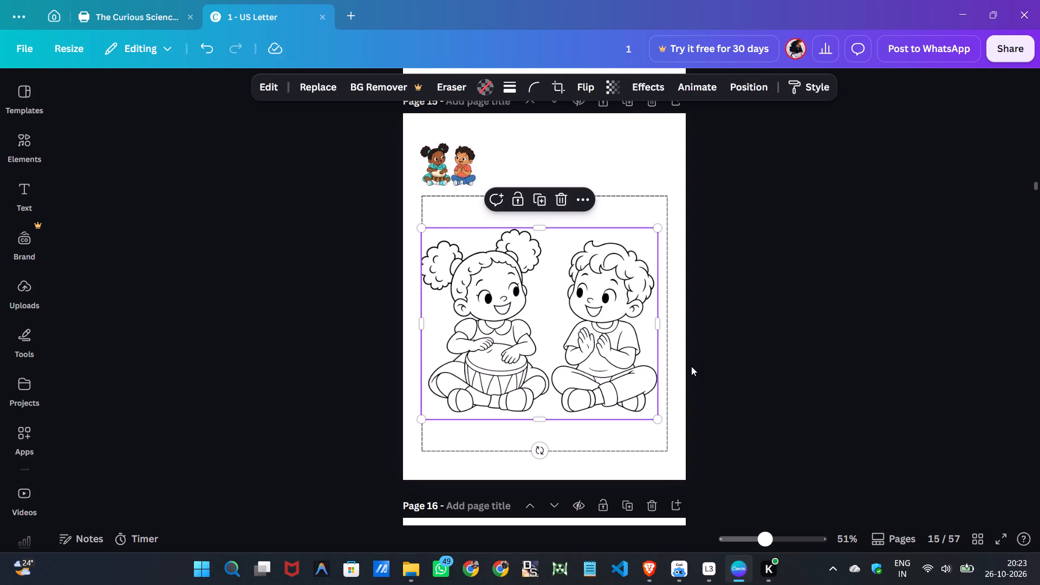
click(617, 364)
key(Right)
key(Right)
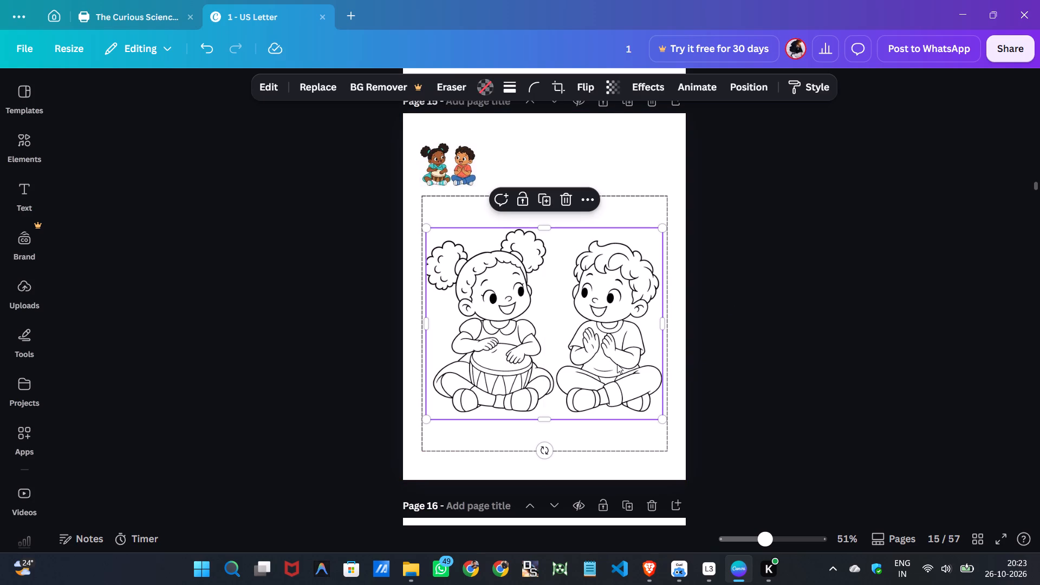
click(571, 118)
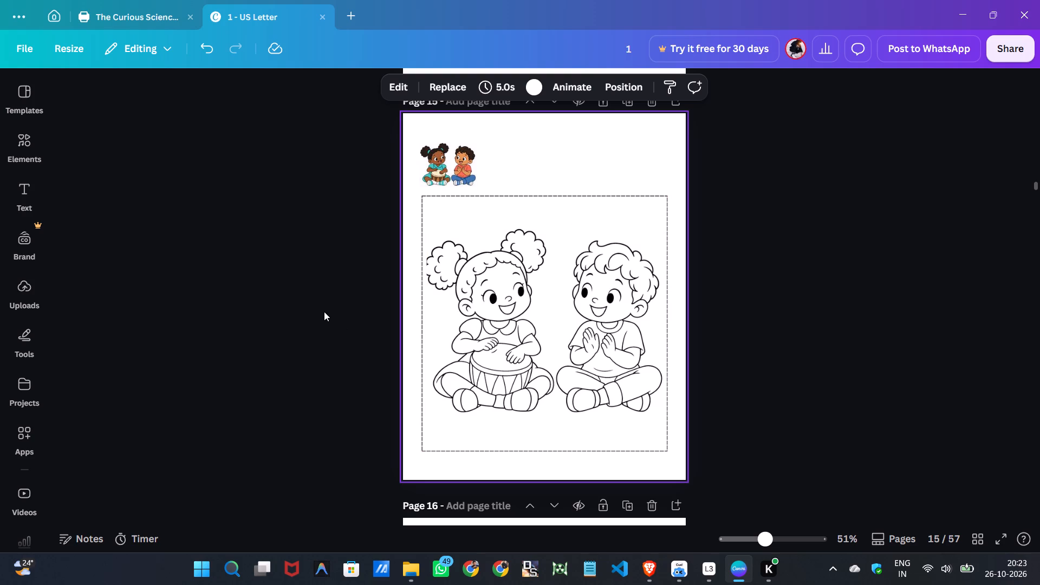
click(565, 344)
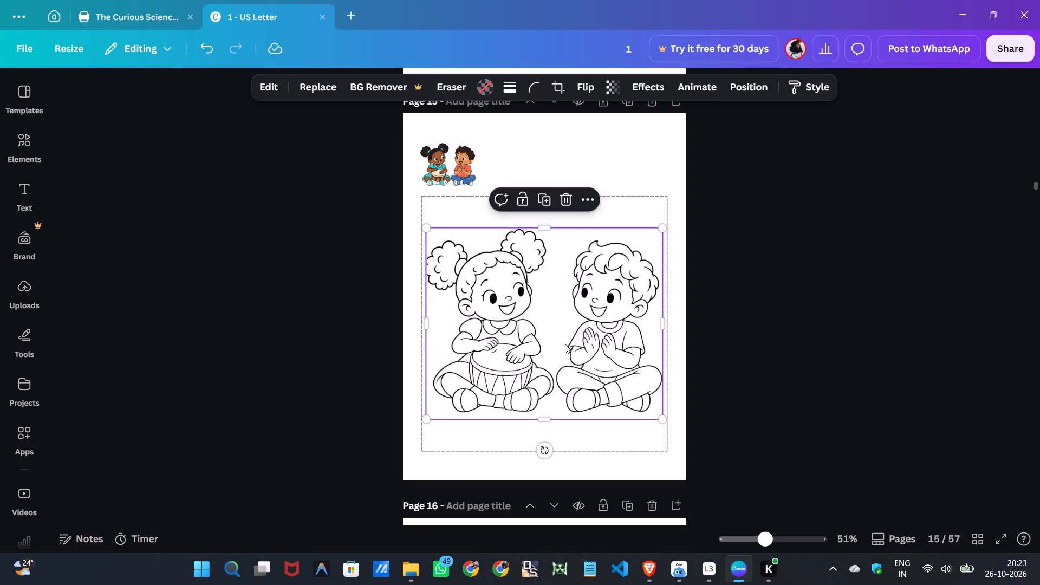
key(Down)
key(Down)
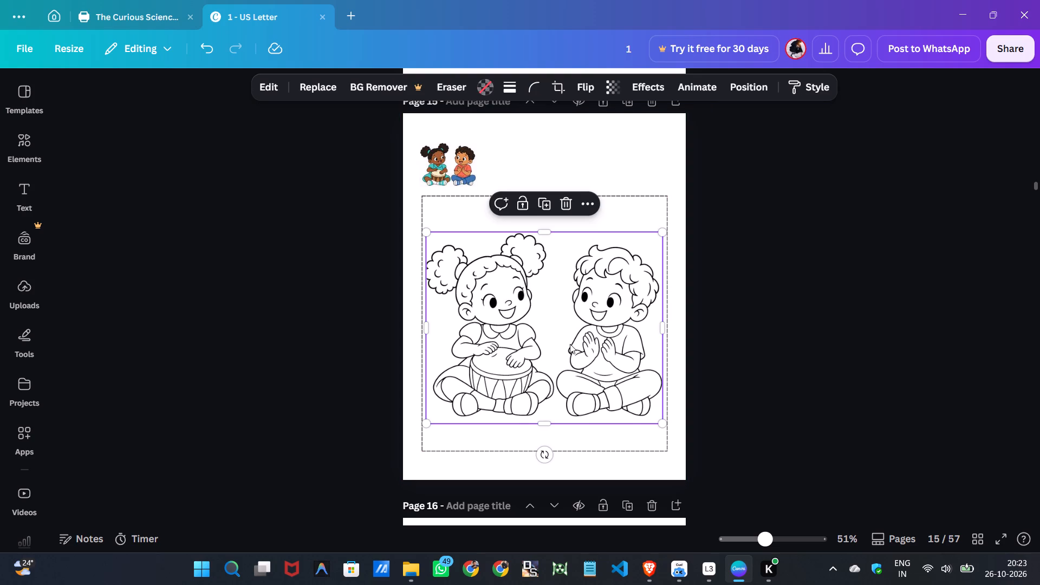
Move the small colored picture to page 15's upper-right corner, enlarge it slightly and align it with the dashed frame's right edge.
click(433, 164)
drag(433, 164, 456, 164)
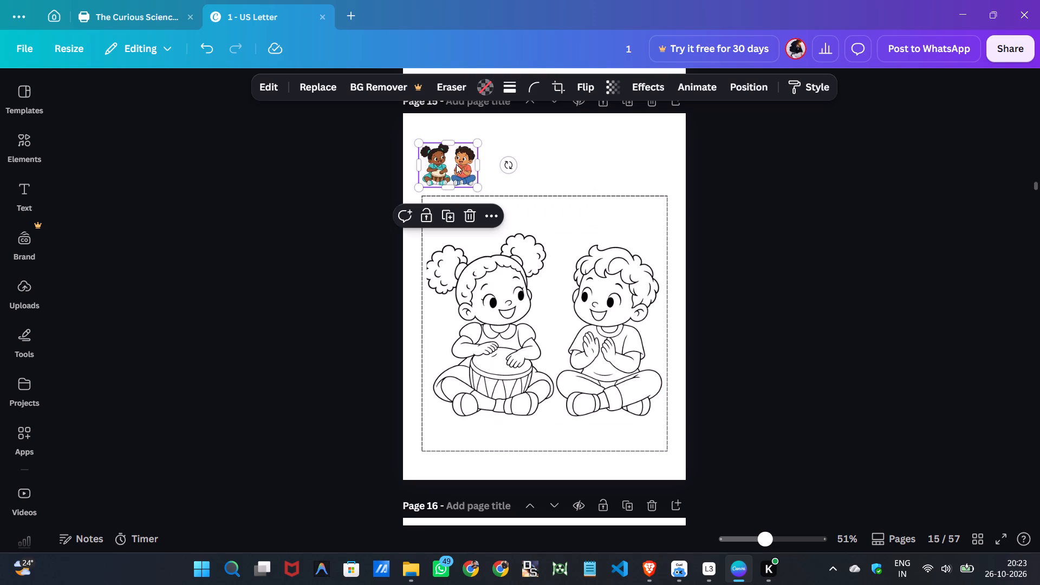
drag(456, 164, 623, 153)
drag(605, 178, 598, 181)
drag(647, 162, 646, 169)
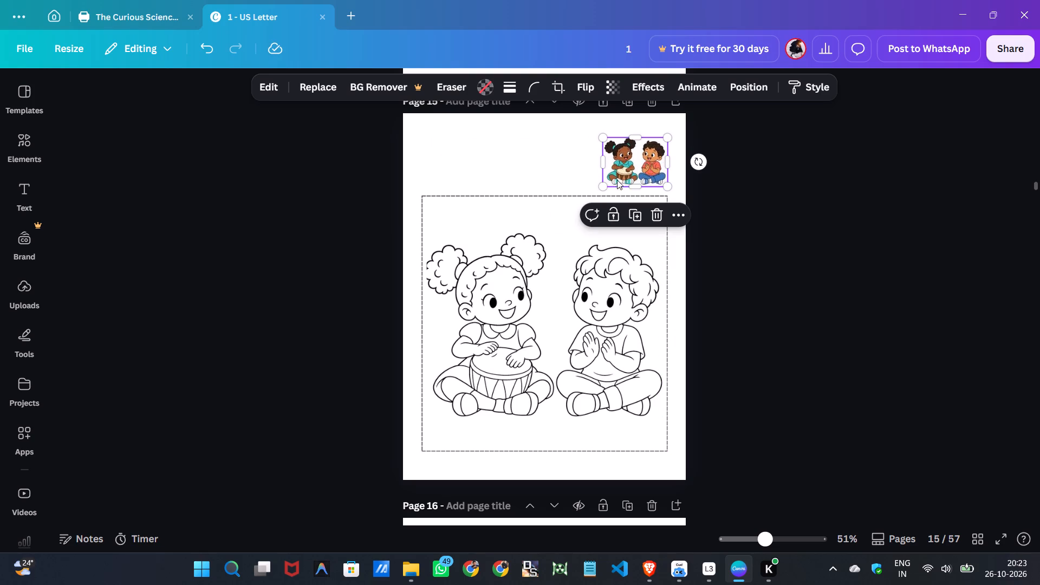
drag(607, 188, 602, 193)
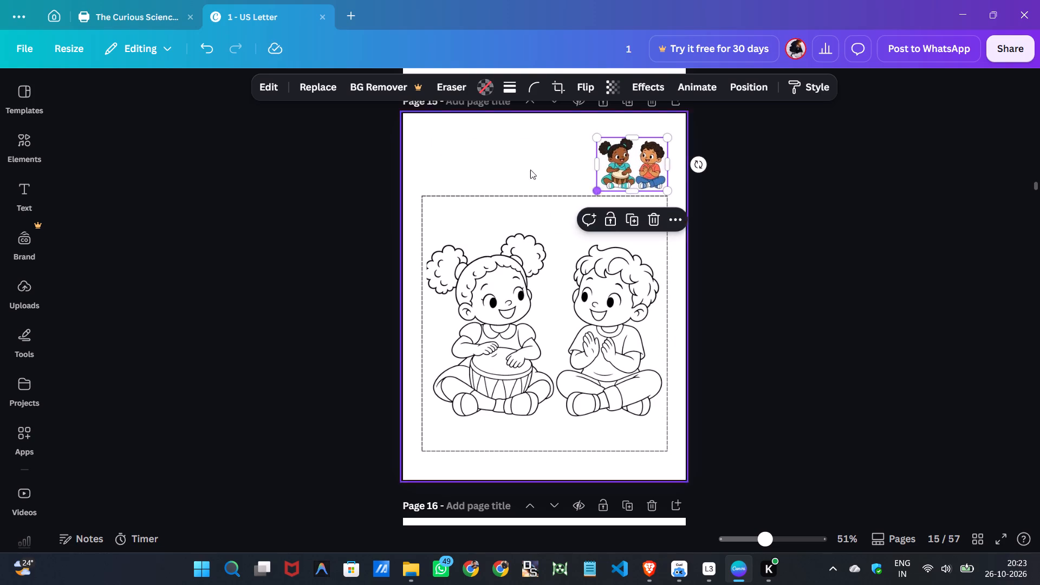
click(530, 170)
click(617, 169)
key(Up)
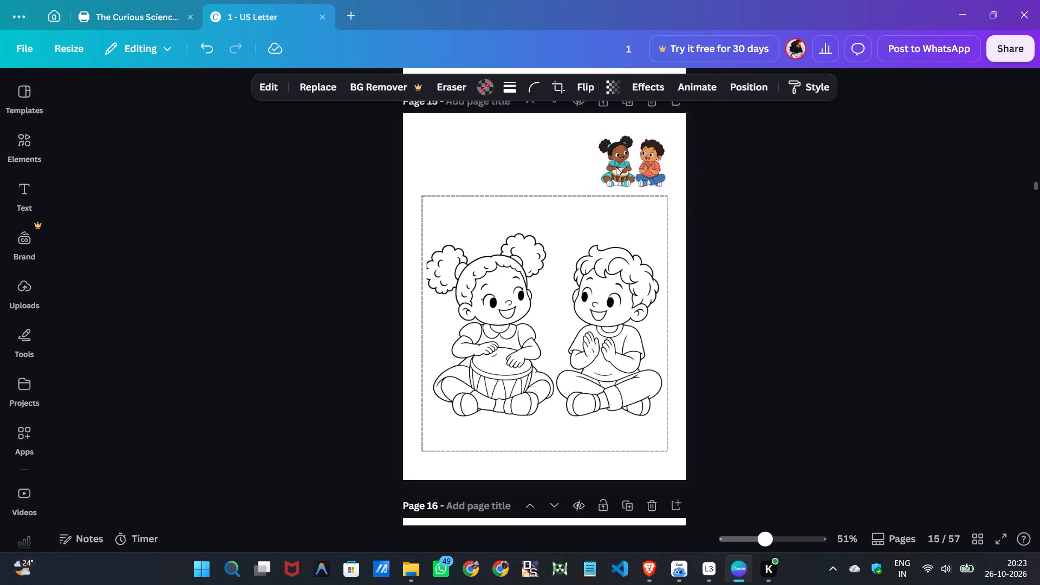
key(Up)
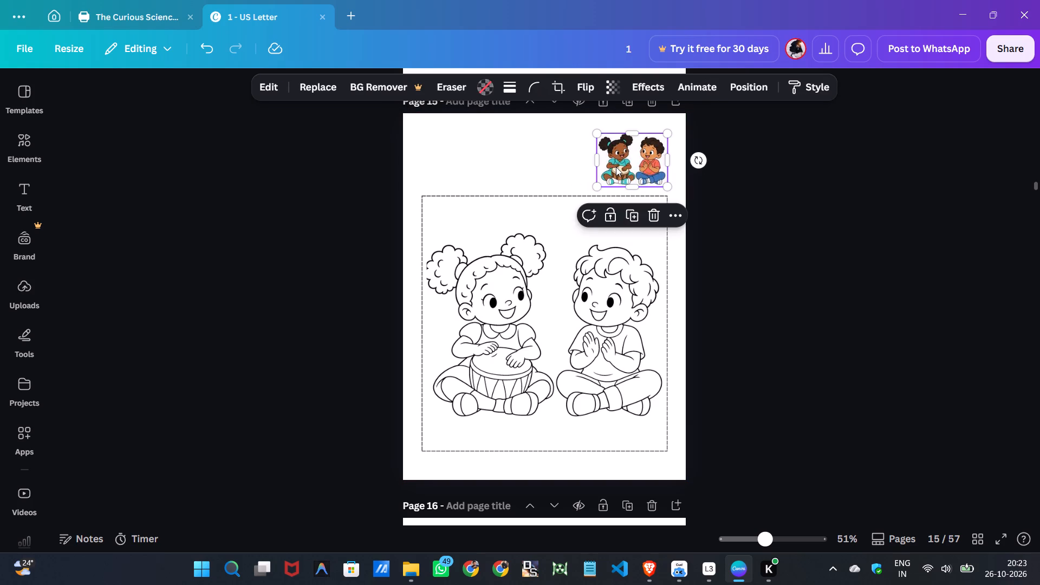
click(512, 156)
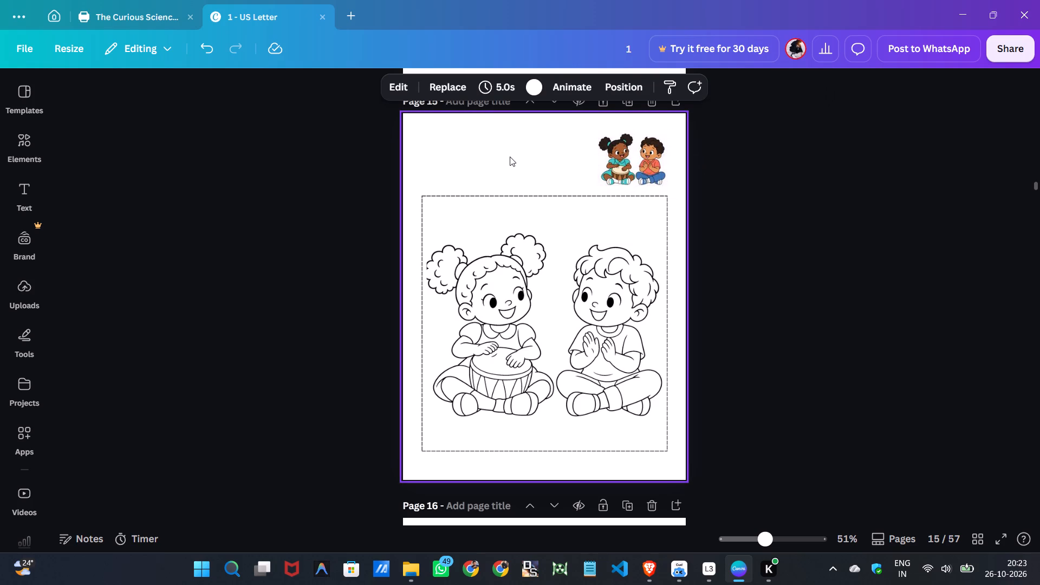
Review the Ladybug page and Mira's pages 13 to 15 to compare their headings and layout.
scroll(599, 315, up, 5)
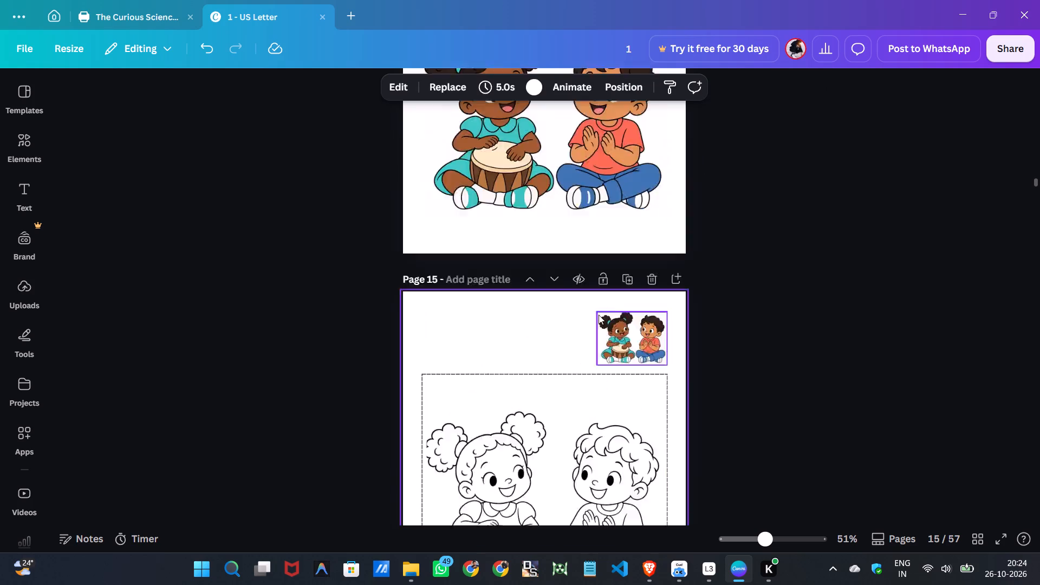
scroll(599, 315, up, 19)
scroll(599, 315, up, 5)
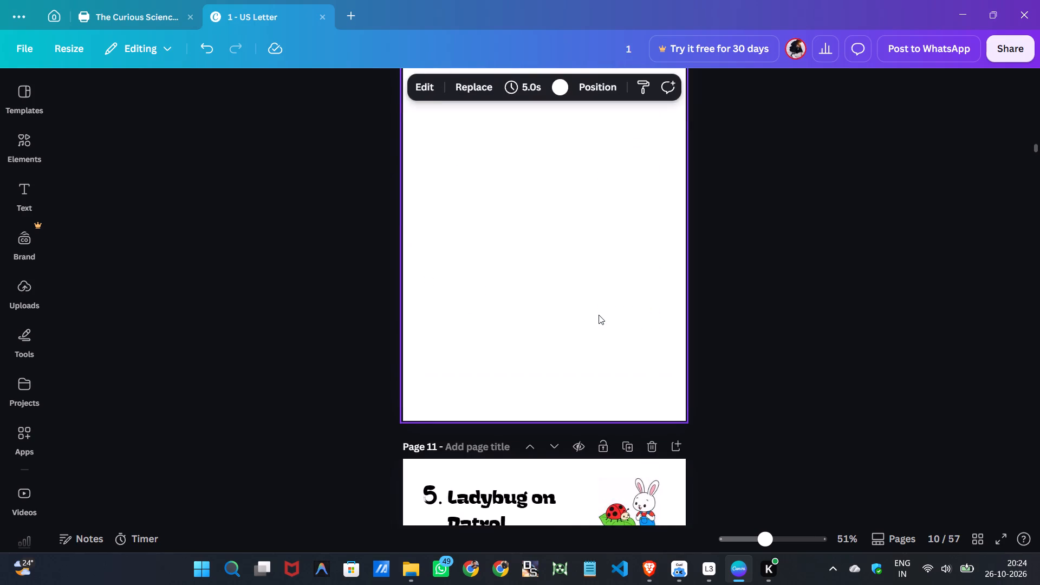
scroll(599, 315, down, 20)
scroll(599, 315, down, 5)
scroll(598, 311, up, 4)
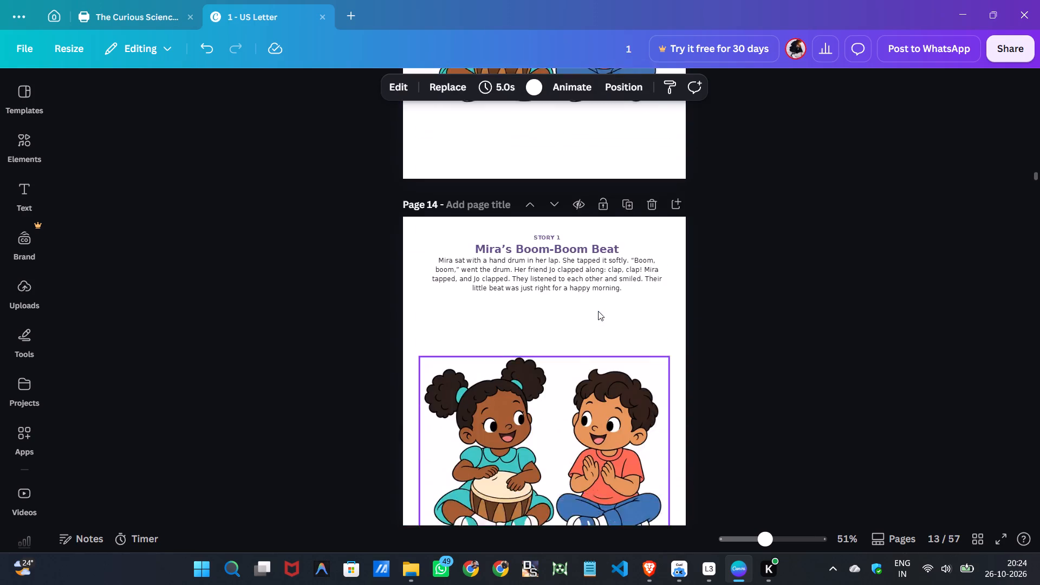
scroll(598, 311, down, 8)
scroll(598, 311, up, 13)
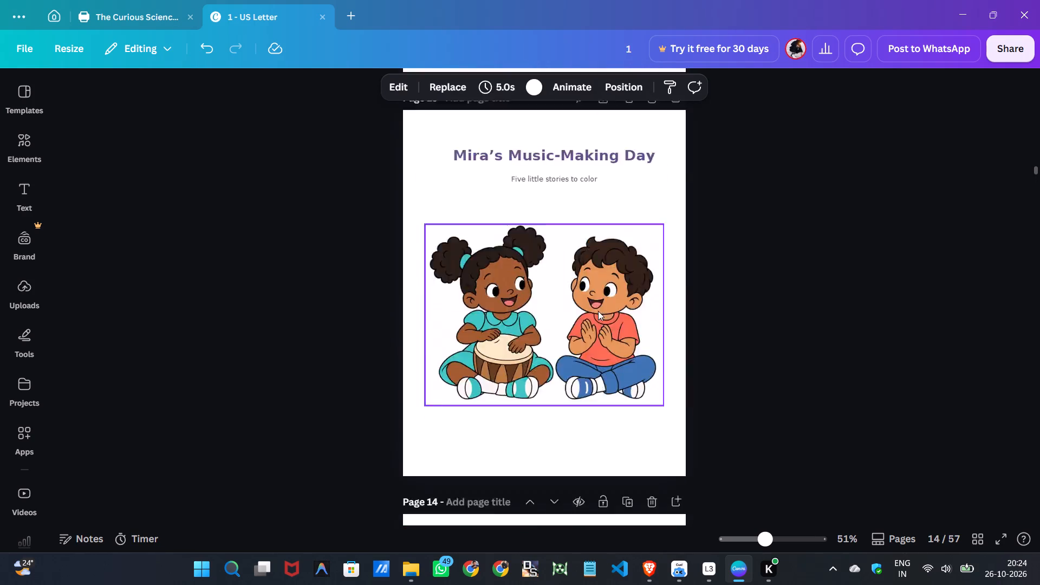
scroll(598, 311, up, 2)
scroll(598, 311, down, 2)
scroll(598, 311, up, 1)
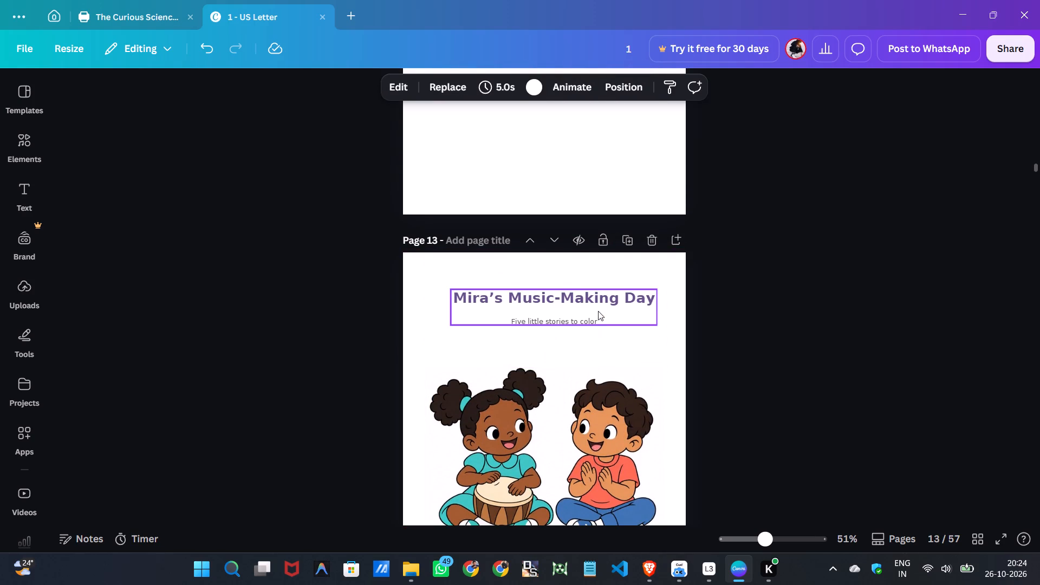
scroll(637, 318, down, 5)
scroll(637, 316, up, 3)
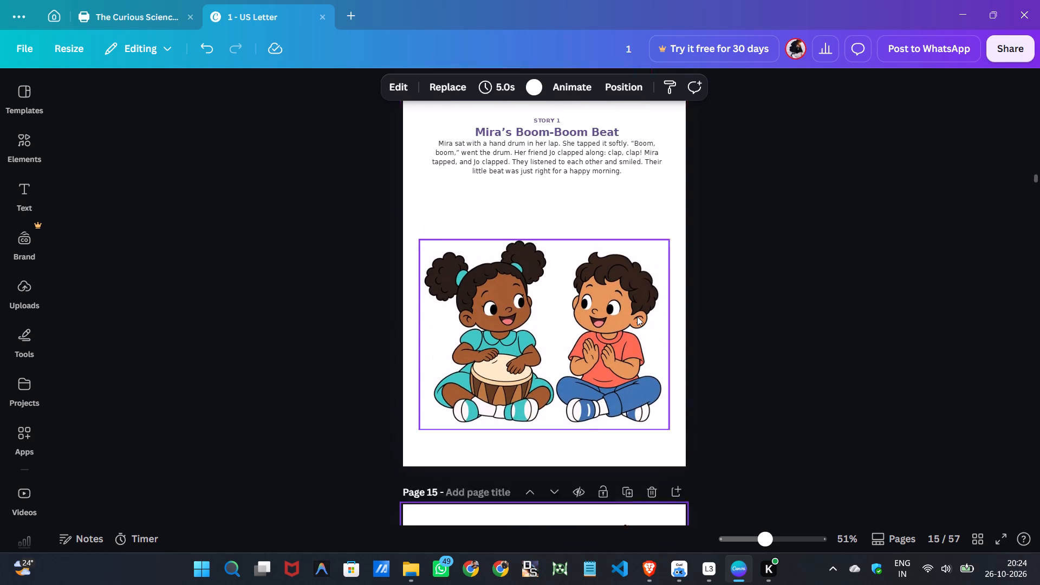
scroll(637, 316, up, 4)
scroll(637, 316, down, 3)
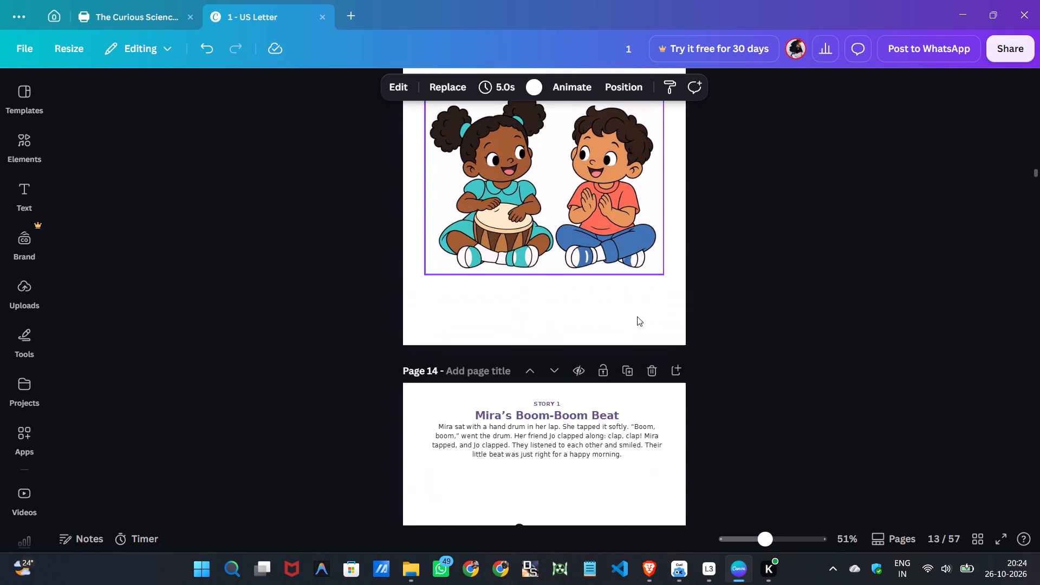
scroll(637, 316, down, 6)
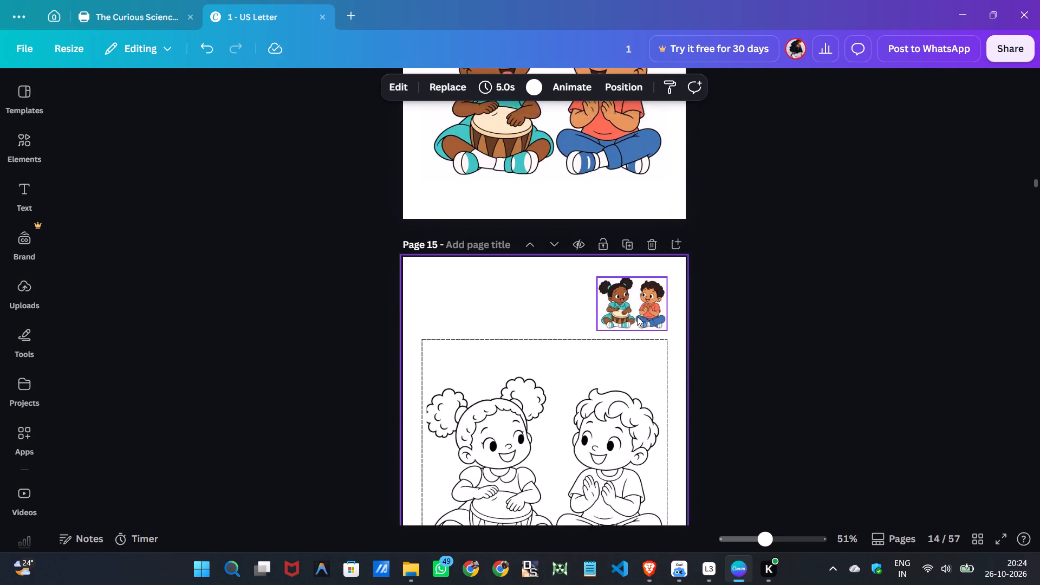
scroll(637, 316, up, 5)
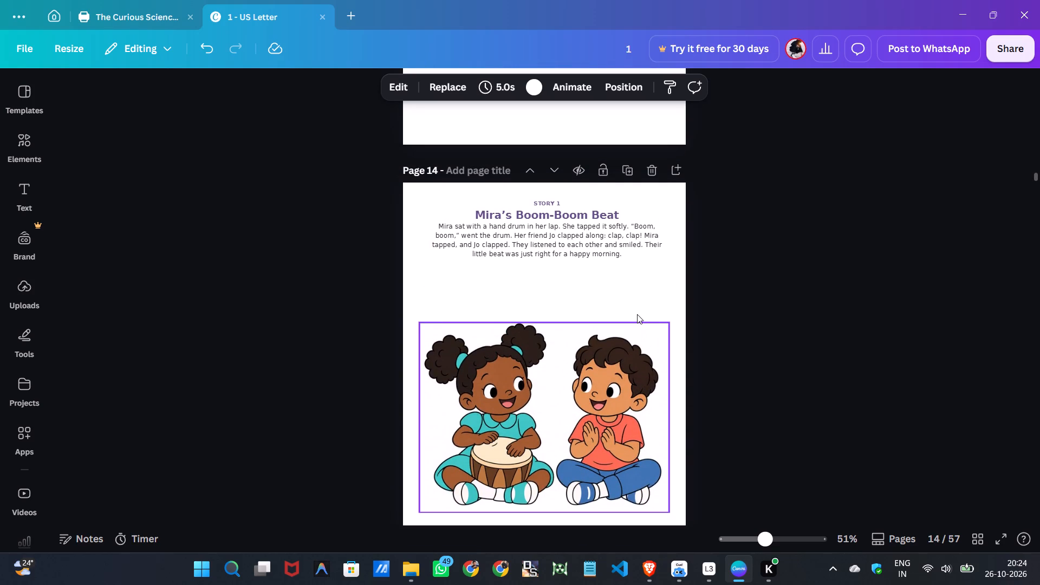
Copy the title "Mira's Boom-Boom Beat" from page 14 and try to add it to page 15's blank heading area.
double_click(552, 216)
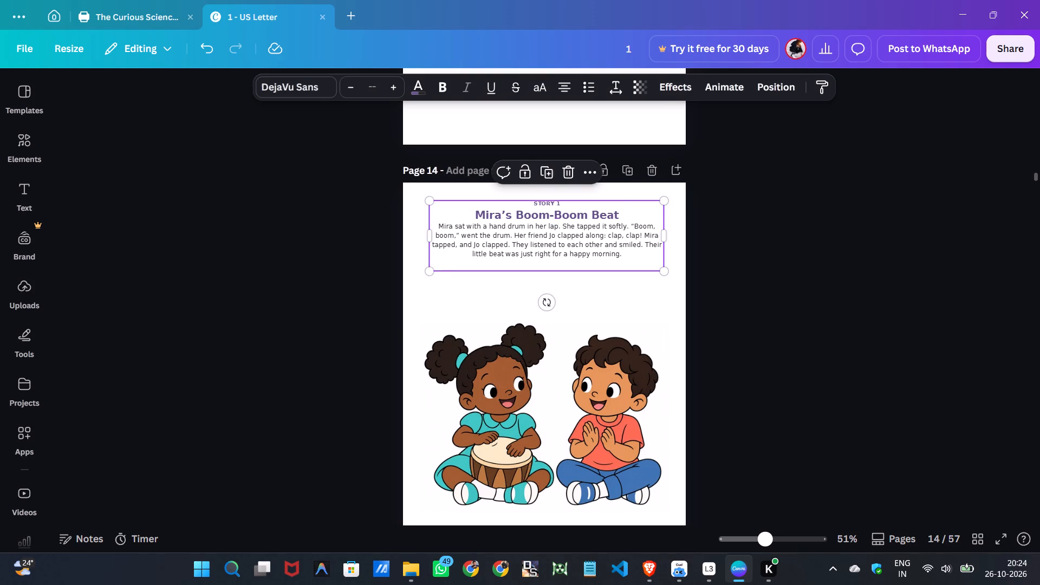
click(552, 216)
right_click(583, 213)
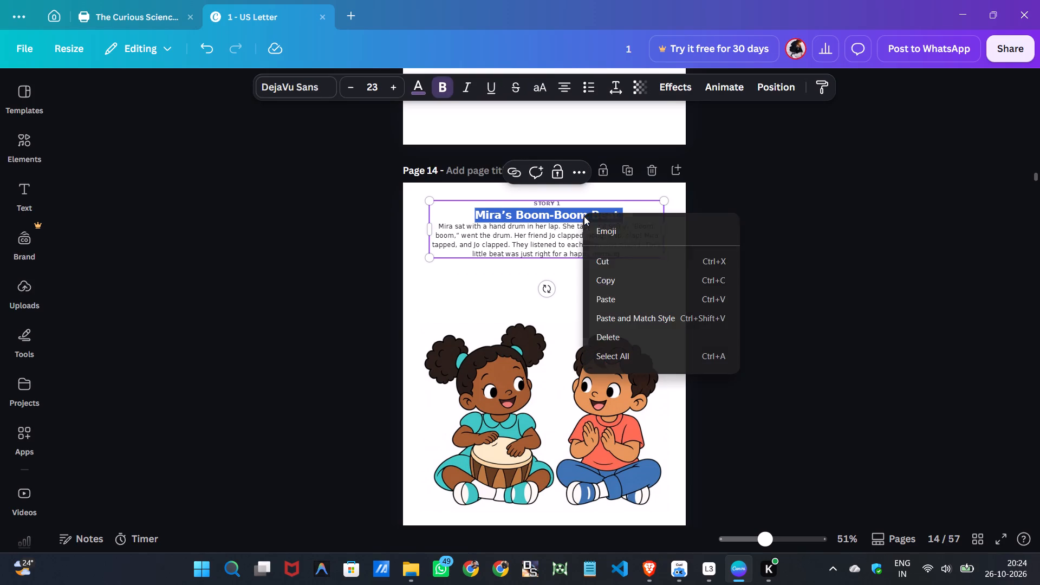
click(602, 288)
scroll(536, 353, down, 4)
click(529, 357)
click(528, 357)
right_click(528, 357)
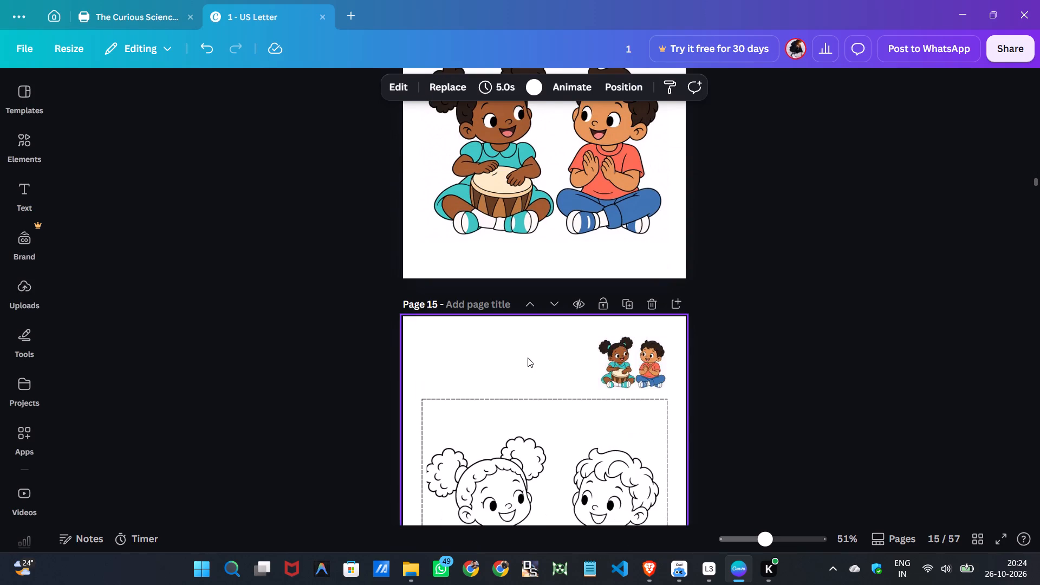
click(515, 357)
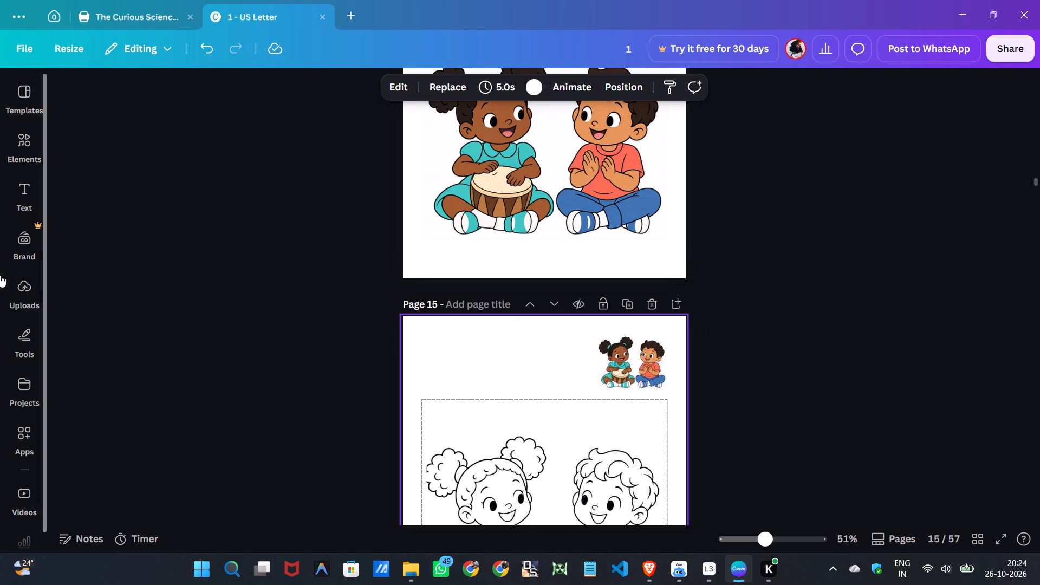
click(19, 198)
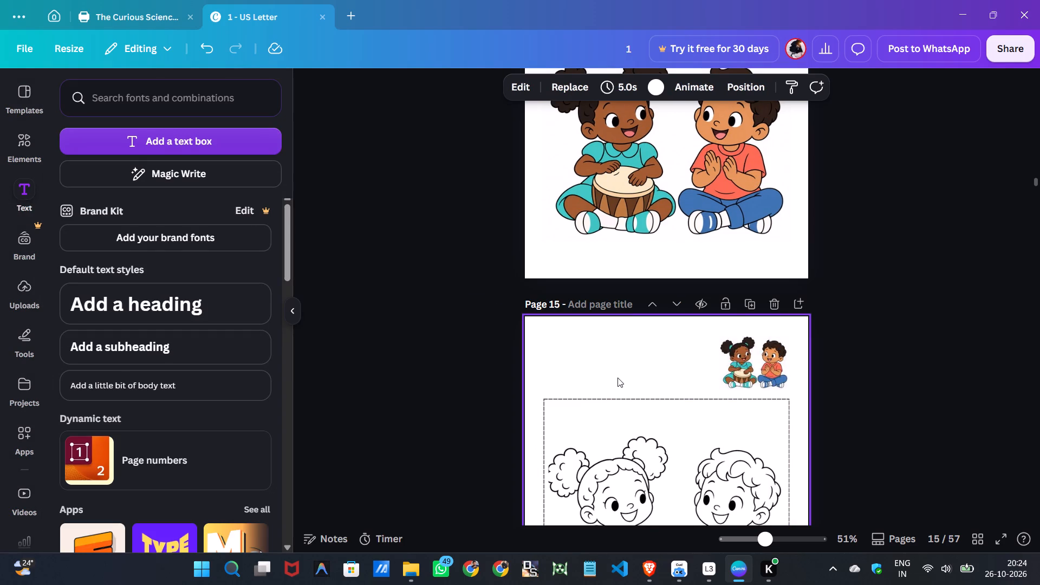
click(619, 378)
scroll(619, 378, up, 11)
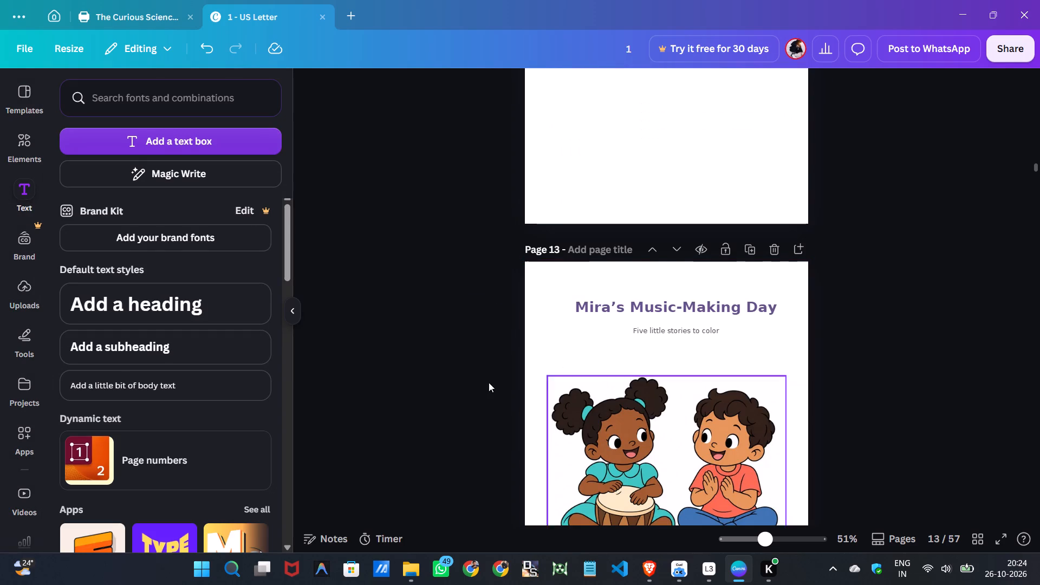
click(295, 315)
Copy the grouped "5. Ladybug on Patrol" heading from page 11 and paste it into page 15's blank heading area.
scroll(644, 402, up, 12)
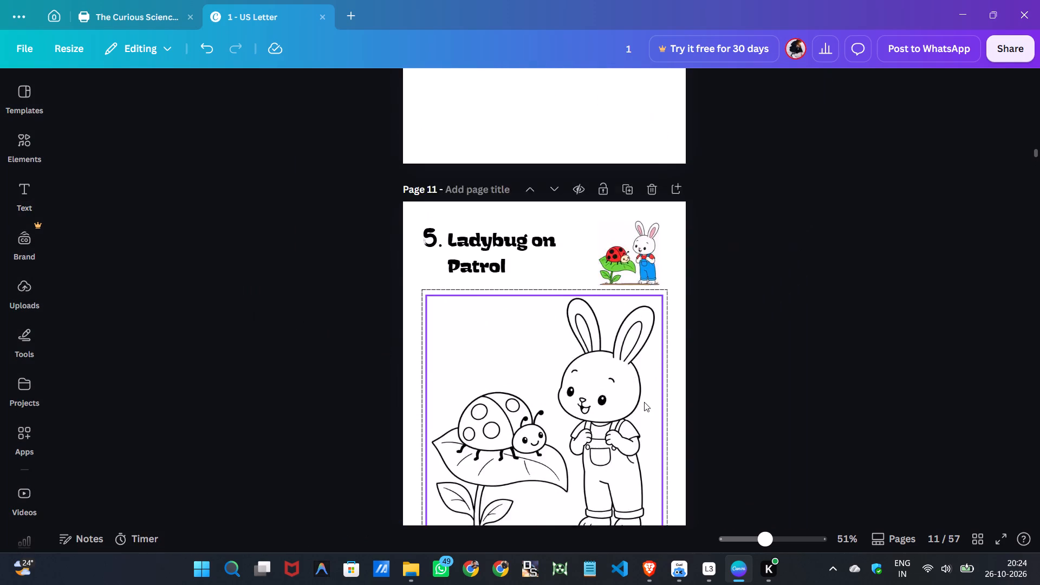
scroll(644, 402, up, 1)
click(481, 378)
right_click(480, 378)
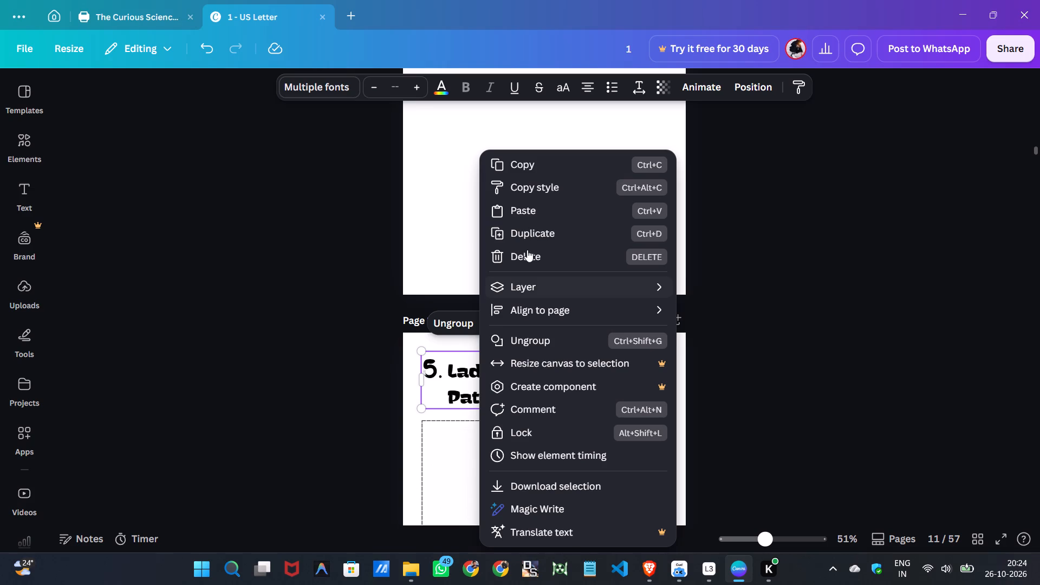
click(515, 164)
scroll(530, 315, down, 15)
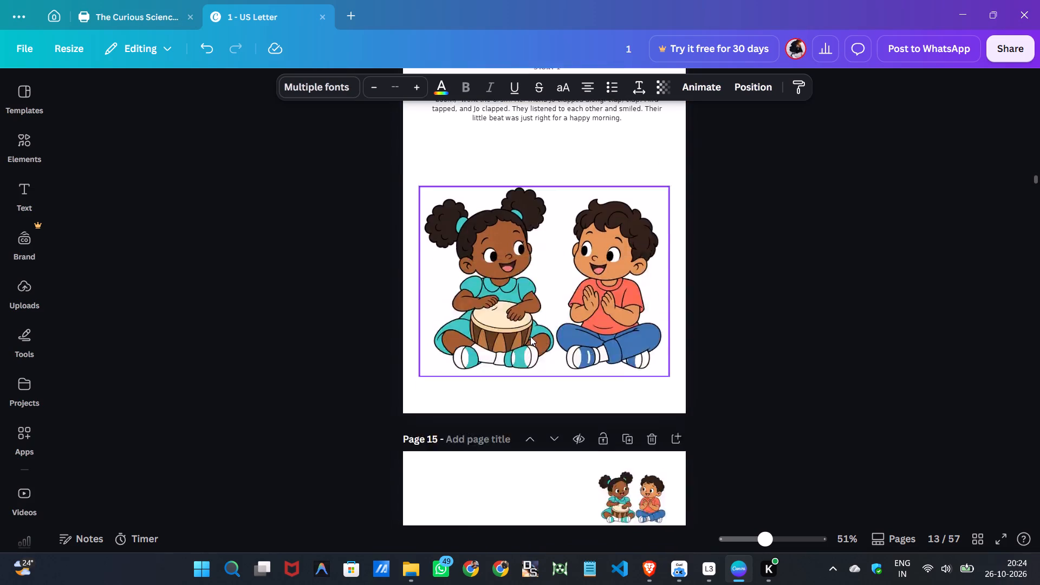
click(486, 310)
right_click(486, 310)
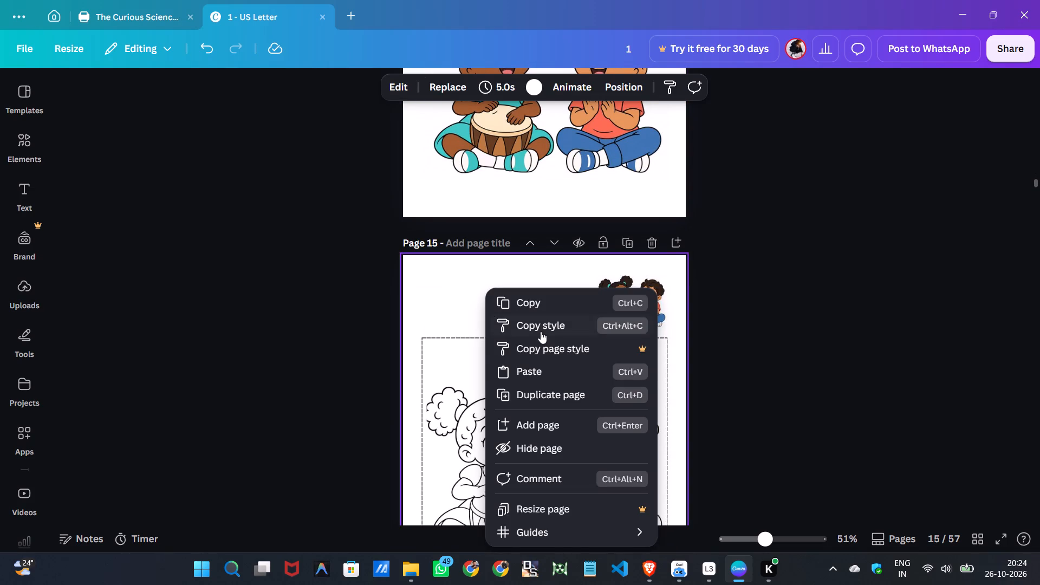
click(527, 370)
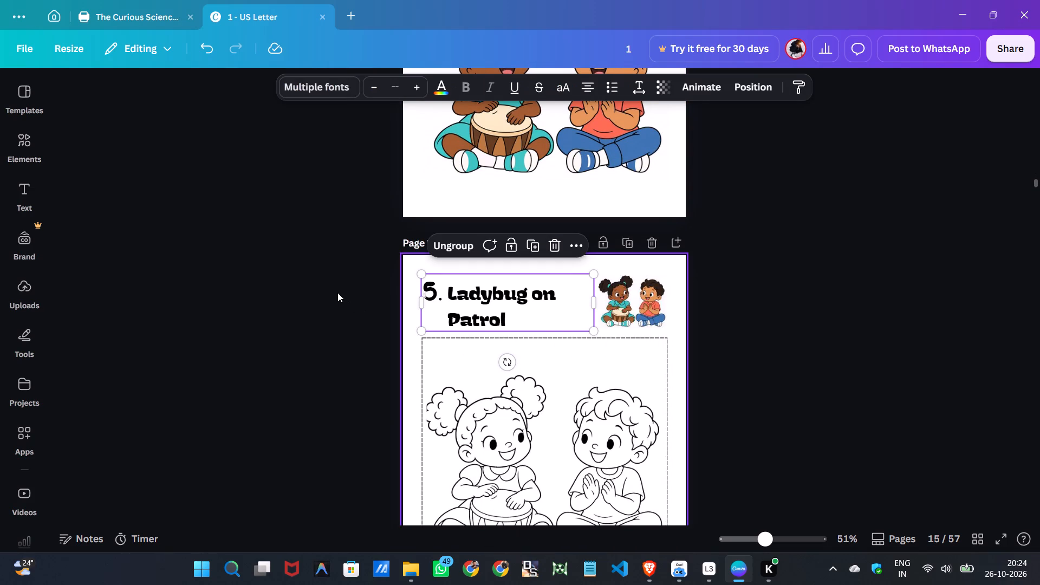
Change the number in page 15's pasted heading to 6.
click(432, 286)
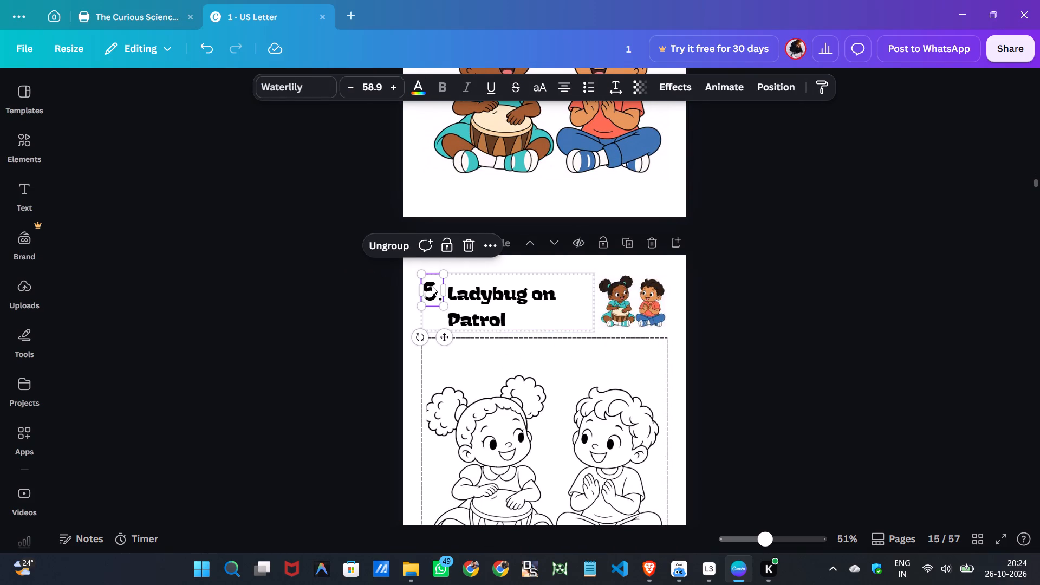
click(432, 286)
click(432, 286)
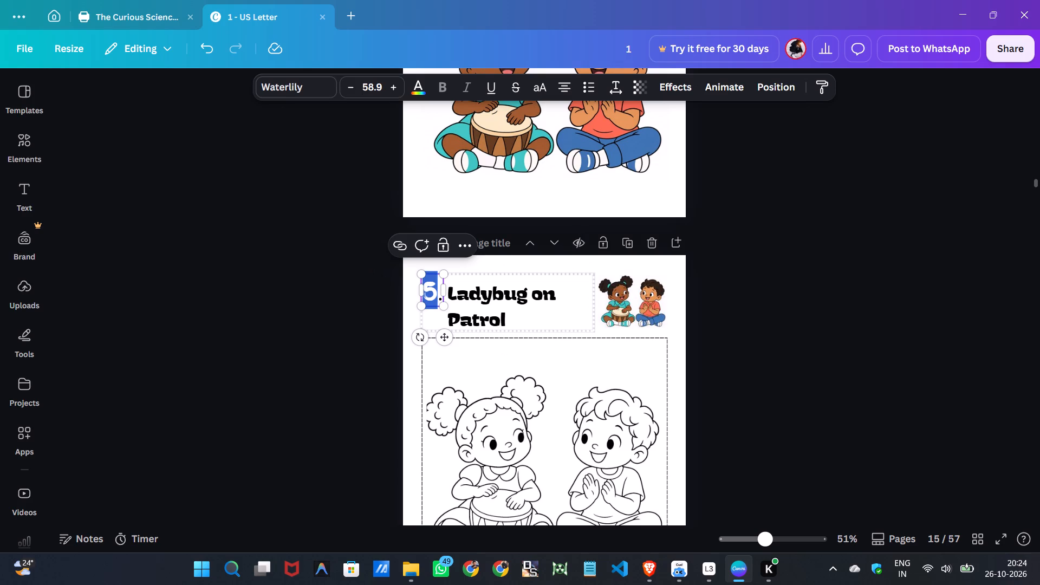
key(BackSpace)
key(6)
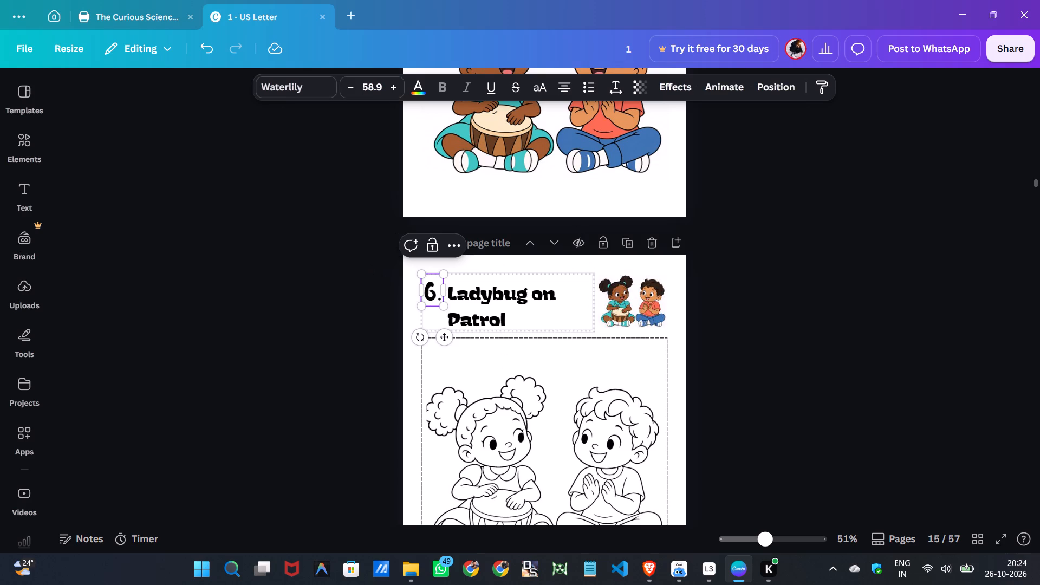
Replace the title text in page 15's heading with "Mira's Boom-Boom Beat" copied from page 14, keeping the heading's font style.
click(470, 308)
scroll(471, 308, up, 2)
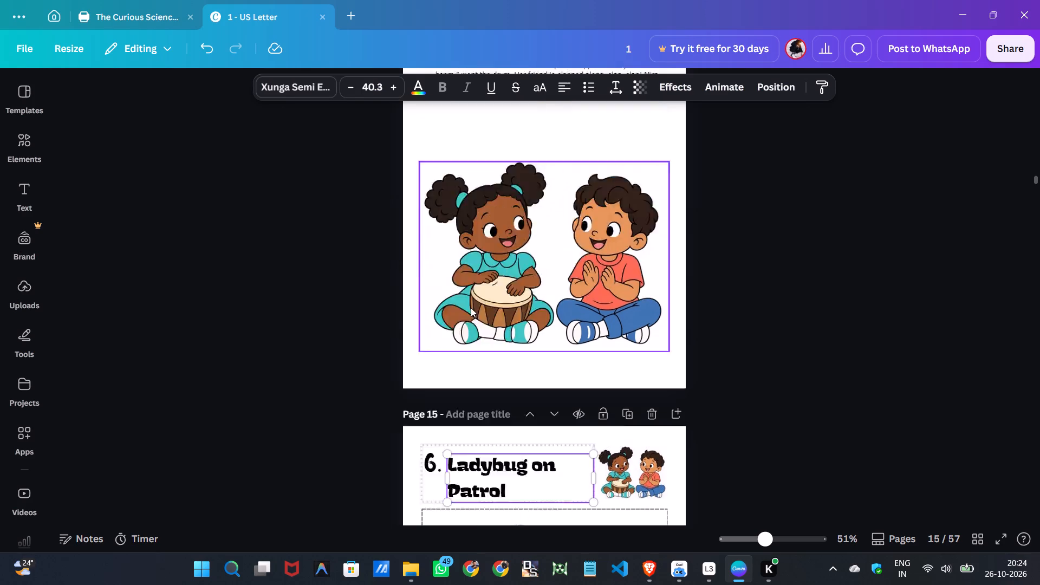
scroll(471, 308, up, 1)
click(501, 287)
double_click(501, 287)
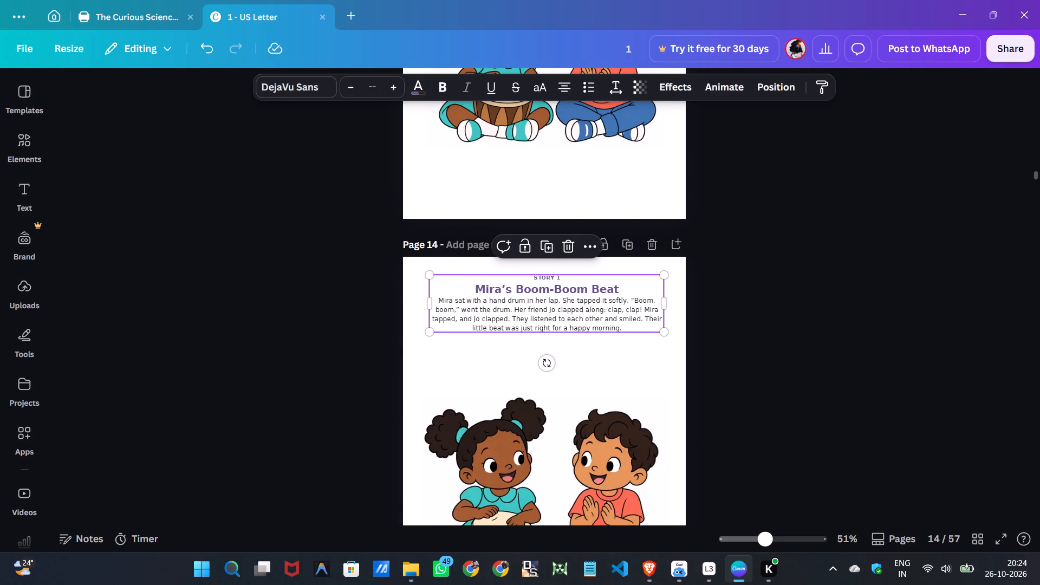
right_click(497, 288)
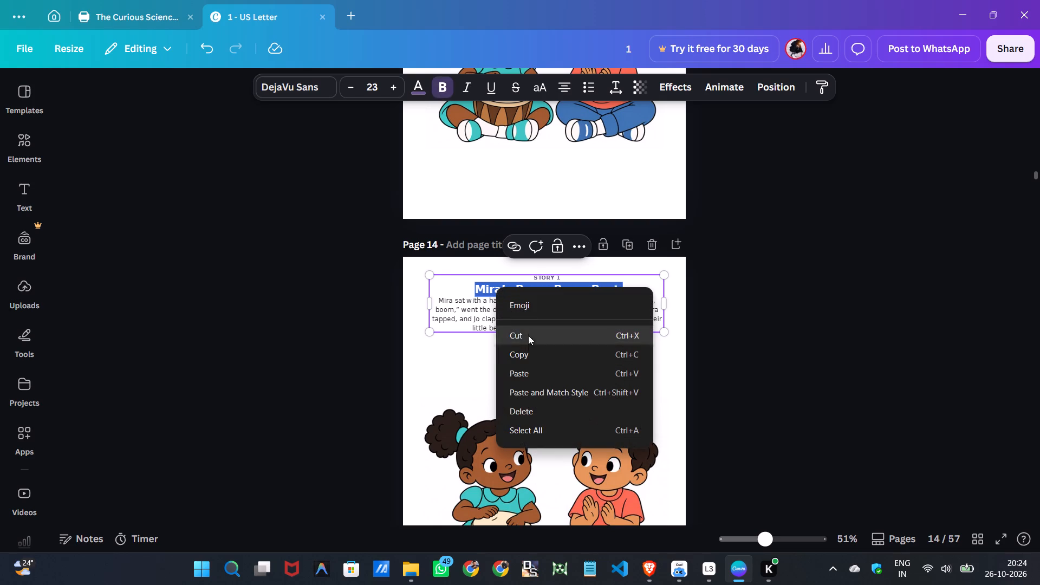
click(528, 363)
scroll(529, 351, down, 5)
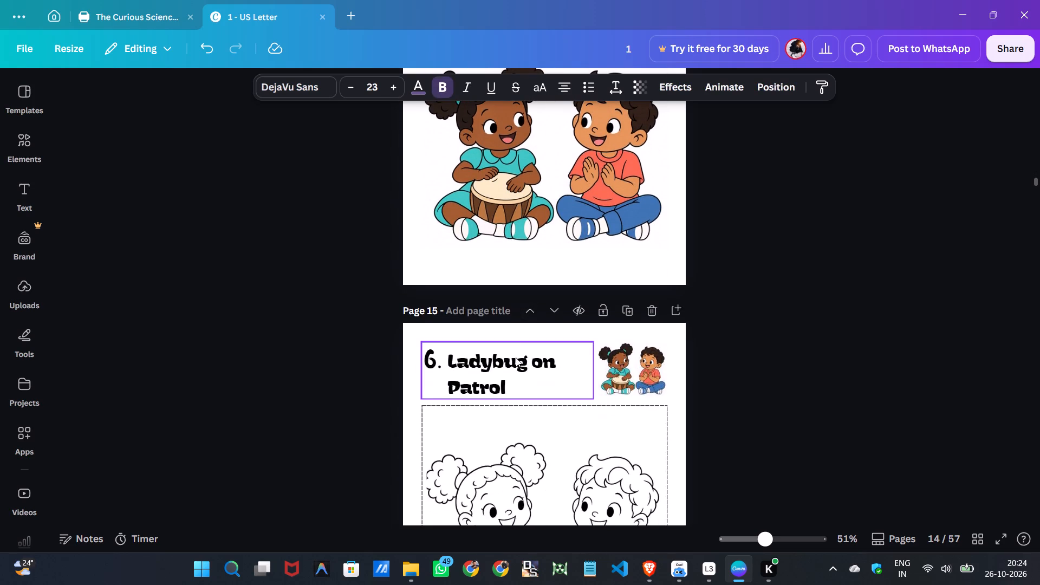
double_click(494, 368)
right_click(493, 368)
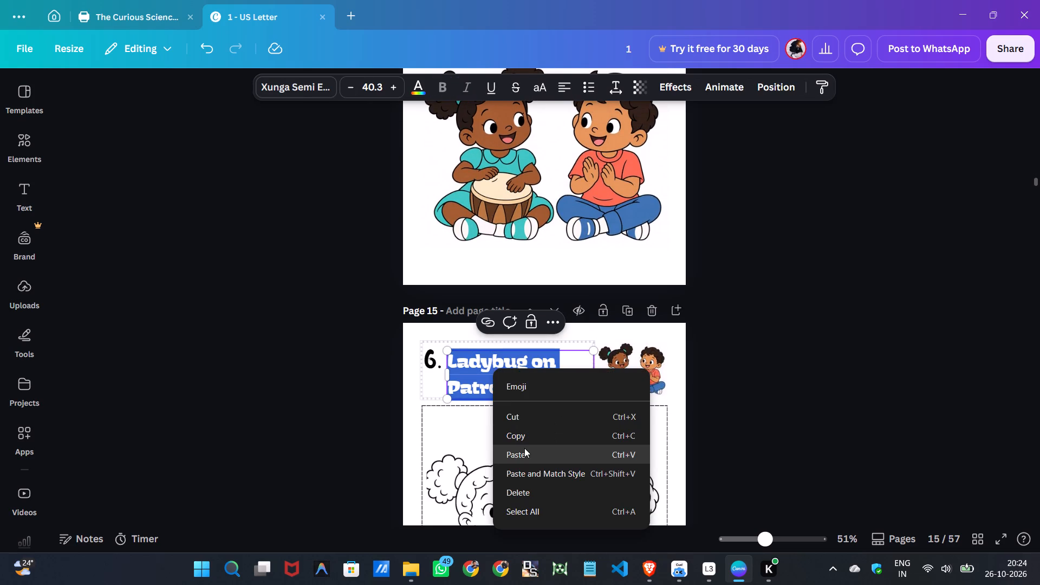
click(524, 448)
click(353, 352)
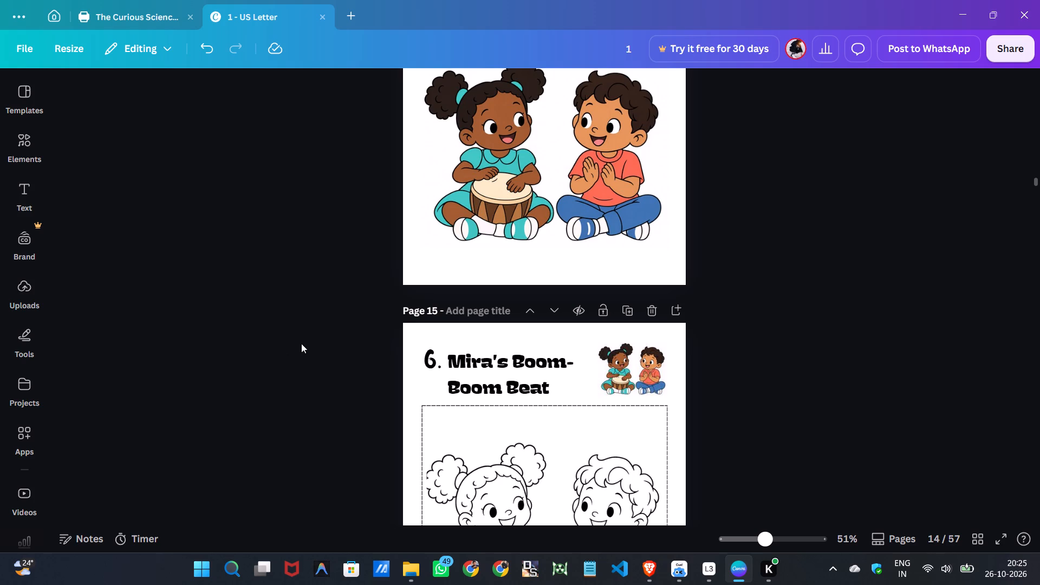
scroll(453, 350, down, 2)
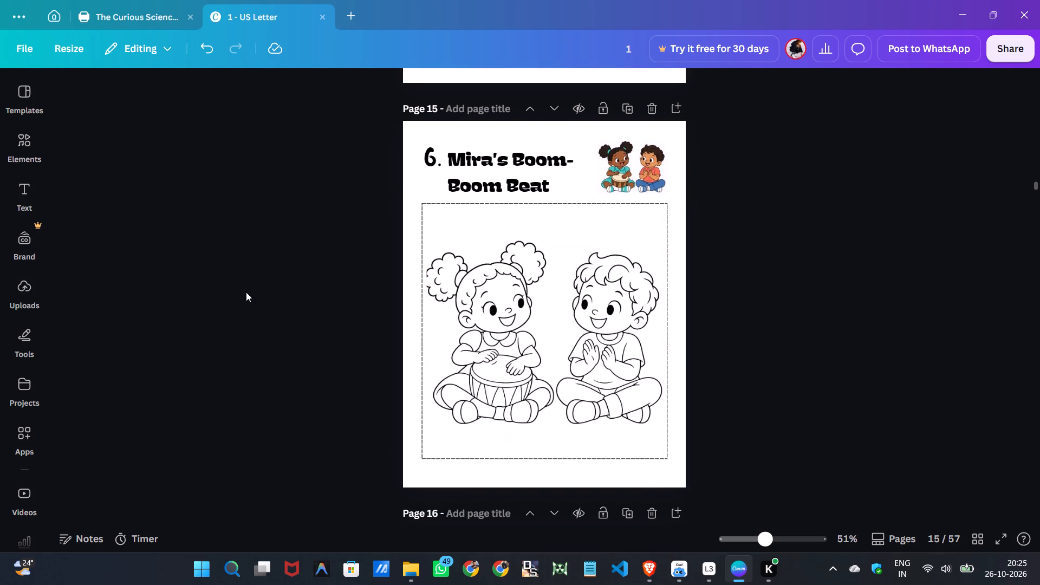
click(242, 290)
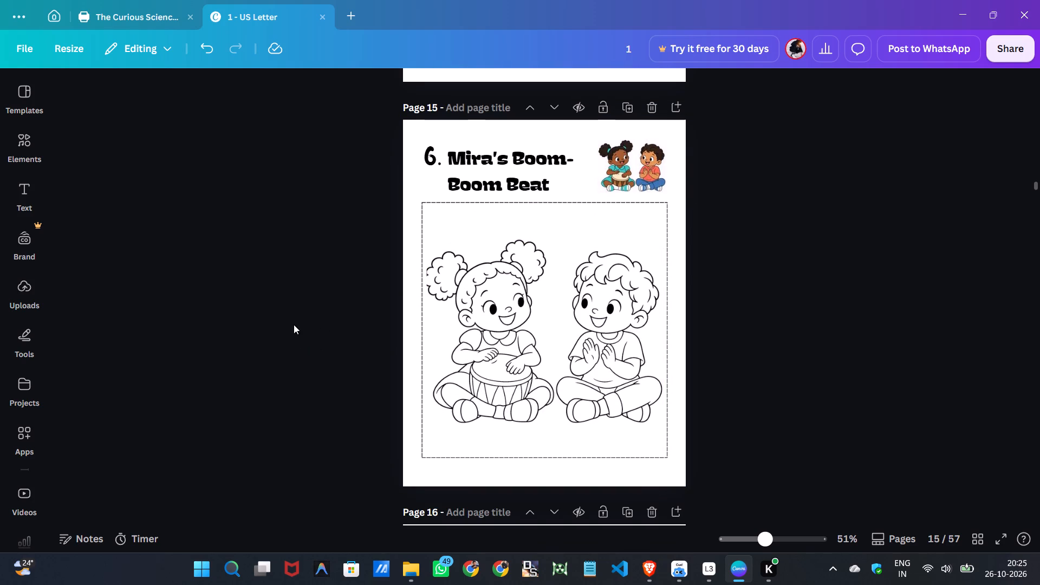
Delete page 14, the Story 1 page with the Mira's Boom-Boom Beat text and colored picture.
scroll(340, 433, up, 9)
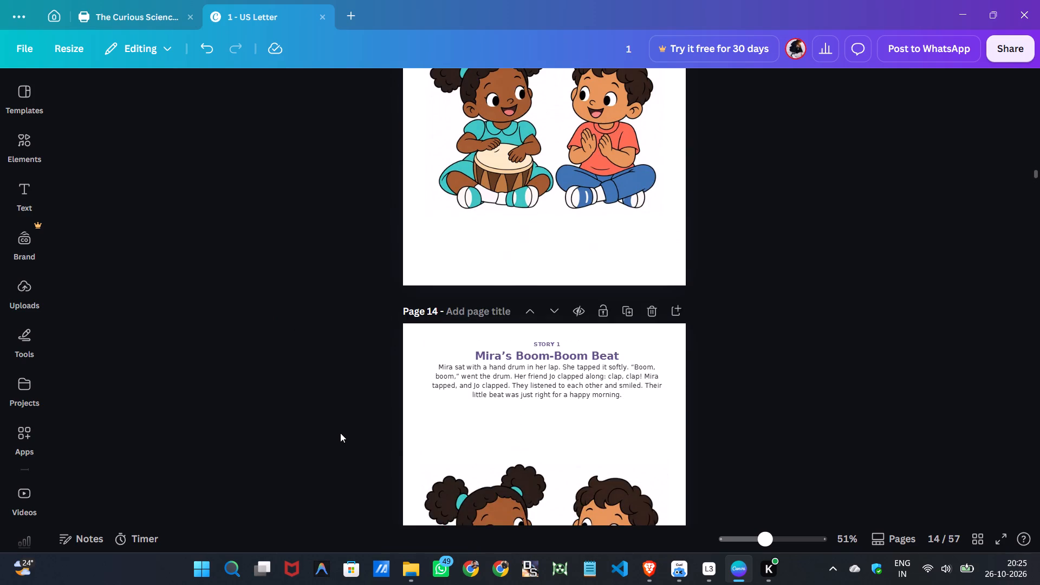
click(651, 310)
Nudge the "Mira's Music-Making Day" title block on page 13 slightly left and down to centre it over the picture.
scroll(473, 408, up, 6)
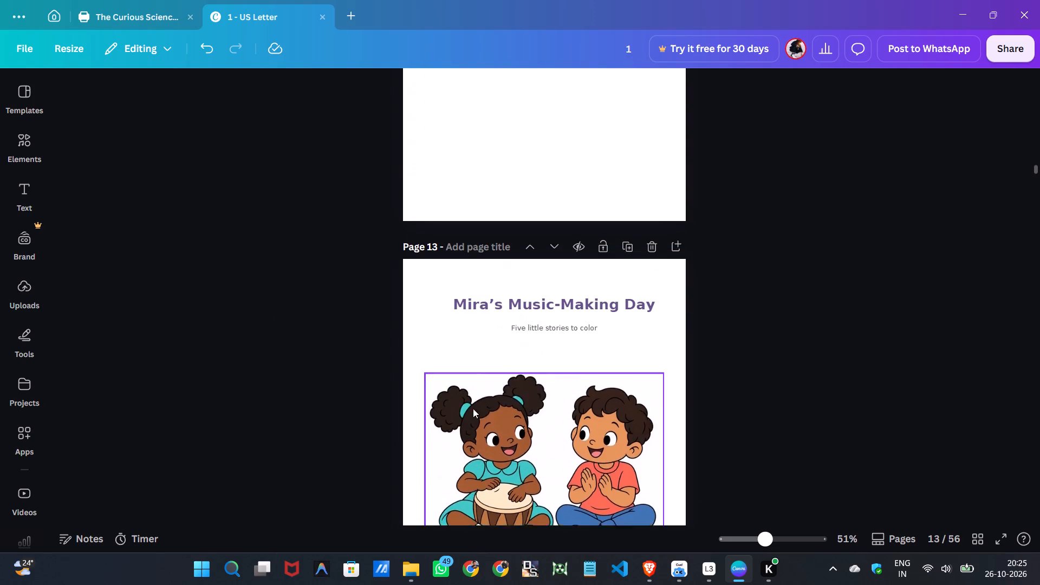
click(539, 369)
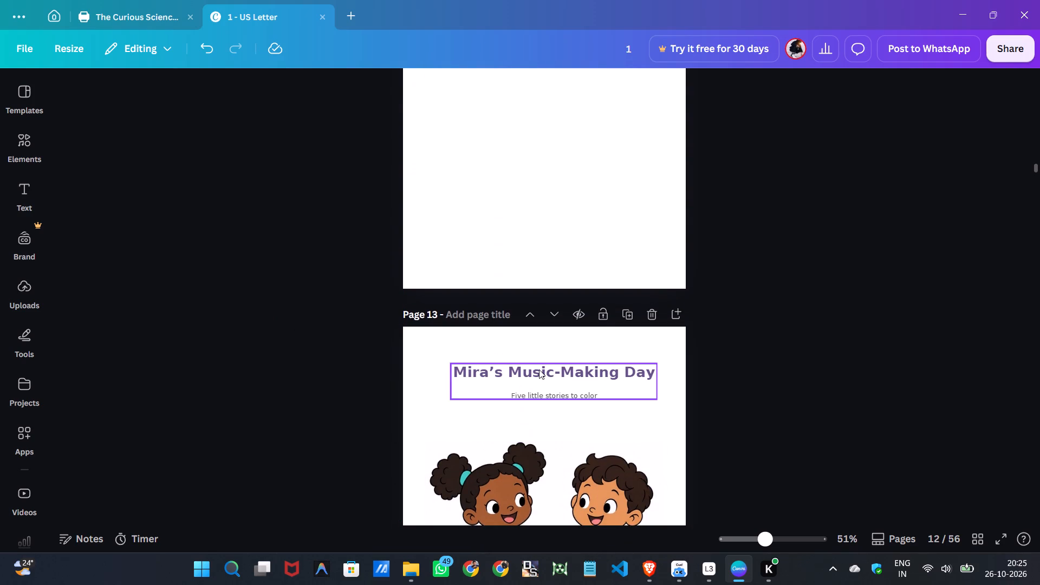
key(Left)
key(Left)
key(Down)
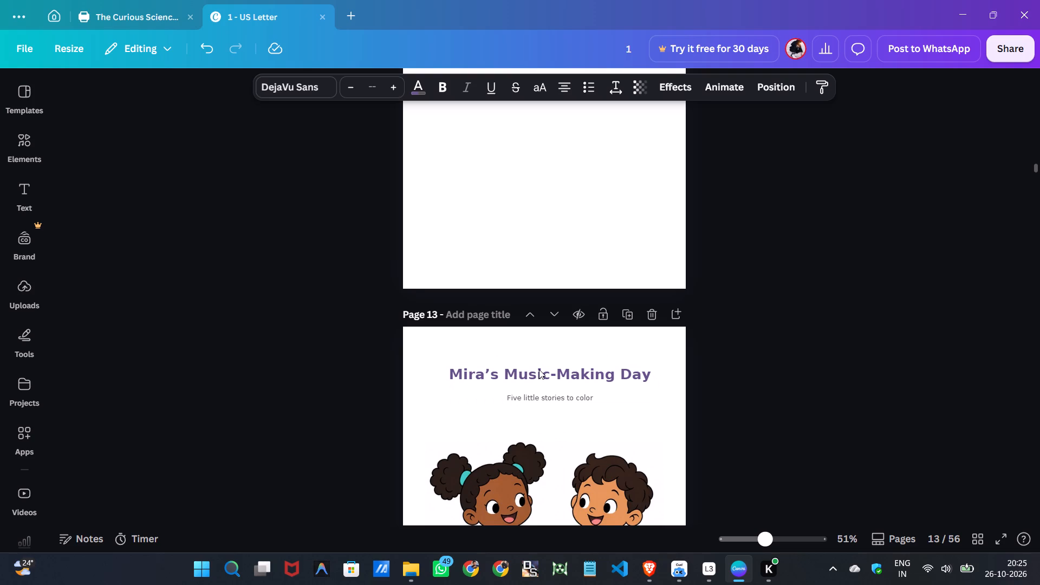
key(Left)
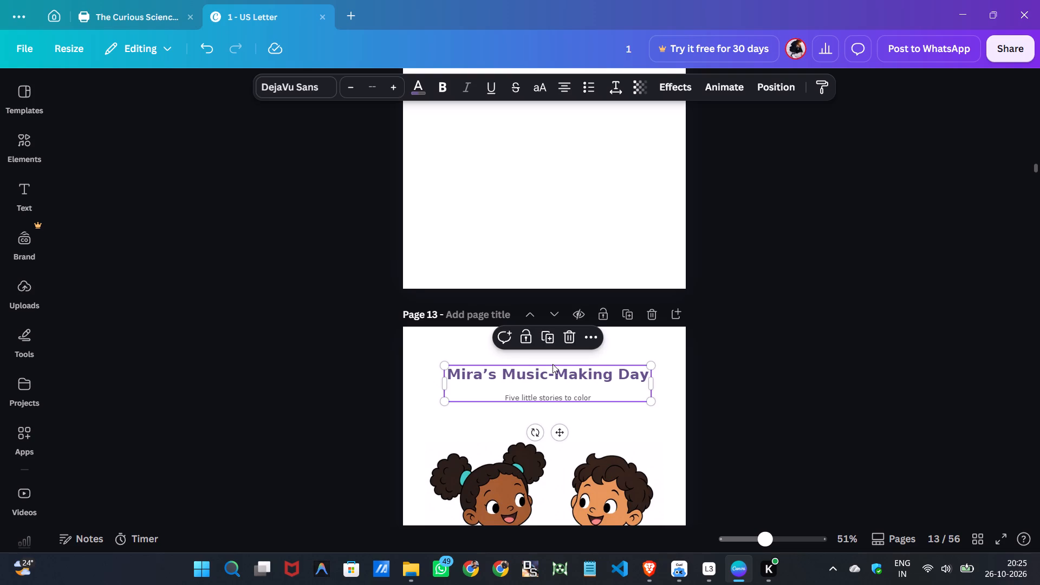
Add a blank page after page 13, between Mira's title page and the Boom-Boom Beat coloring page.
scroll(615, 362, down, 4)
scroll(615, 345, up, 5)
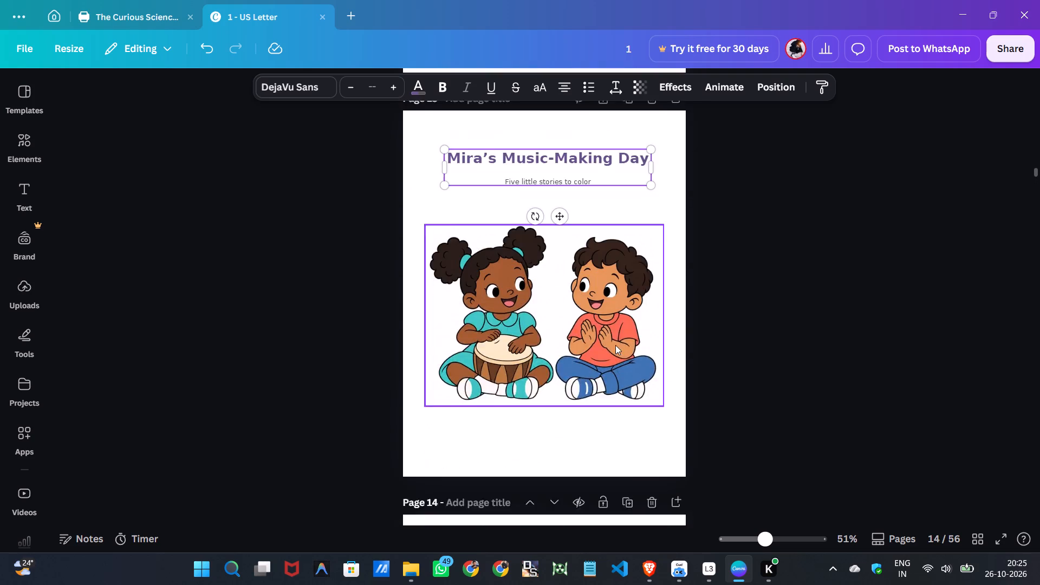
scroll(615, 345, up, 11)
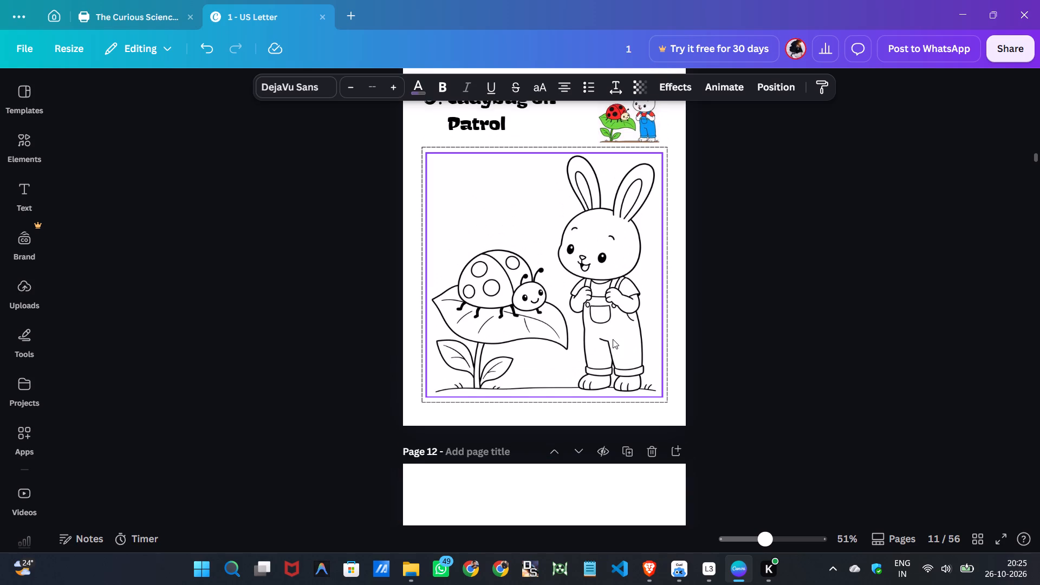
scroll(596, 334, down, 10)
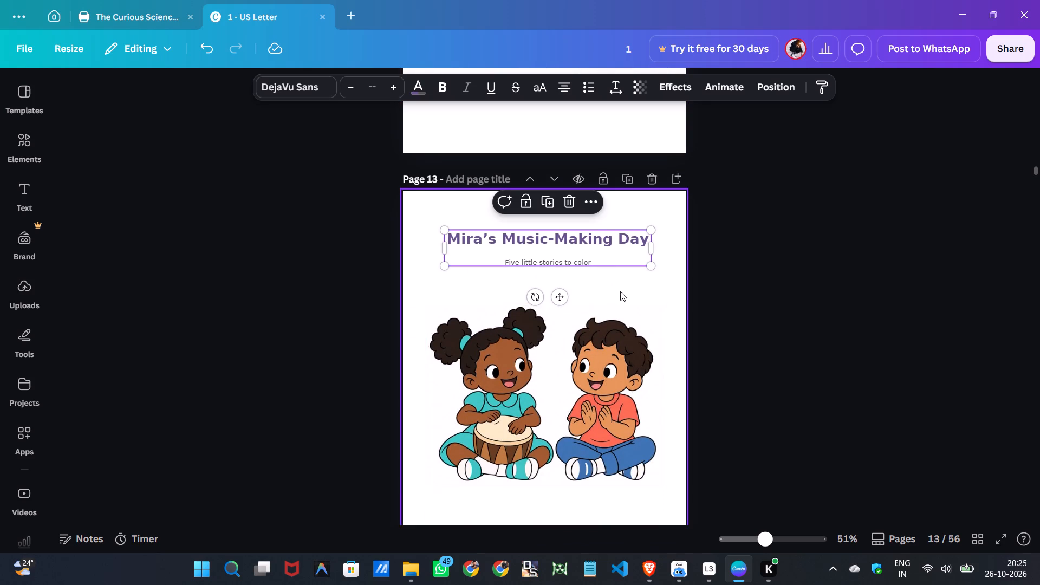
scroll(624, 277, down, 4)
scroll(624, 277, up, 3)
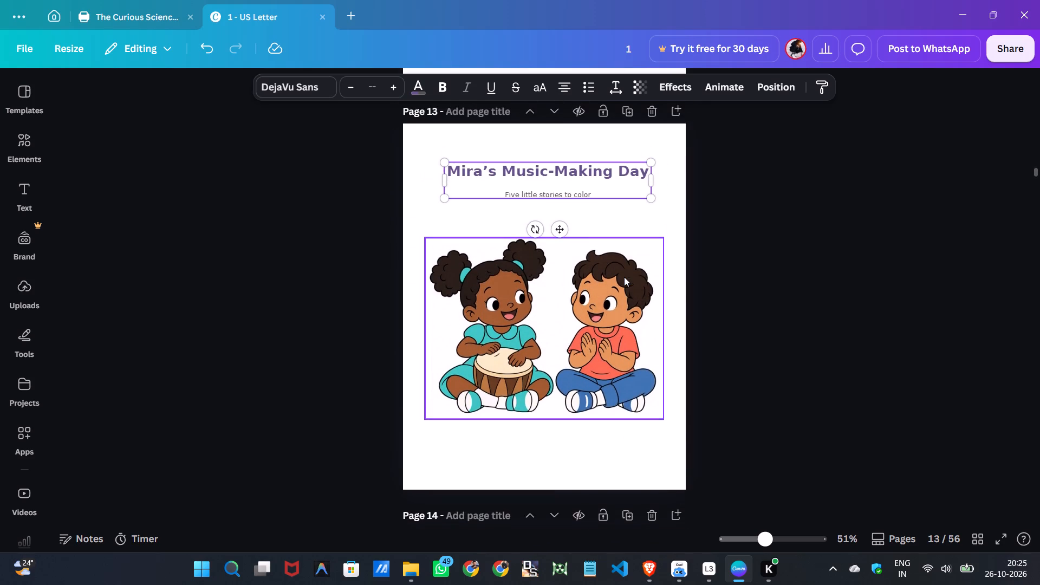
scroll(624, 272, up, 2)
click(677, 245)
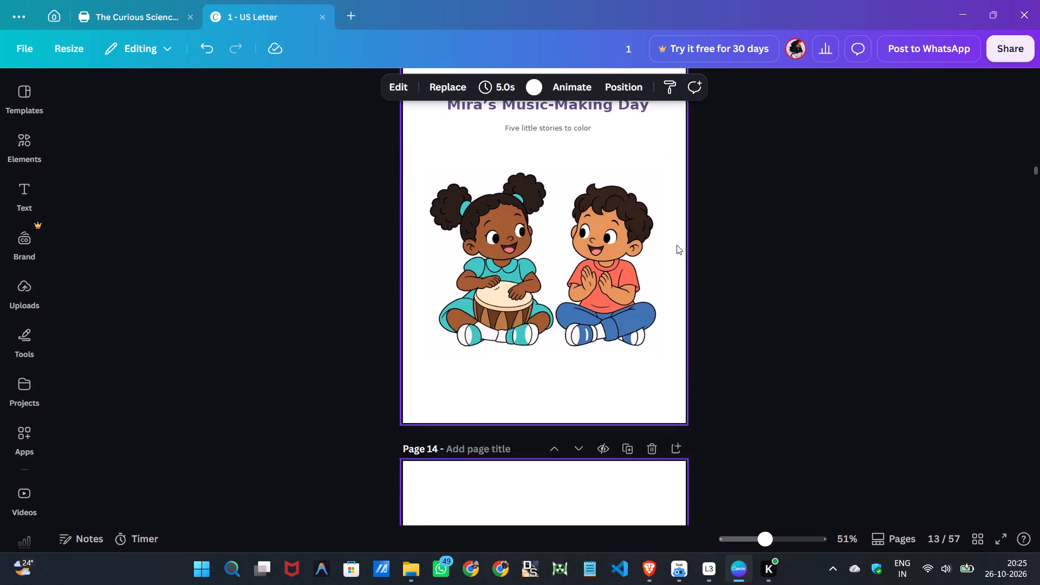
scroll(542, 316, down, 4)
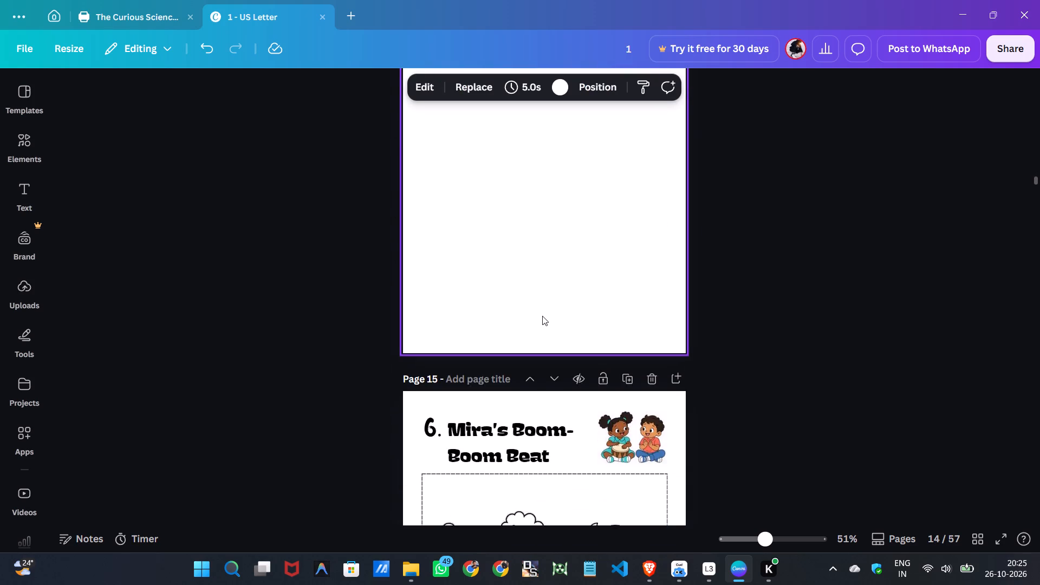
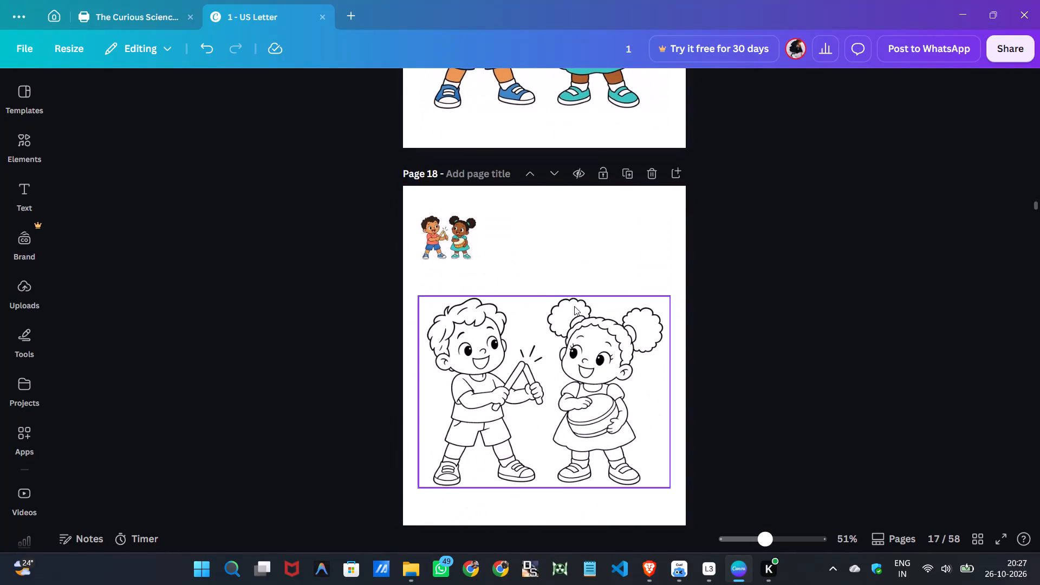
Add a blank page after page 18, the coloring page of the children with rhythm sticks and a drum.
scroll(567, 281, down, 5)
scroll(568, 277, up, 2)
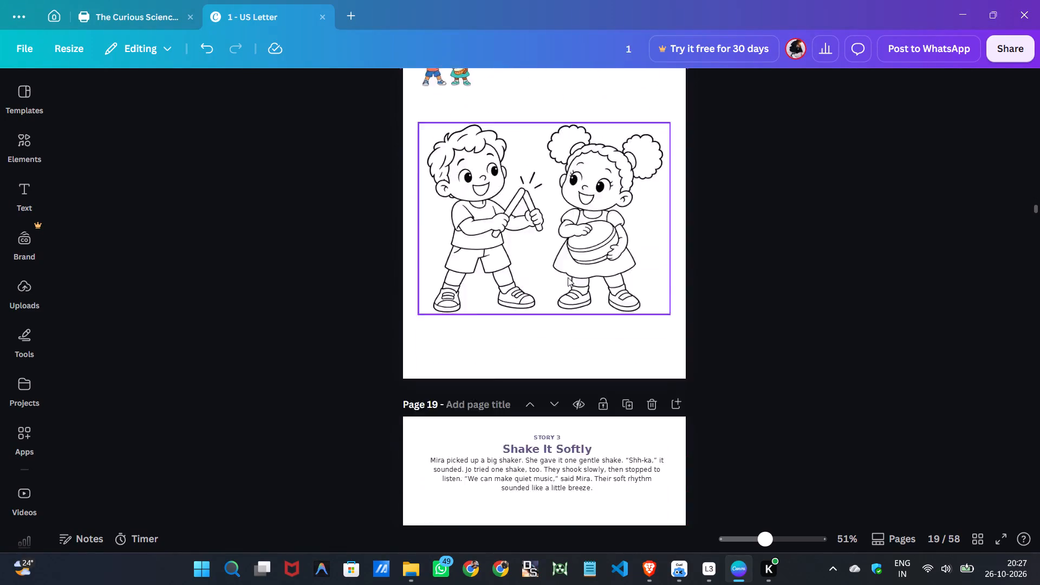
scroll(568, 277, up, 2)
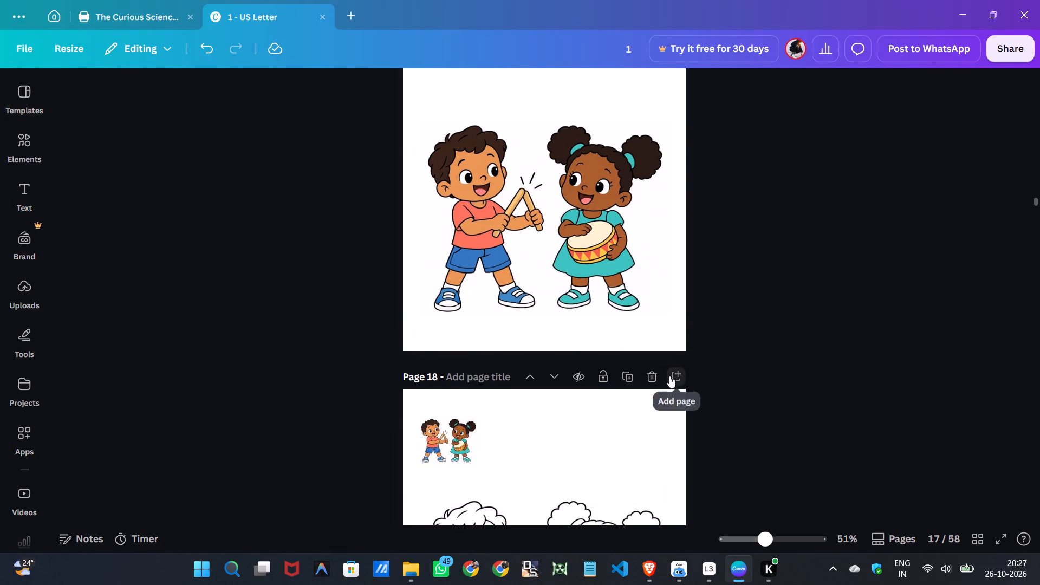
click(669, 376)
Review pages 11 to 17, comparing the finished Ladybug on Patrol and Boom-Boom Beat layouts with the unfinished Mira pages.
scroll(633, 367, up, 11)
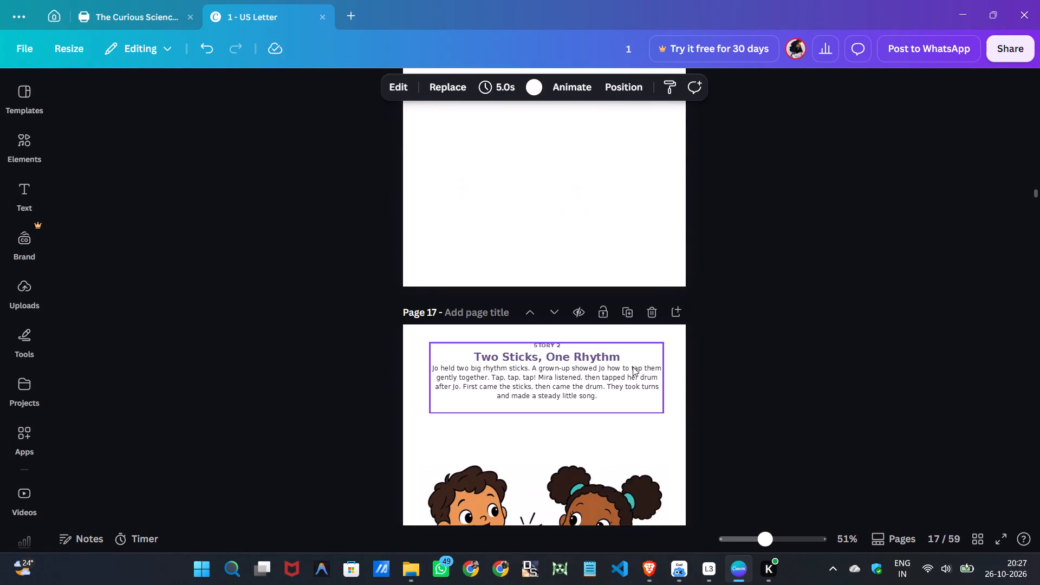
scroll(633, 367, up, 18)
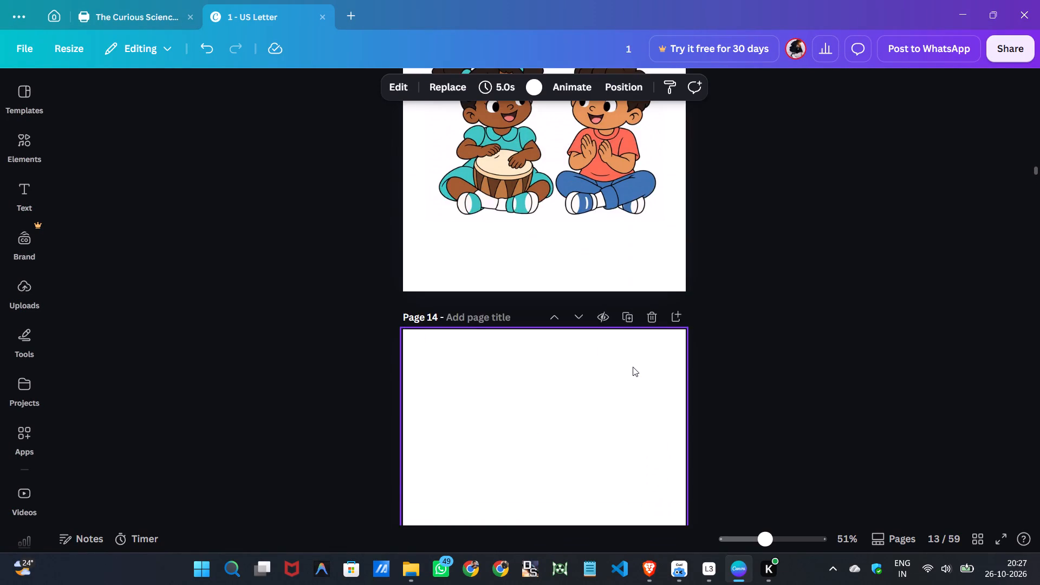
scroll(633, 367, up, 6)
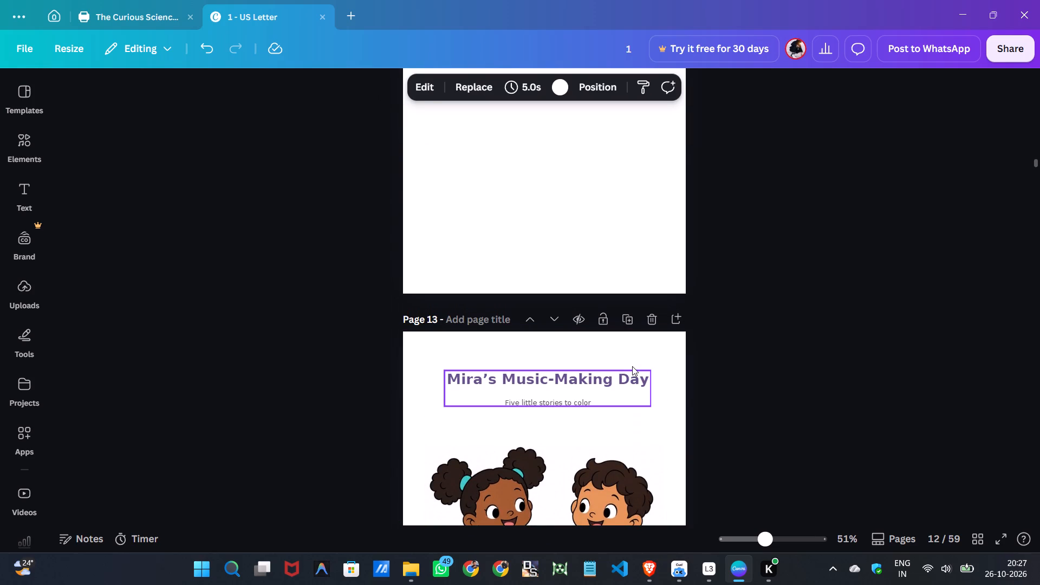
scroll(632, 366, up, 5)
scroll(632, 366, down, 5)
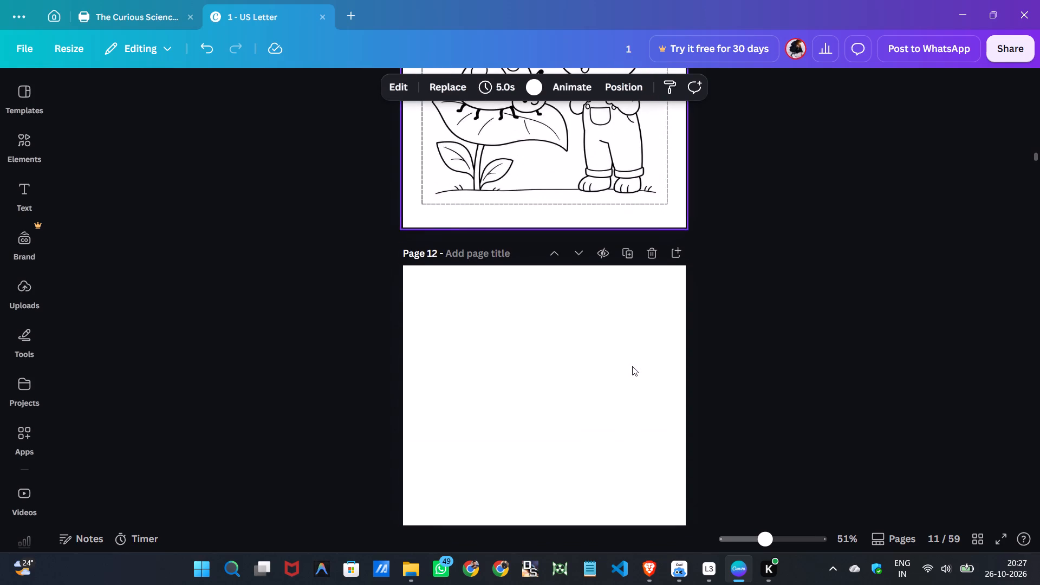
scroll(632, 366, up, 4)
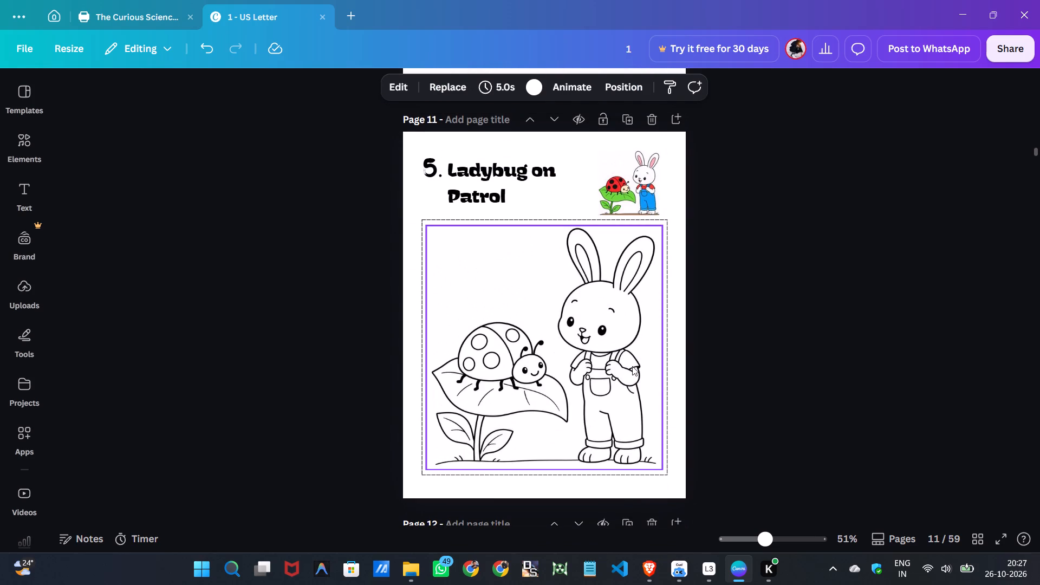
scroll(632, 366, down, 5)
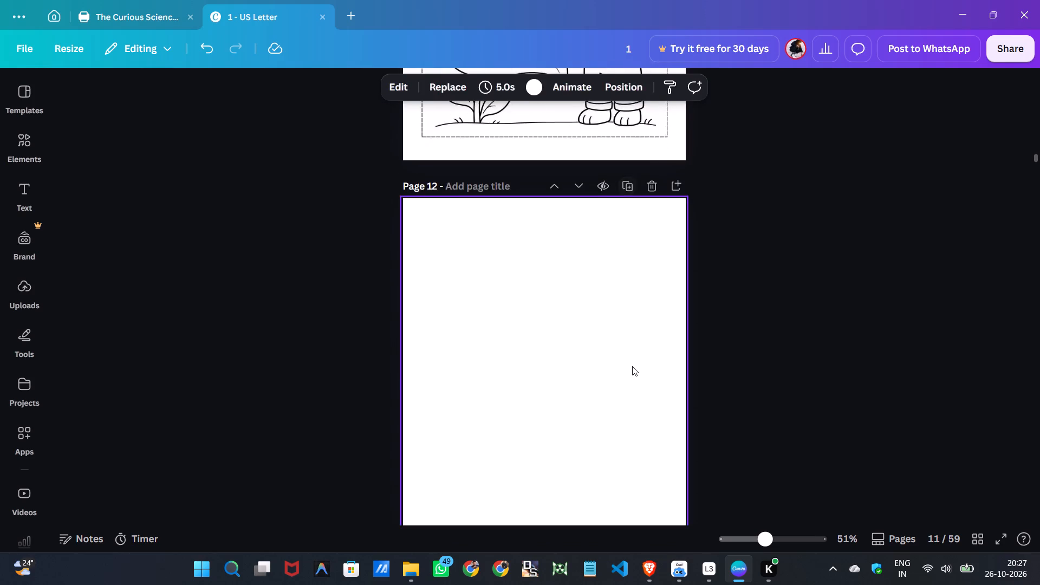
scroll(632, 366, down, 13)
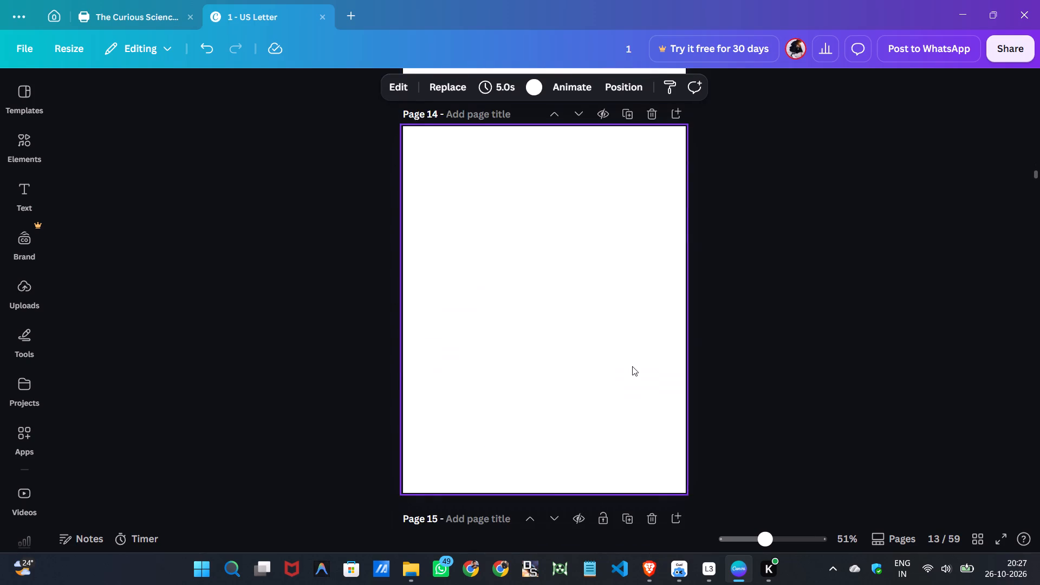
scroll(632, 366, down, 10)
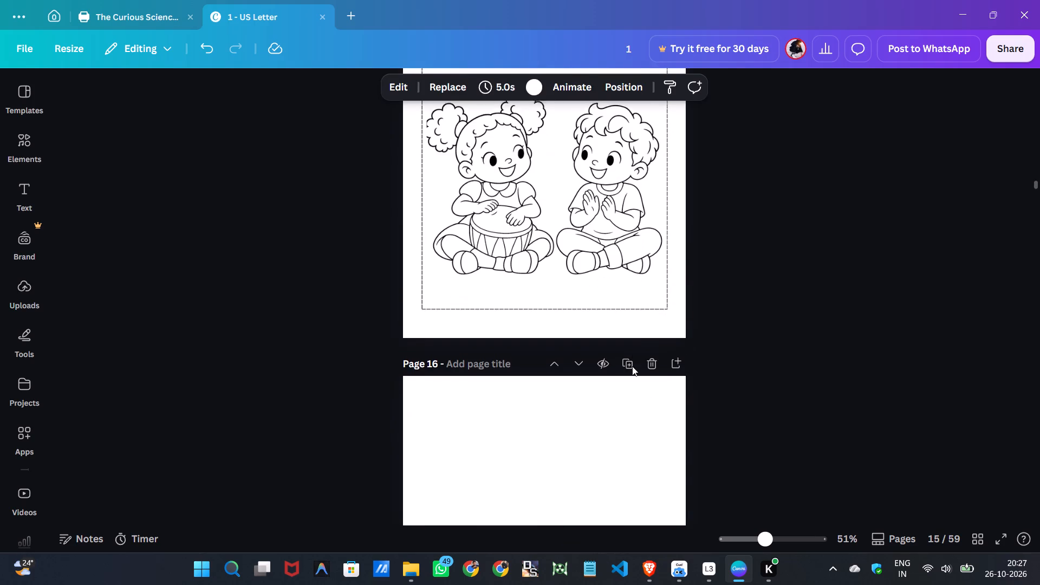
scroll(632, 366, down, 2)
scroll(632, 366, up, 7)
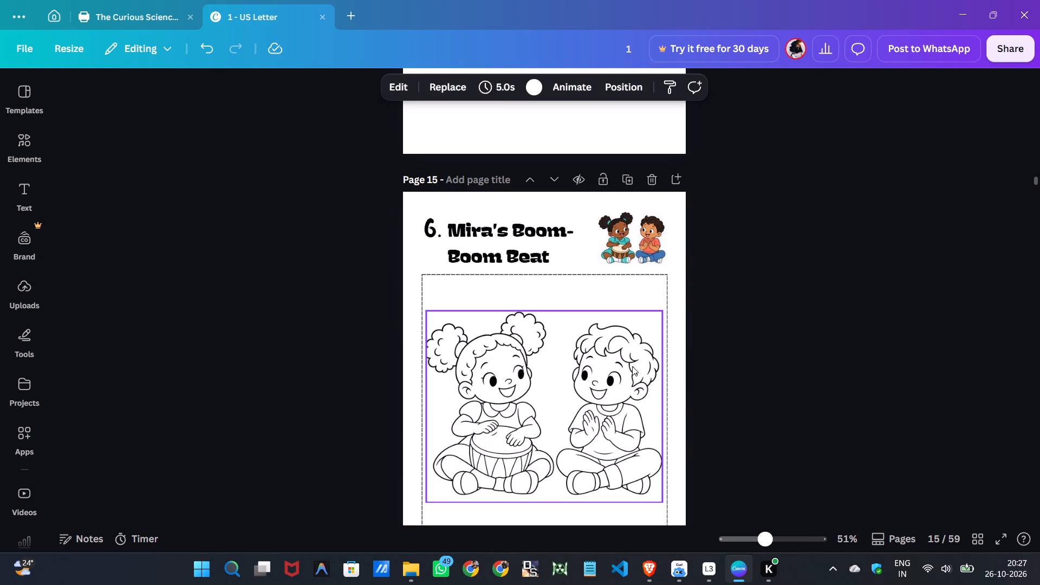
scroll(632, 366, down, 6)
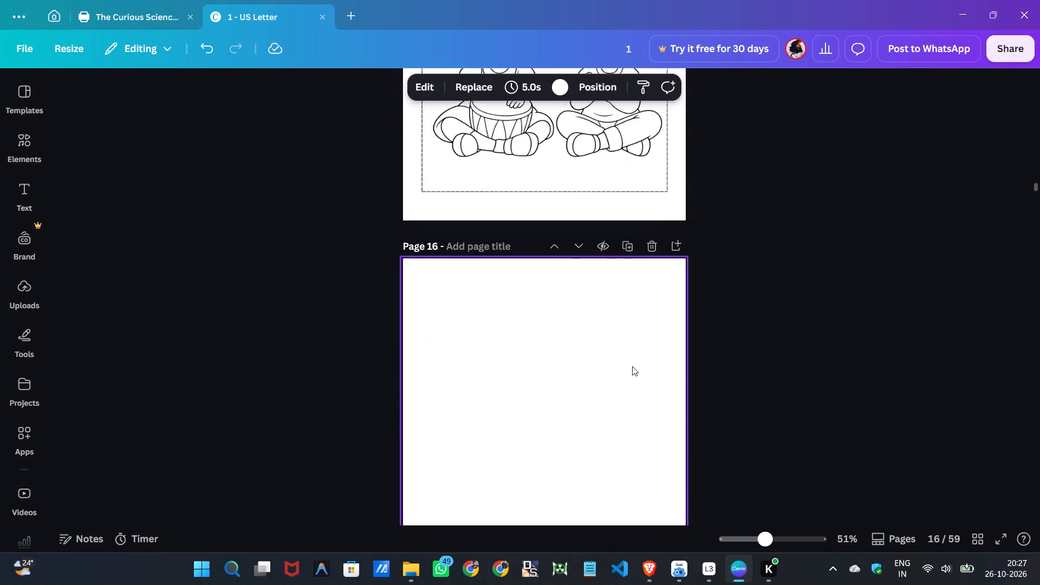
scroll(632, 366, down, 8)
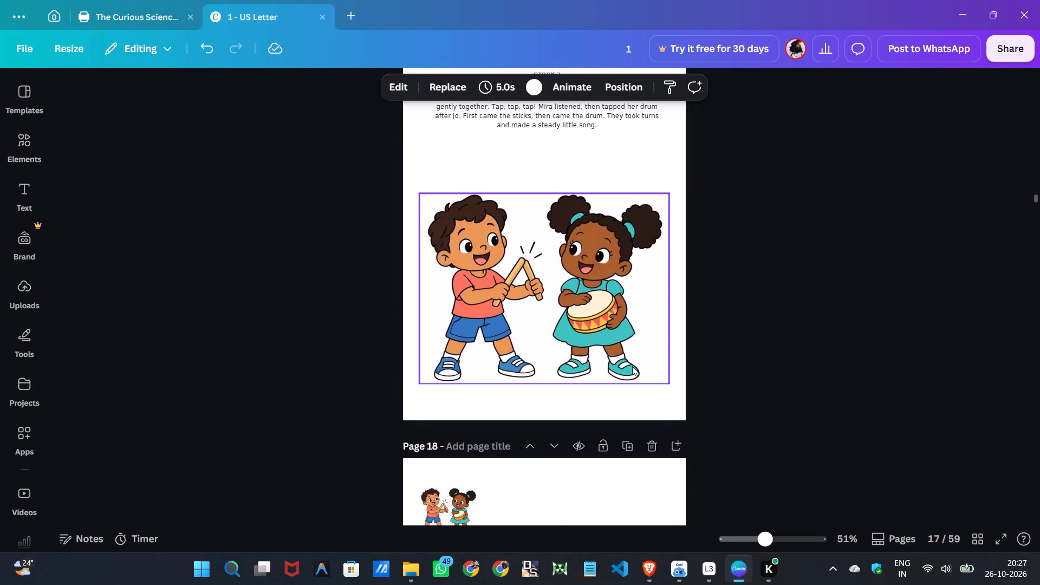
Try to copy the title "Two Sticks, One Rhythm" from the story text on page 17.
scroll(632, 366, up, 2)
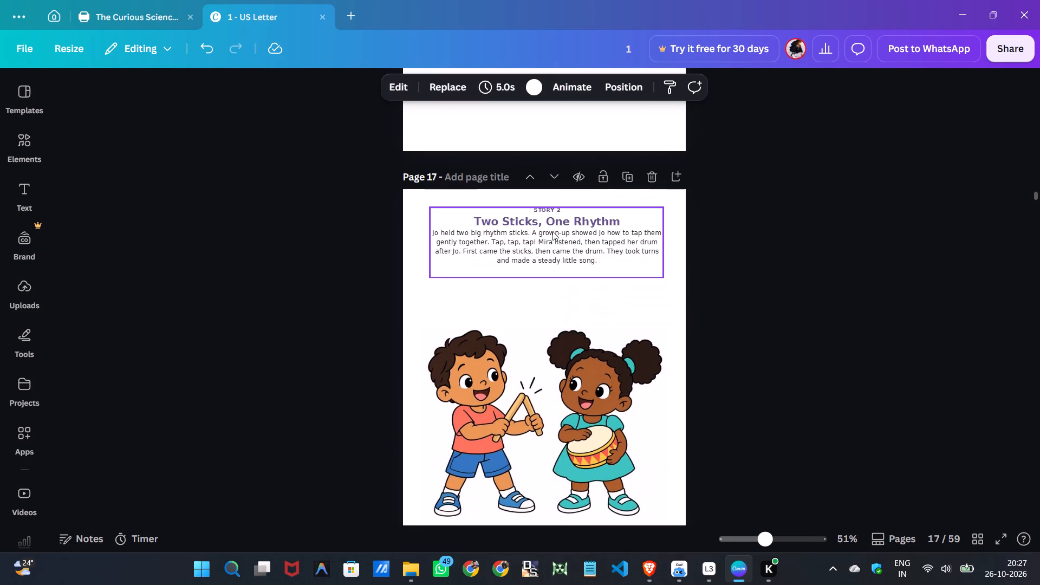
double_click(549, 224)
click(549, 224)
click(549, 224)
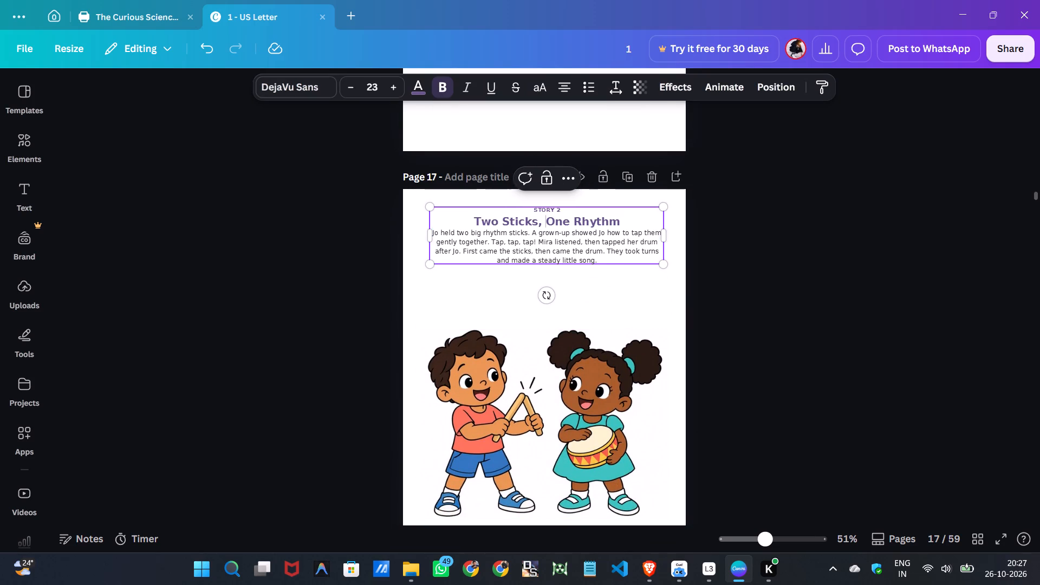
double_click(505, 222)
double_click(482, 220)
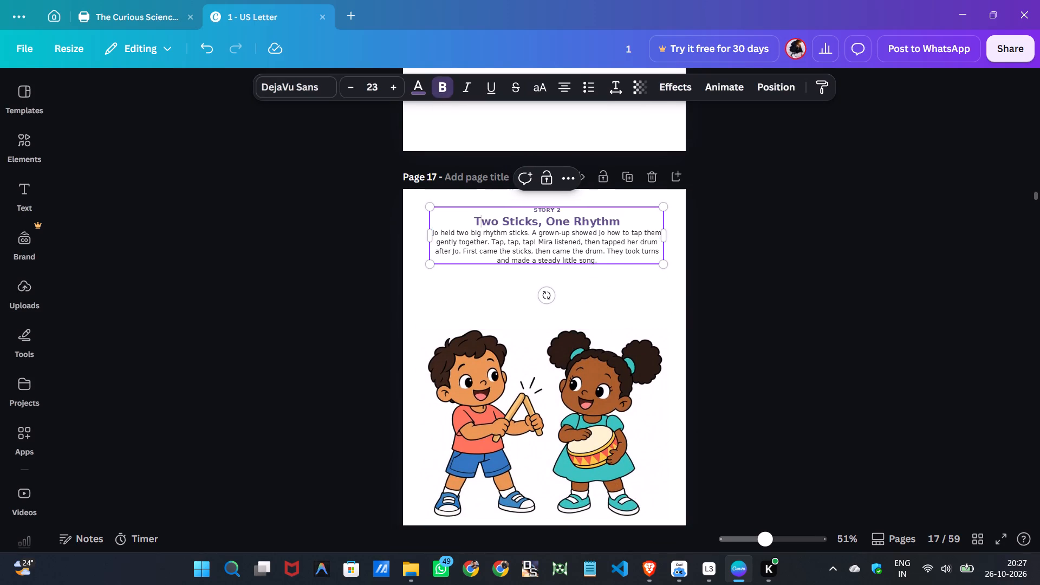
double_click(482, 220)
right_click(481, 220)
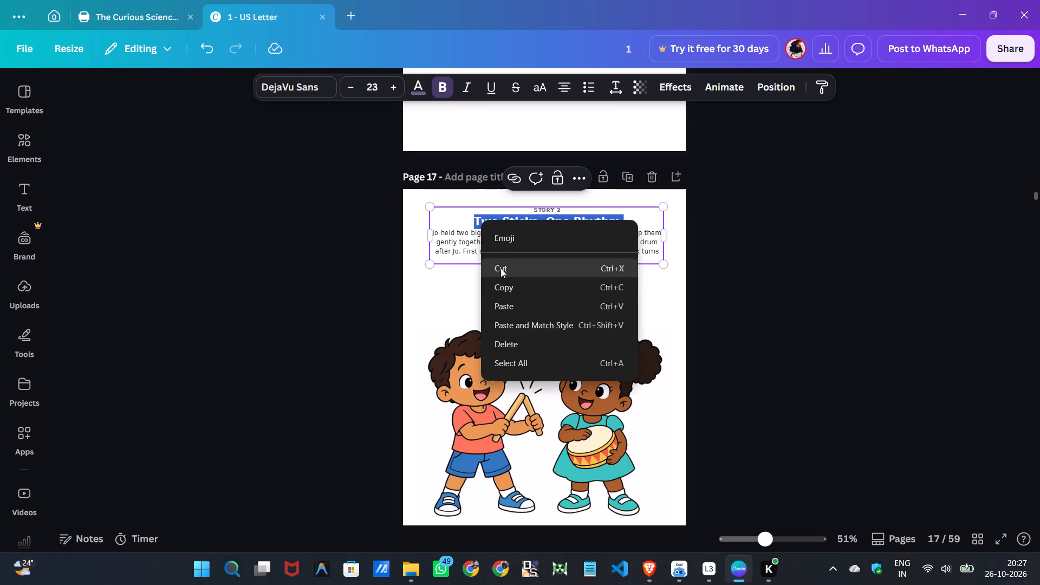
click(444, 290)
Move the small colored picture on page 18 across to the page's upper-right corner.
scroll(444, 288, down, 4)
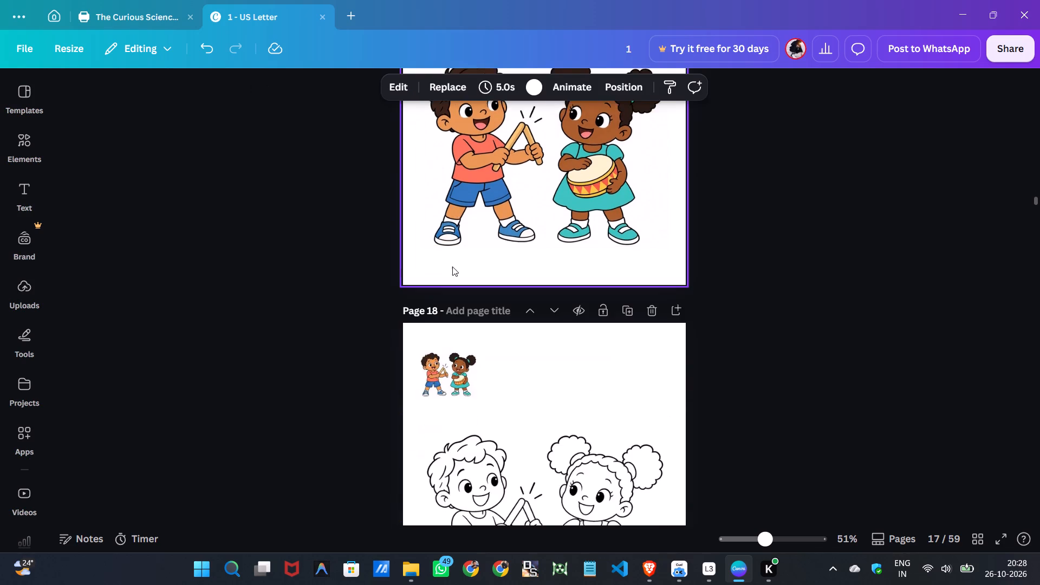
scroll(452, 266, down, 2)
drag(447, 246, 642, 237)
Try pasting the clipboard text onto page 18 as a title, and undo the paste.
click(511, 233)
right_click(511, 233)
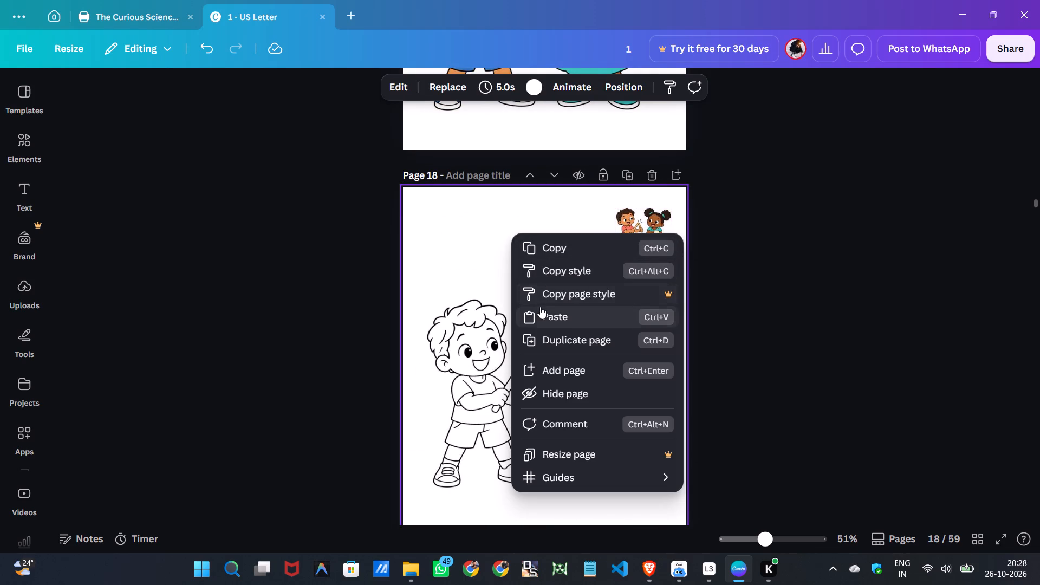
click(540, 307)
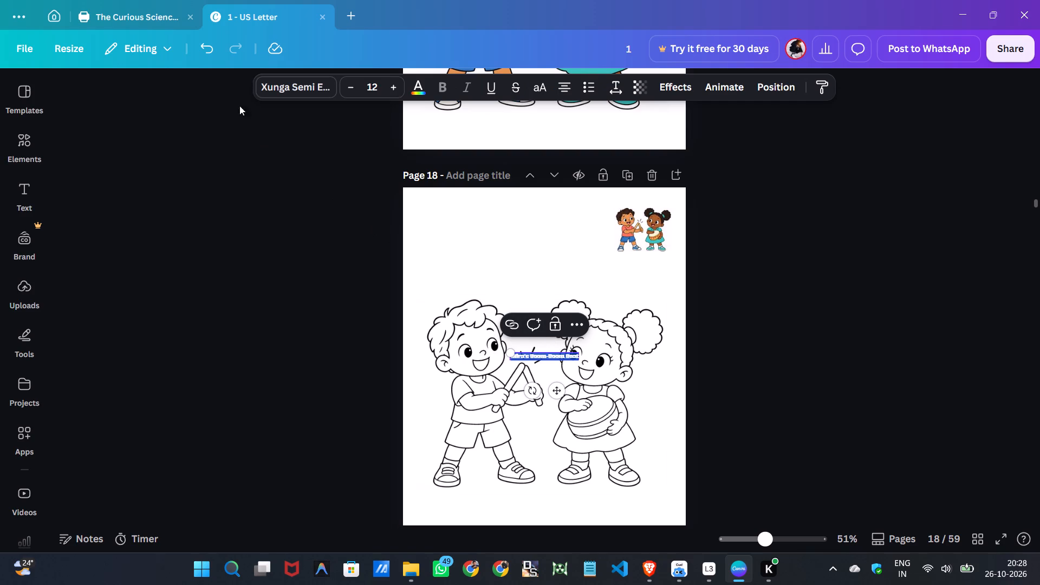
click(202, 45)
Copy the grouped heading "6. Mira's Boom-Boom Beat" from page 15 and paste it onto page 18.
scroll(524, 317, up, 4)
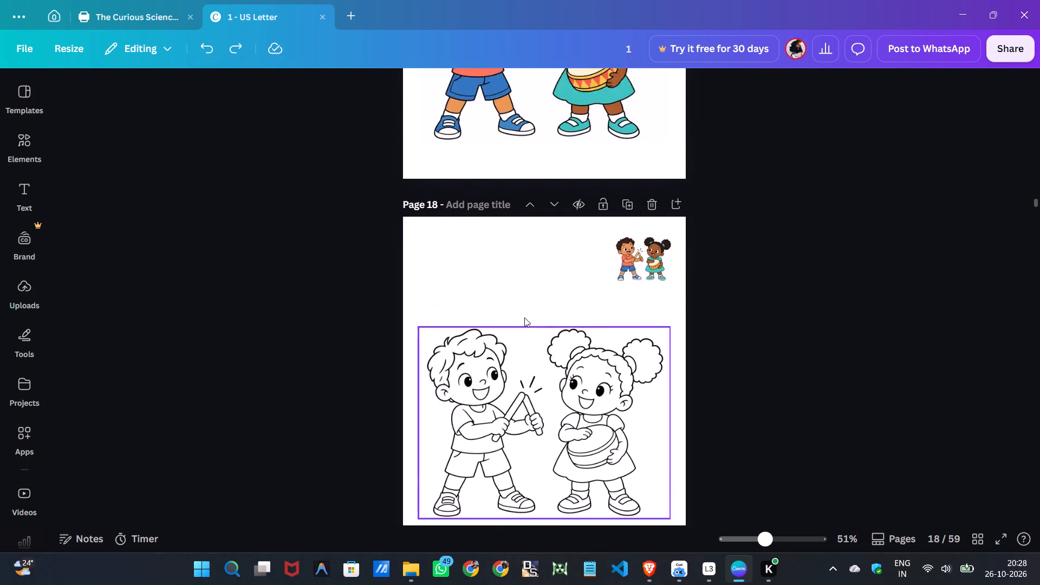
scroll(524, 317, up, 14)
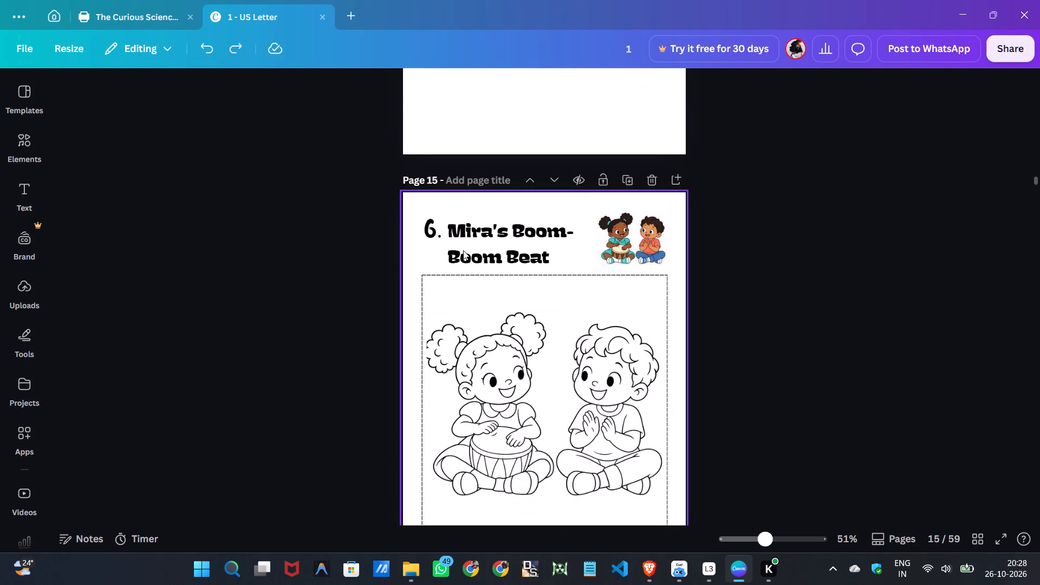
click(463, 250)
right_click(463, 250)
click(512, 156)
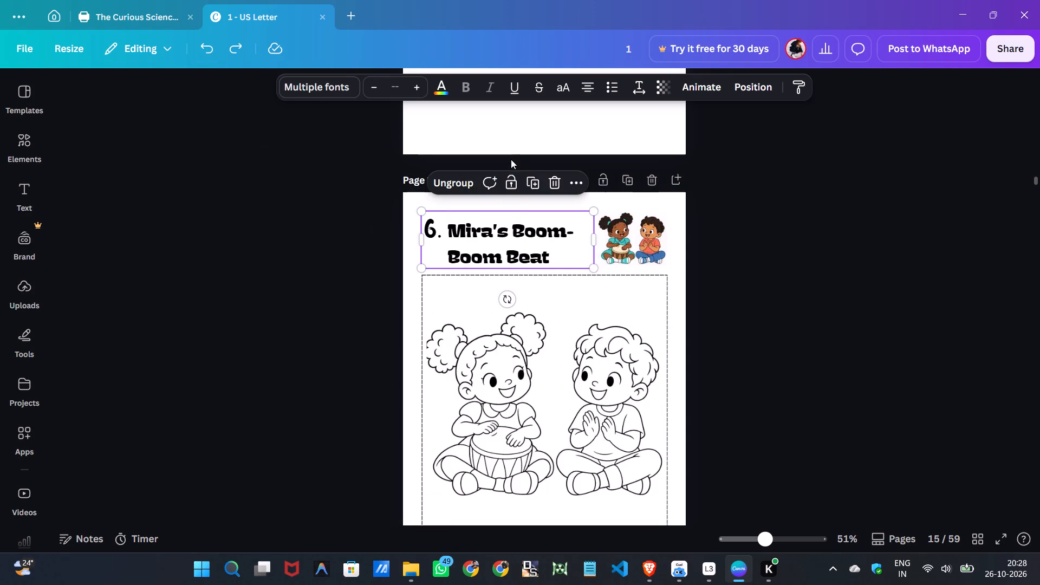
scroll(513, 213, down, 12)
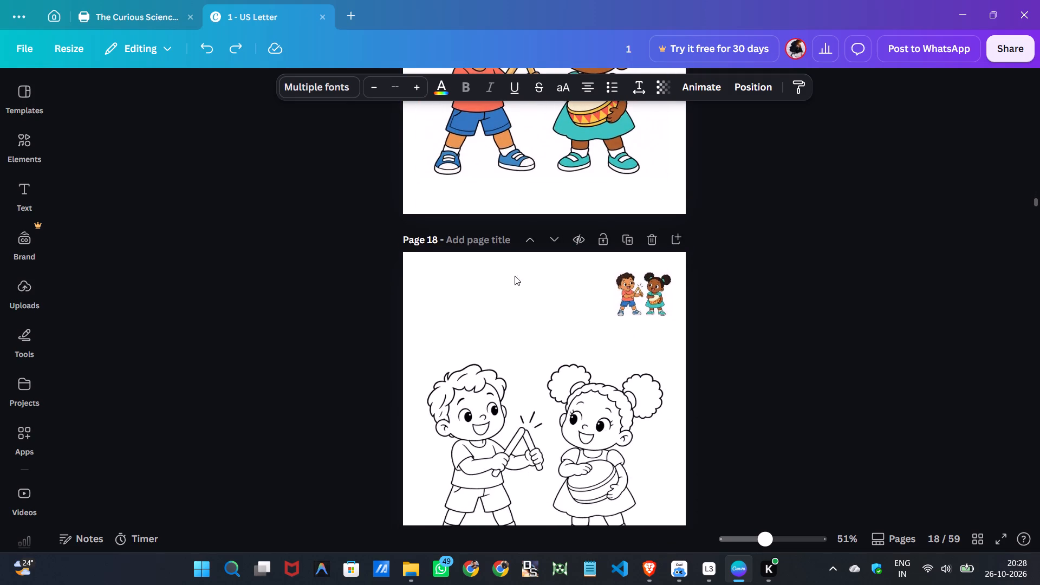
scroll(513, 282, up, 5)
scroll(513, 282, down, 5)
click(478, 285)
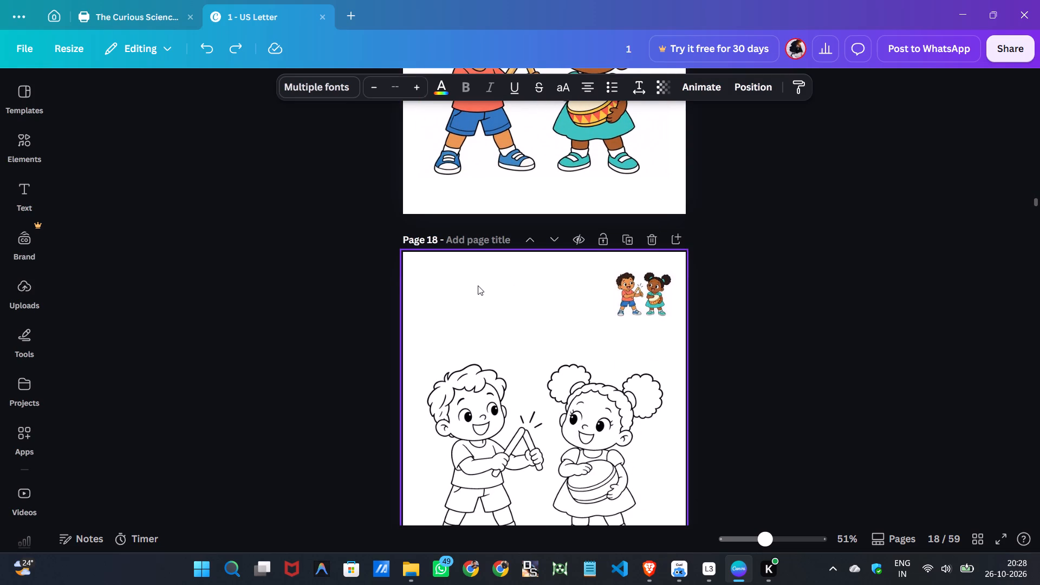
click(478, 285)
right_click(477, 285)
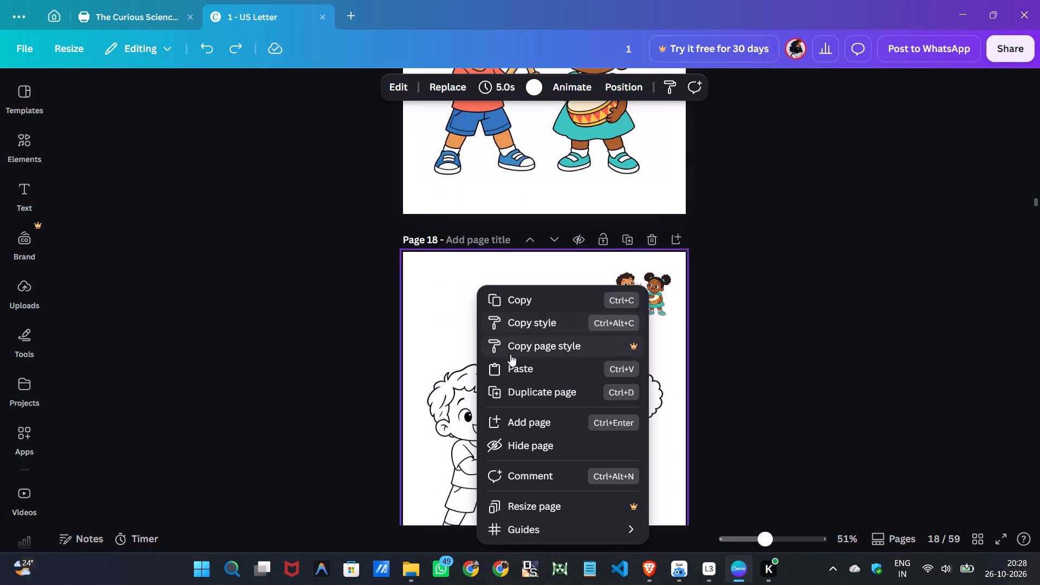
click(509, 362)
Move page 21's small colored picture to the page's upper-right corner and paste the copied heading group onto that page.
scroll(490, 347, down, 10)
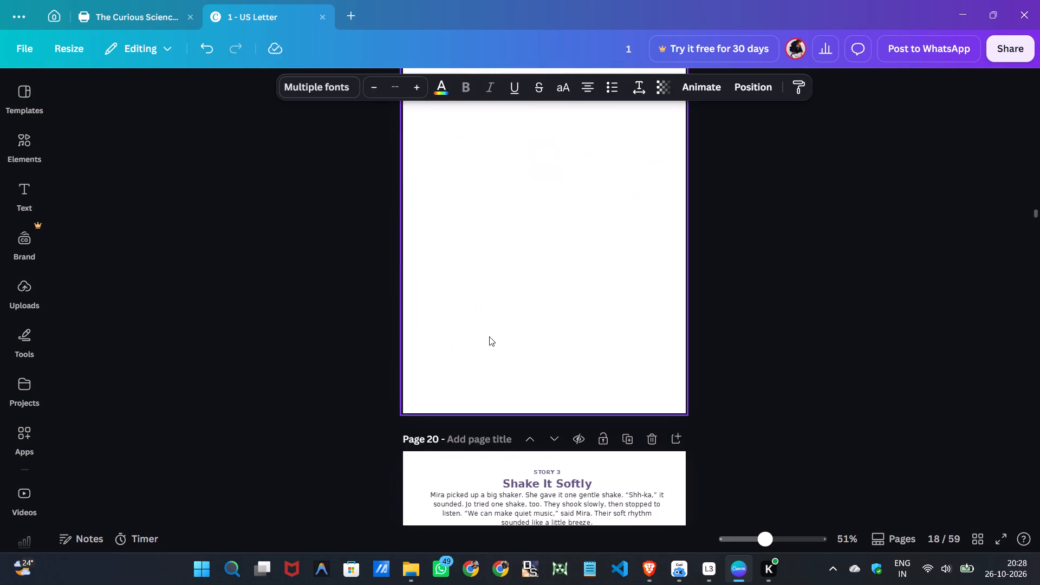
scroll(489, 336, down, 9)
drag(441, 242, 444, 242)
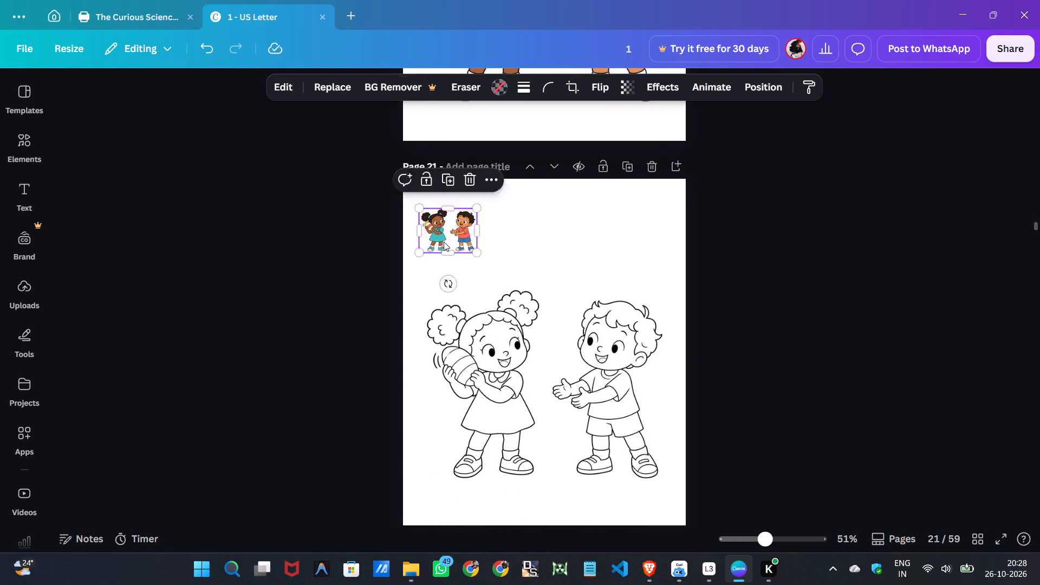
drag(444, 242, 639, 238)
click(452, 240)
right_click(445, 225)
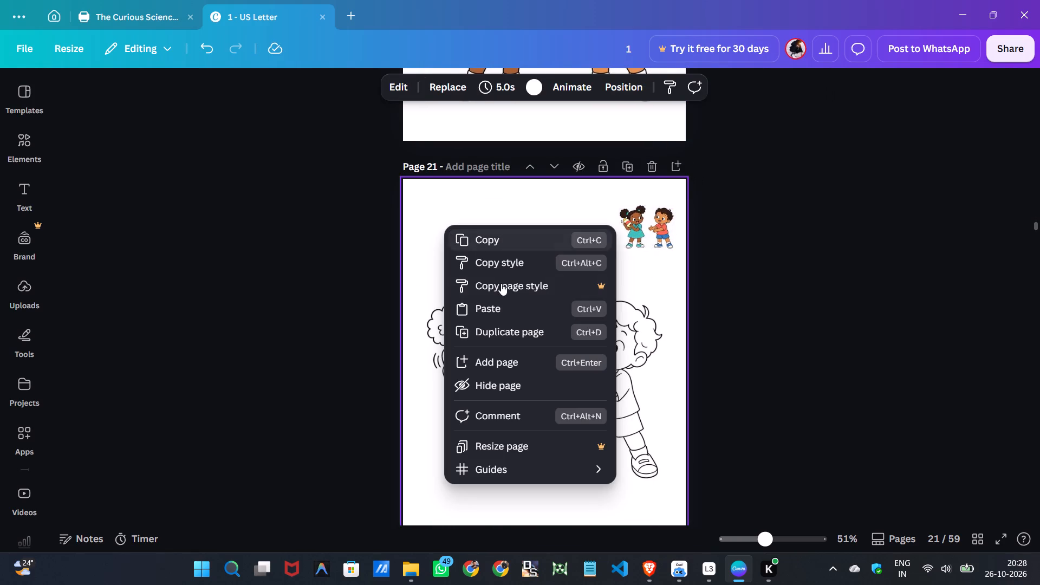
click(489, 309)
Move page 23's small colored picture to the page's upper-right corner and paste the copied heading group there too.
scroll(488, 304, down, 7)
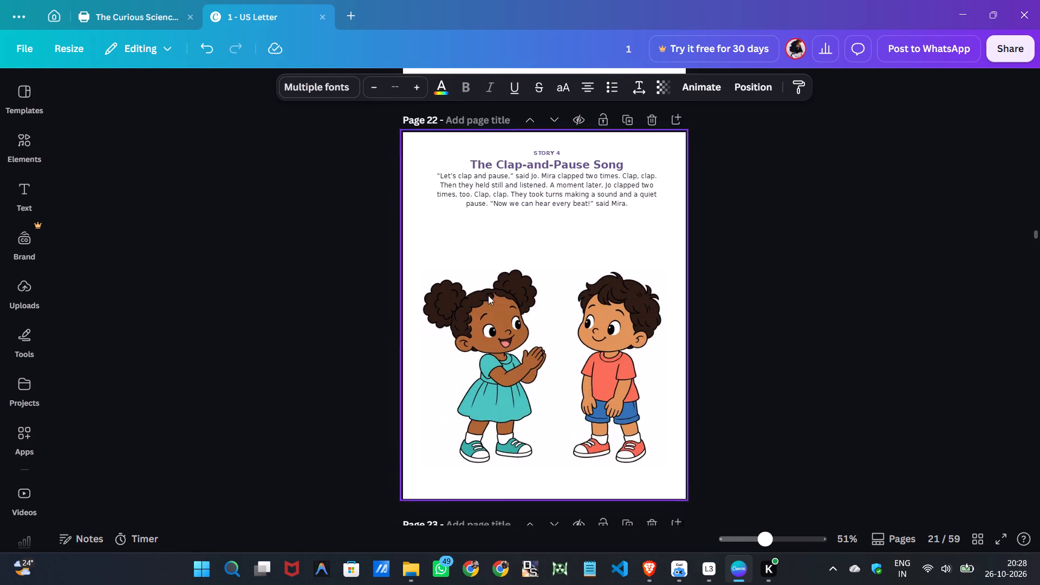
scroll(488, 295, down, 4)
drag(448, 292, 637, 278)
click(444, 279)
right_click(443, 279)
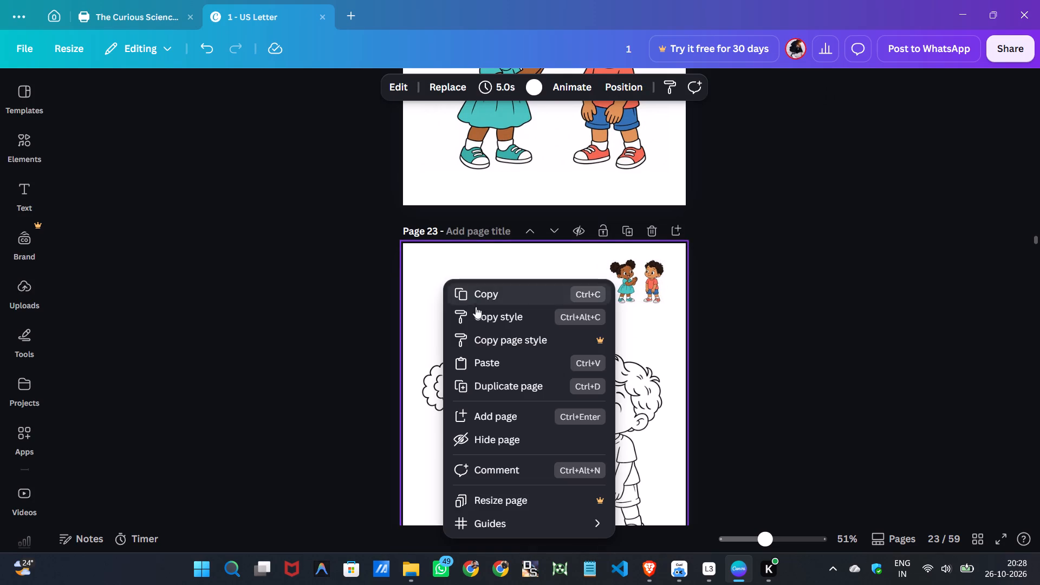
click(482, 365)
Move page 25's small picture of the five children to the page's upper-right corner and paste the copied heading group.
scroll(482, 361, down, 5)
scroll(562, 335, down, 3)
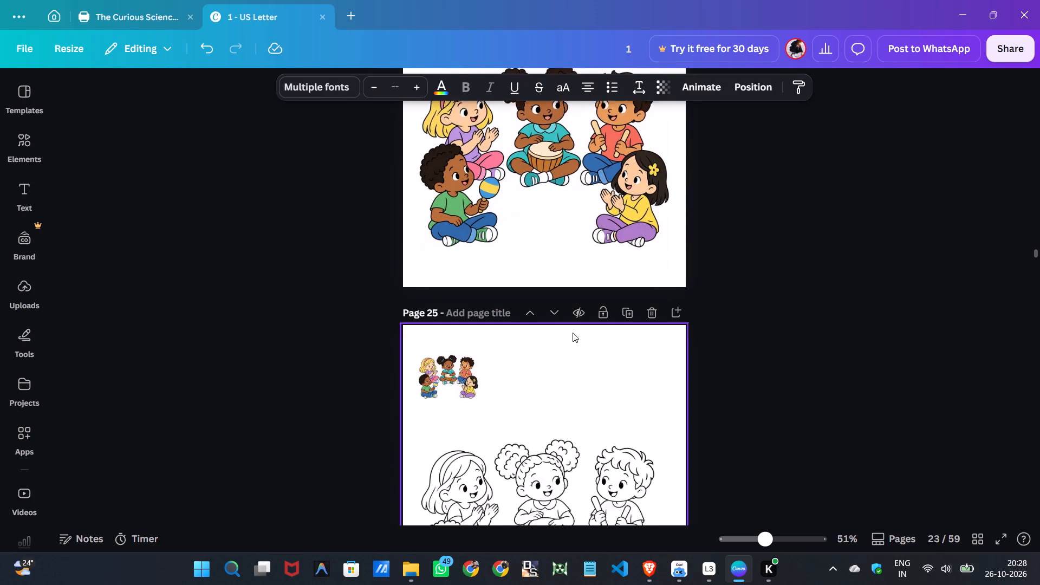
drag(446, 361, 634, 352)
click(465, 350)
right_drag(464, 350, 457, 348)
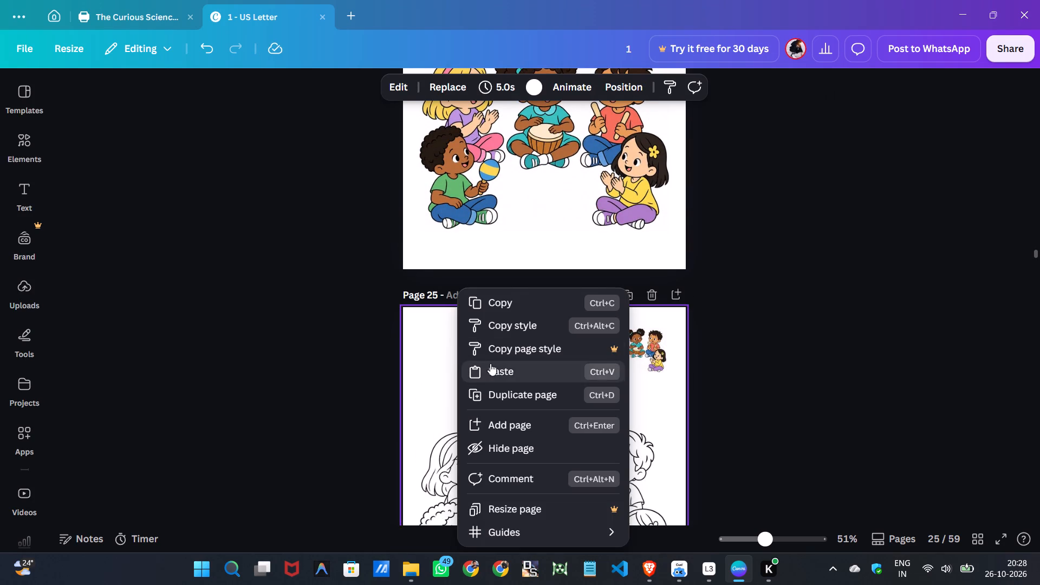
click(490, 363)
Move page 27's small colored picture to the page's upper-right corner and paste the copied heading group onto that page.
scroll(490, 363, down, 4)
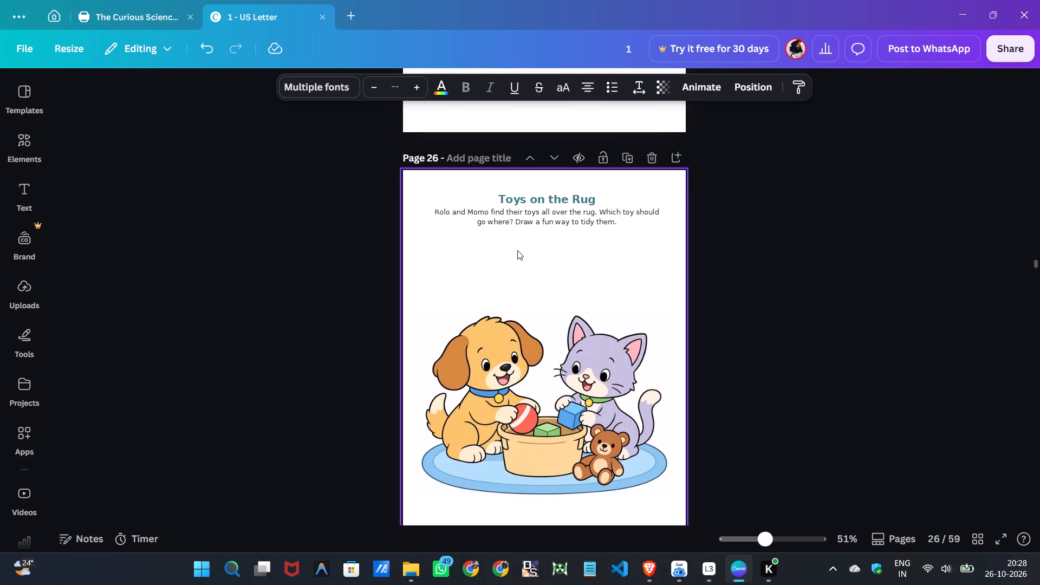
scroll(516, 239, down, 3)
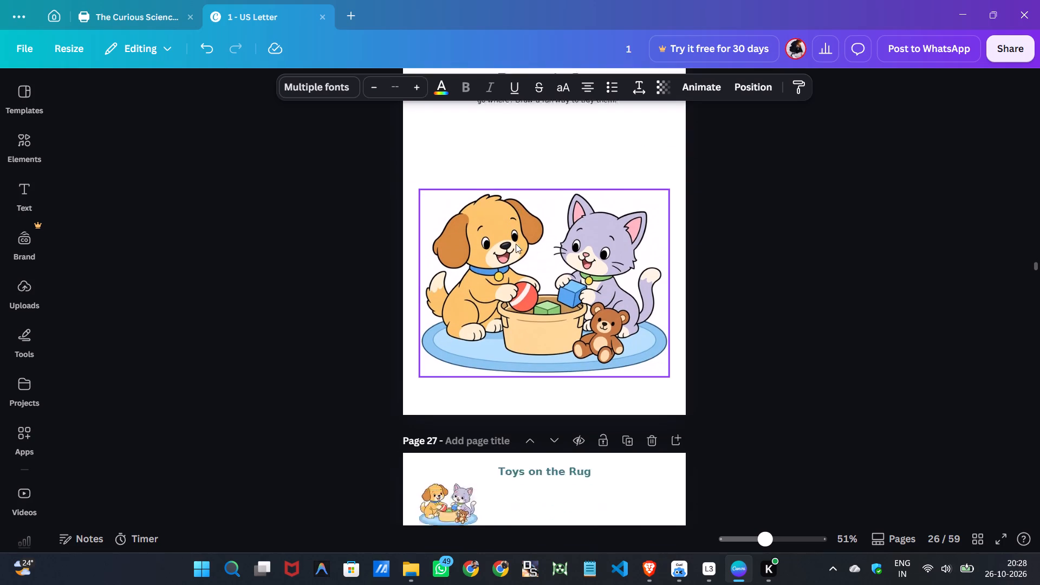
scroll(516, 244, down, 2)
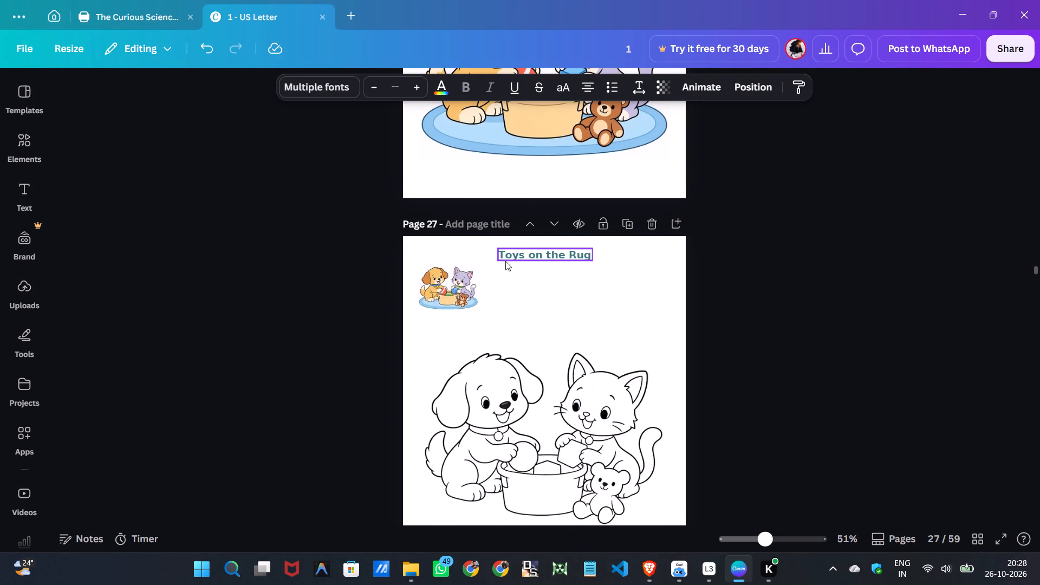
drag(441, 287, 631, 277)
click(489, 284)
right_click(452, 265)
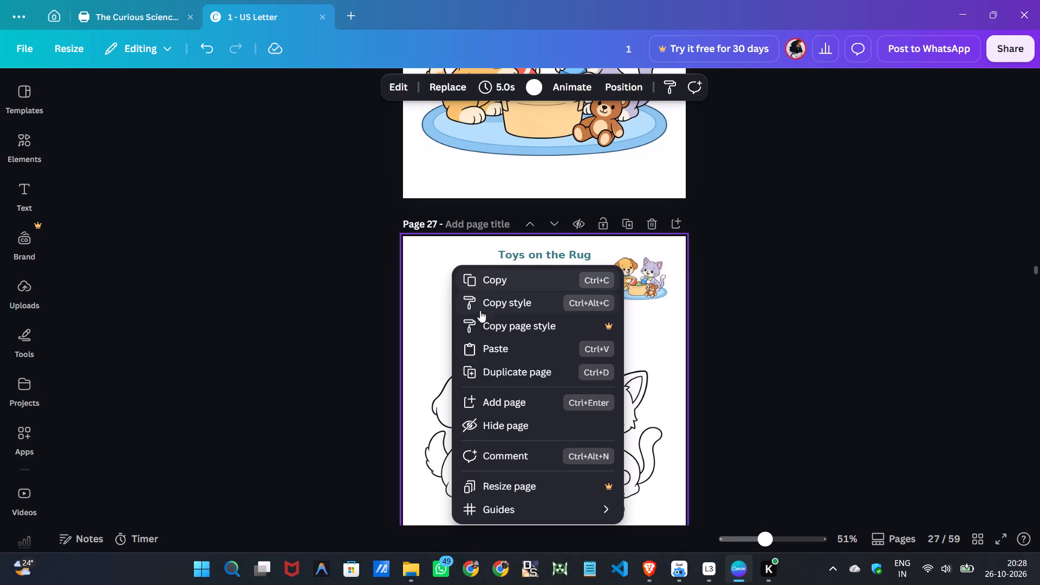
click(482, 339)
click(547, 330)
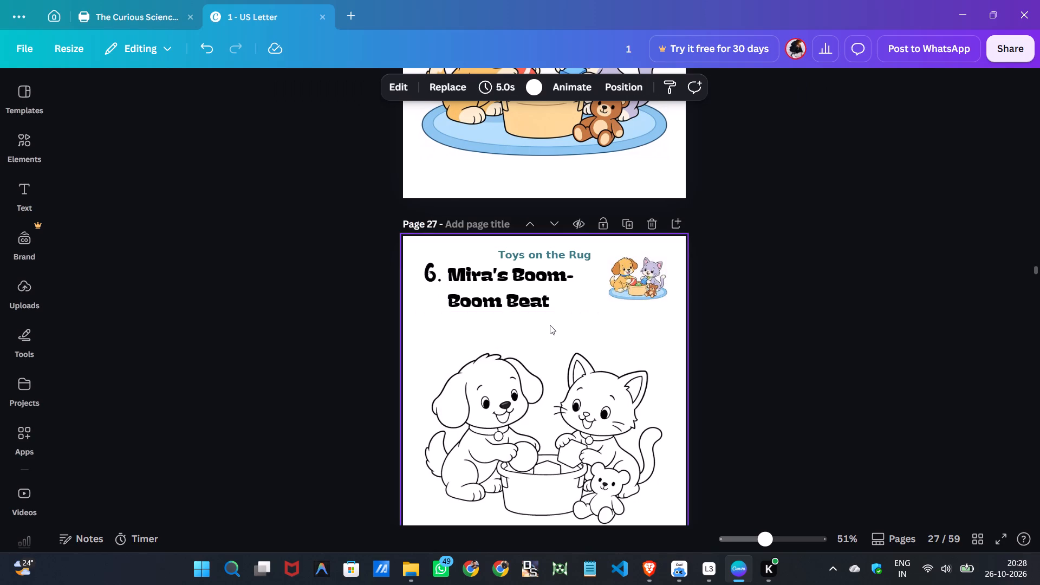
Move page 27's "Toys on the Rug" title below the pasted heading and align the heading group with the left margin.
drag(533, 266, 533, 271)
drag(533, 256, 533, 255)
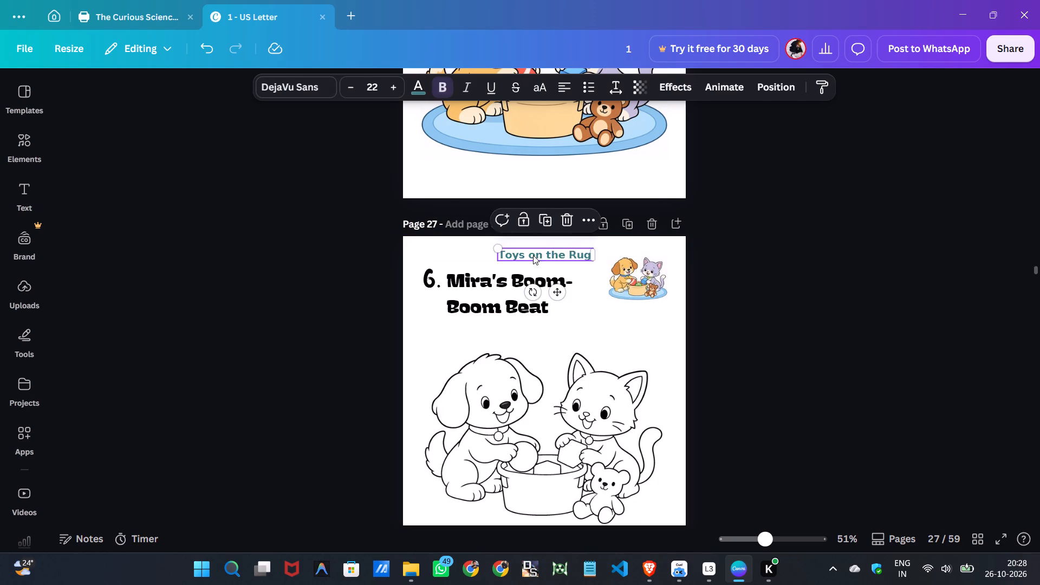
drag(533, 255, 569, 337)
click(480, 302)
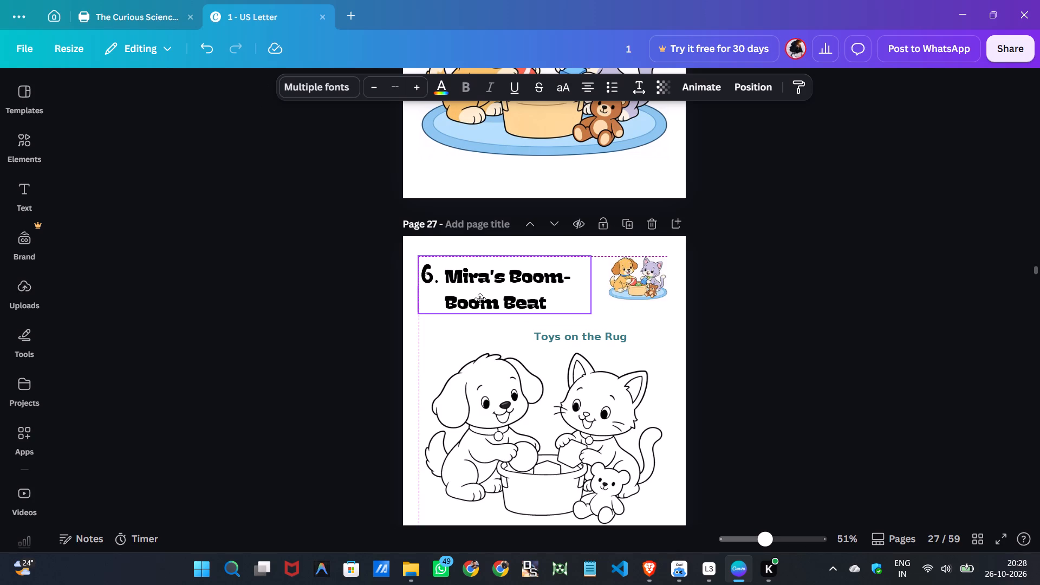
click(425, 335)
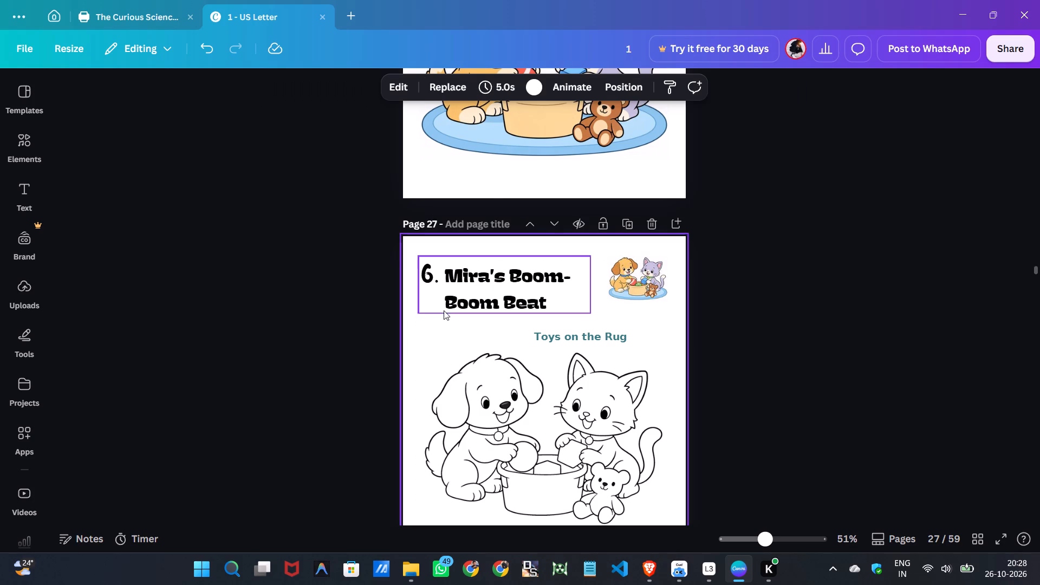
Move page 29's "Cloud Shapes" title down and its small colored picture to the page's upper-right corner.
scroll(444, 309, down, 1)
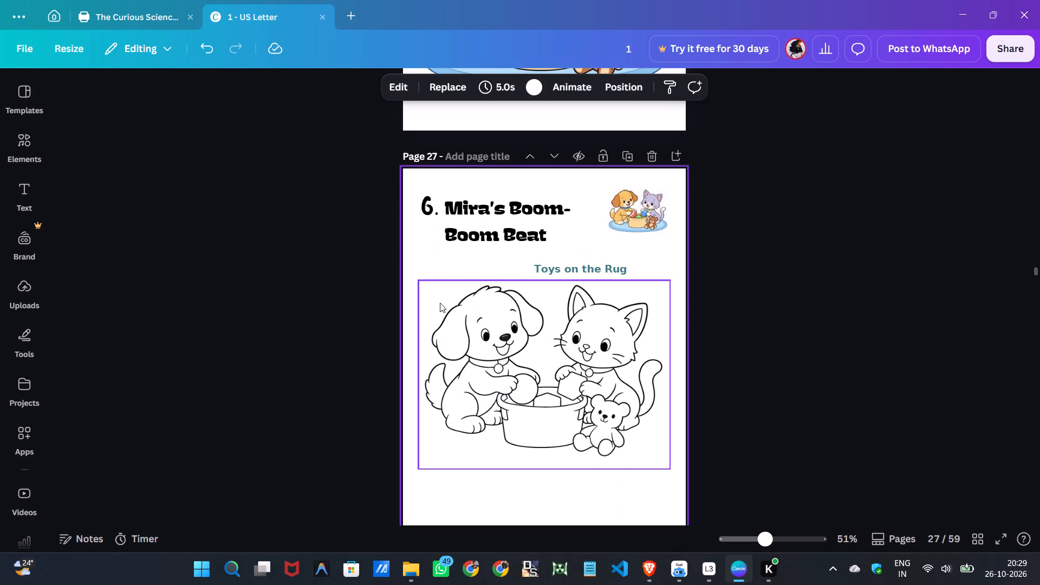
scroll(479, 316, down, 8)
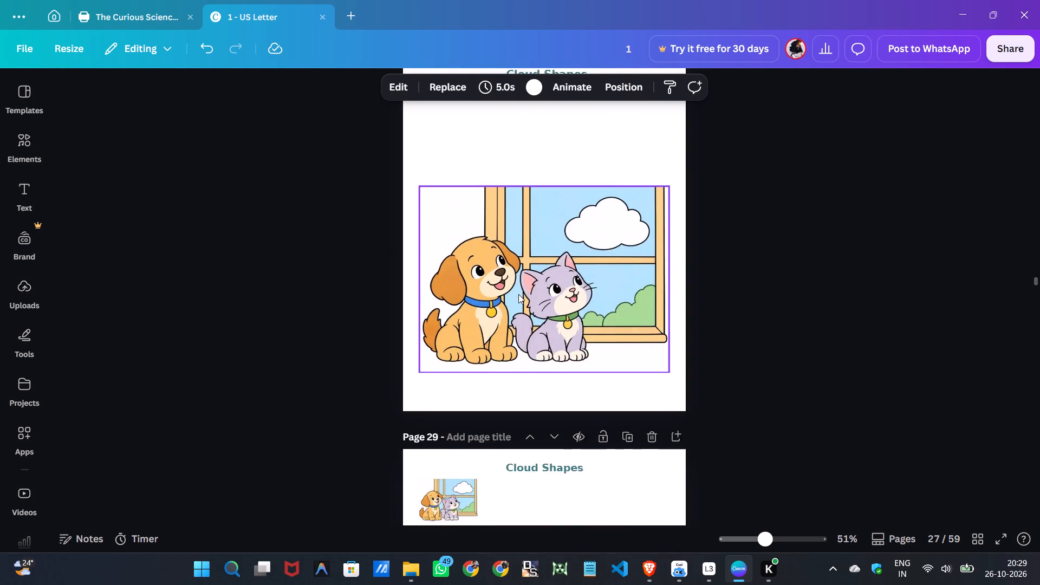
scroll(518, 294, down, 3)
drag(535, 255, 555, 302)
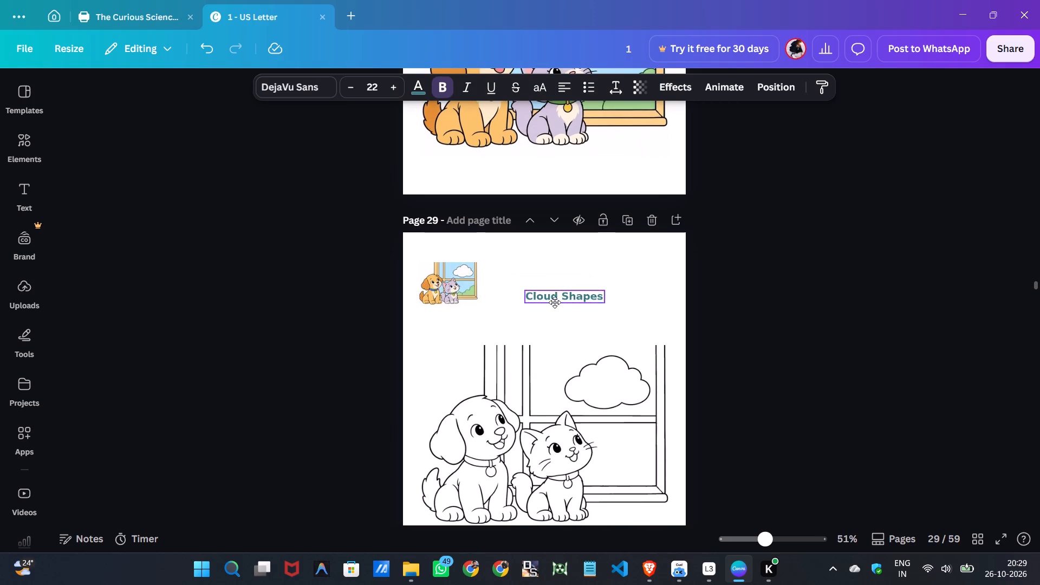
drag(555, 302, 555, 305)
drag(454, 295, 649, 283)
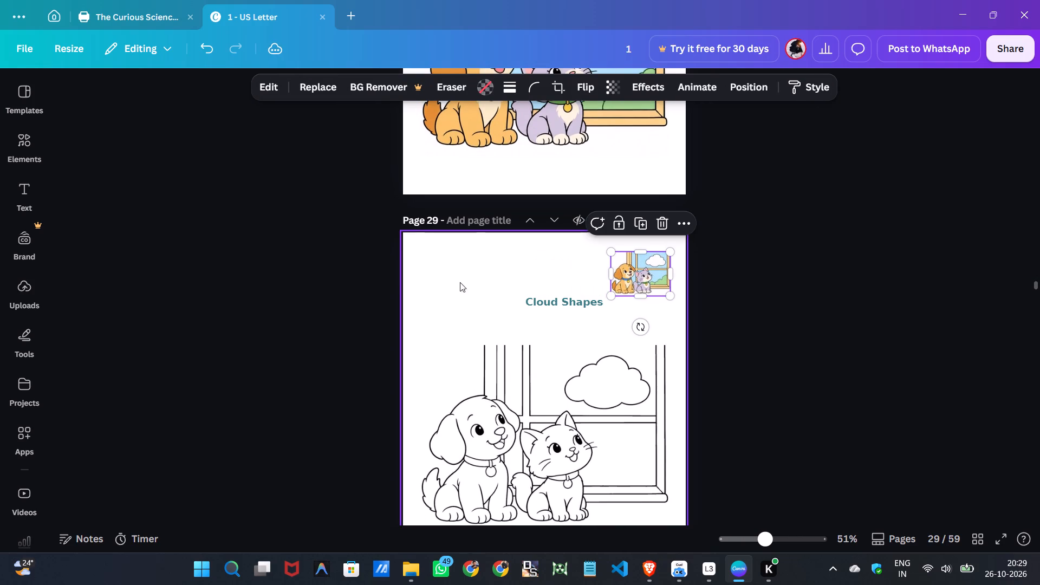
Paste the copied heading group onto page 29 and move the "Cloud Shapes" title clear of it, below the small picture.
click(447, 275)
right_click(446, 272)
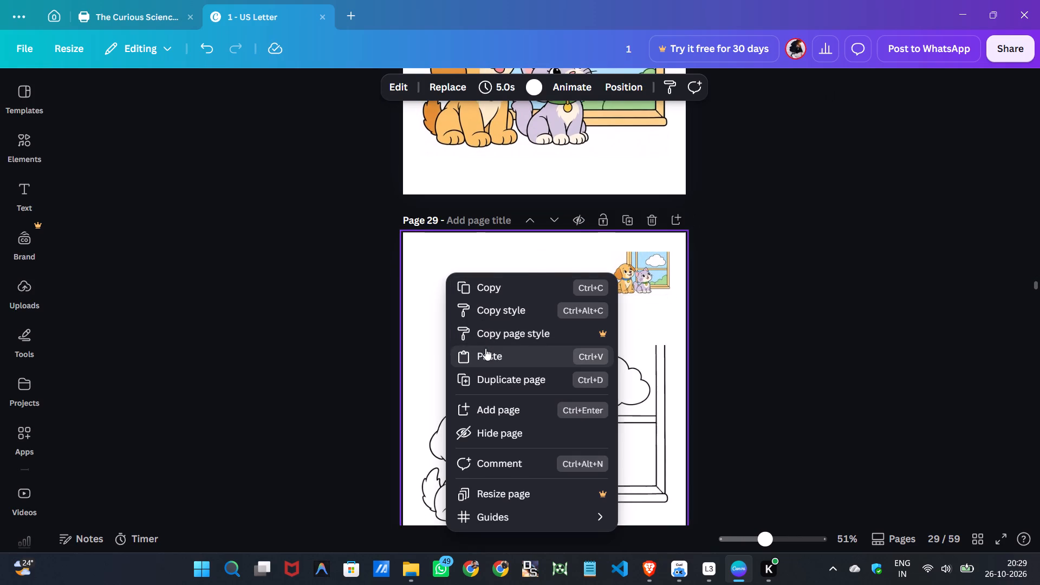
click(485, 348)
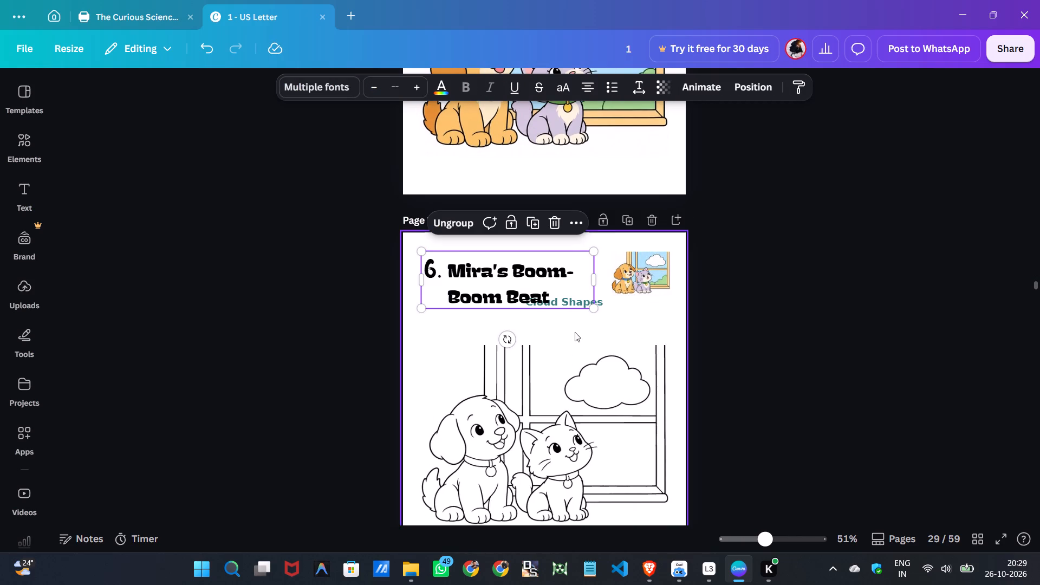
click(602, 303)
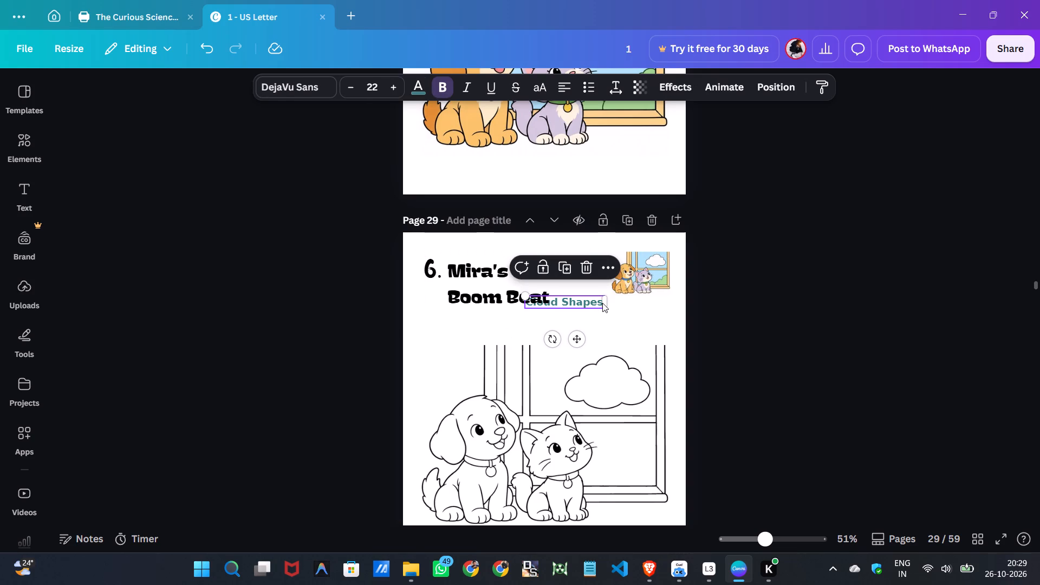
drag(573, 342, 587, 346)
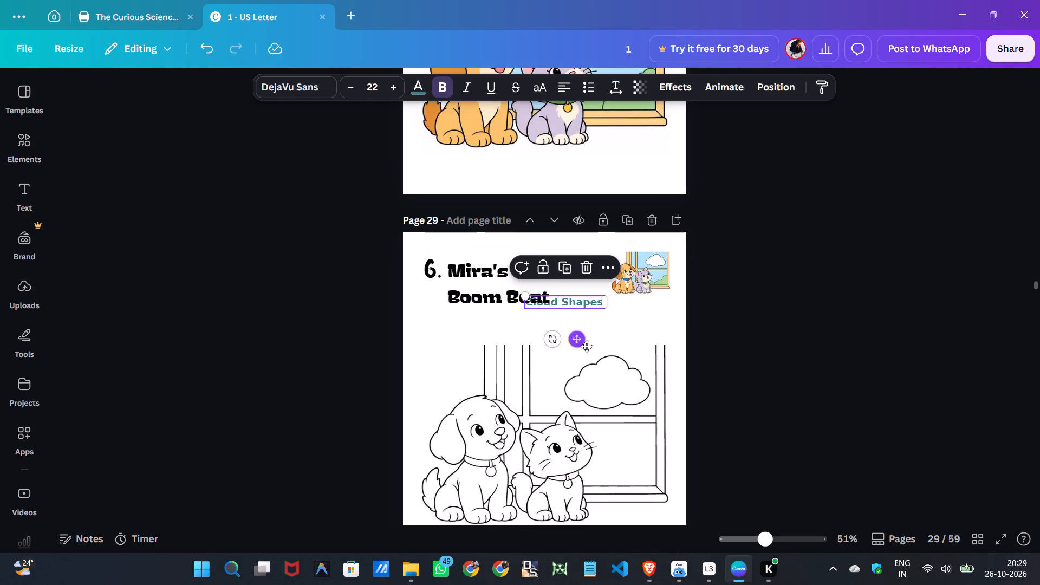
drag(587, 346, 612, 356)
Move page 31's "A Cozy Reading Spot" title below the small picture and paste the copied heading group at the top.
scroll(501, 355, down, 3)
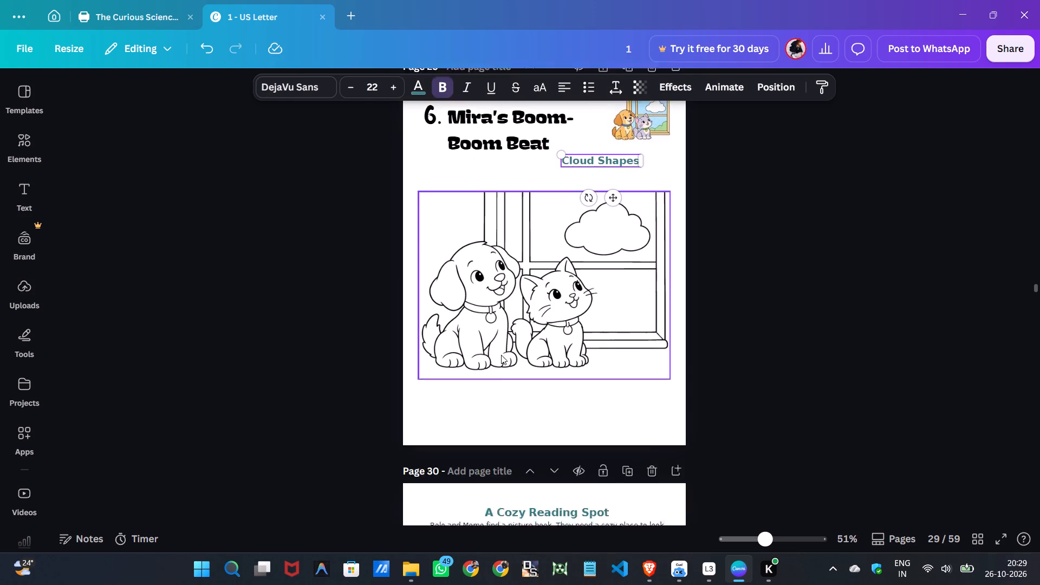
scroll(501, 355, down, 9)
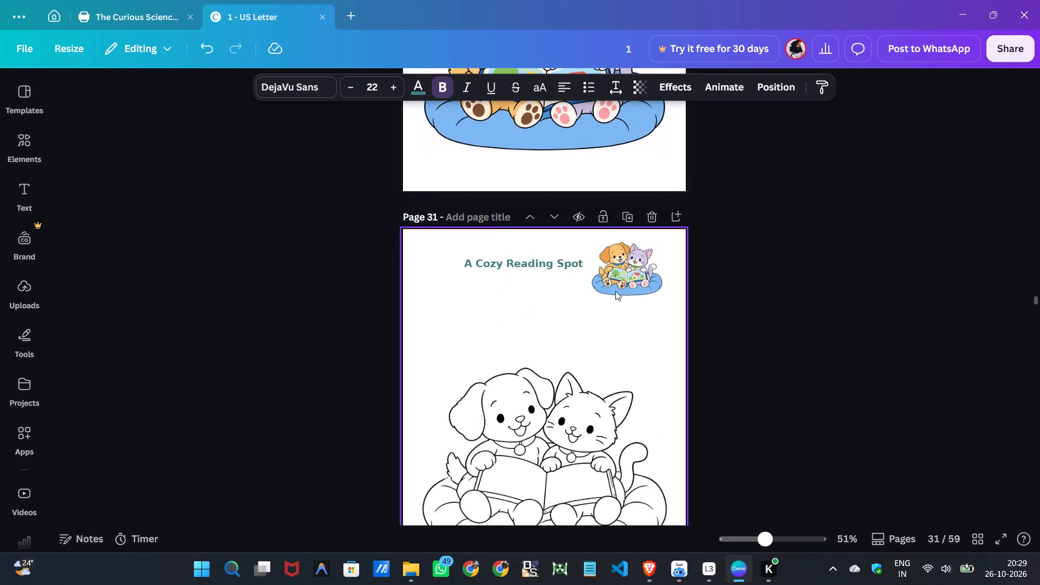
drag(521, 265, 571, 337)
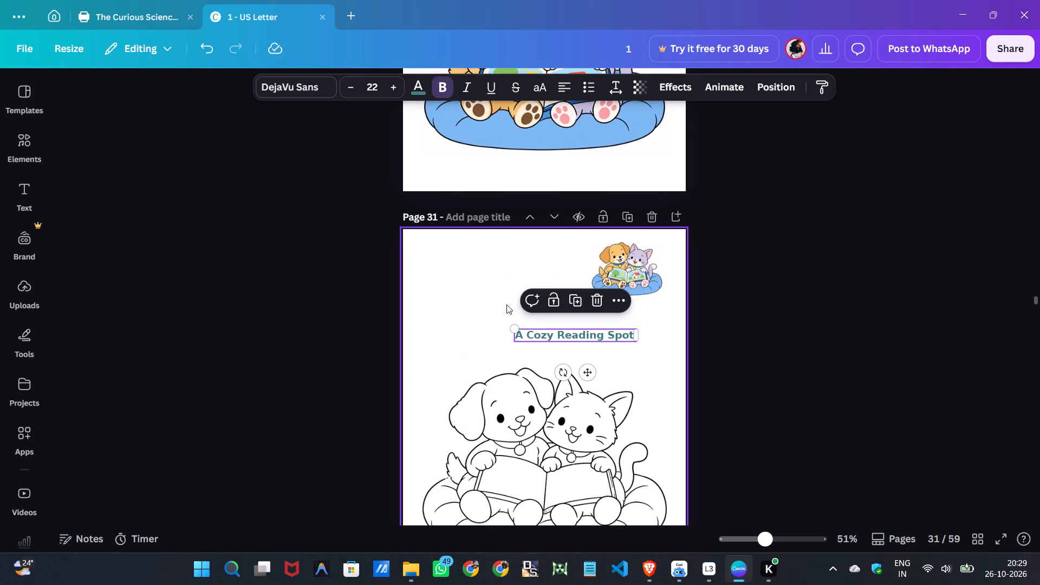
click(431, 271)
right_click(430, 270)
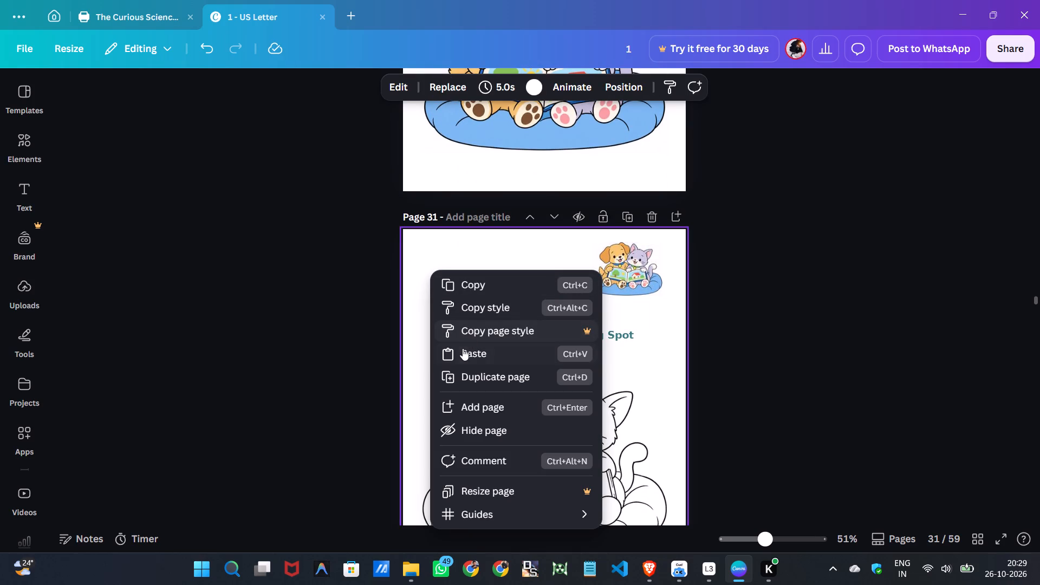
click(463, 348)
click(456, 331)
Move page 33's small colored picture to the upper-right corner and place the "A New Ball Game" title below it.
scroll(456, 331, down, 5)
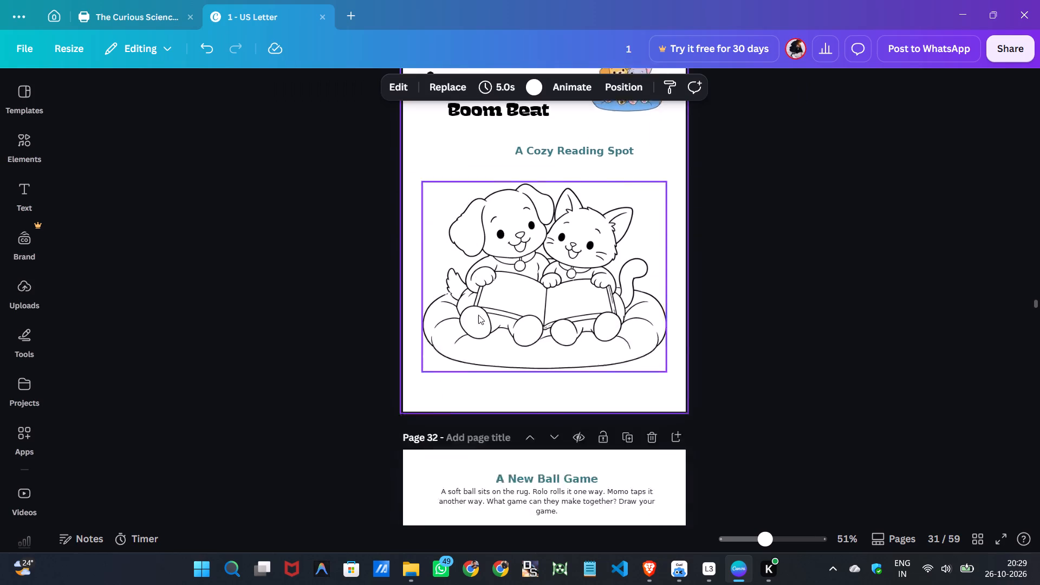
scroll(478, 315, down, 6)
drag(452, 343, 640, 349)
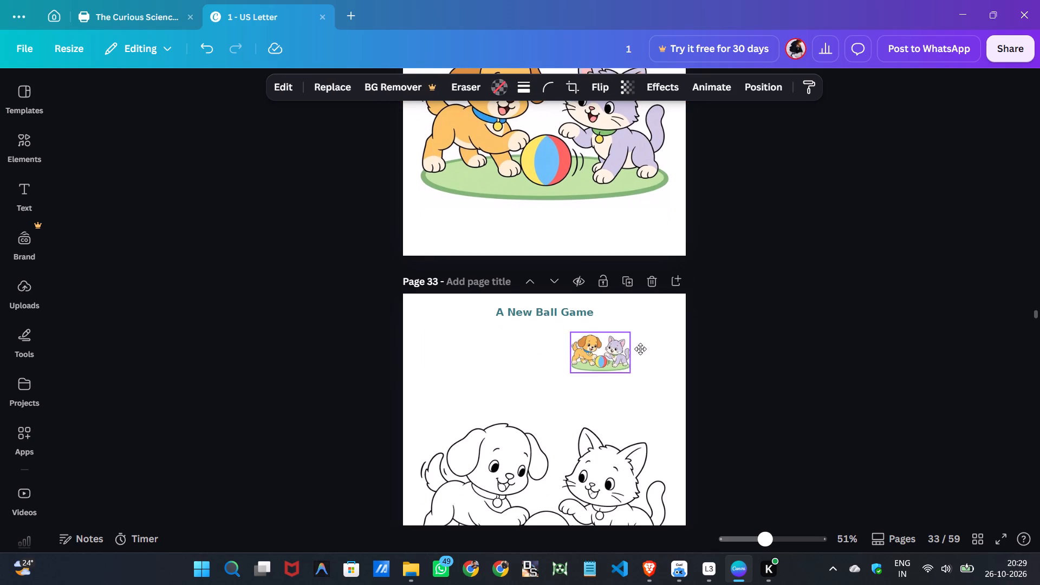
drag(640, 349, 642, 332)
drag(537, 312, 584, 382)
Paste the copied heading group onto page 33.
click(447, 329)
right_click(447, 323)
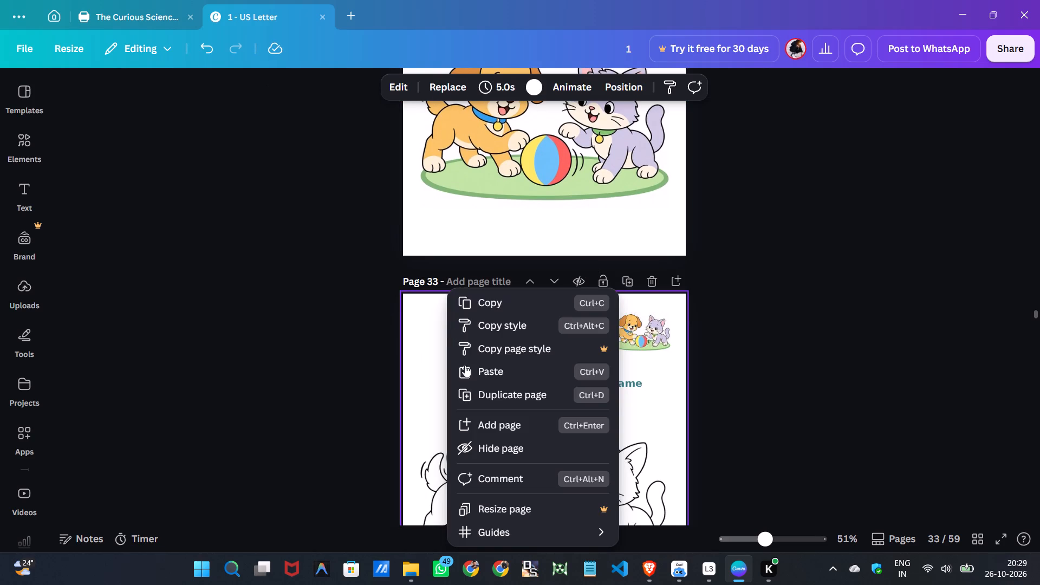
click(471, 376)
Move page 35's "The Blank Picture" title below the small picture and paste the copied heading group at the top.
scroll(471, 375, down, 8)
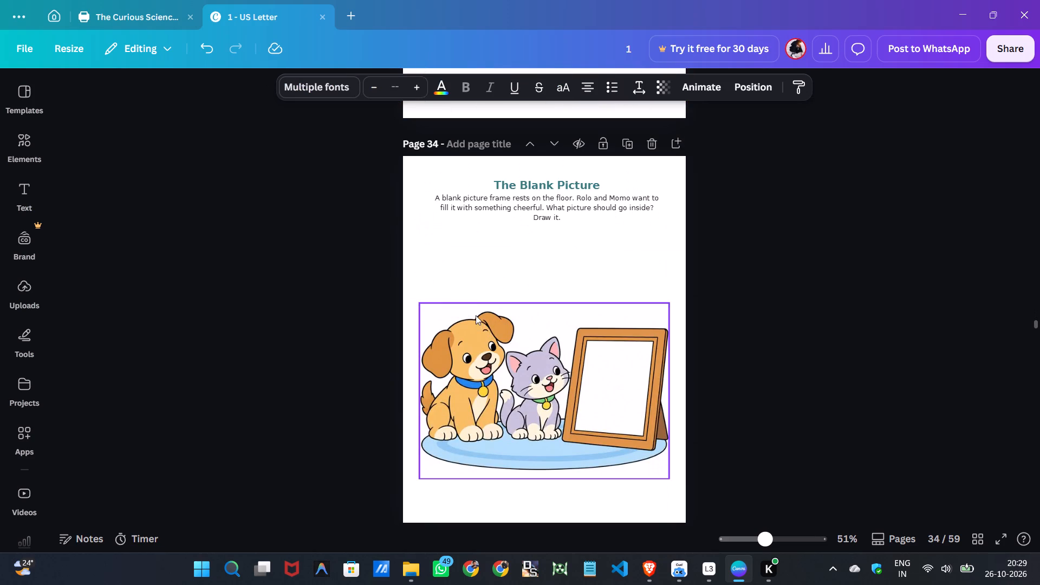
scroll(476, 315, down, 5)
drag(530, 264, 576, 326)
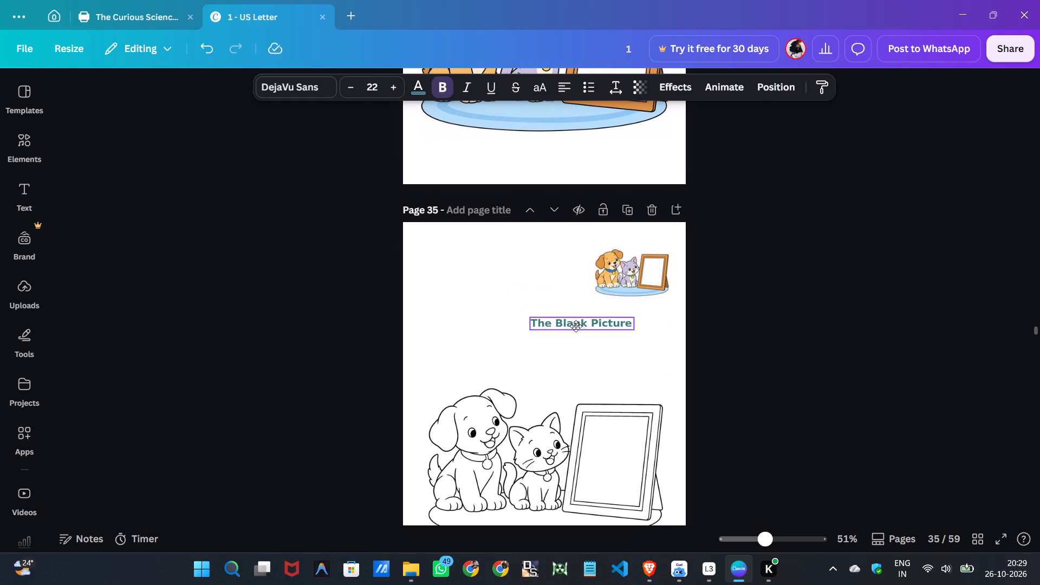
drag(576, 326, 602, 324)
click(444, 268)
right_click(443, 268)
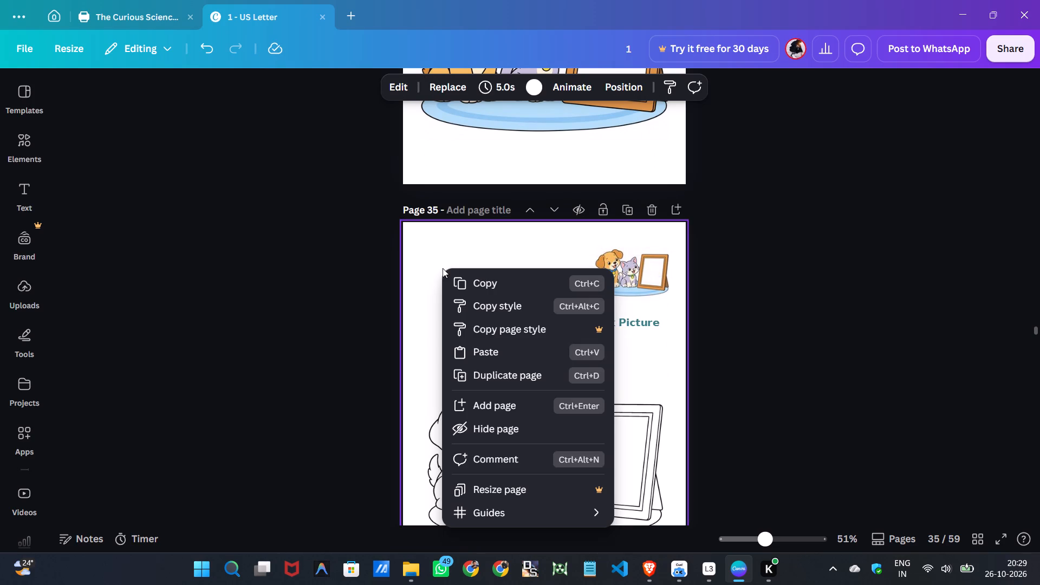
click(485, 346)
Move page 38's "Color Hello, Friend!" title down above the drawing and its small colored picture to the page's upper-right corner.
scroll(586, 335, down, 3)
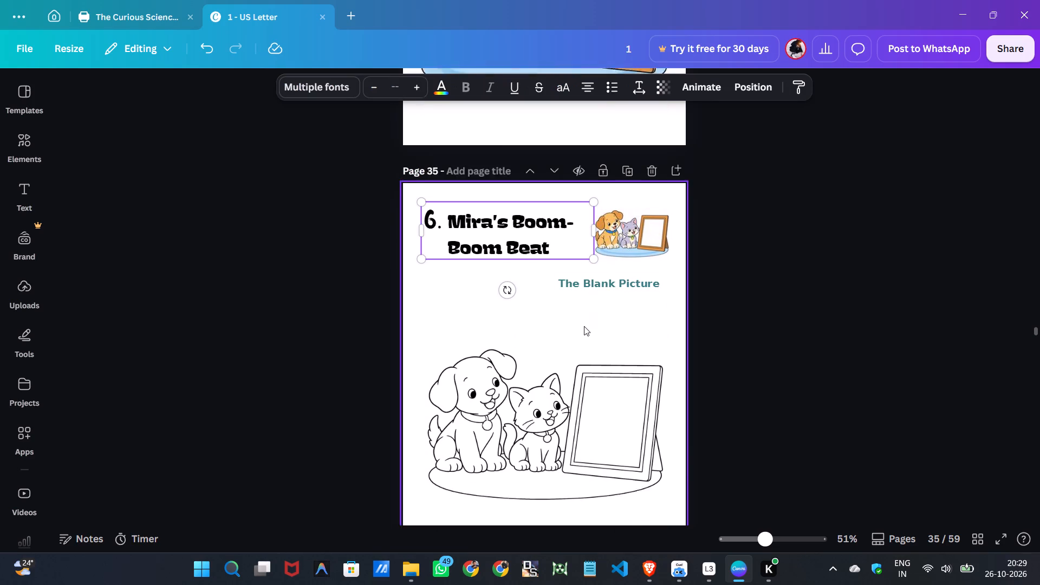
scroll(584, 326, down, 6)
scroll(535, 307, down, 4)
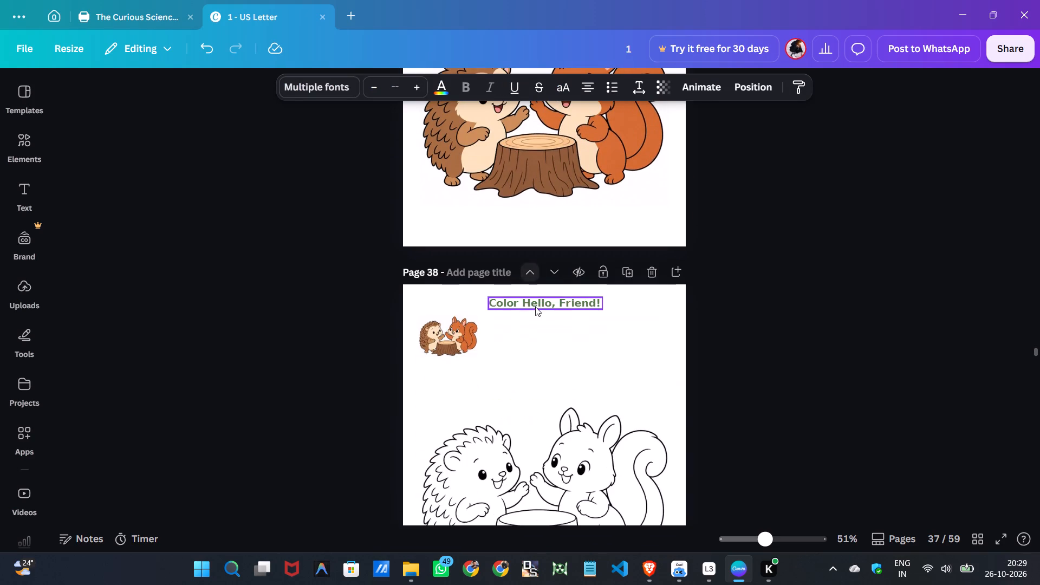
drag(530, 302, 572, 338)
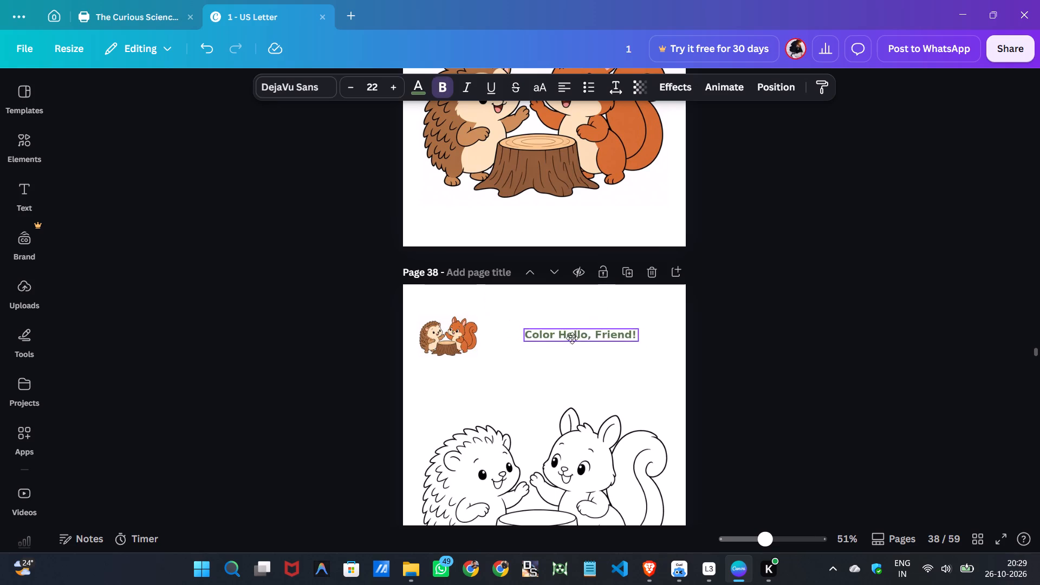
drag(572, 338, 547, 368)
drag(447, 337, 617, 328)
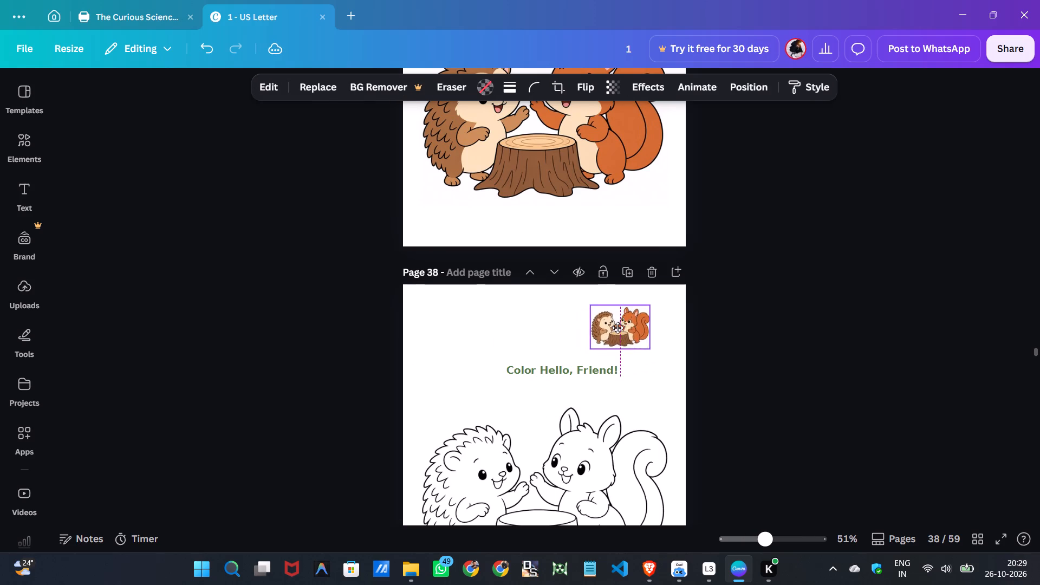
drag(617, 328, 636, 328)
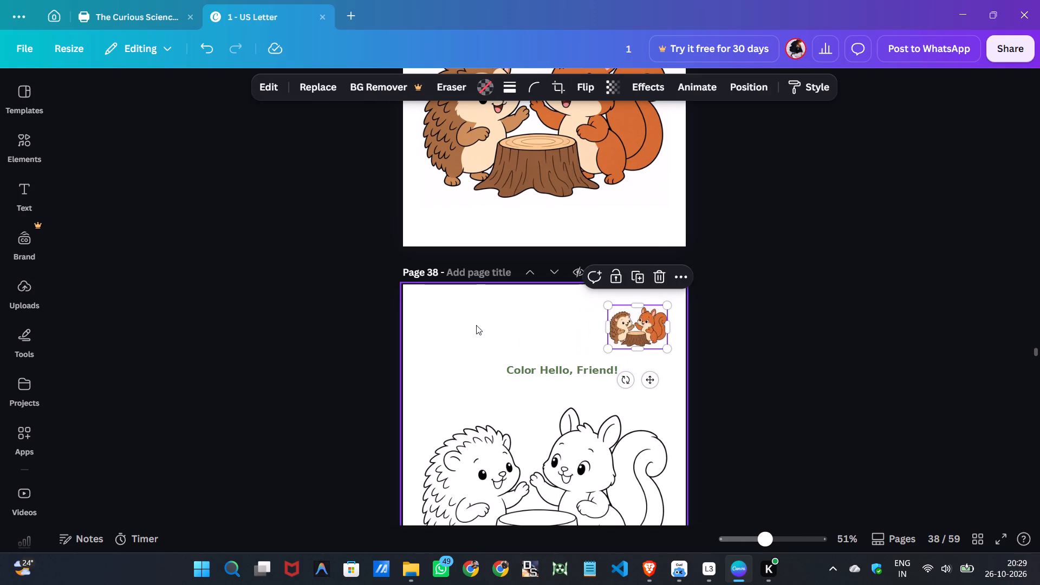
Paste the copied heading group onto page 38.
click(476, 325)
right_click(475, 325)
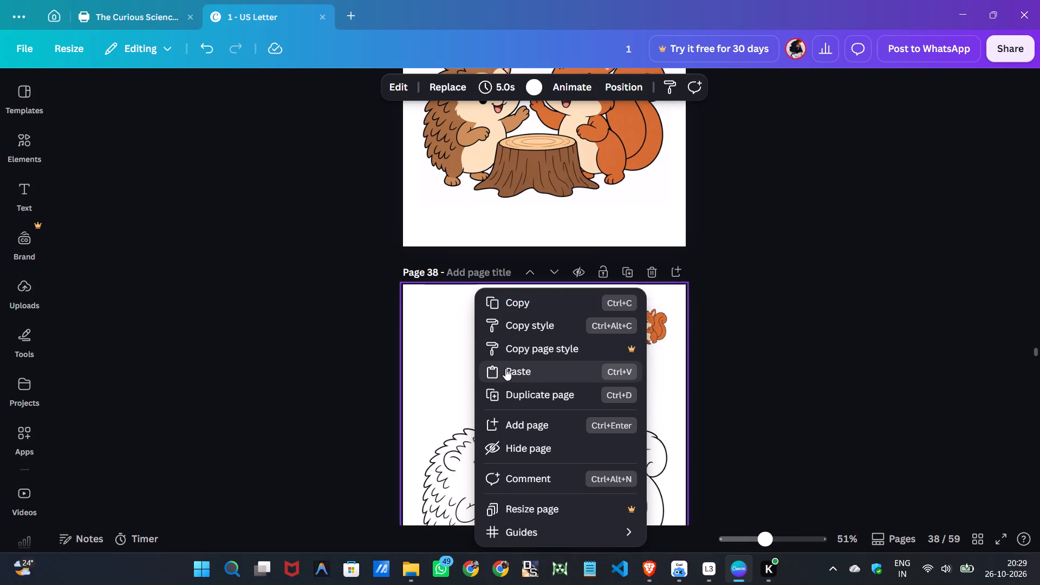
click(505, 368)
Move page 40's small colored picture to the page's upper-right corner and its "Color Fallen Acorns" title down between picture and drawing.
scroll(469, 368, down, 1)
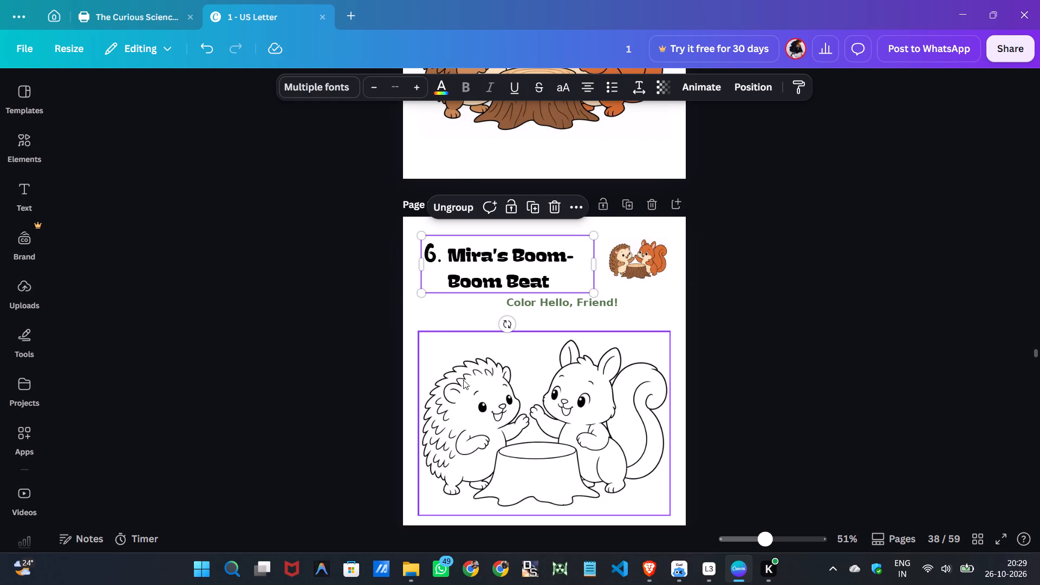
scroll(466, 381, down, 6)
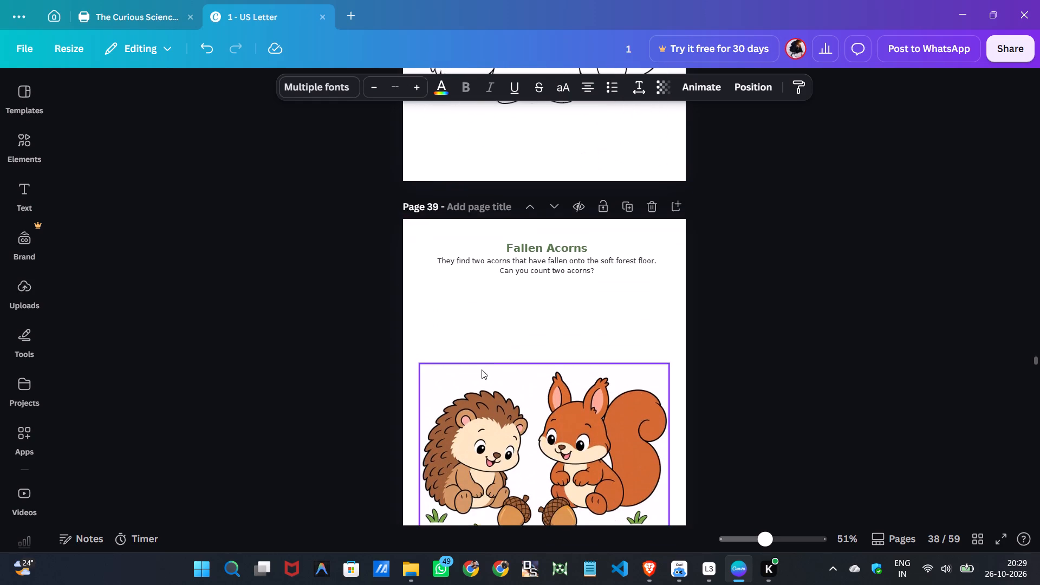
scroll(517, 281, down, 7)
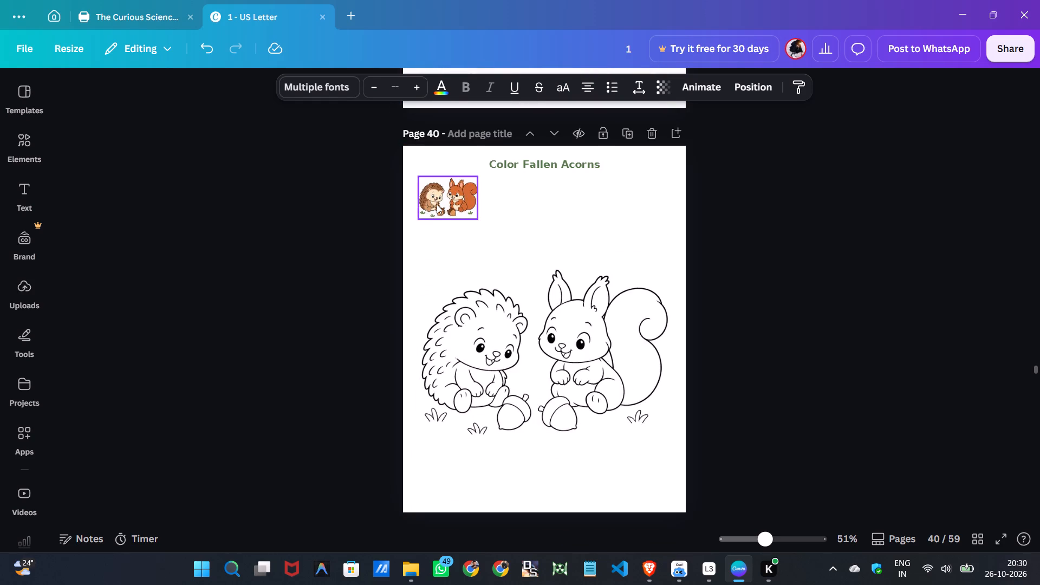
click(437, 204)
drag(437, 204, 623, 193)
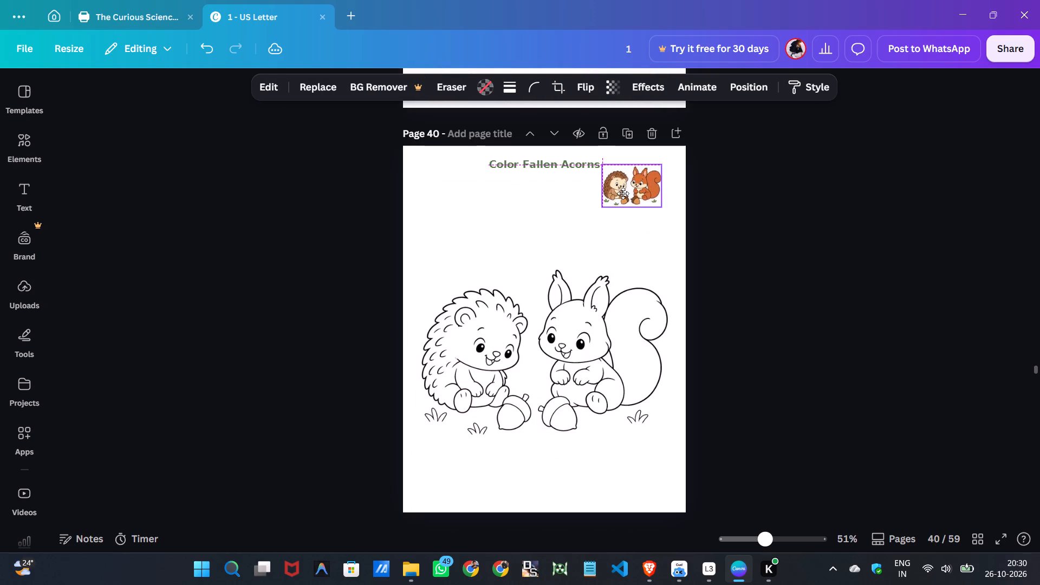
drag(623, 193, 626, 192)
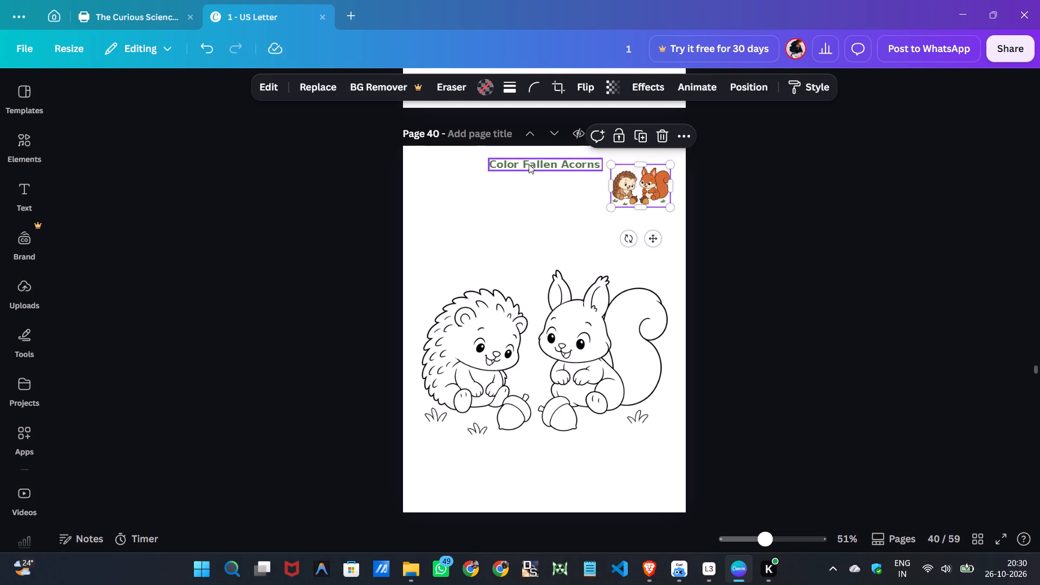
click(529, 164)
drag(529, 164, 602, 231)
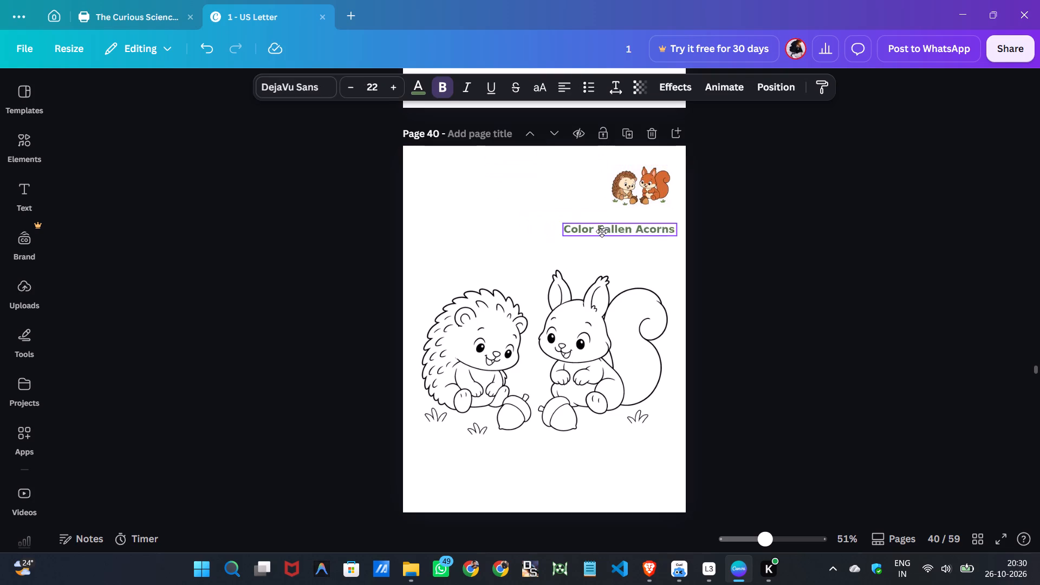
drag(602, 231, 587, 242)
Paste the copied "6. Mira's Boom-Boom Beat" heading group onto page 40.
click(437, 193)
right_click(438, 191)
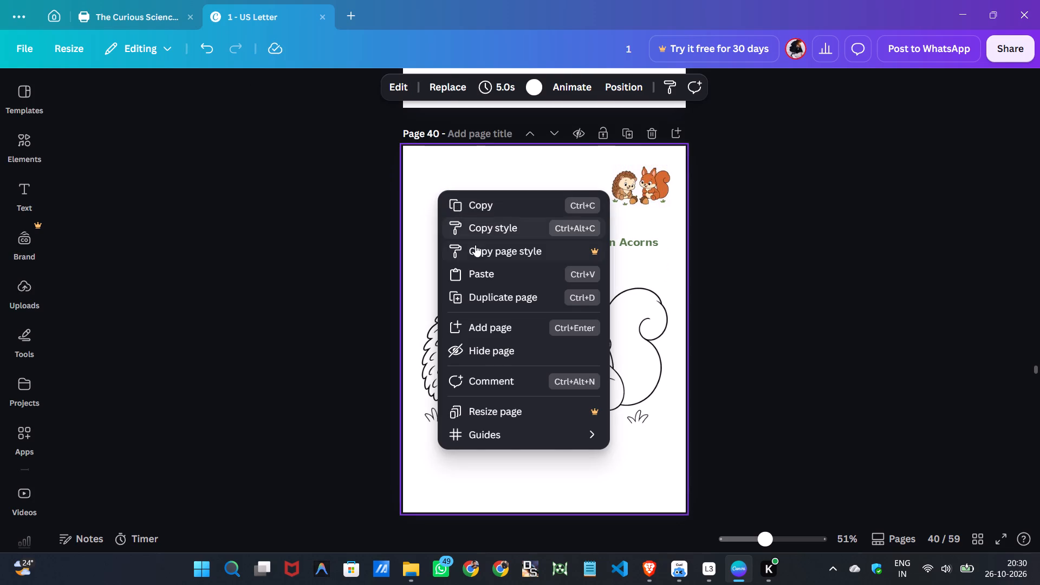
click(469, 275)
click(447, 274)
Move page 42's small colored picture to the page's upper-right corner and its "Color a Little Basket" title down to just above the drawing.
scroll(445, 275, down, 2)
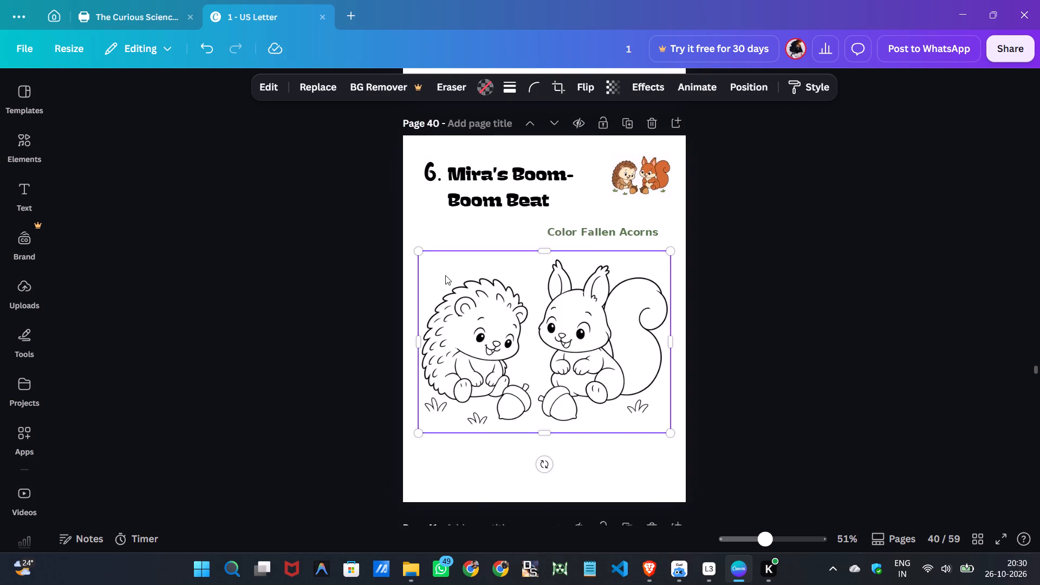
scroll(445, 275, down, 3)
scroll(518, 258, down, 5)
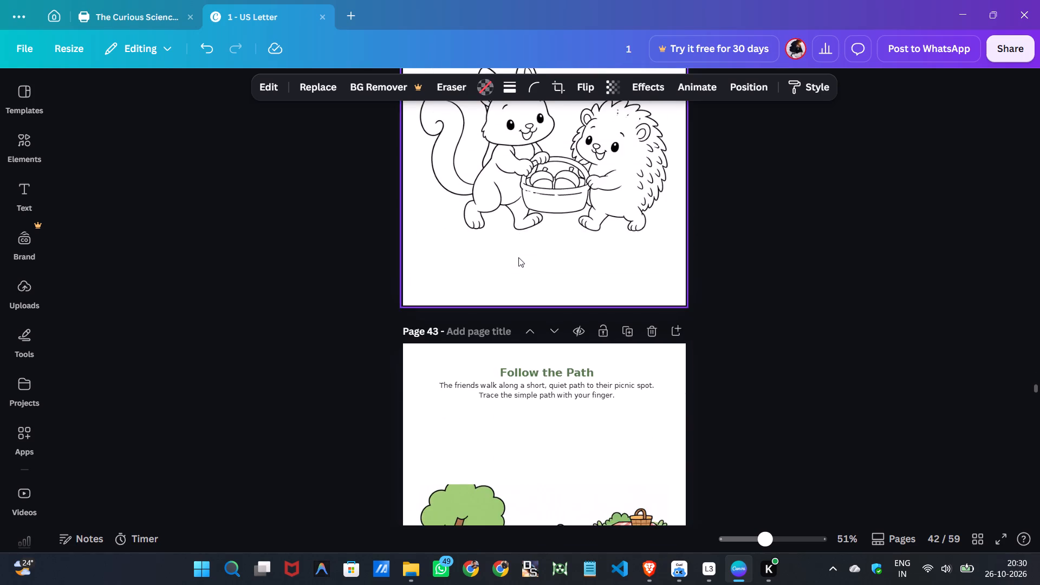
scroll(518, 257, up, 4)
drag(446, 263, 609, 278)
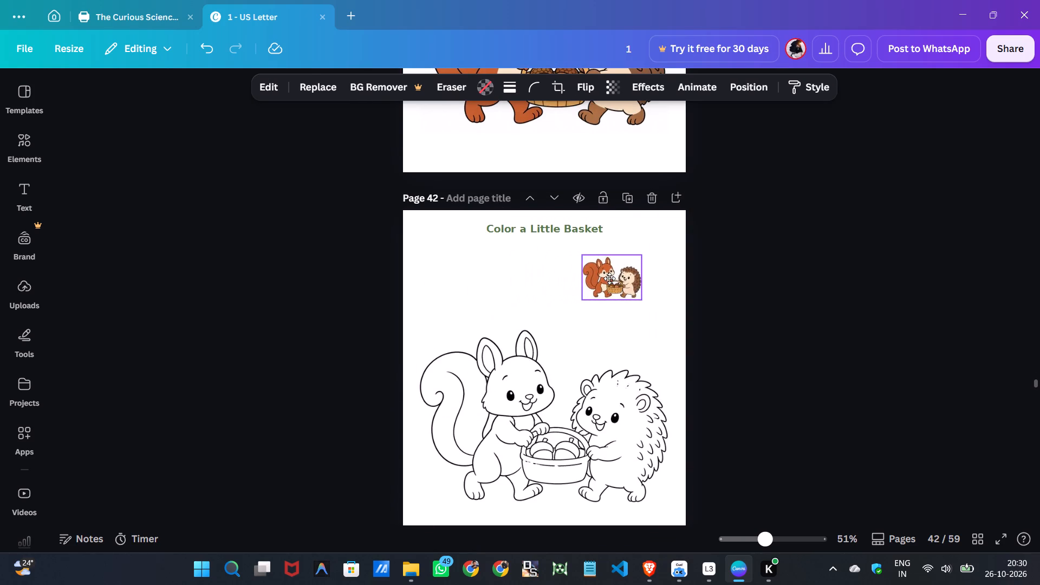
drag(609, 278, 624, 278)
click(528, 224)
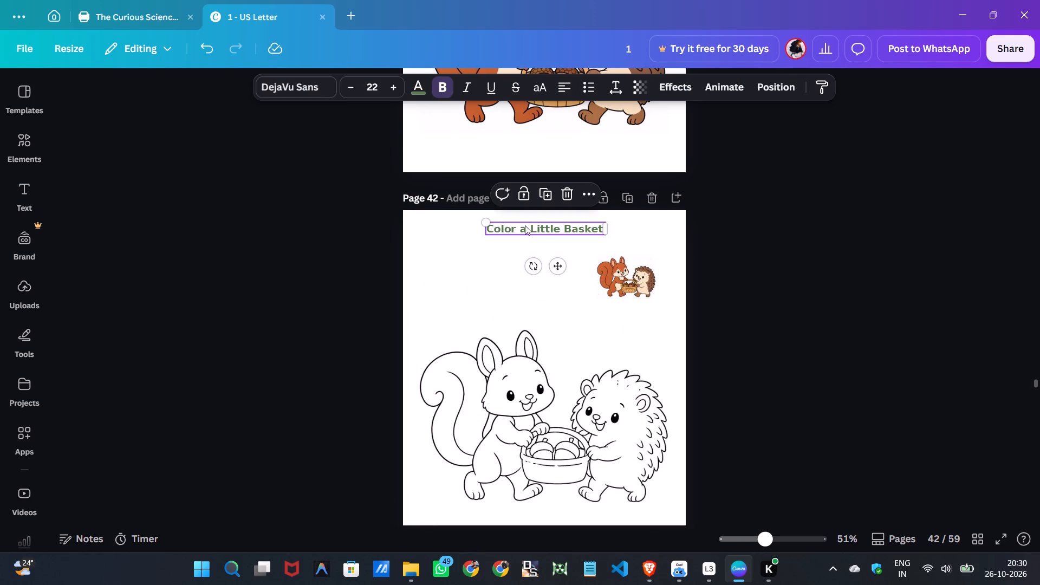
drag(525, 225, 568, 332)
drag(626, 272, 633, 253)
Paste the copied heading group onto page 42.
click(437, 245)
right_click(437, 245)
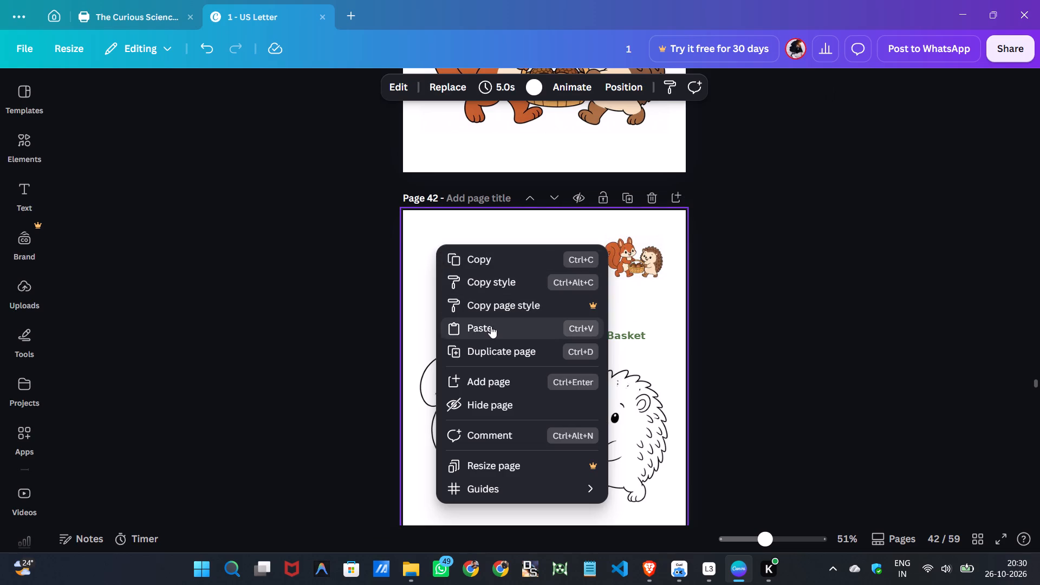
click(491, 326)
click(459, 318)
Move page 44's small colored picture to the page's upper-right corner and its "Color Follow the Path" title below that picture.
scroll(458, 317, down, 5)
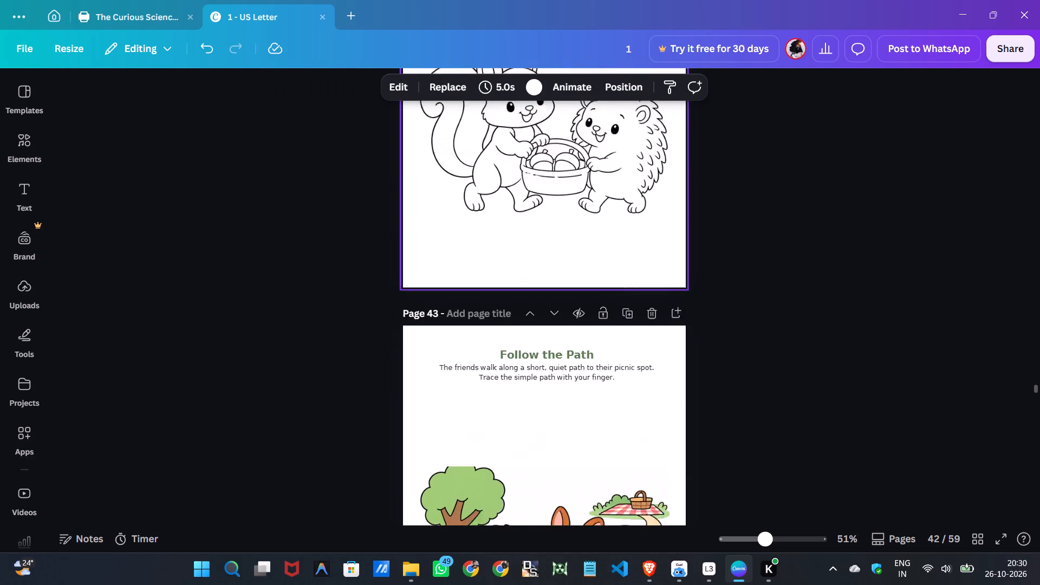
scroll(479, 300, down, 1)
scroll(510, 255, down, 5)
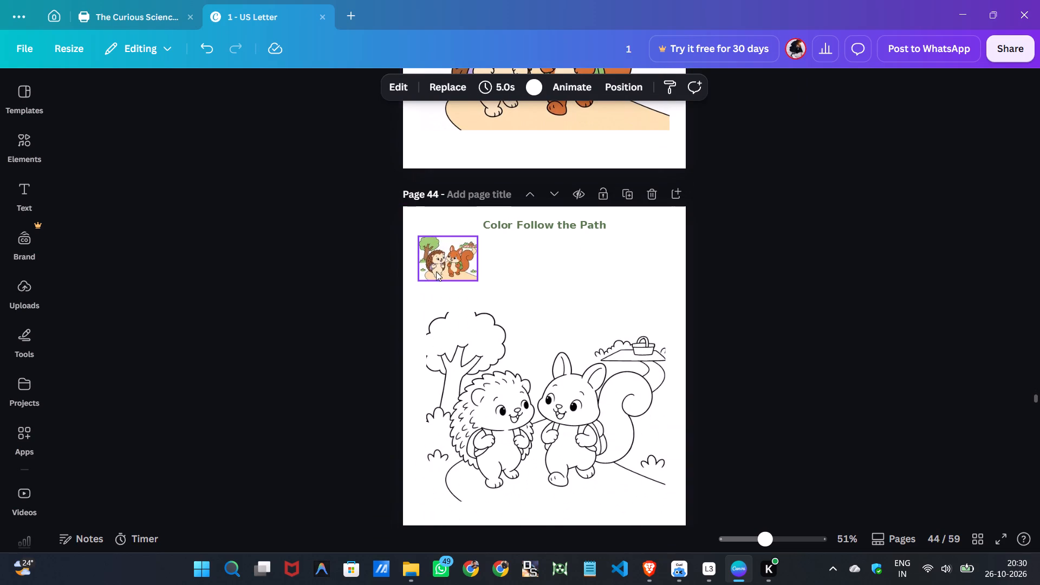
click(434, 269)
drag(434, 257, 616, 255)
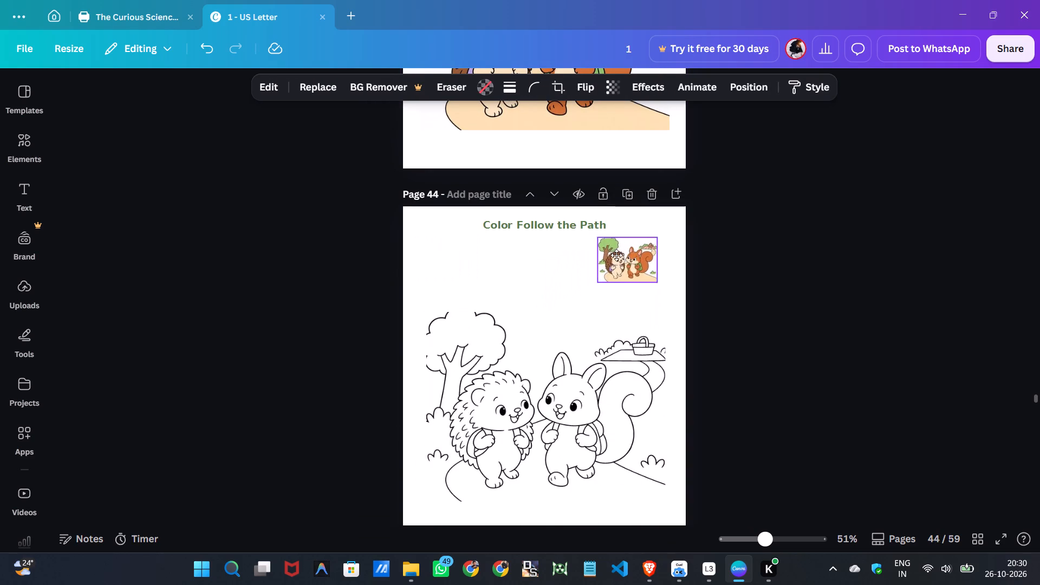
drag(616, 255, 625, 249)
drag(538, 228, 586, 300)
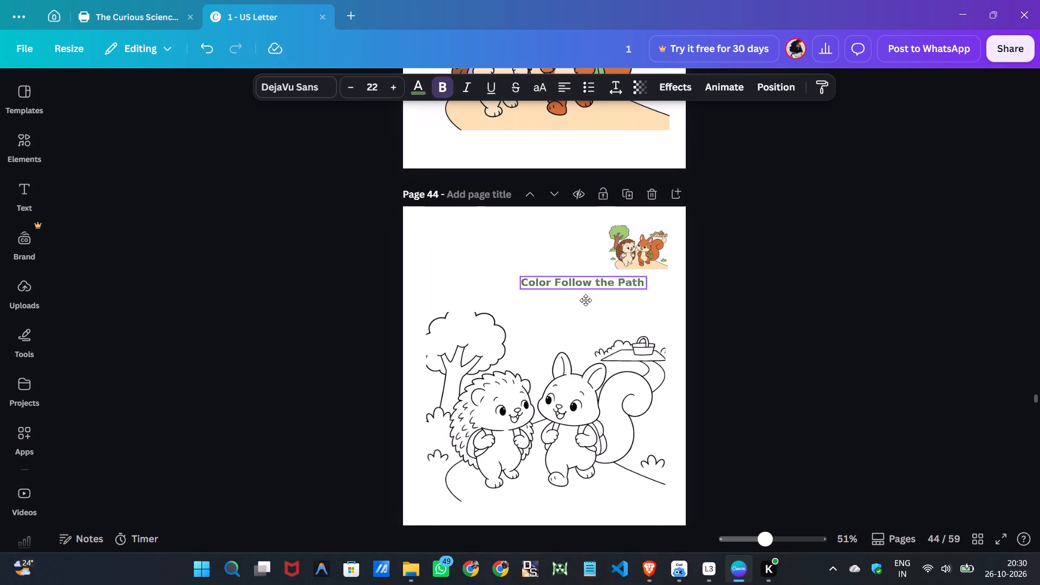
drag(586, 300, 590, 294)
Paste the copied heading group onto page 44.
click(449, 242)
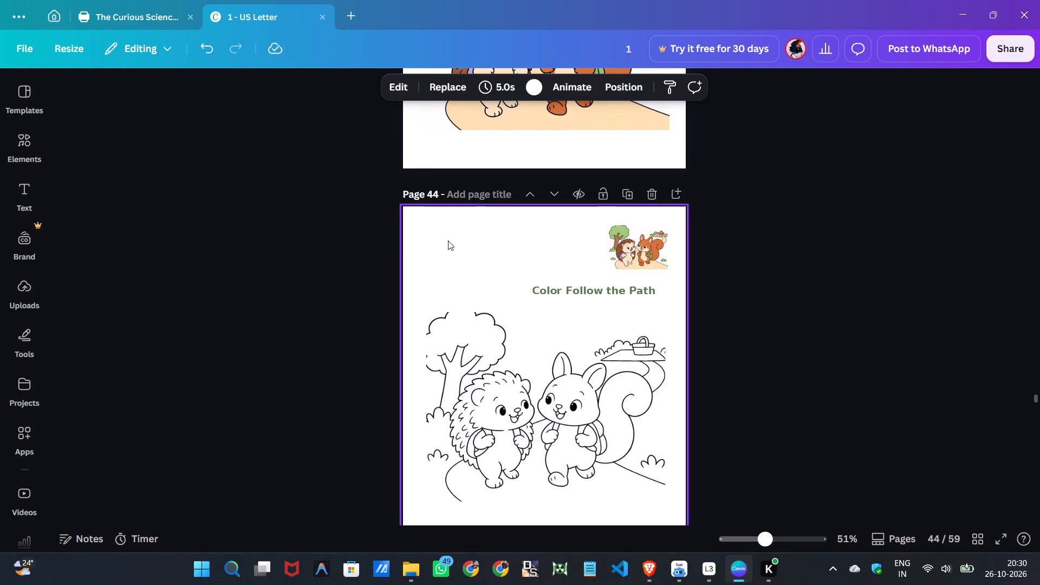
right_click(448, 240)
click(476, 324)
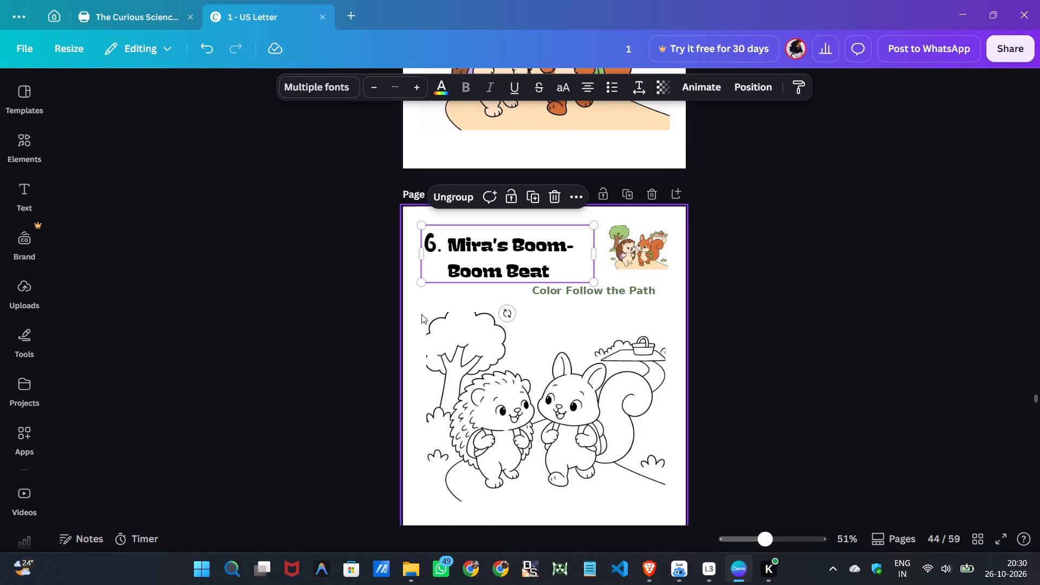
click(421, 314)
Move page 46's small colored picture to the page's upper-right corner and its "Color a Friendly Picnic" title below that picture.
scroll(421, 314, down, 5)
scroll(467, 320, down, 4)
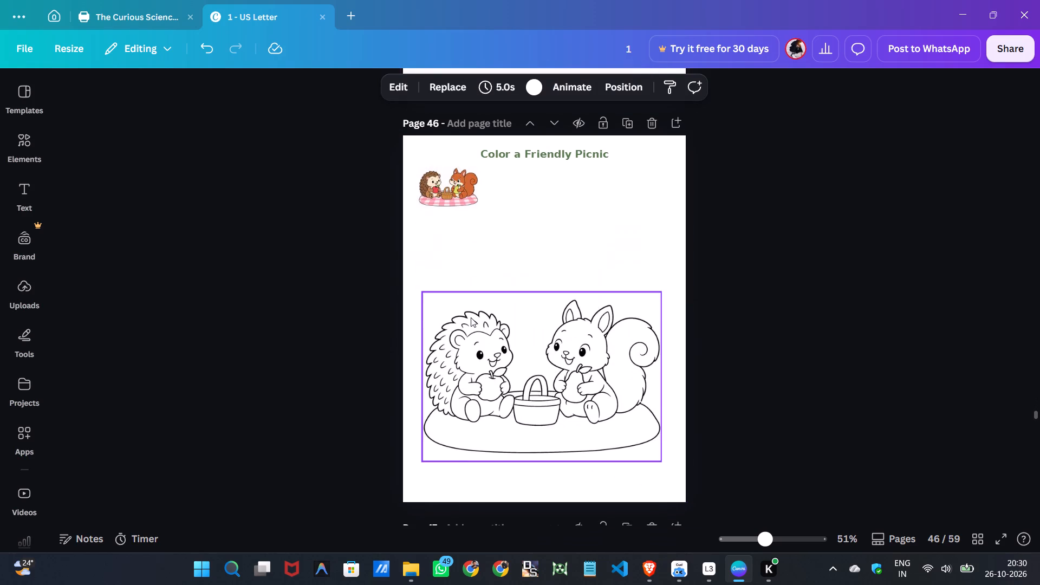
drag(439, 197, 627, 184)
drag(534, 151, 565, 223)
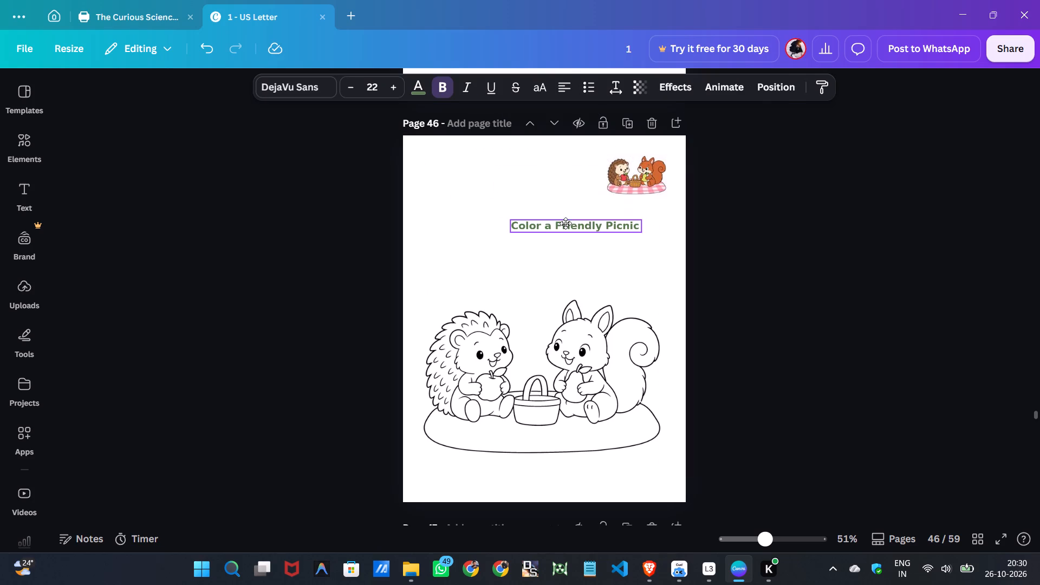
drag(565, 223, 566, 223)
Paste the copied heading group onto page 46.
click(447, 162)
right_click(447, 162)
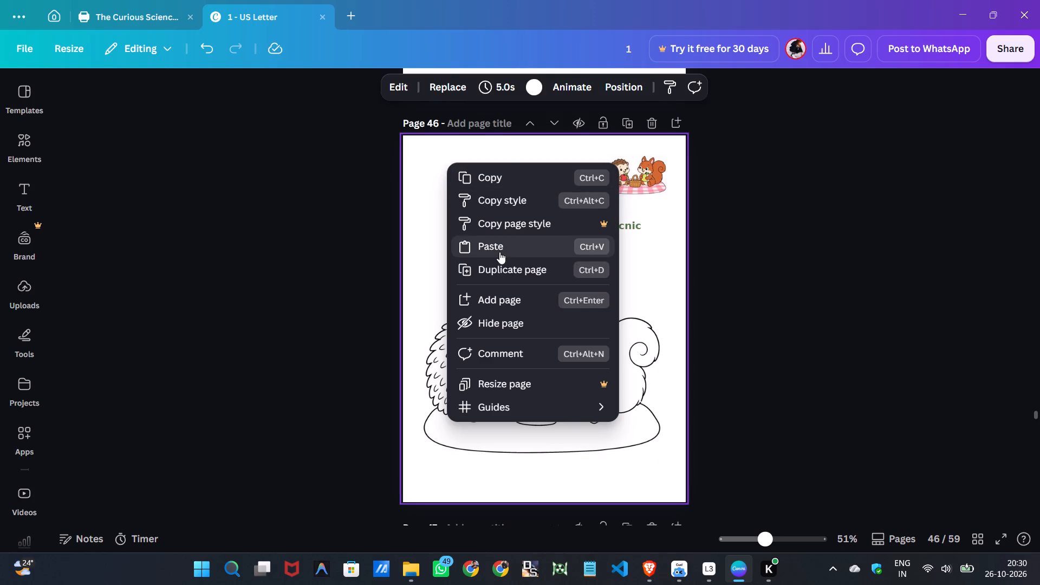
click(493, 249)
click(450, 253)
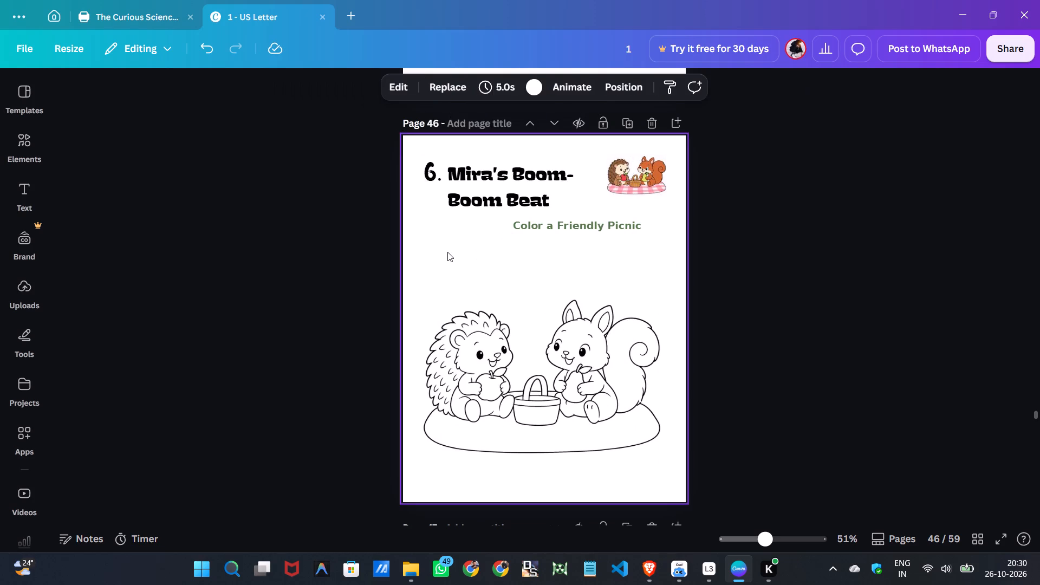
Move page 49's "The Empty Corner" title down above the drawing and its small colored picture to the page's upper-right corner.
scroll(447, 252, down, 13)
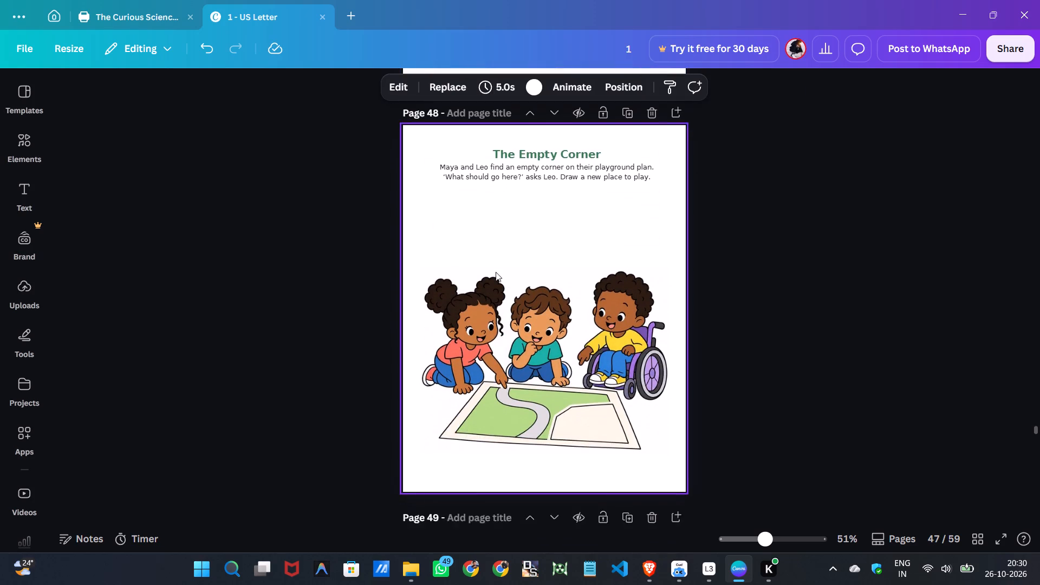
scroll(496, 272, down, 2)
drag(543, 353, 555, 411)
drag(427, 376, 584, 369)
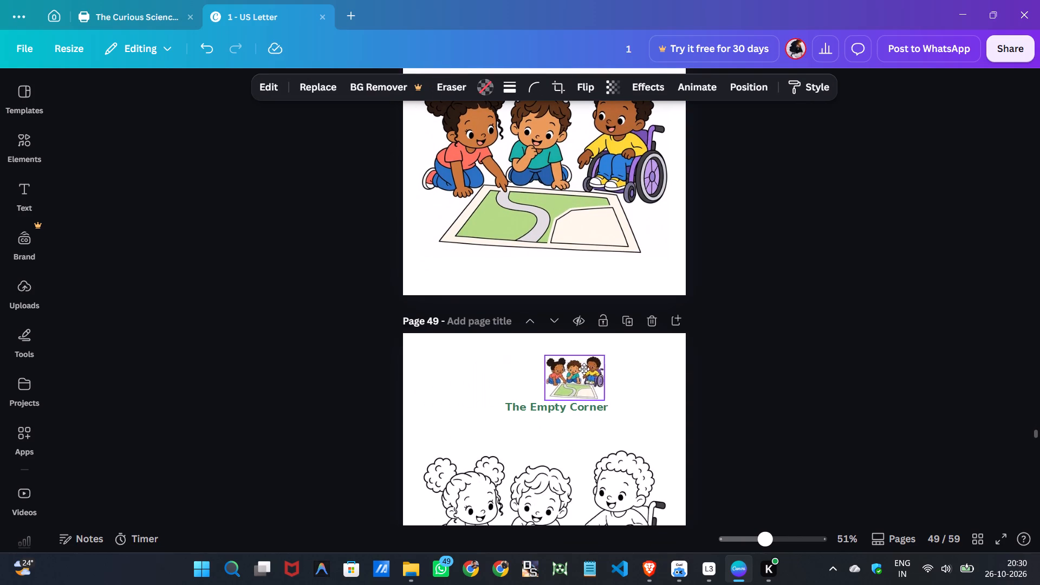
drag(584, 369, 619, 366)
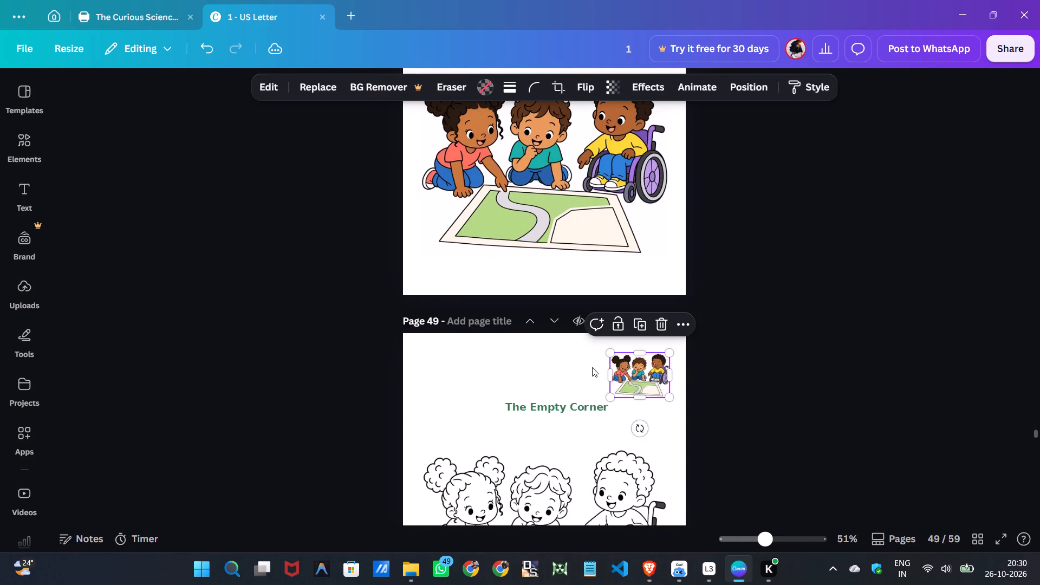
Paste the copied heading group onto page 49 and shift the "The Empty Corner" title down and right, clear of the heading.
click(479, 363)
right_click(479, 363)
click(517, 372)
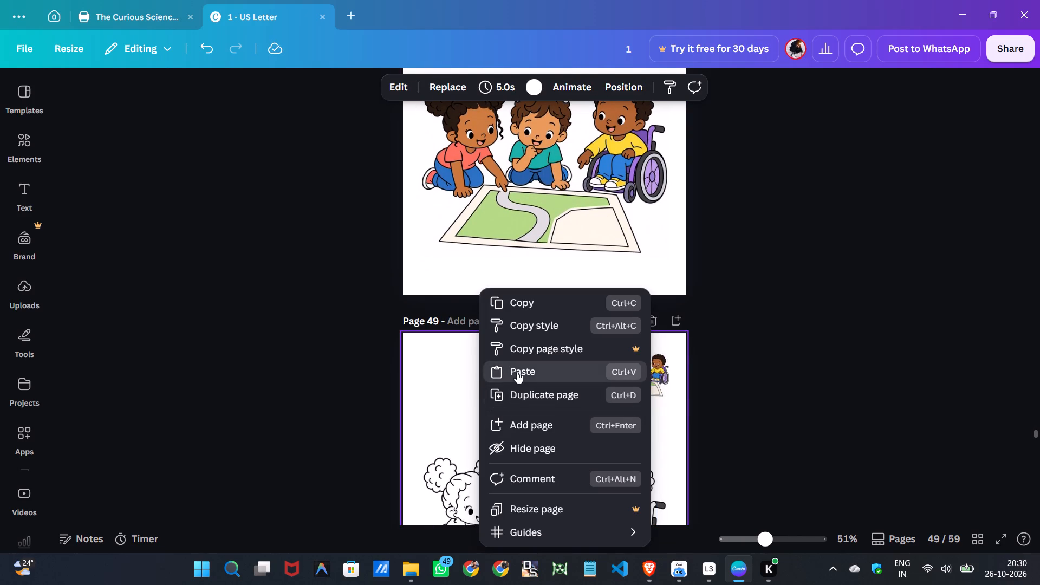
click(602, 409)
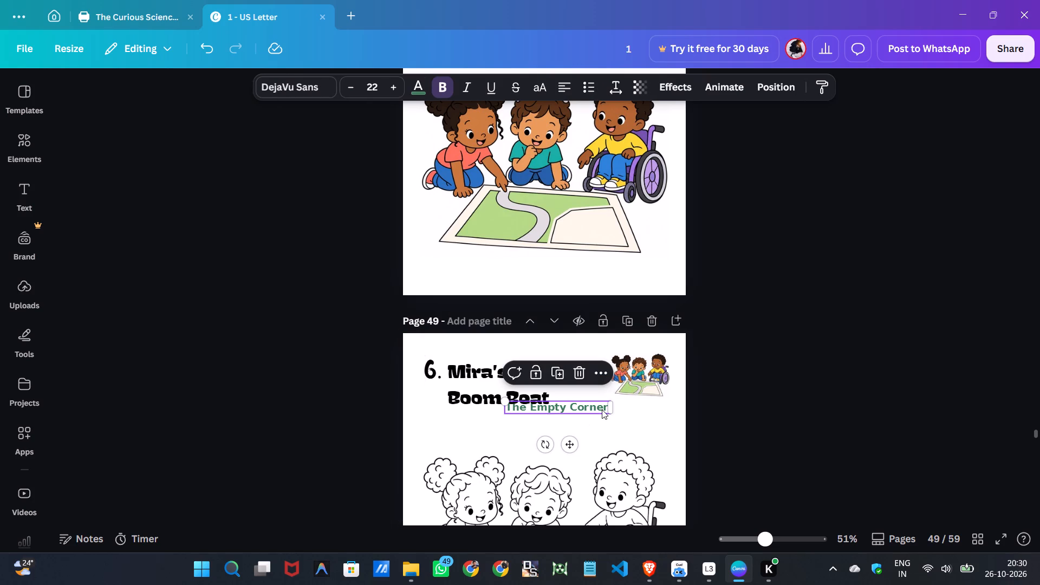
drag(567, 442, 590, 452)
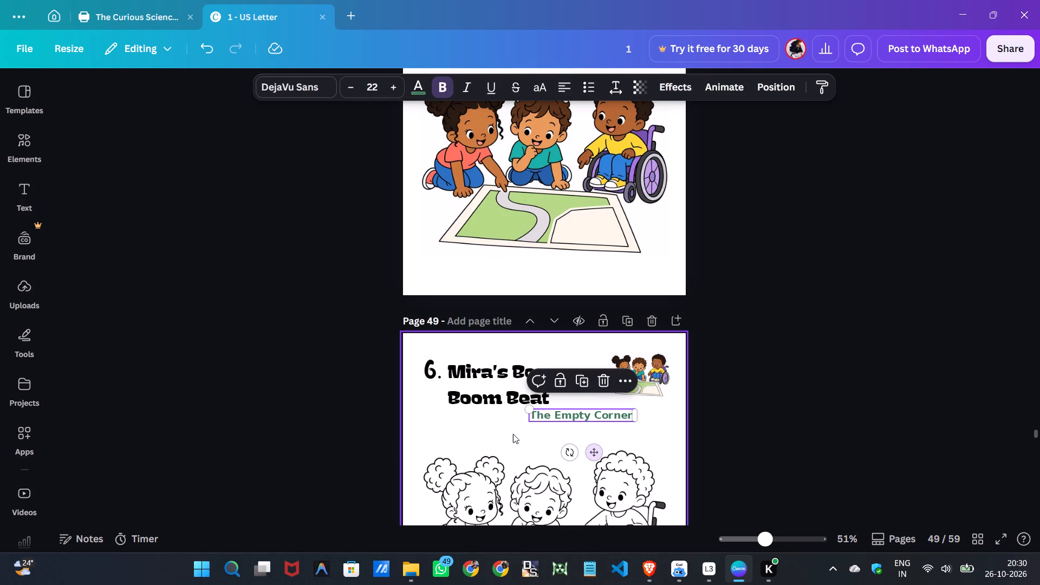
click(513, 434)
Move page 51's small colored picture to the page's upper-right corner and its "A Shady Place" title down to just above the drawing.
scroll(512, 433, down, 4)
scroll(511, 381, down, 5)
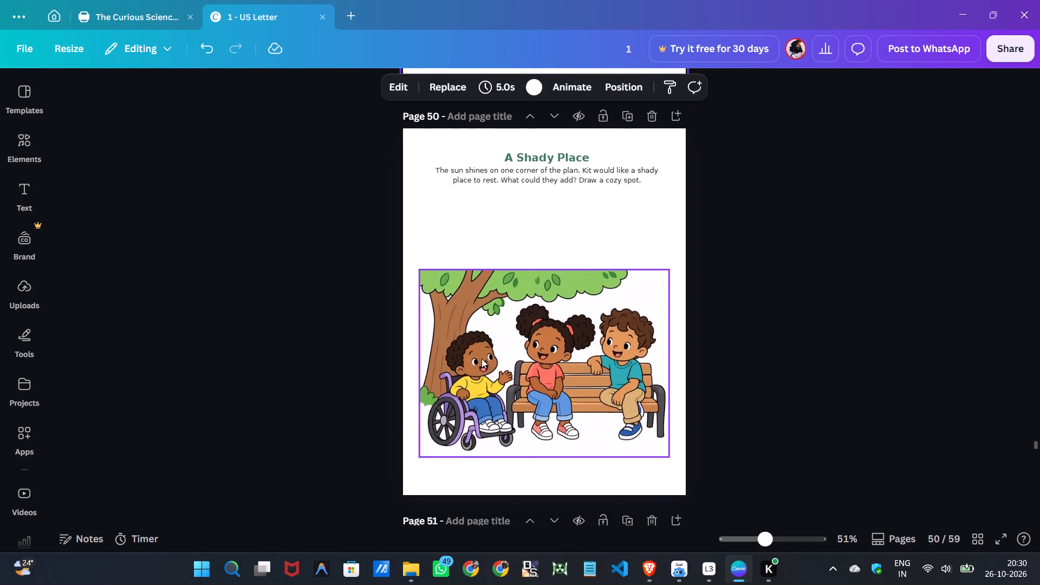
scroll(486, 356, down, 4)
click(454, 315)
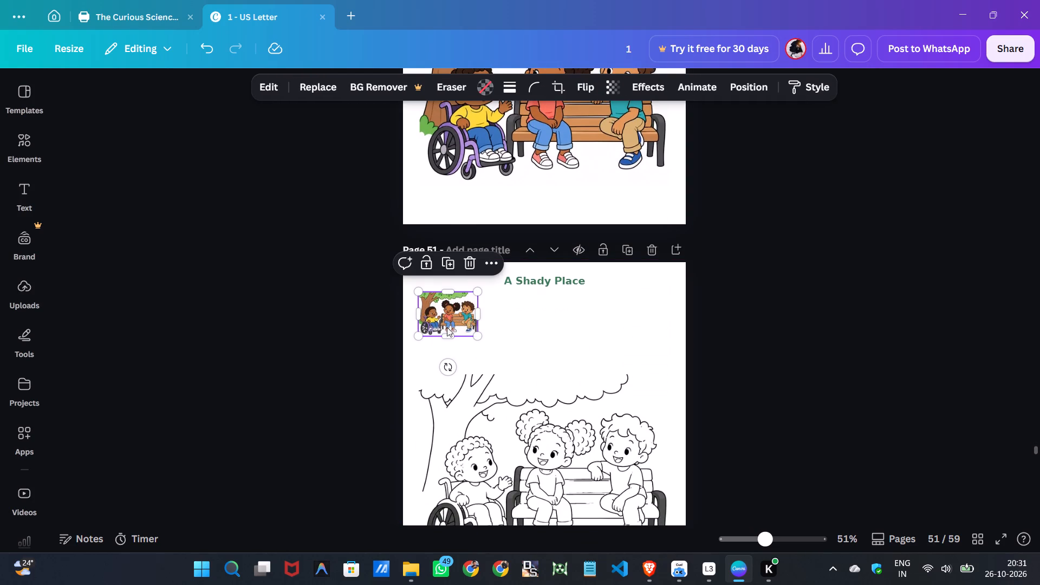
scroll(481, 403, down, 1)
drag(444, 252, 508, 252)
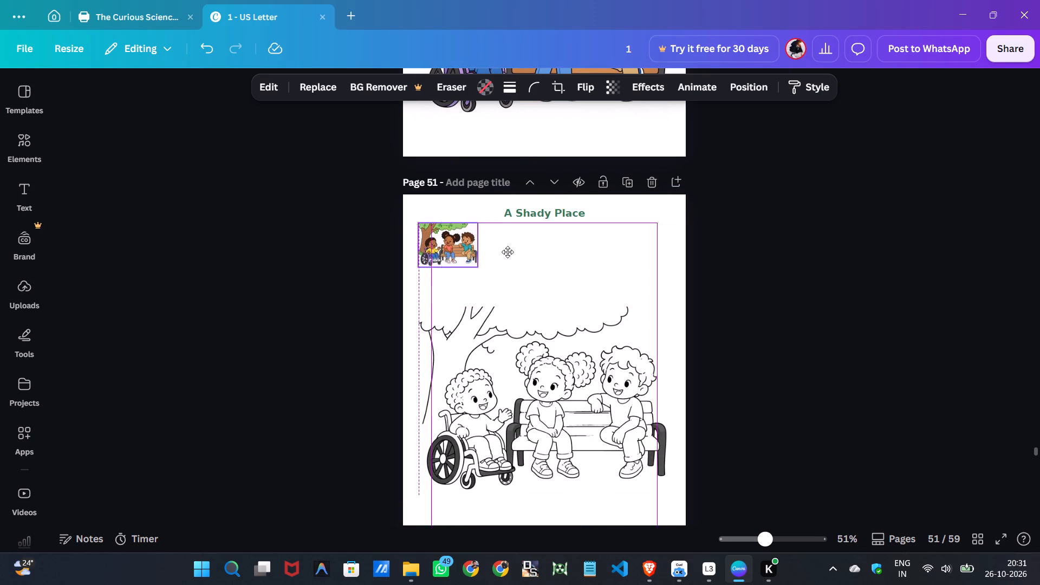
drag(508, 252, 633, 244)
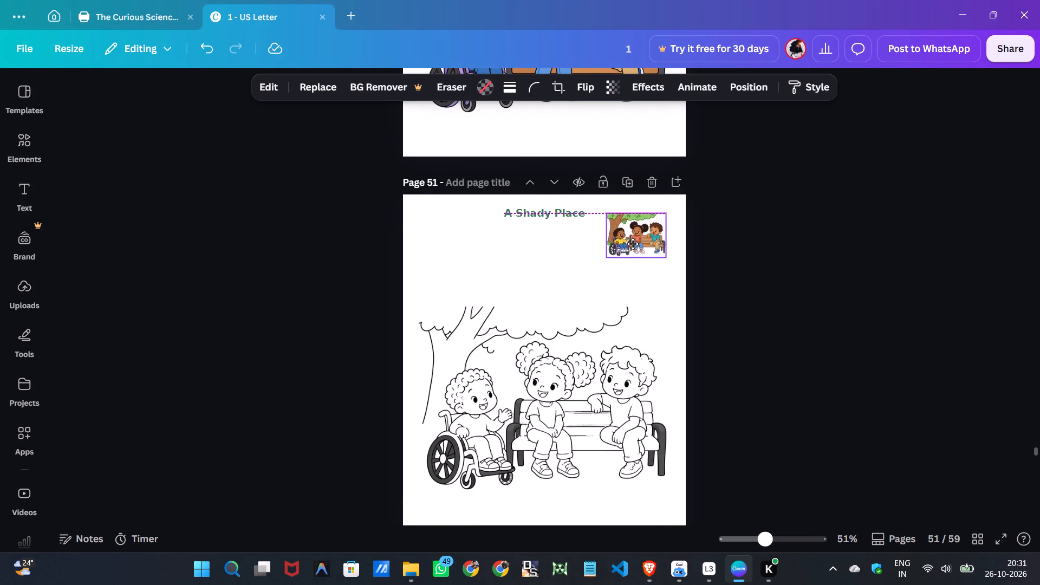
drag(633, 244, 634, 244)
click(536, 217)
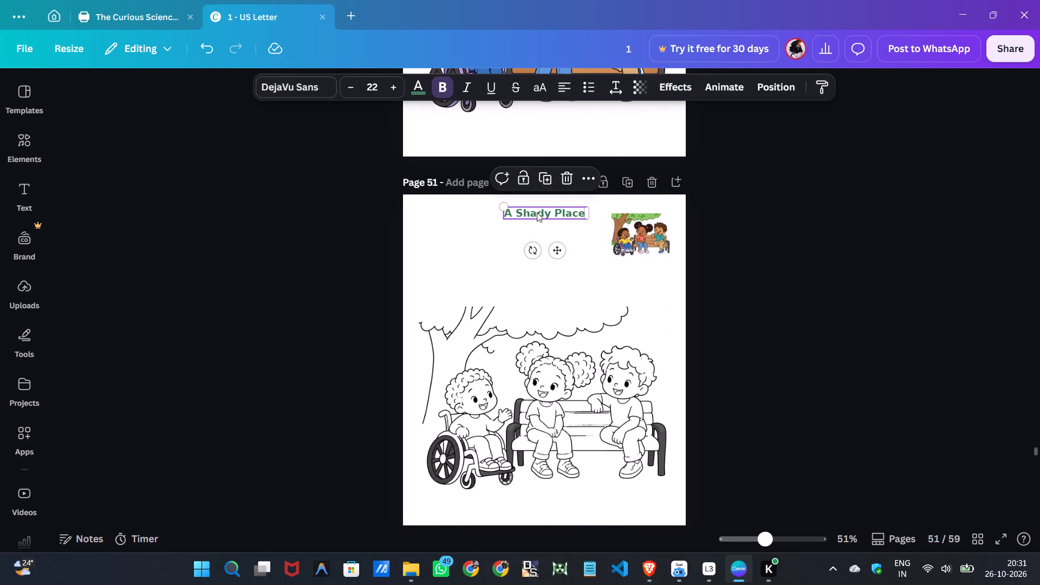
drag(537, 212, 587, 281)
Paste the copied heading group onto page 51.
click(437, 220)
right_click(437, 220)
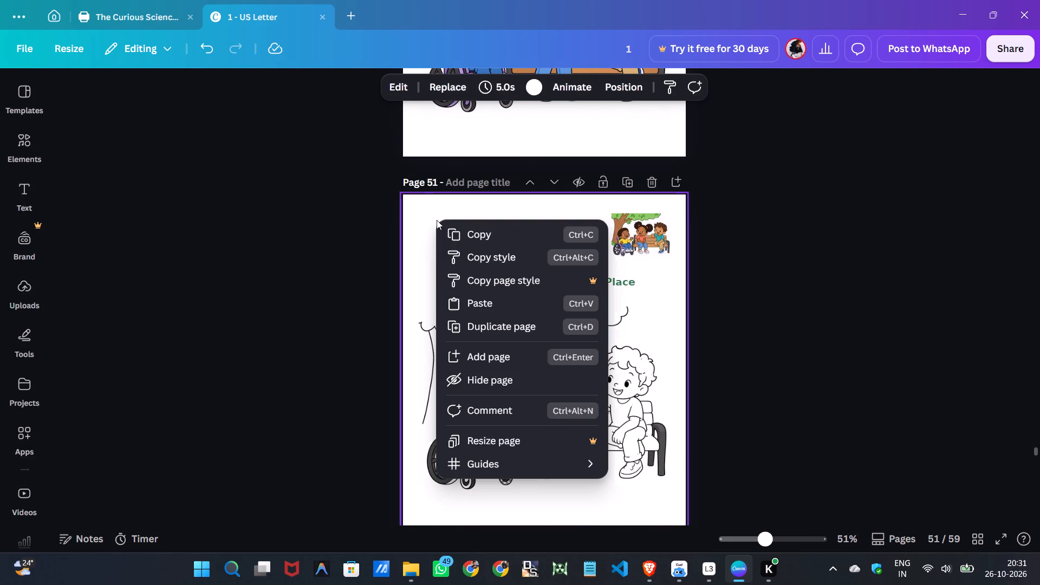
click(474, 309)
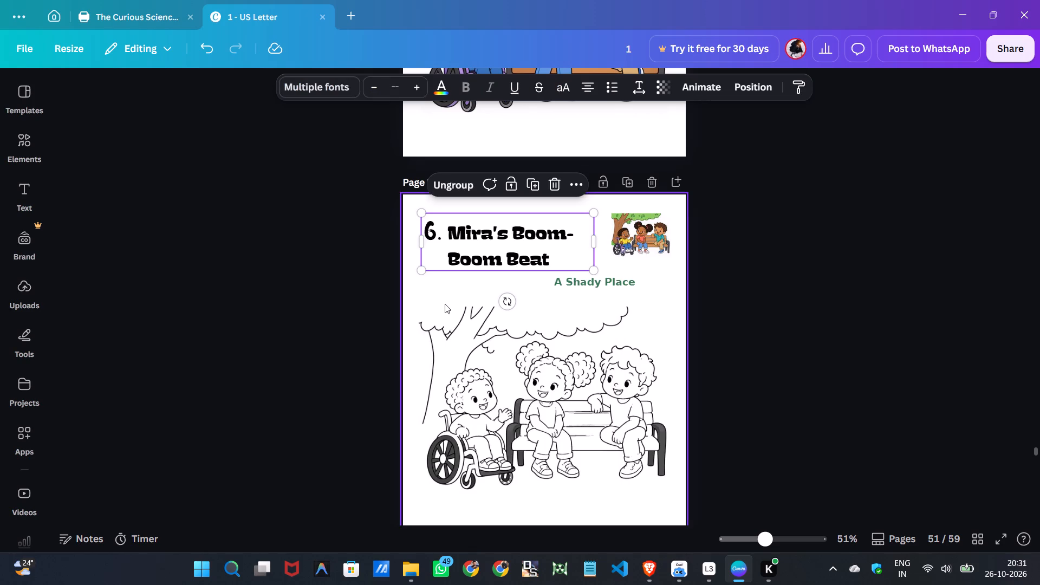
Move page 53's "The Smooth, Wide Path" title down above the drawing and its small colored picture to the page's upper-right corner.
click(445, 304)
scroll(445, 304, down, 9)
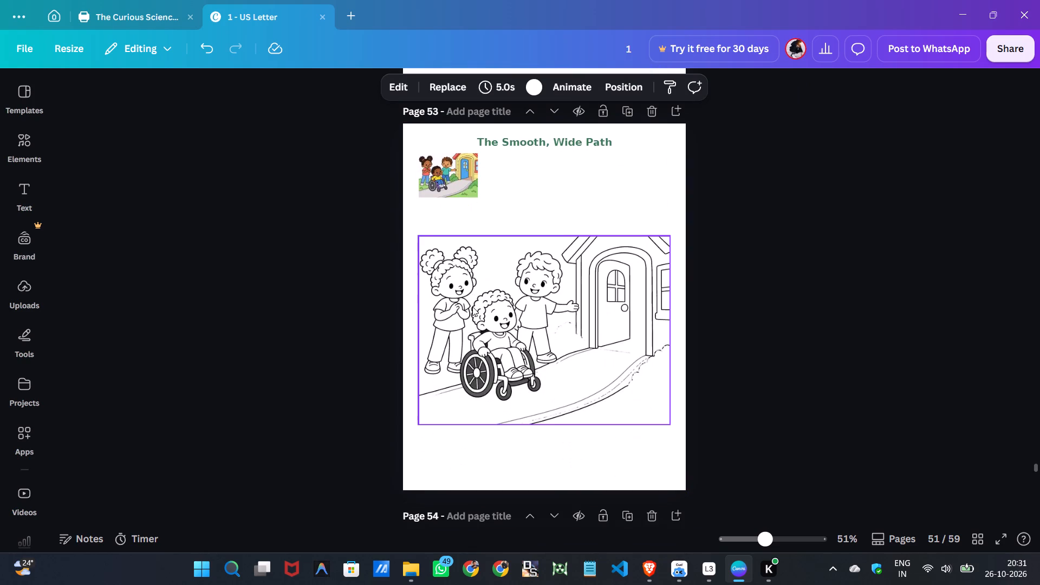
scroll(479, 261, up, 2)
click(532, 278)
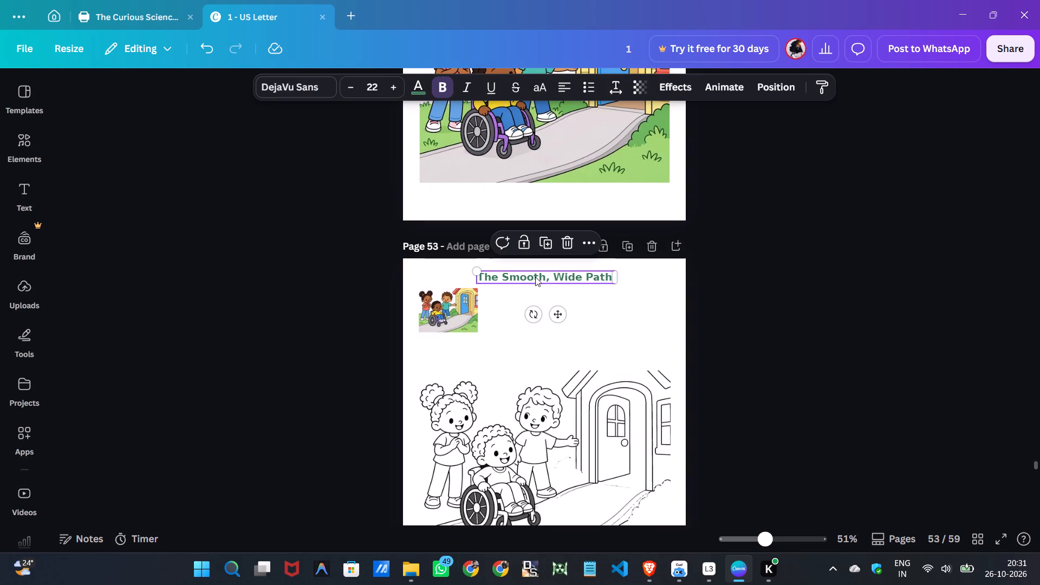
drag(535, 277, 555, 345)
click(456, 309)
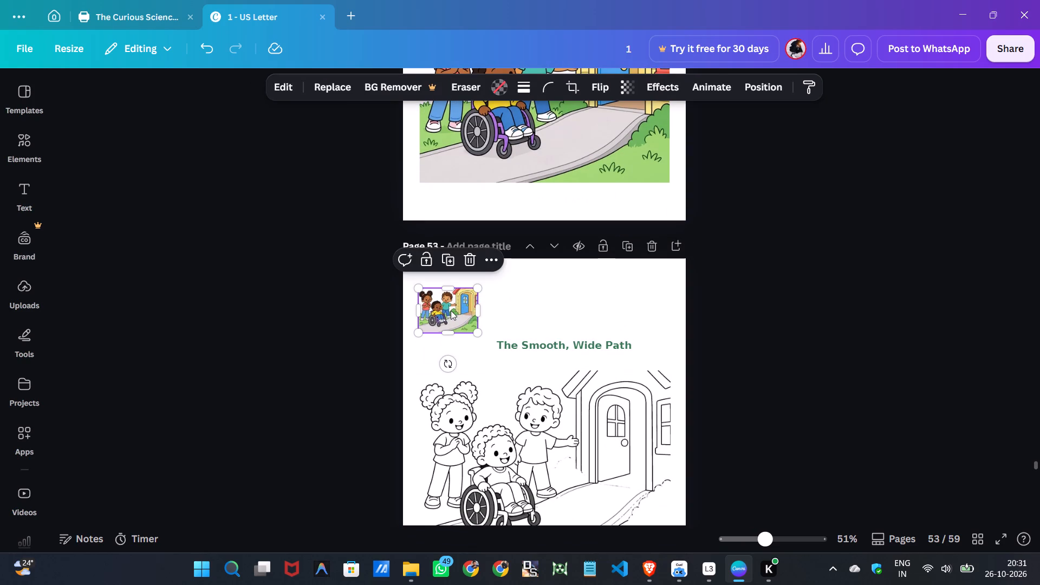
drag(451, 310, 645, 301)
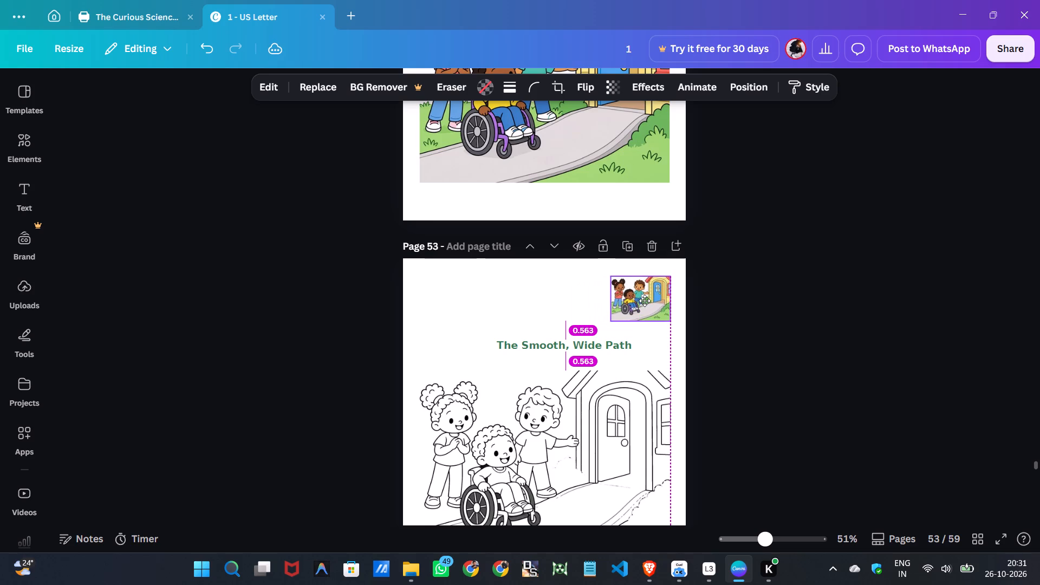
drag(645, 301, 640, 298)
Paste the copied heading group onto page 53 and nudge the "The Smooth, Wide Path" title slightly to the right.
click(450, 283)
right_click(459, 284)
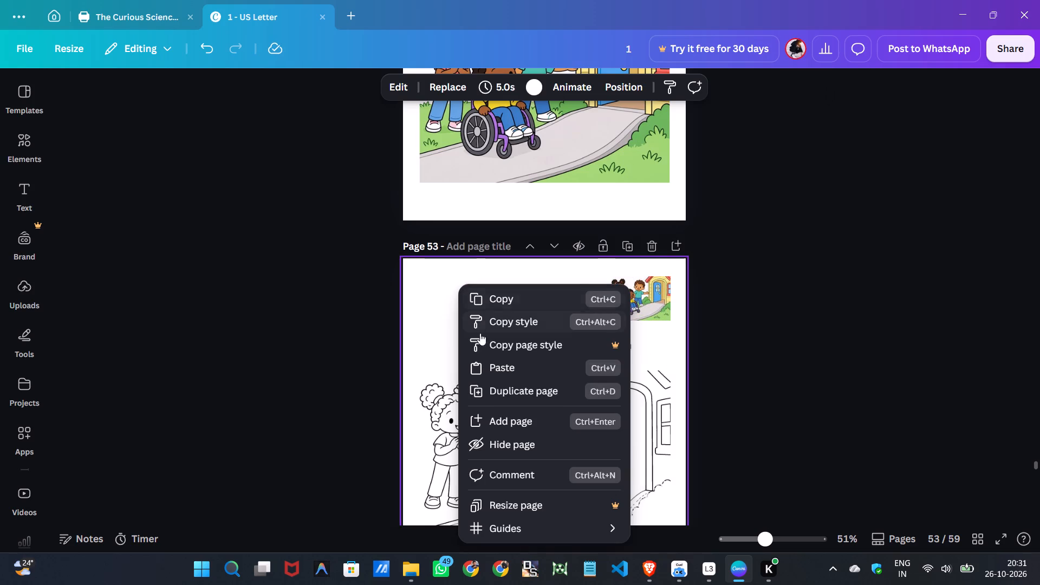
click(484, 369)
click(473, 363)
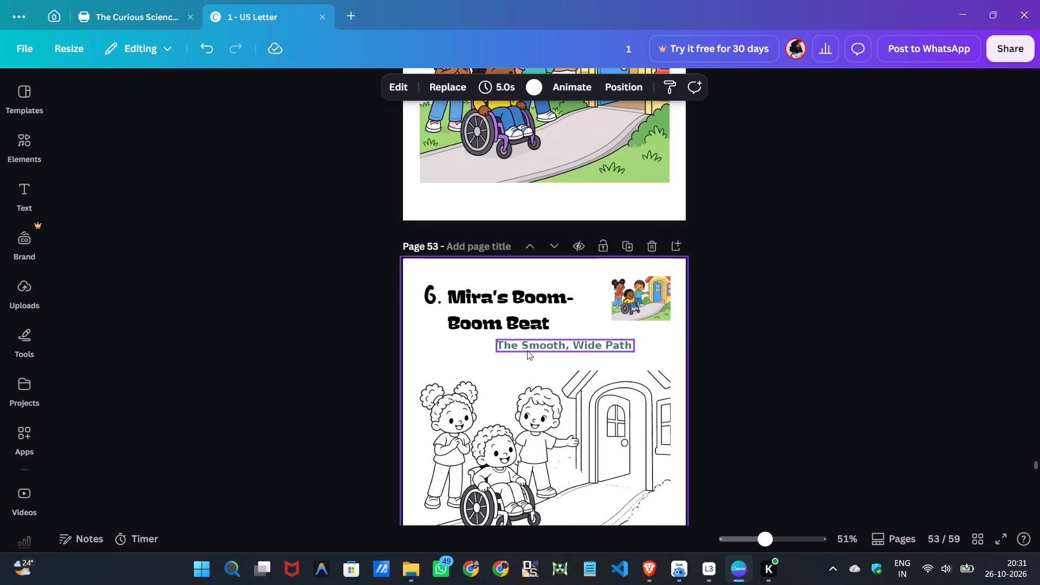
click(527, 350)
drag(577, 382, 588, 384)
click(500, 369)
Move page 55's small colored picture to the page's upper-right corner and its "The Big Puddle" title down to just above the drawing.
scroll(460, 355, down, 5)
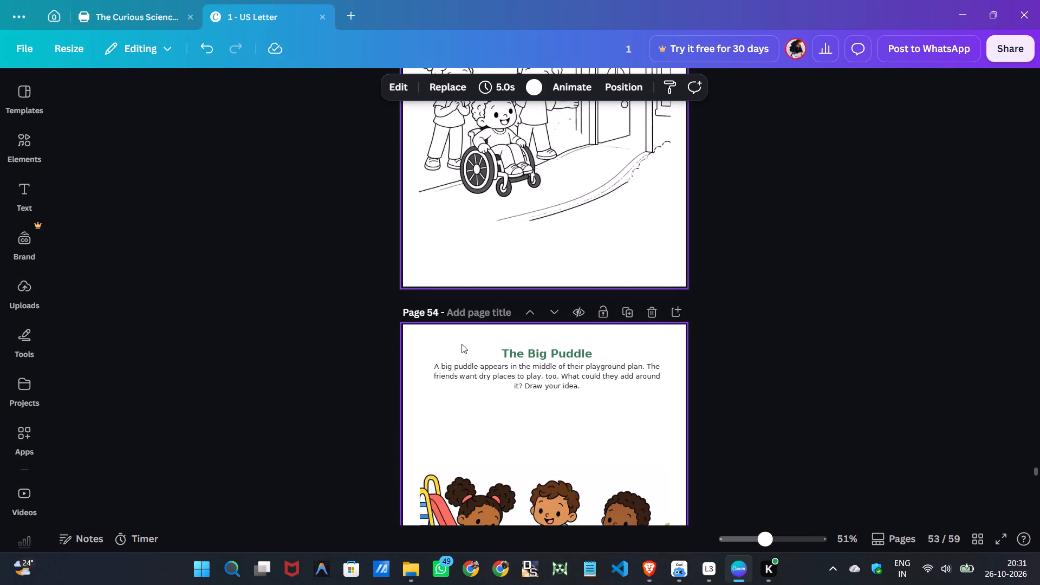
scroll(466, 343, down, 7)
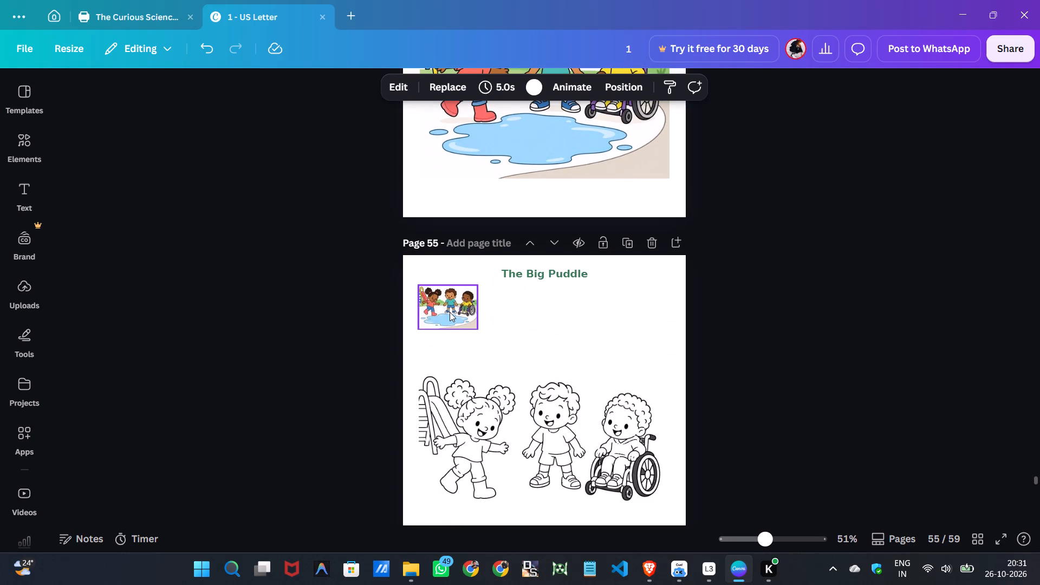
click(450, 312)
drag(450, 310, 640, 298)
drag(524, 277, 577, 345)
Paste the copied heading group onto page 55.
click(423, 290)
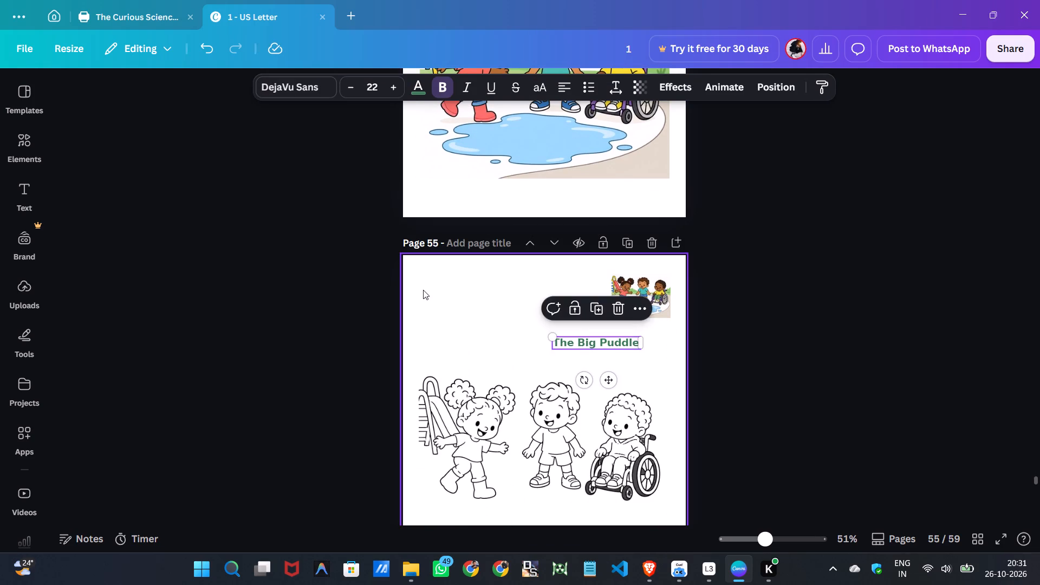
right_click(424, 288)
click(459, 366)
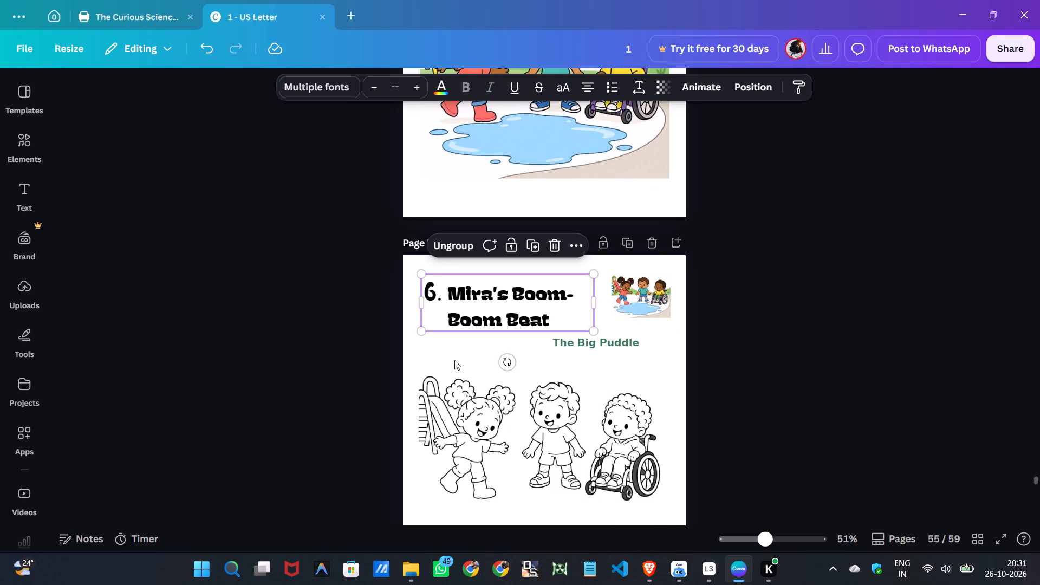
click(454, 360)
Move page 57's small colored picture to the page's upper-right corner and its "A Name for the Playground" title down above the drawing.
scroll(467, 354, down, 6)
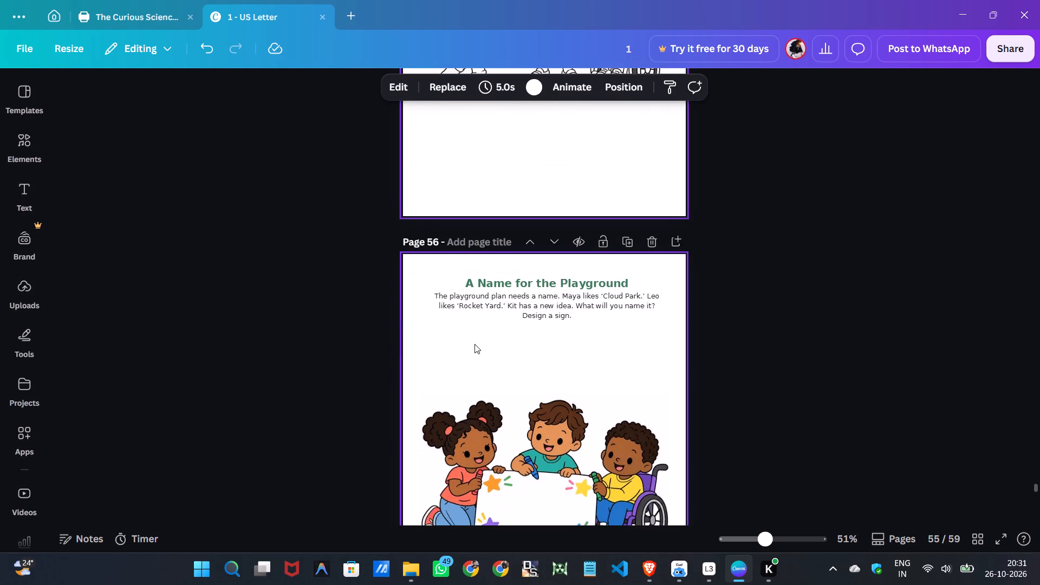
scroll(474, 344, down, 6)
click(460, 298)
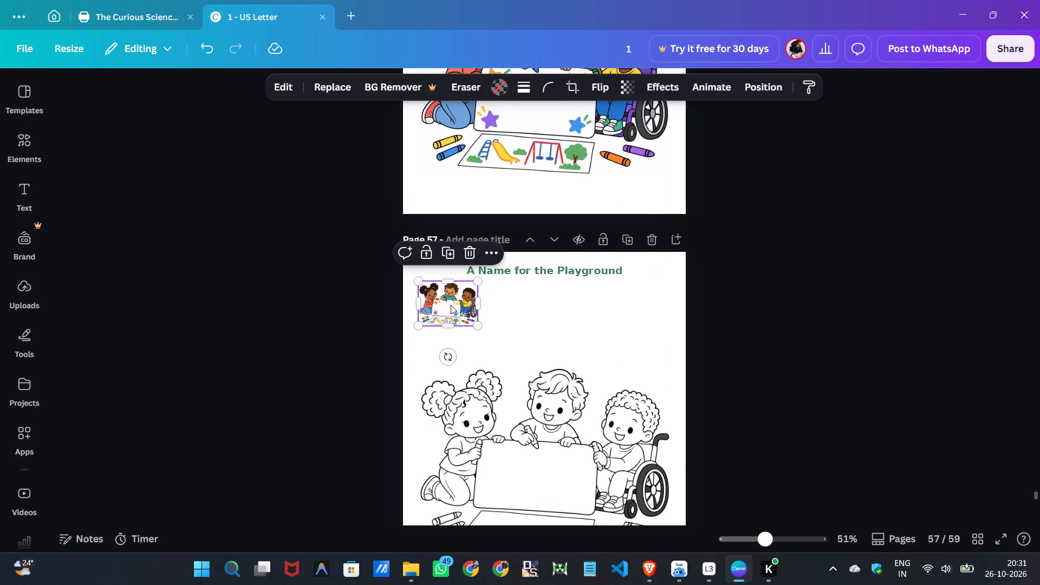
drag(451, 305, 636, 293)
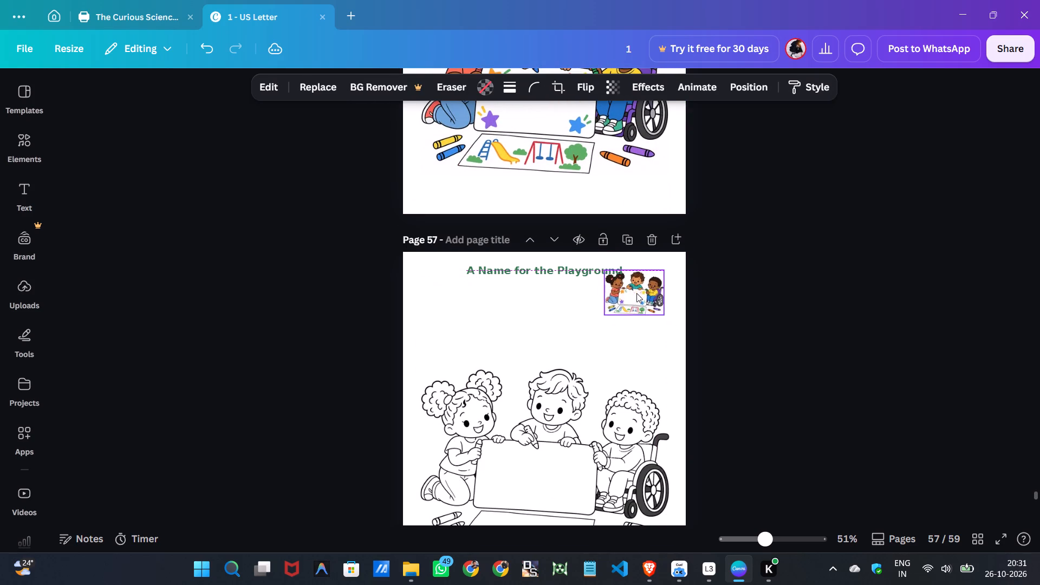
click(534, 274)
drag(534, 268, 568, 349)
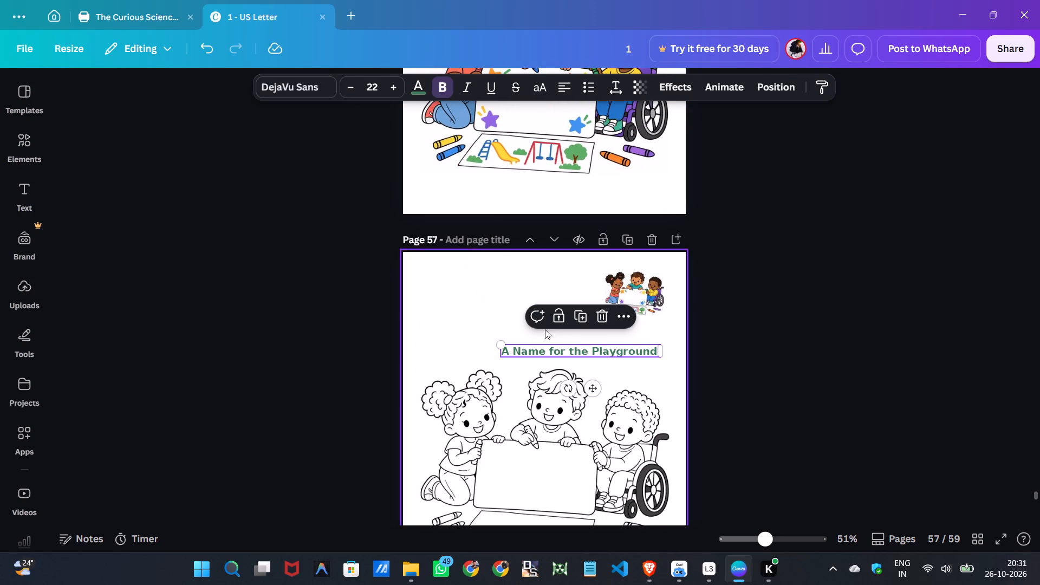
Paste the copied heading group onto page 57.
click(438, 267)
right_click(438, 267)
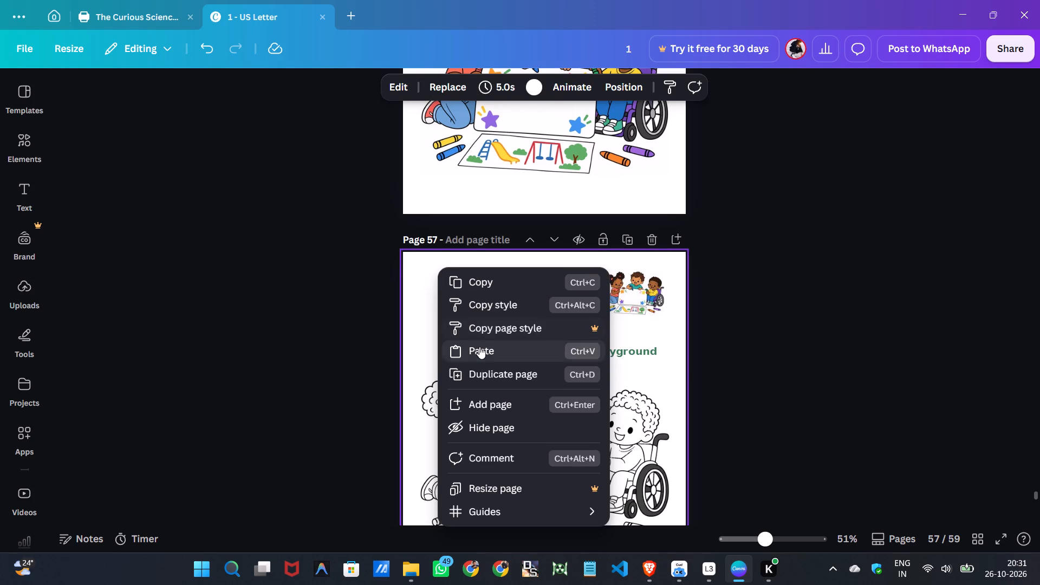
click(479, 347)
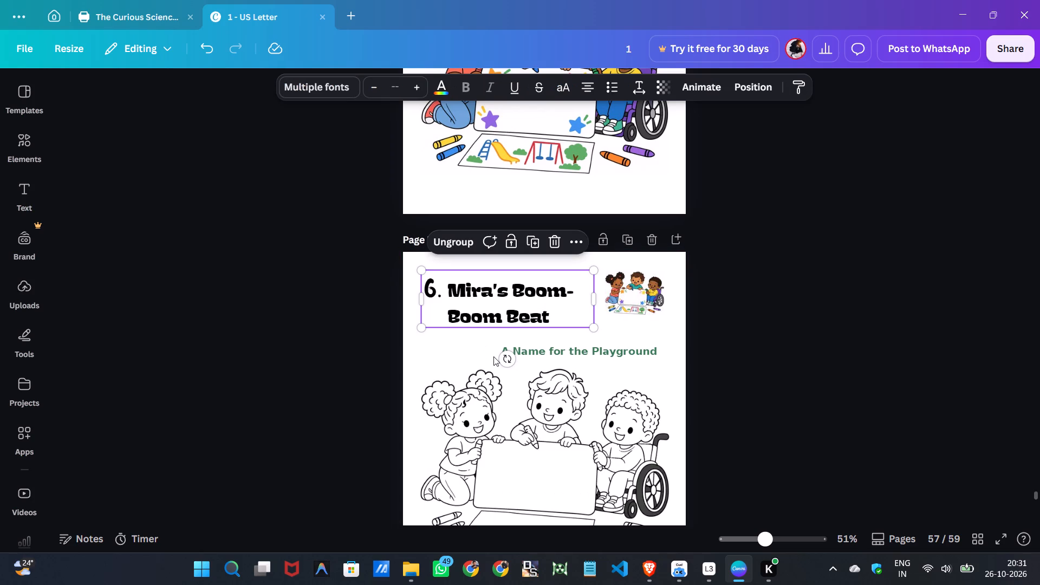
Review the book's layout from the closing "Draw Your Own Playground" page back to the Ladybug coloring page.
scroll(506, 349, down, 7)
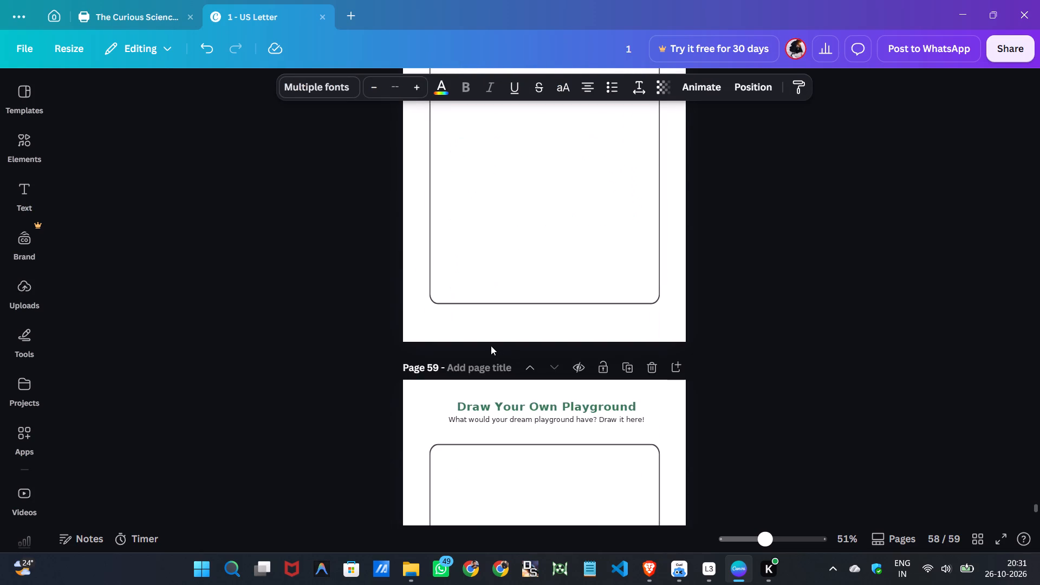
scroll(567, 411, up, 10)
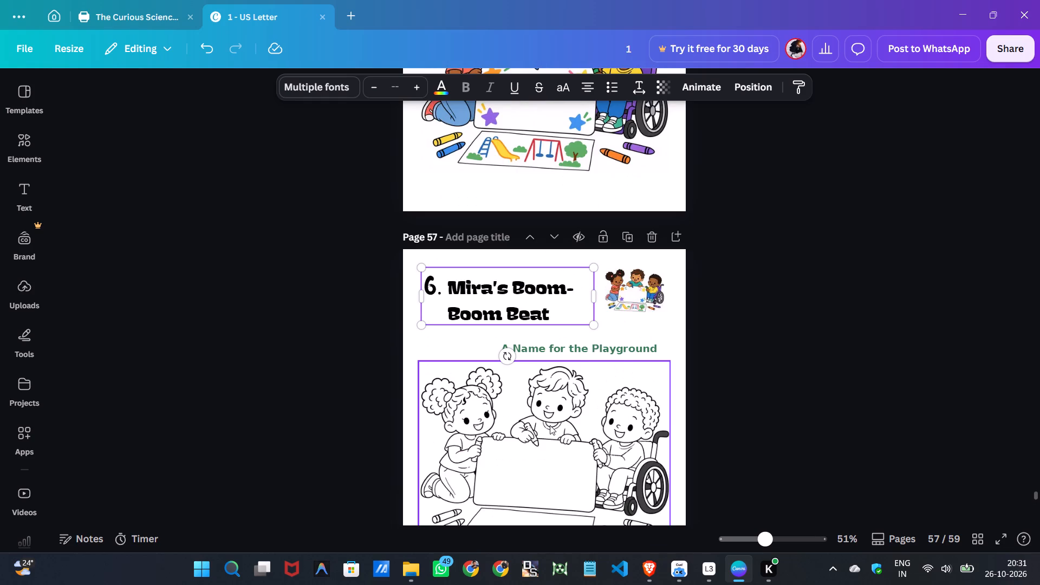
scroll(548, 427, up, 18)
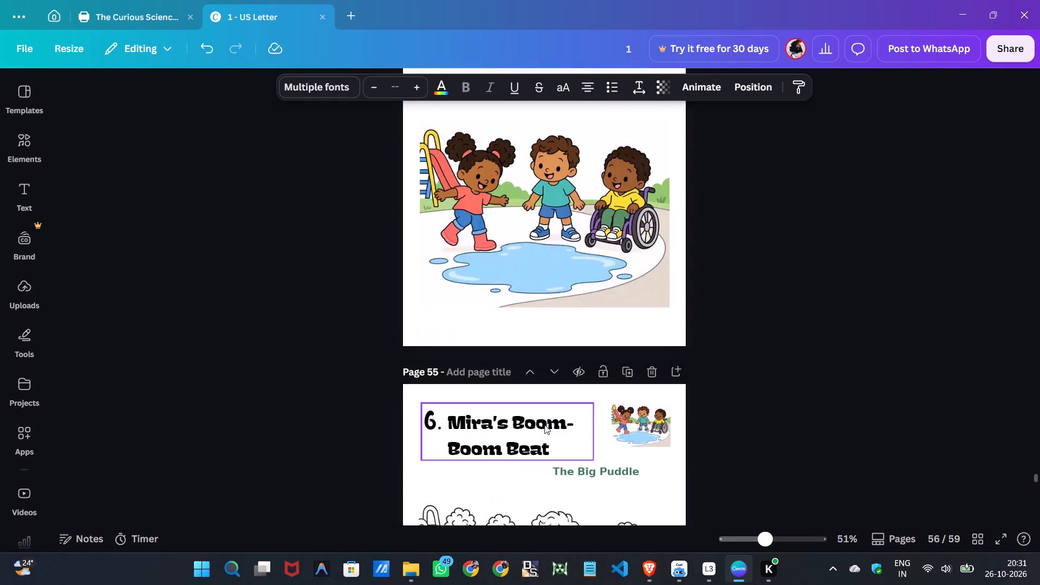
scroll(544, 425, up, 20)
scroll(544, 425, up, 10)
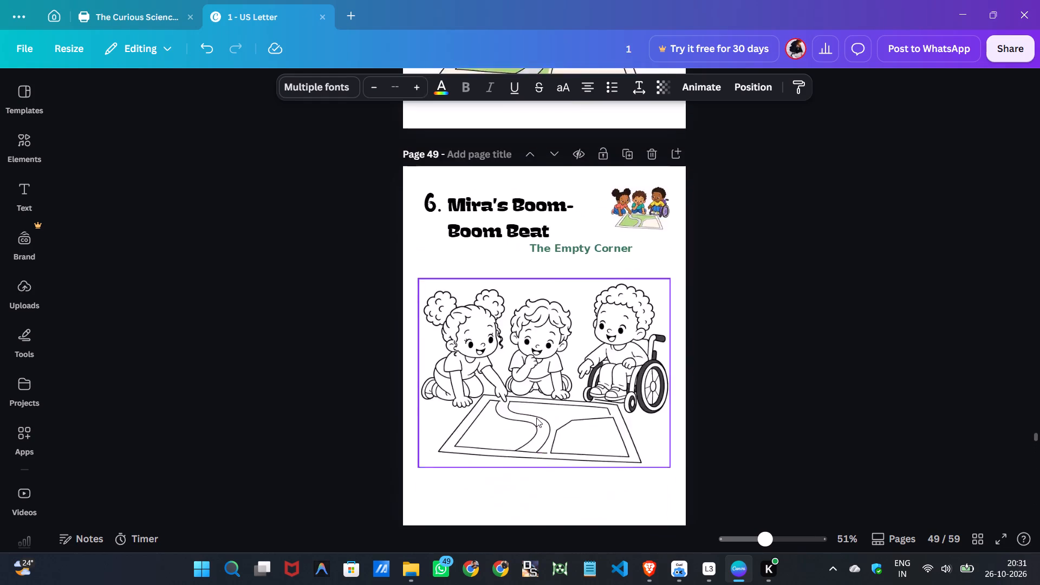
scroll(536, 418, up, 14)
scroll(532, 416, up, 15)
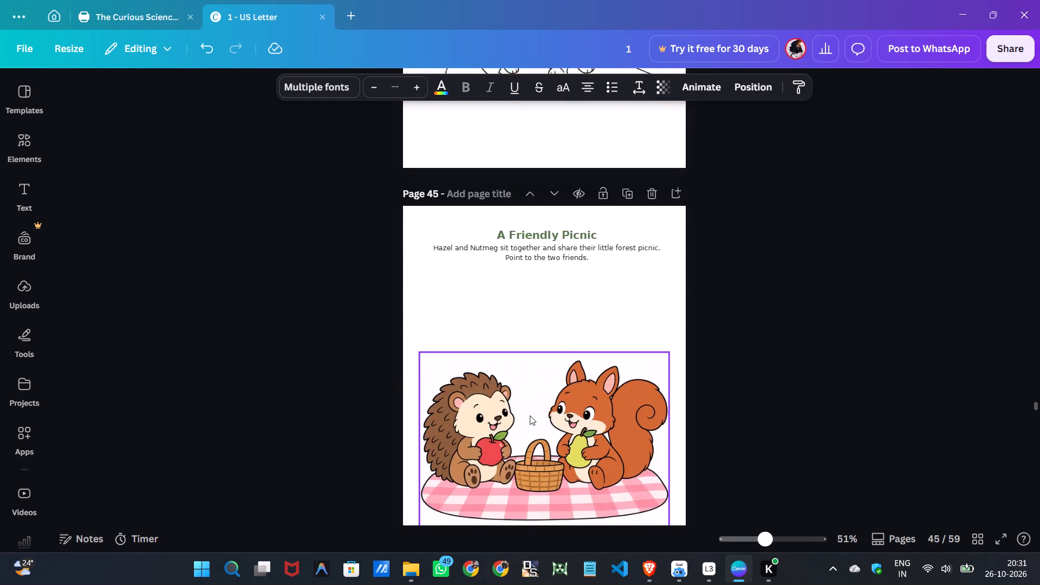
scroll(530, 415, up, 20)
scroll(530, 415, up, 18)
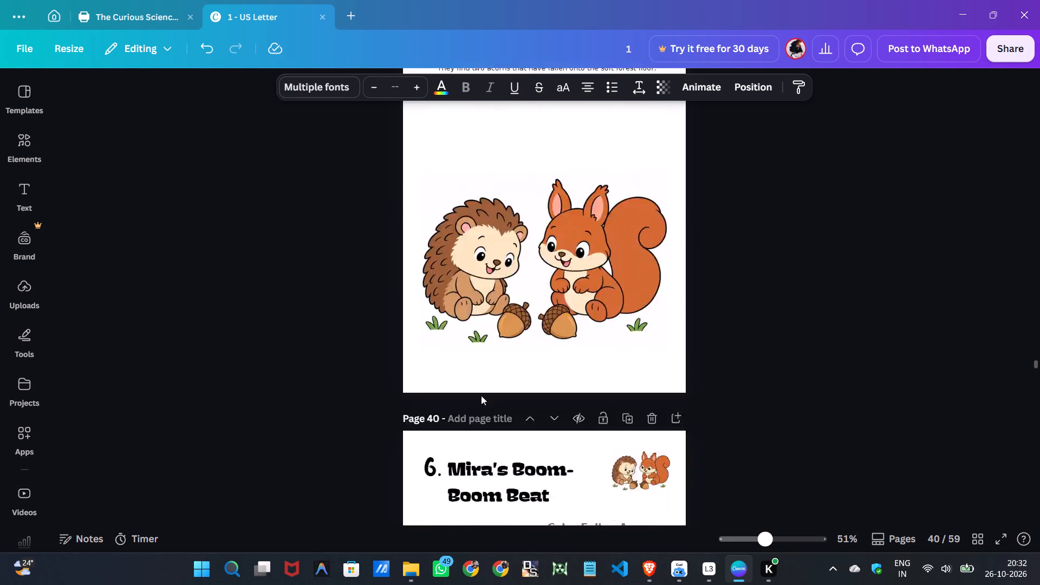
scroll(481, 395, up, 20)
scroll(481, 395, up, 18)
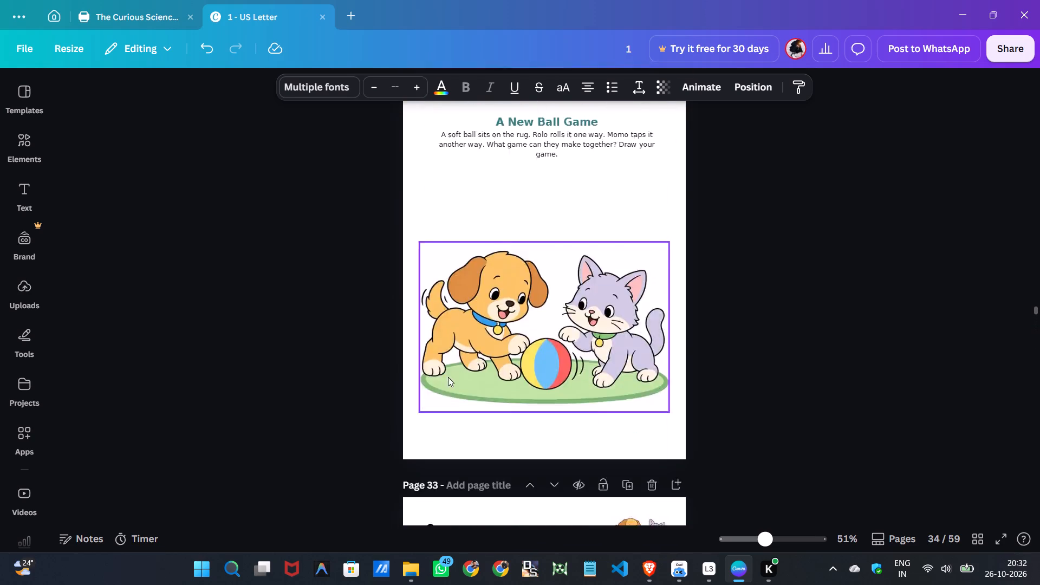
scroll(448, 377, up, 20)
scroll(448, 377, up, 18)
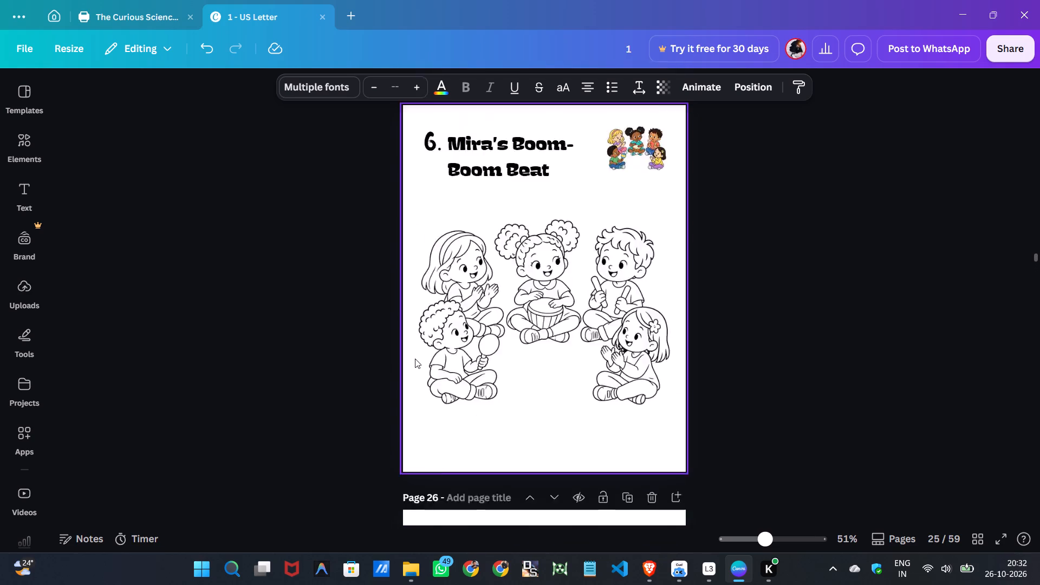
scroll(415, 359, up, 20)
scroll(415, 359, up, 18)
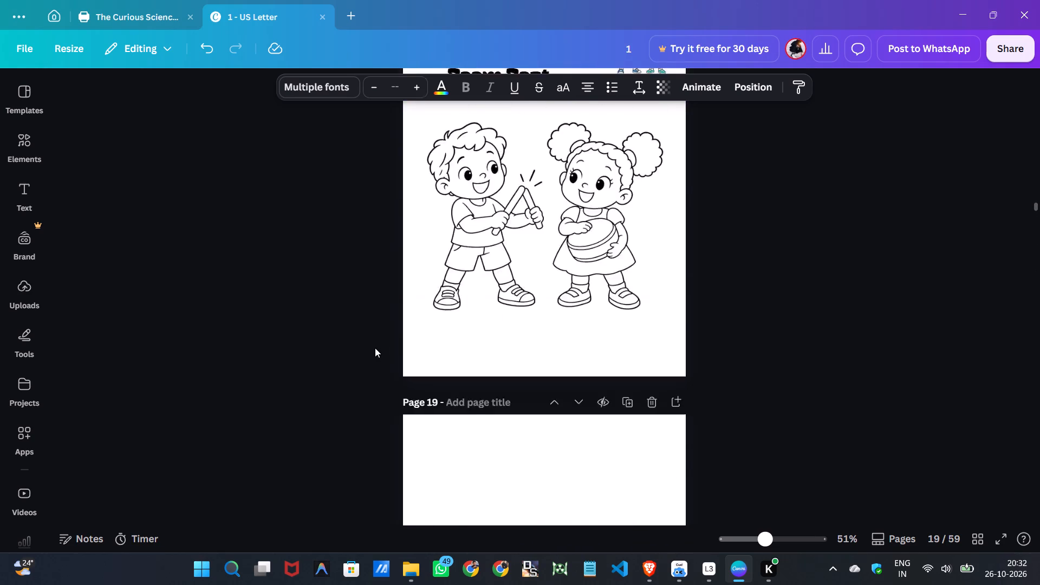
scroll(375, 348, up, 20)
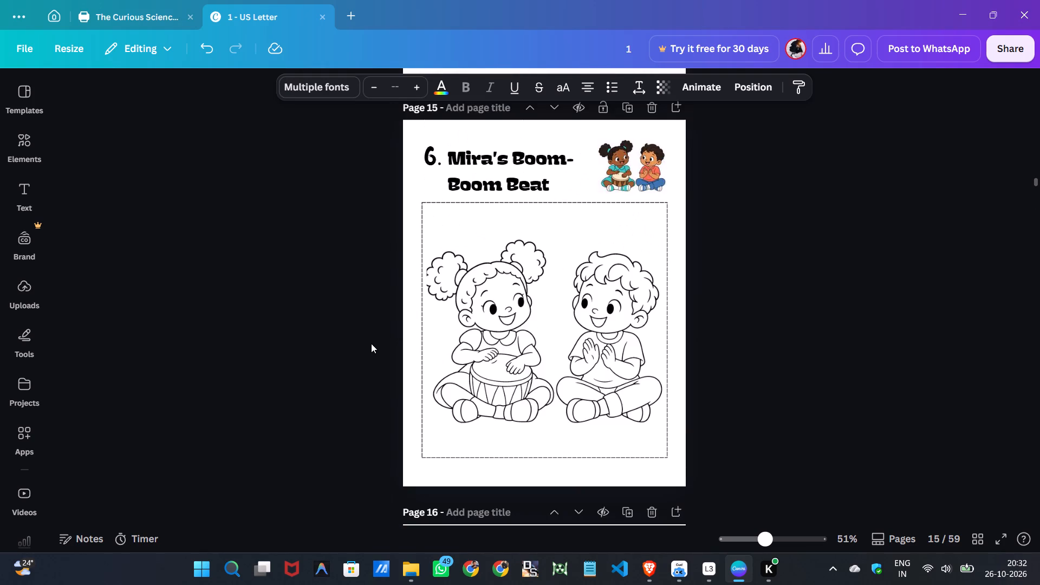
scroll(371, 343, up, 16)
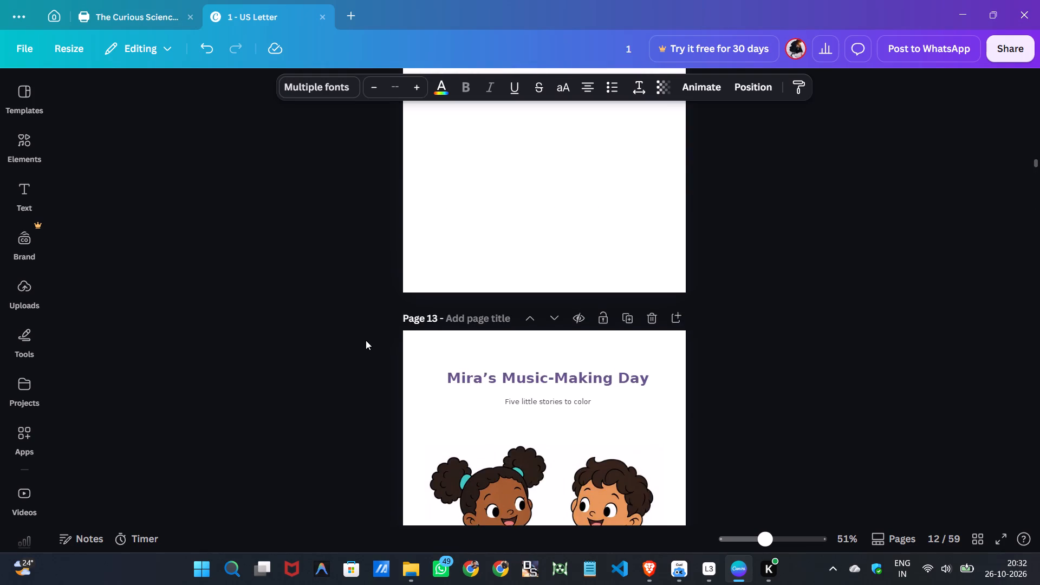
scroll(366, 340, up, 3)
Examine the page order, blank separators and framed drawing from the Ladybug page through the start of Mira's music stories.
scroll(366, 340, down, 1)
scroll(365, 339, up, 3)
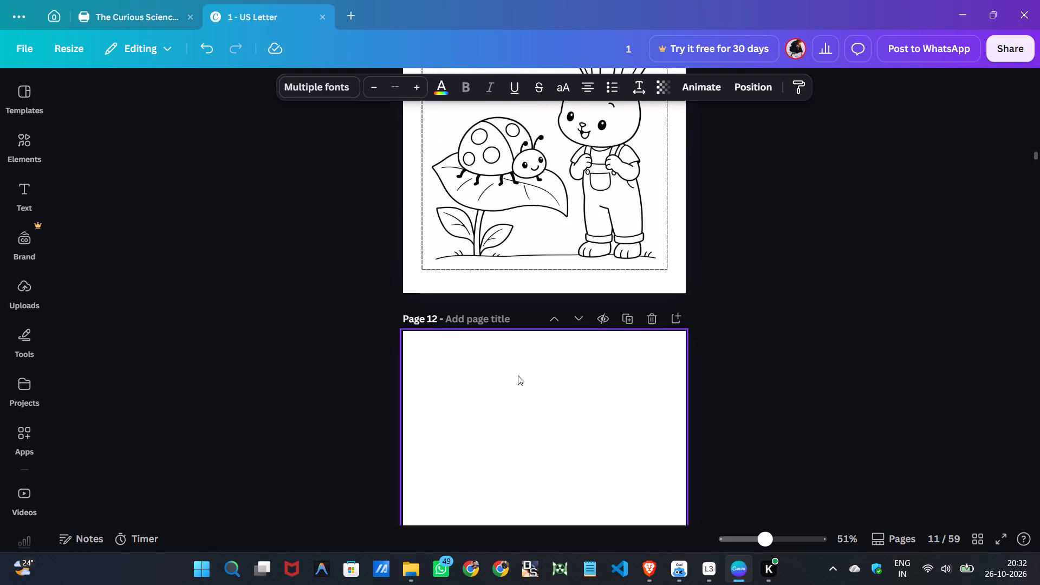
scroll(527, 378, down, 9)
scroll(597, 373, down, 4)
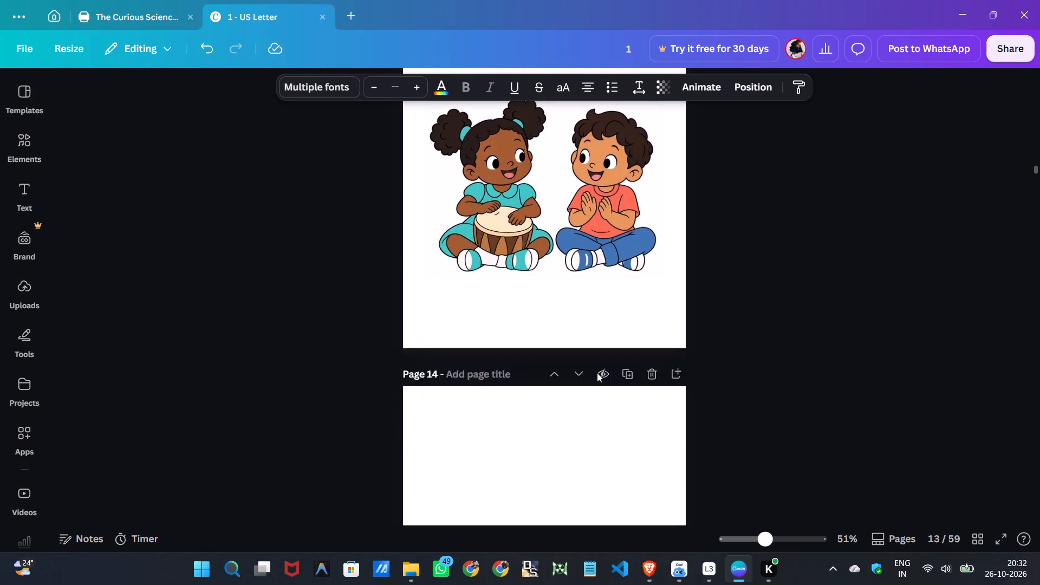
scroll(576, 363, down, 4)
scroll(515, 368, down, 3)
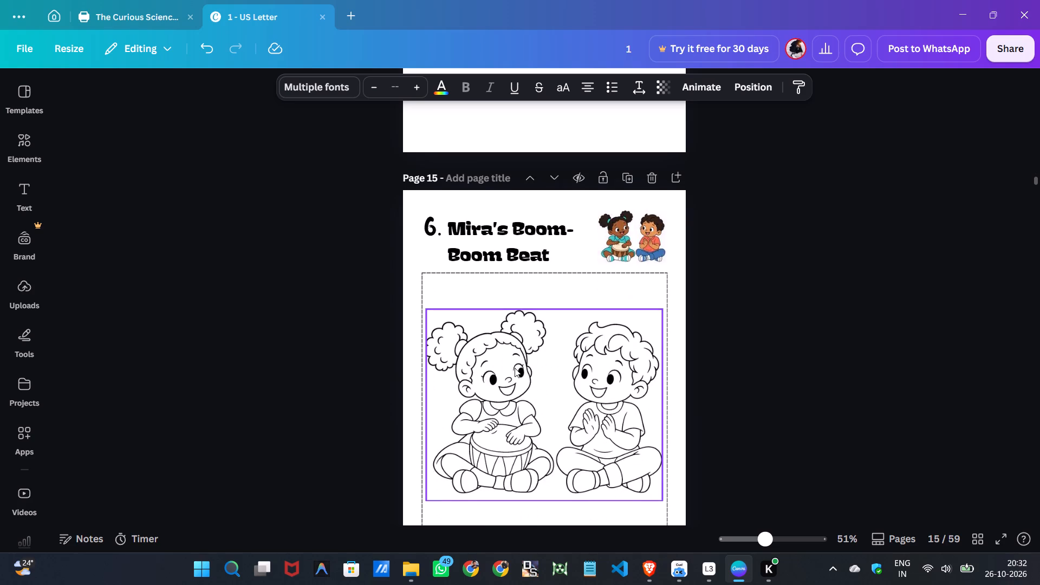
scroll(515, 368, up, 1)
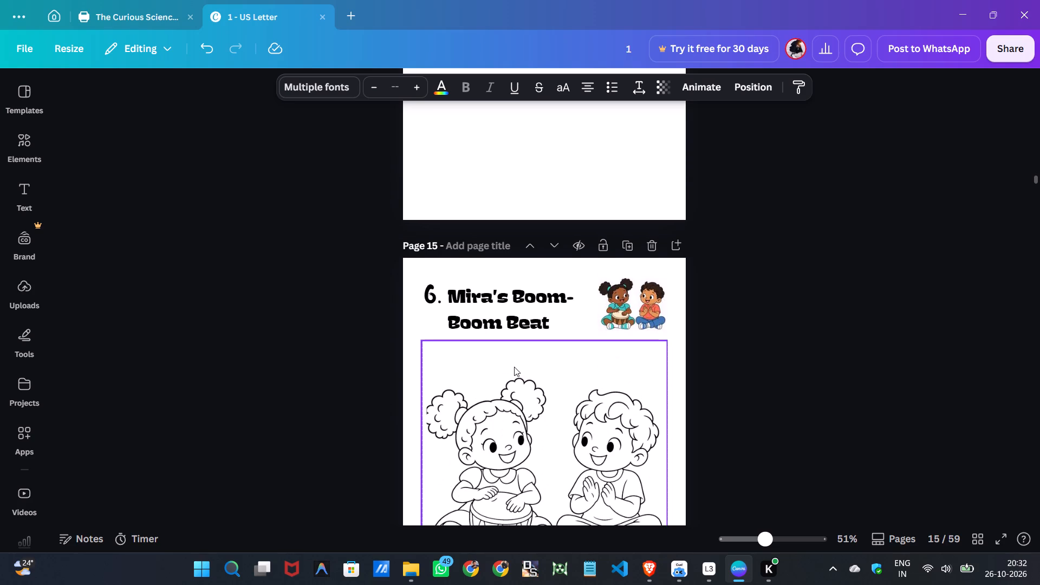
scroll(514, 367, up, 11)
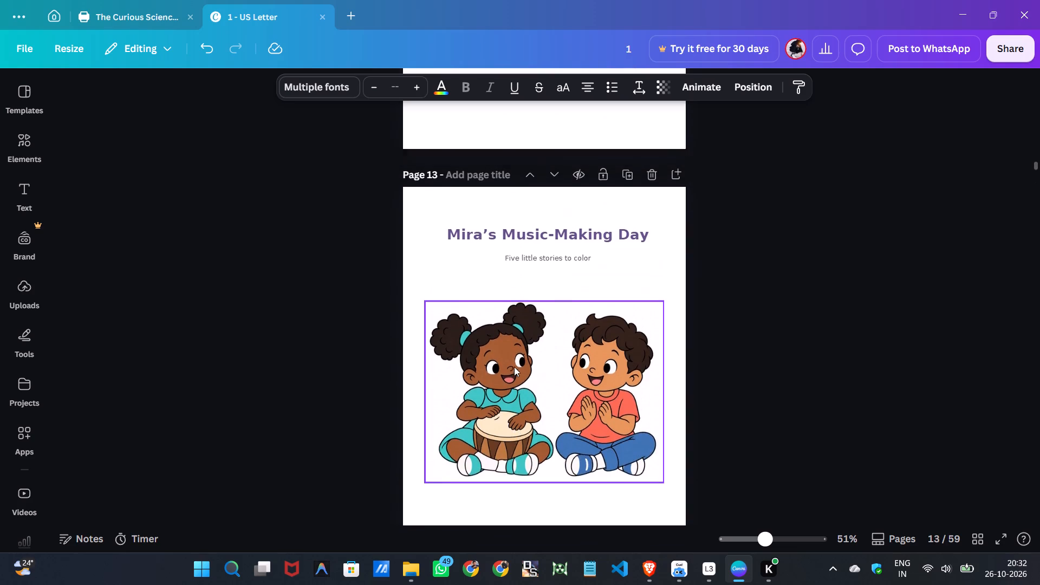
scroll(514, 367, up, 1)
scroll(514, 367, down, 11)
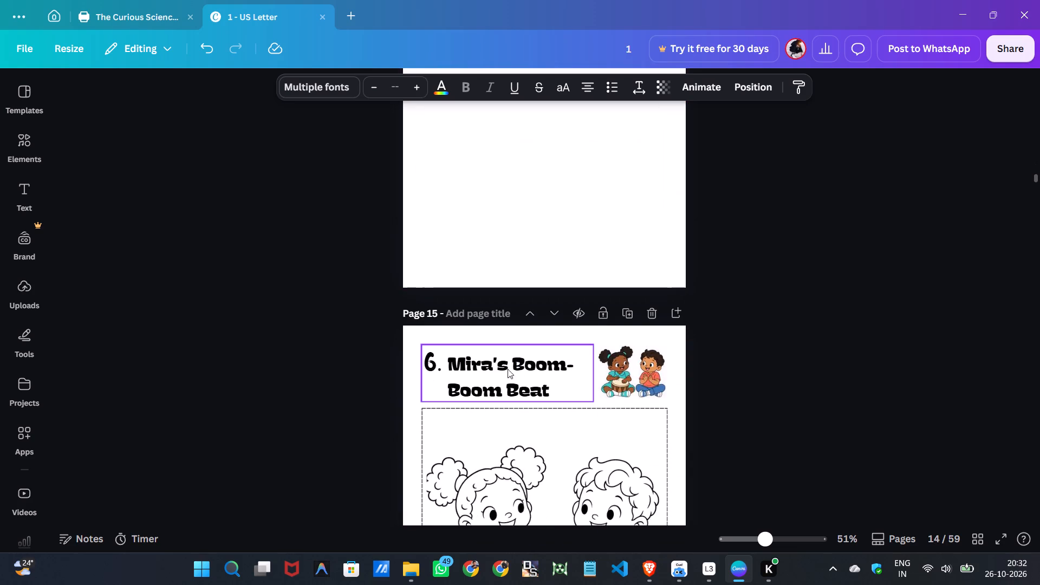
scroll(297, 365, down, 5)
scroll(541, 358, up, 3)
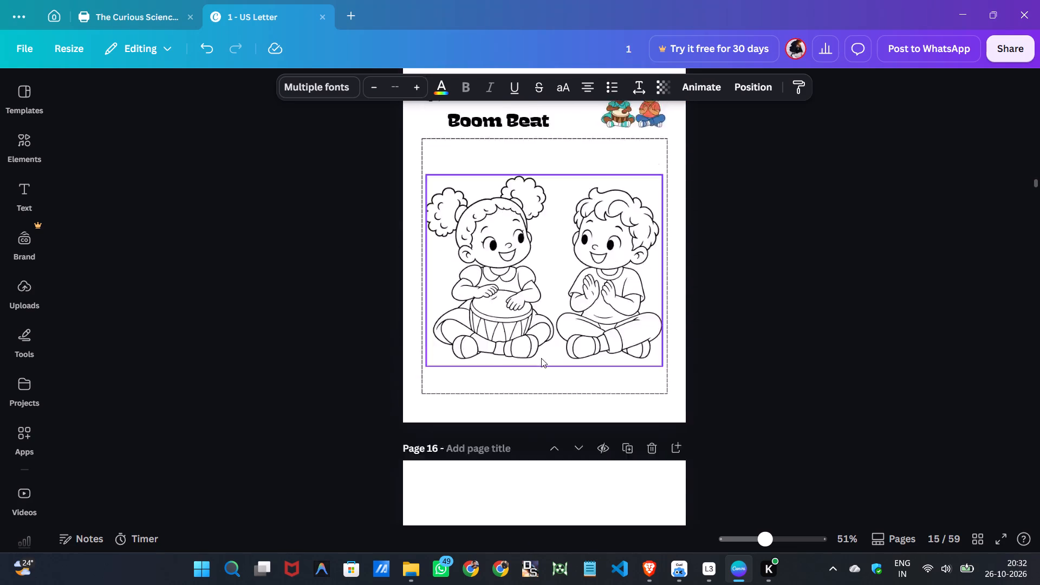
scroll(541, 358, down, 9)
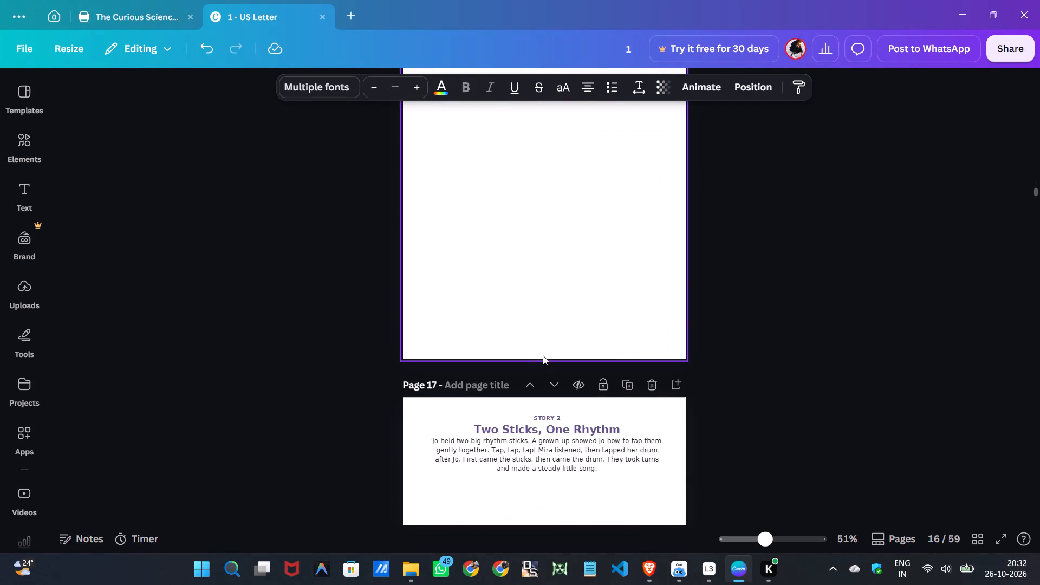
Replace the heading text on coloring page 18 with the title "Two Sticks, One Rhythm" copied from page 17, keeping the heading's style.
scroll(543, 355, down, 8)
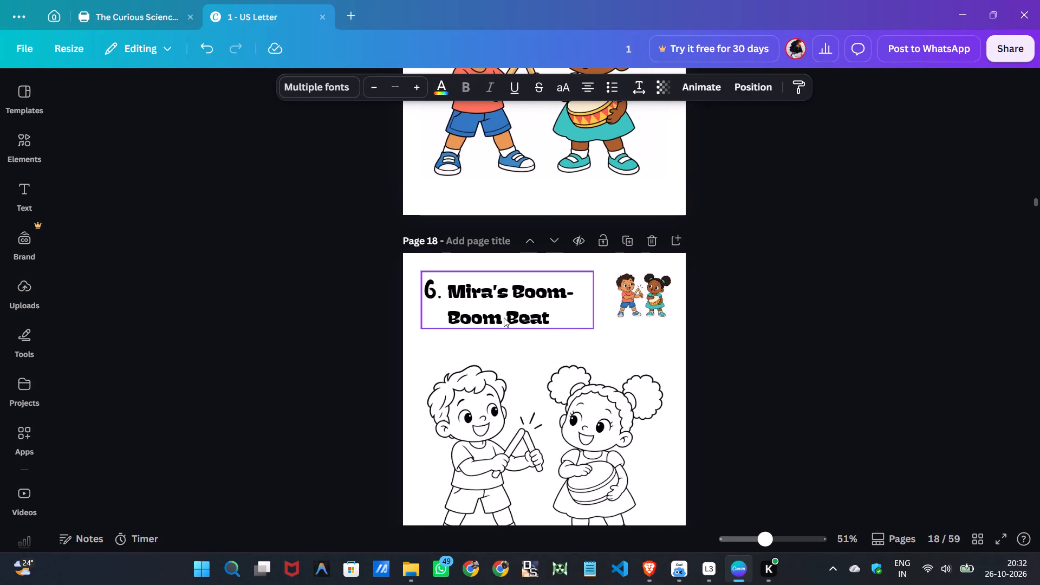
scroll(504, 317, down, 1)
scroll(506, 310, up, 4)
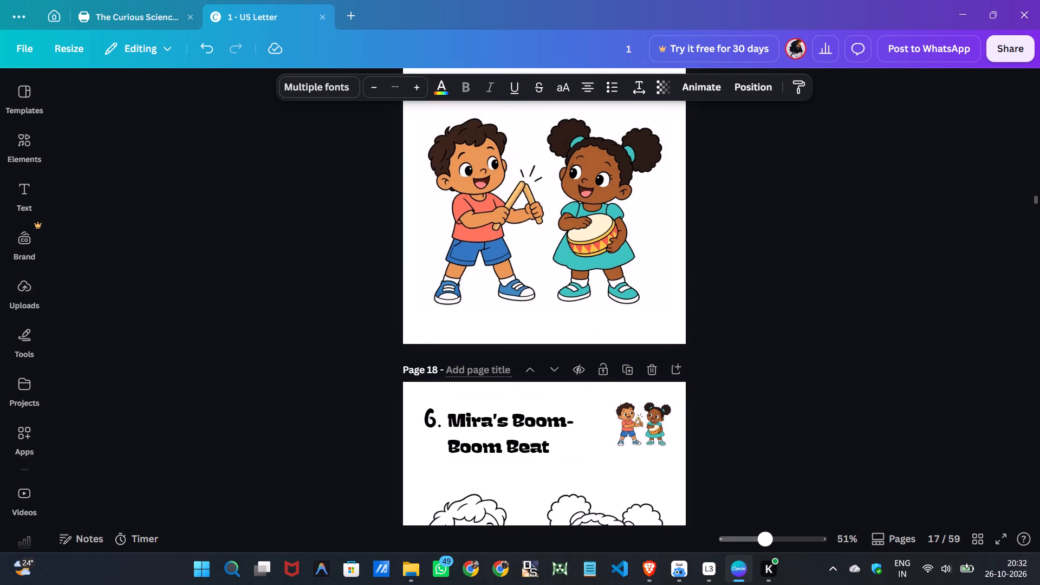
scroll(506, 310, up, 4)
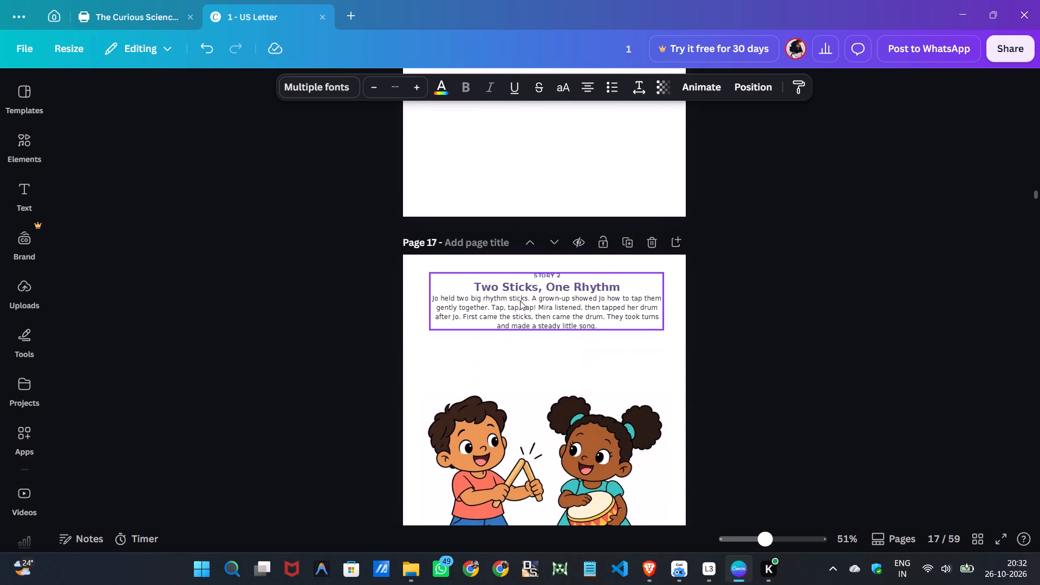
click(526, 292)
double_click(526, 288)
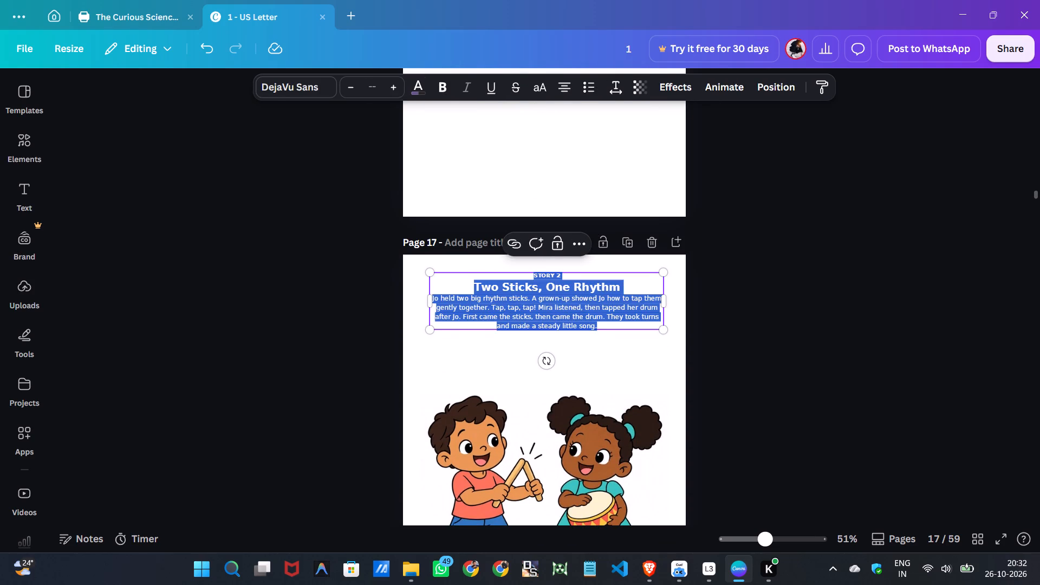
click(526, 288)
right_click(526, 287)
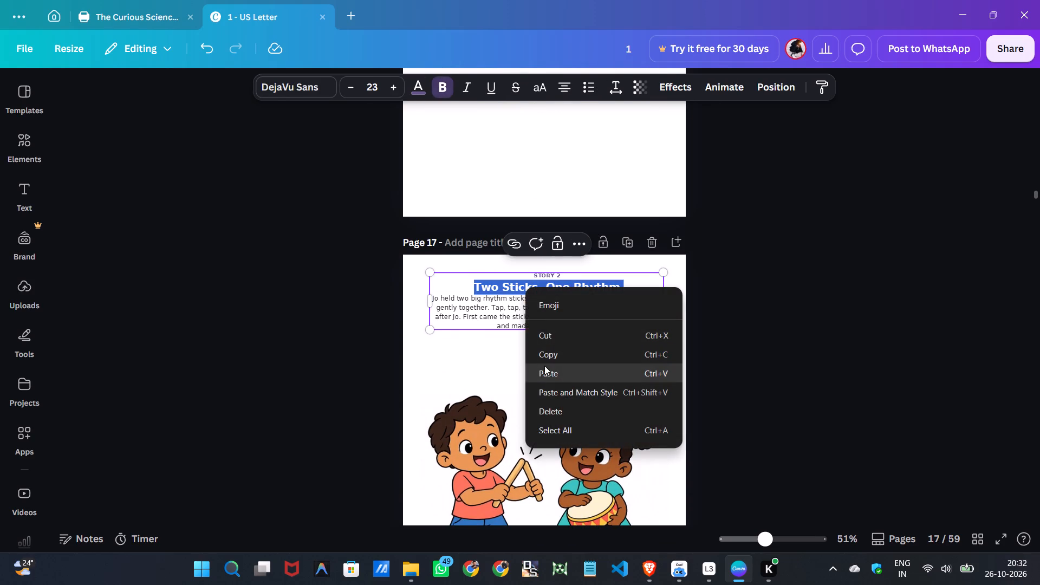
click(555, 349)
scroll(555, 348, down, 5)
double_click(506, 370)
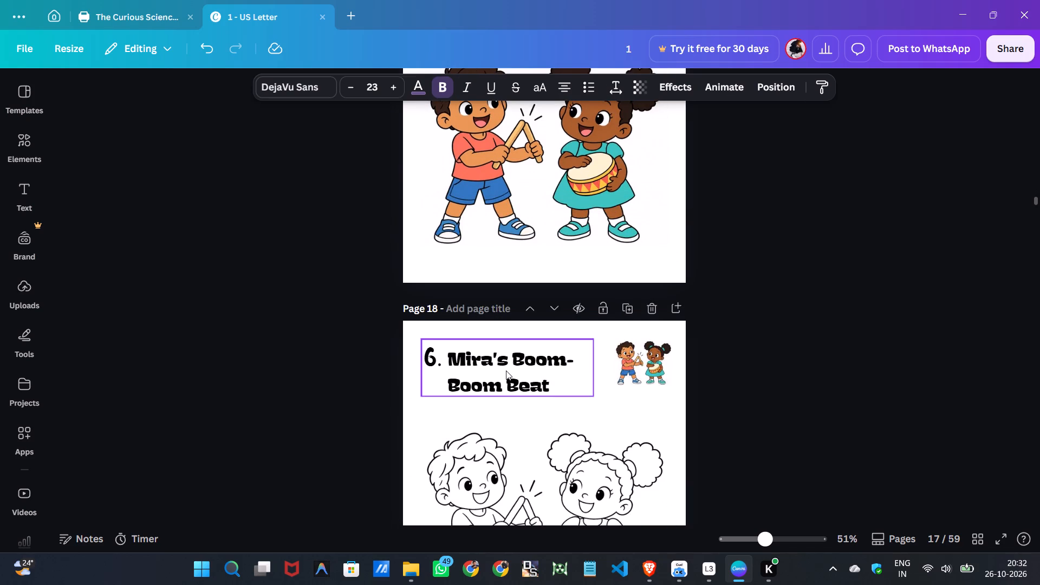
right_click(506, 370)
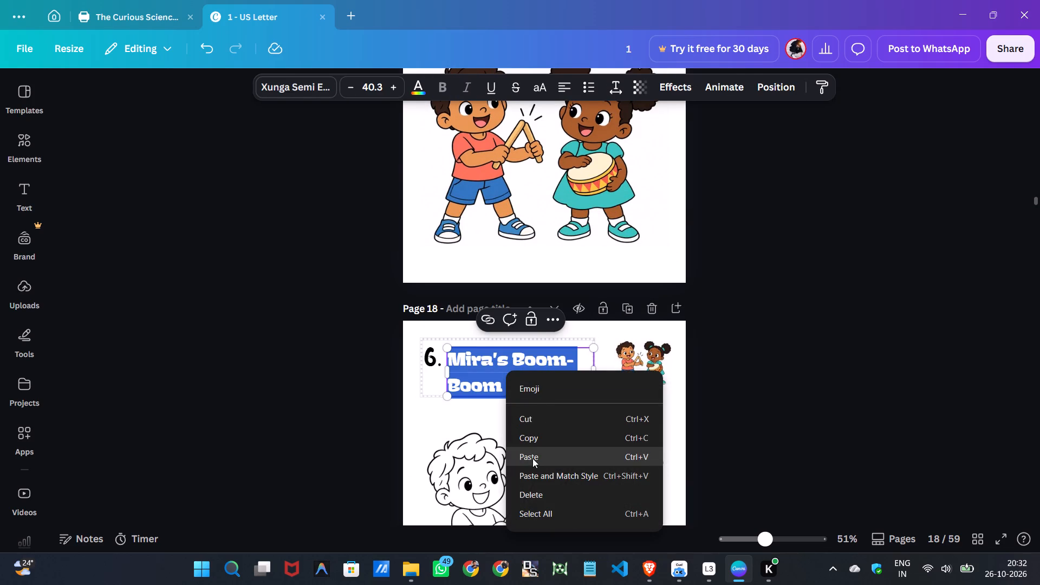
click(533, 458)
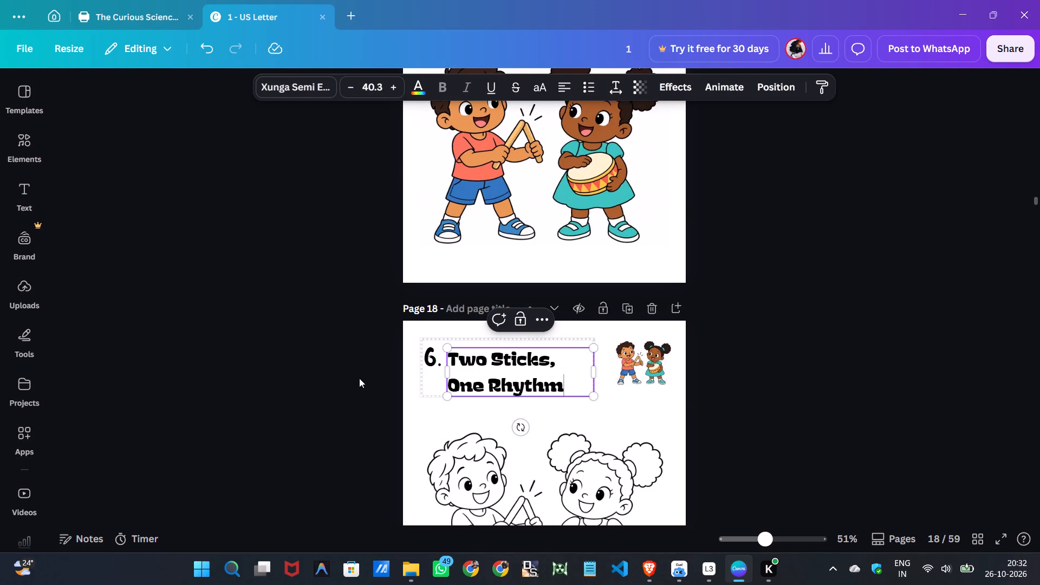
click(359, 378)
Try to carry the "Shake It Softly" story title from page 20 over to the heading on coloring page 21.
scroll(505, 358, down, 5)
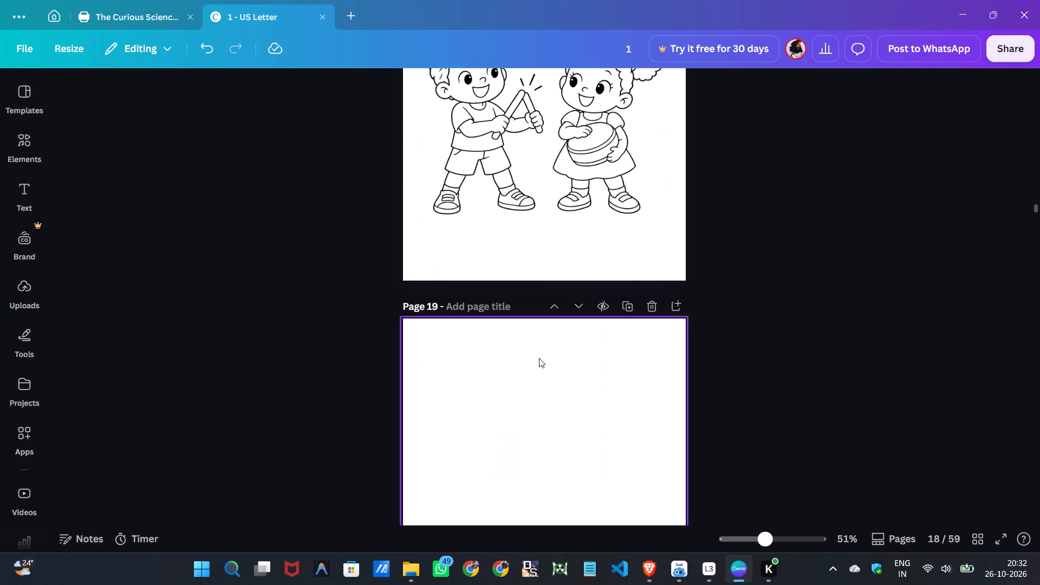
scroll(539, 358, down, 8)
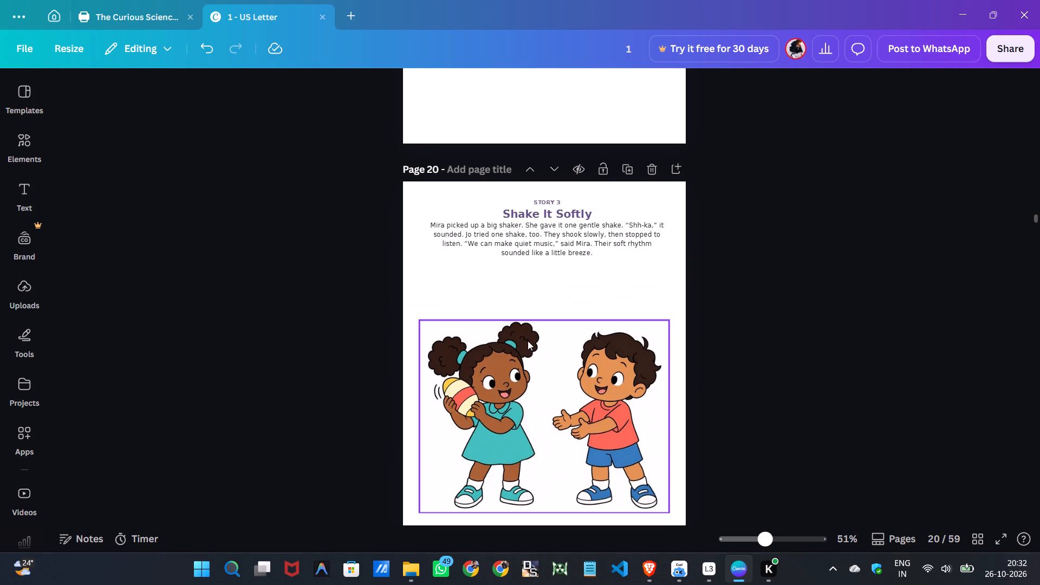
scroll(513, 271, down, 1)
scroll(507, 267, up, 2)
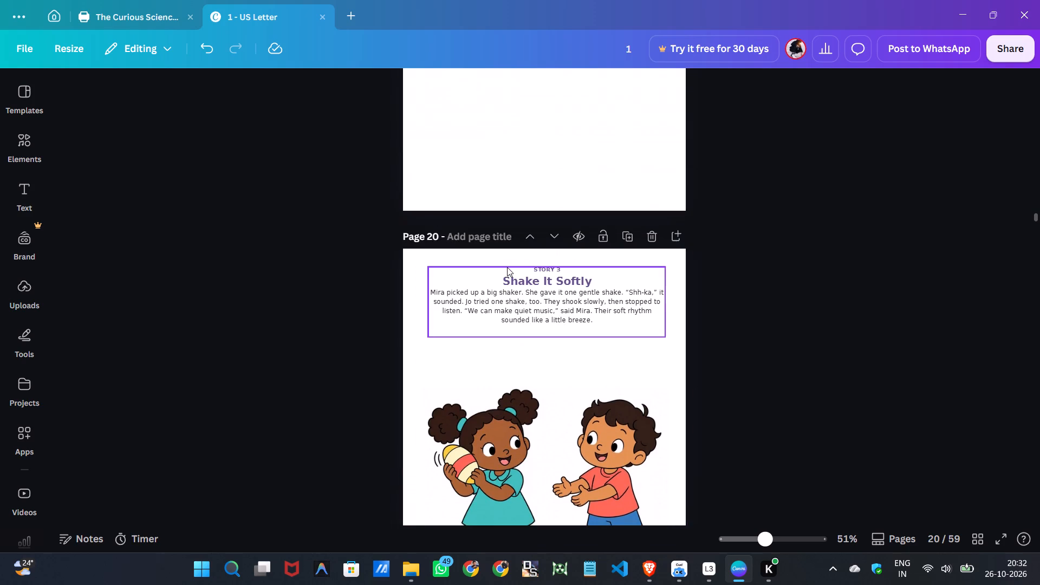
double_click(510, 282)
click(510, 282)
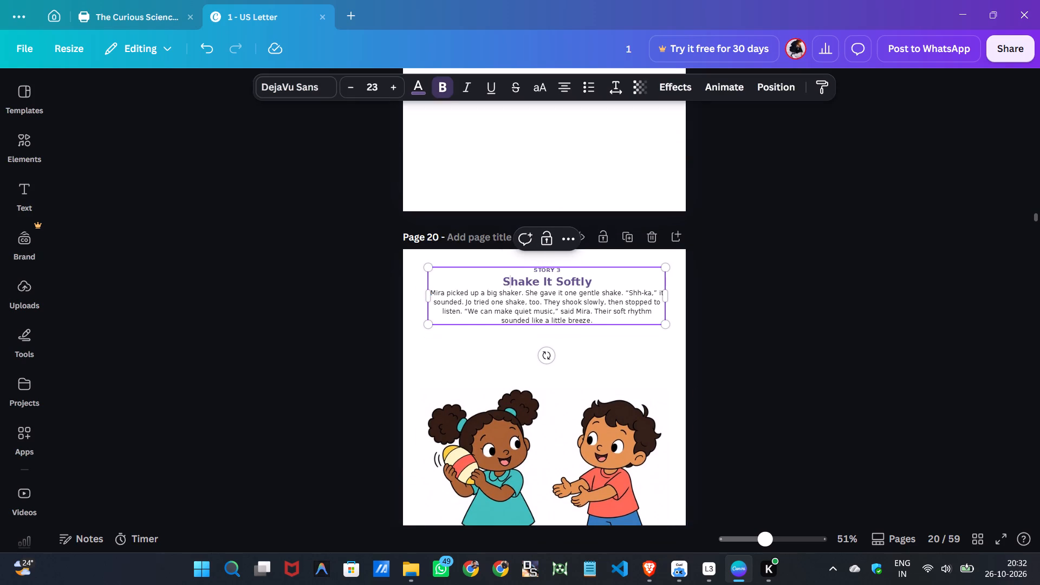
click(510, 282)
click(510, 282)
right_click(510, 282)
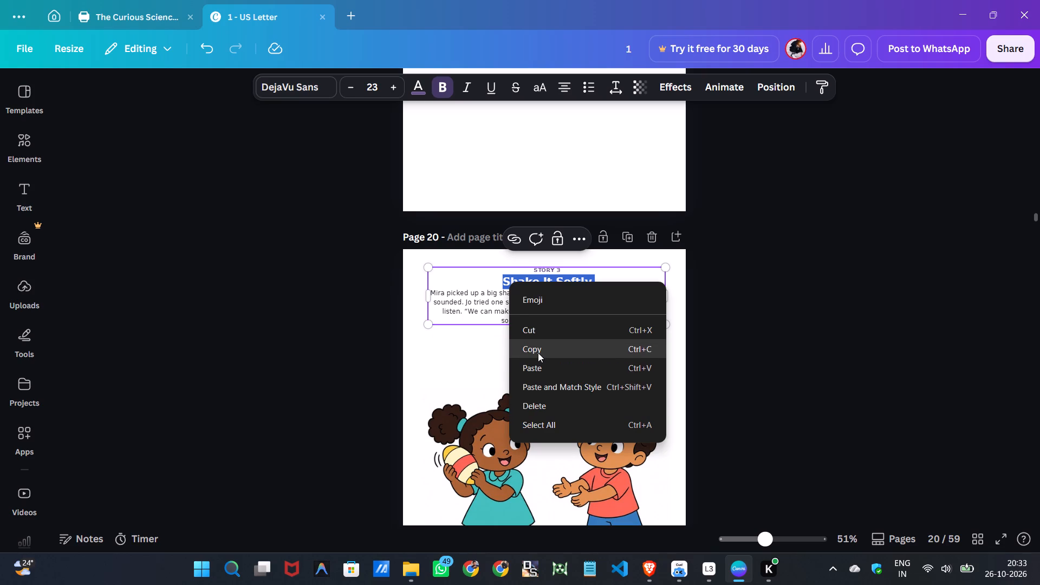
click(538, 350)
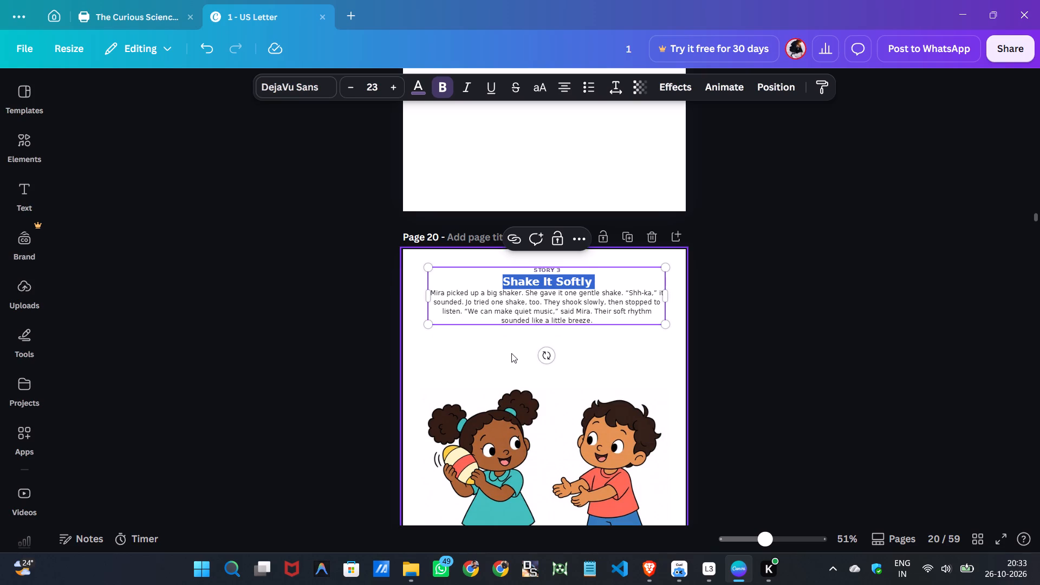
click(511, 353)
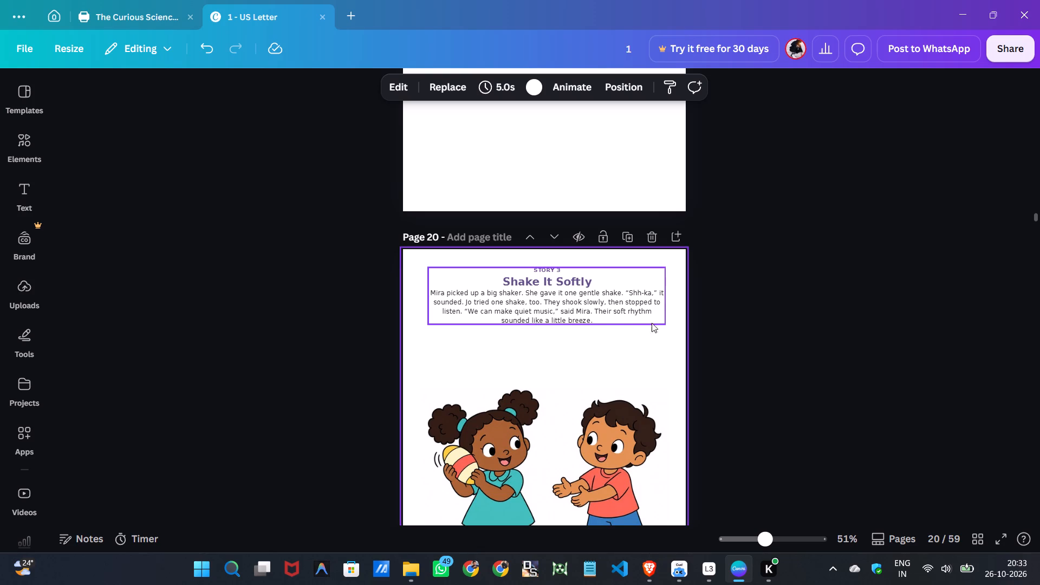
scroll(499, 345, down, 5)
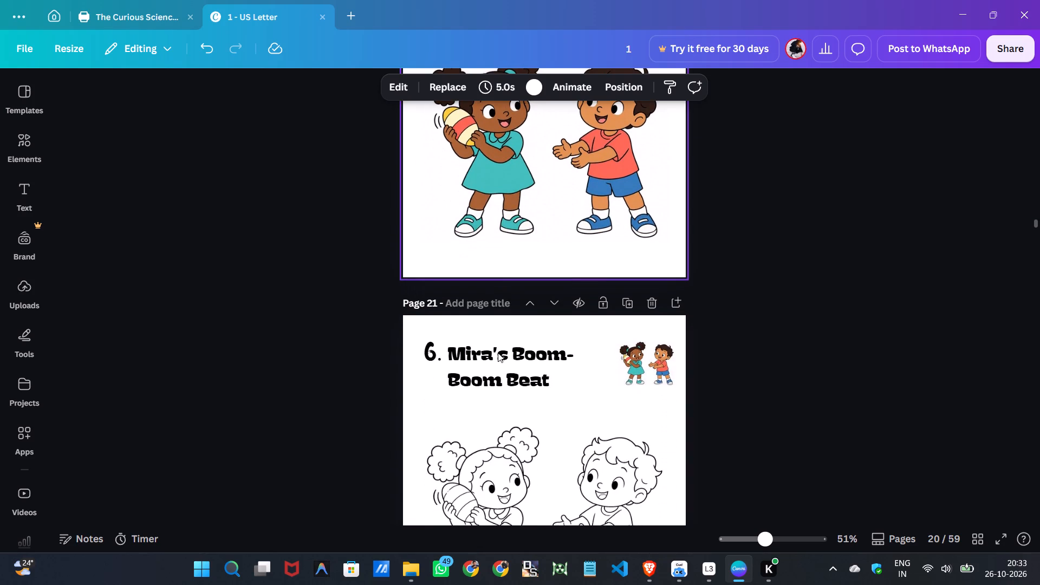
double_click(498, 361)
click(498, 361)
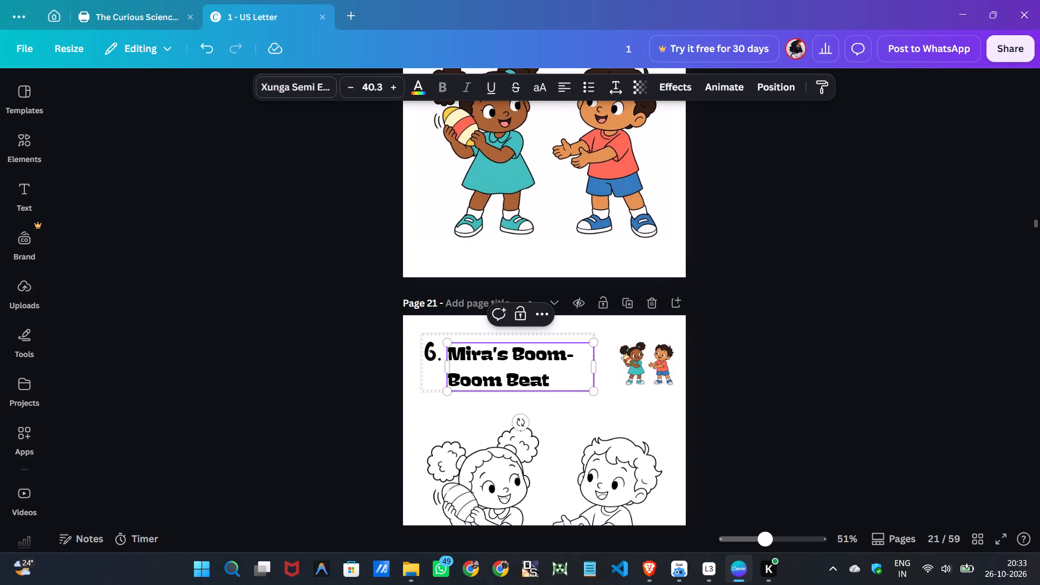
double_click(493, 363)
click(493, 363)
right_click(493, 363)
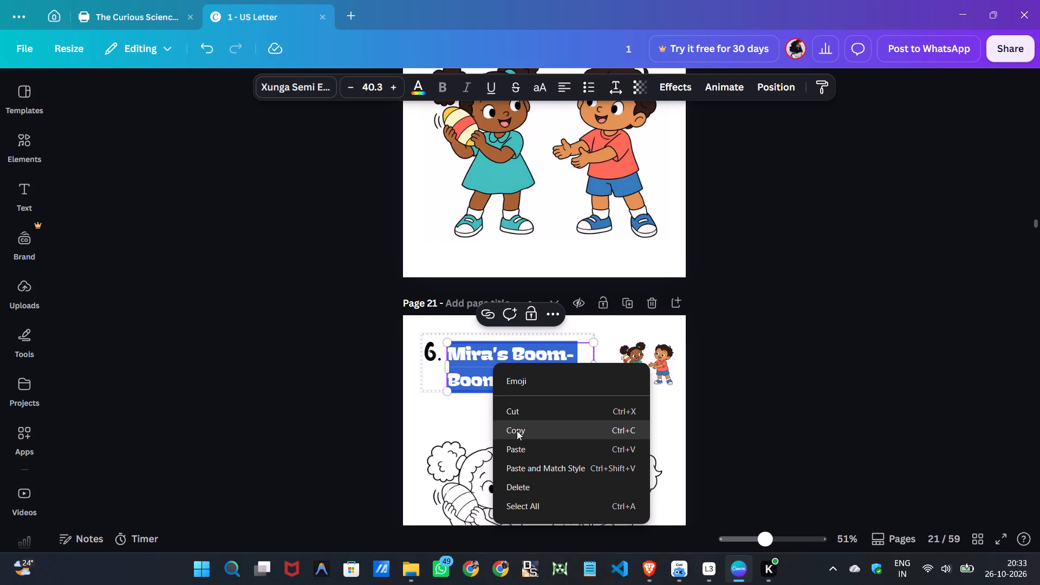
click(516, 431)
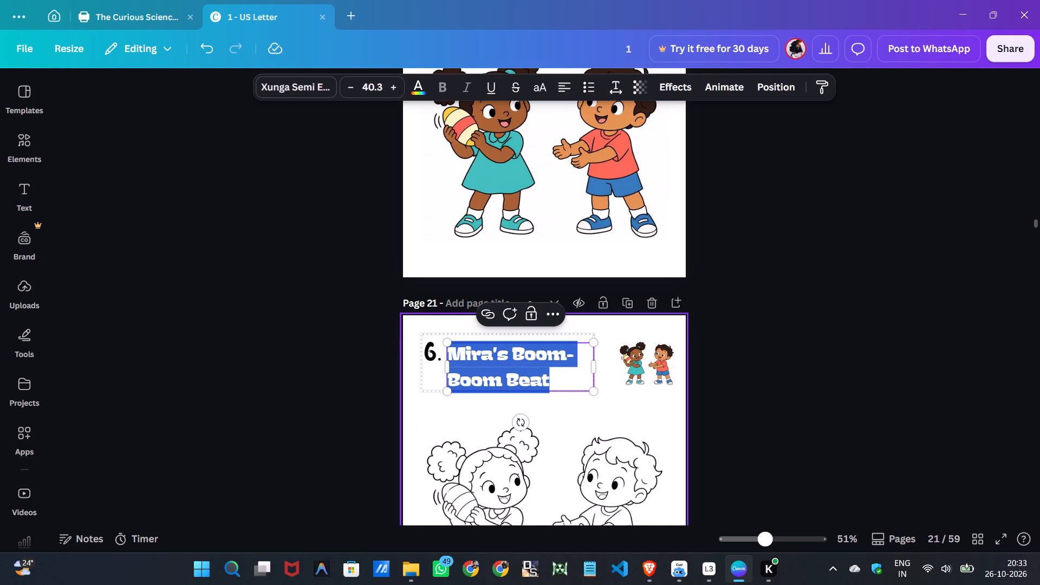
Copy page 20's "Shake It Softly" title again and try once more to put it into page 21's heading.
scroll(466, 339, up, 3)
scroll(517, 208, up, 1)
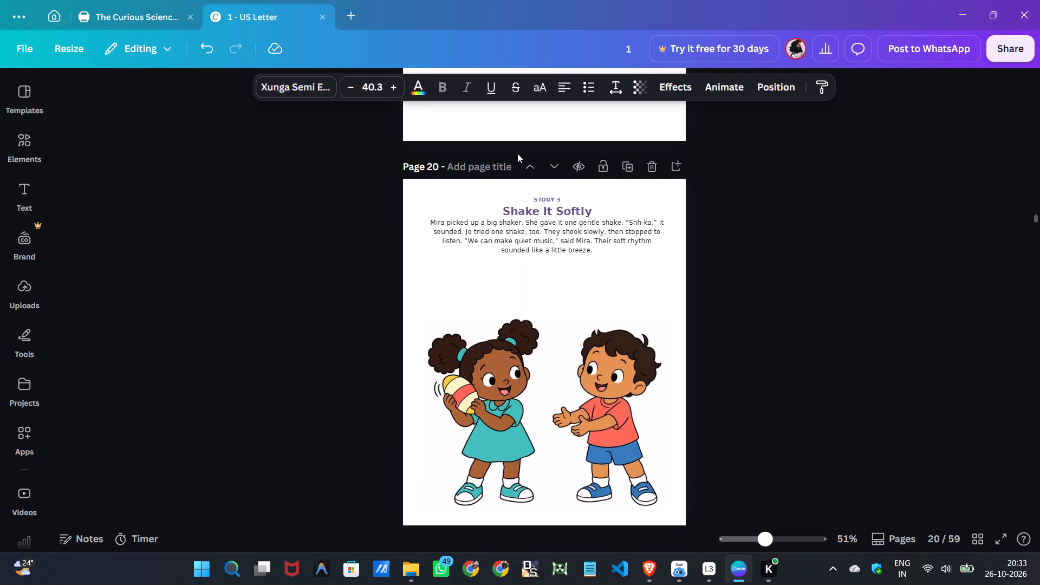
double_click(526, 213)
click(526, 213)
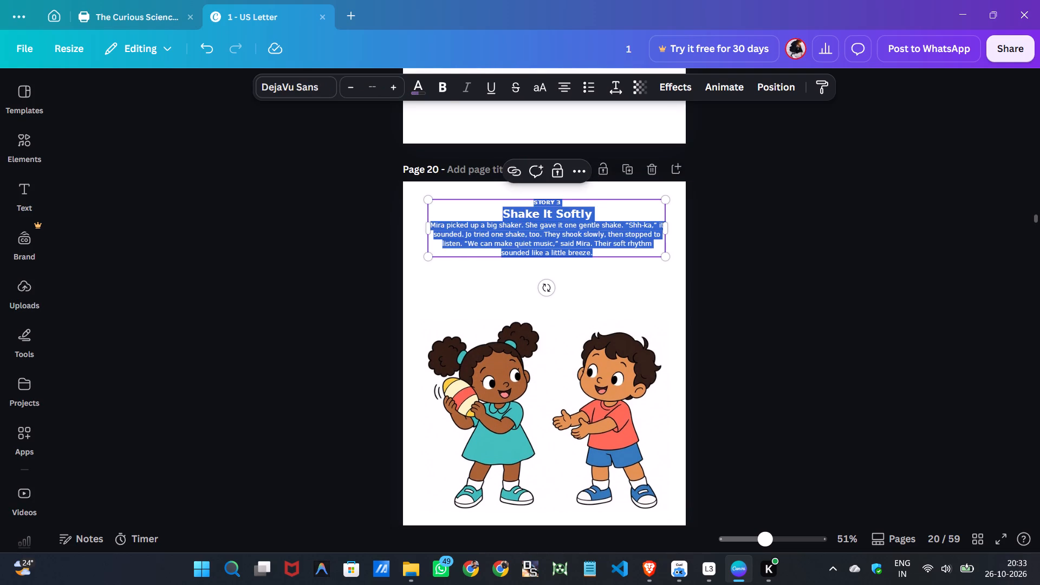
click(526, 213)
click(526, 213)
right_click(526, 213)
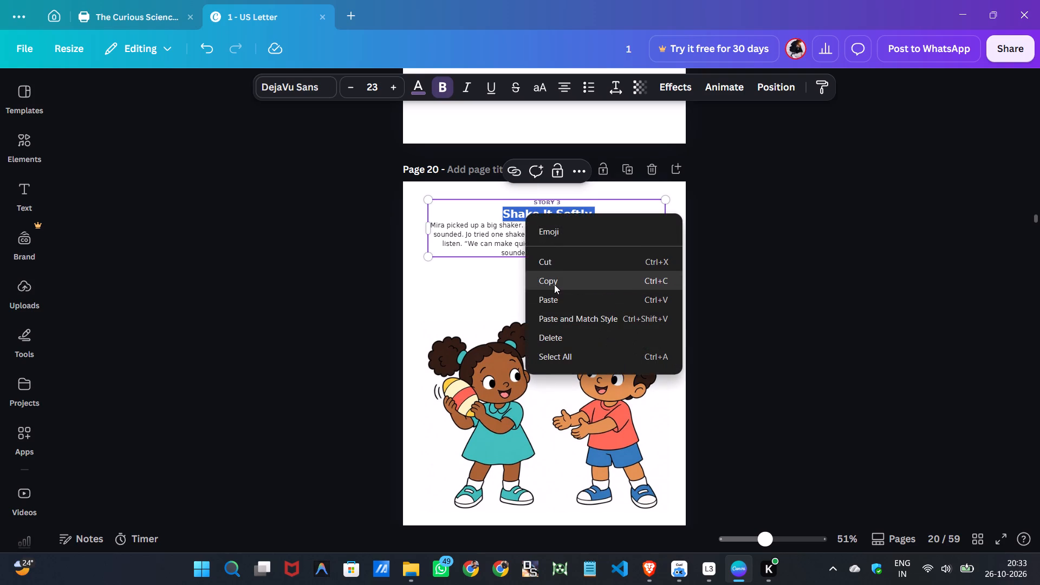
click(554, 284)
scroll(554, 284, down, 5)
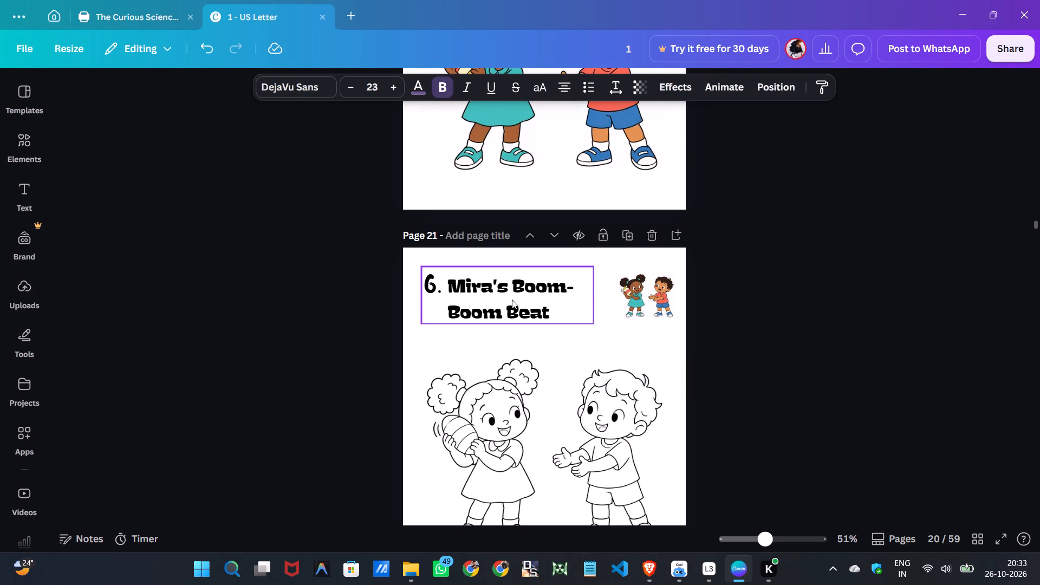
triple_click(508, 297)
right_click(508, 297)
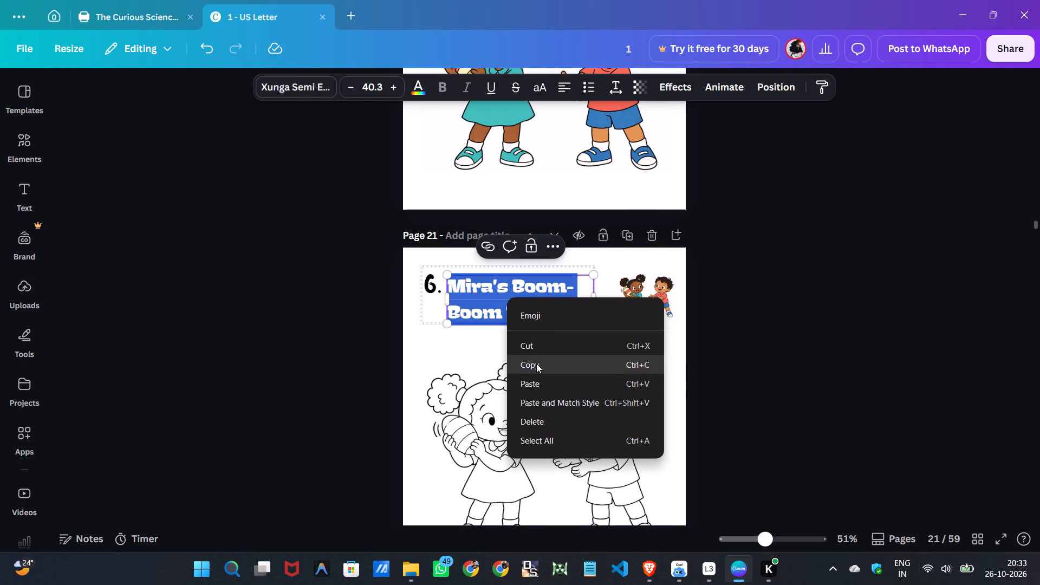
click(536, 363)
Replace the heading text on coloring page 21 with the title "Shake It Softly" copied from page 20.
scroll(493, 341, up, 4)
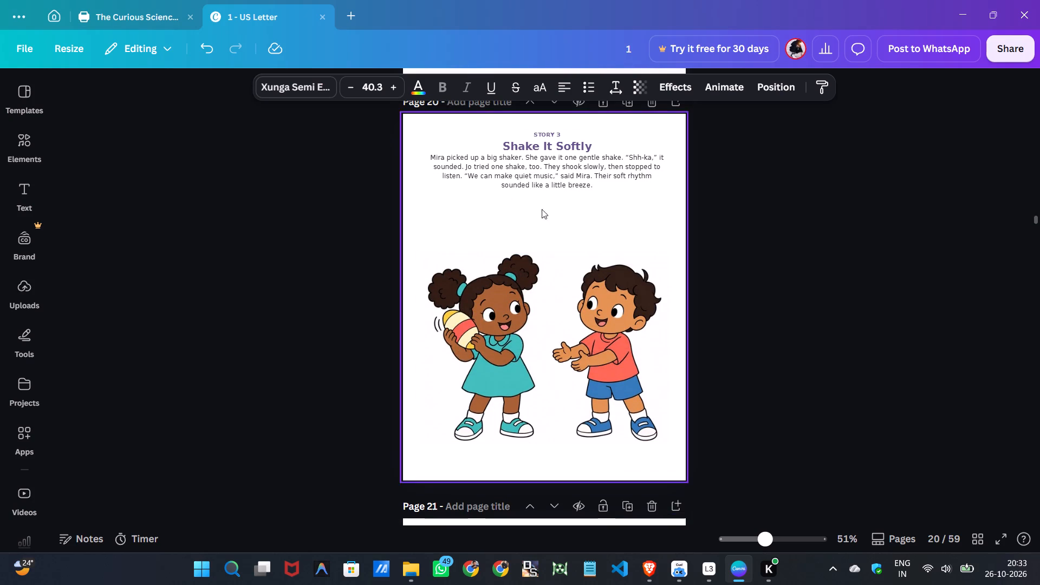
double_click(524, 146)
click(524, 146)
click(524, 146)
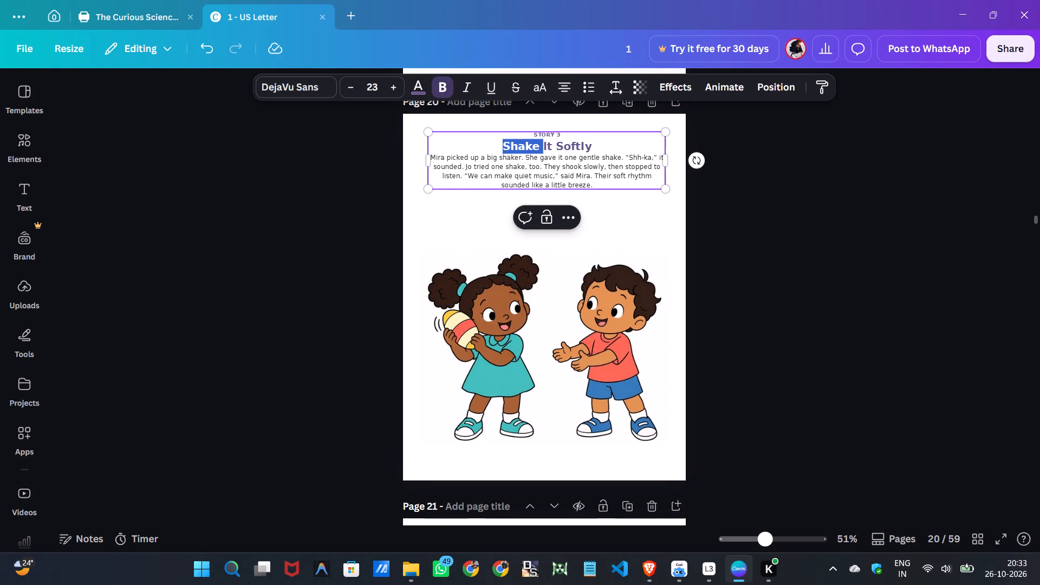
click(524, 146)
triple_click(524, 146)
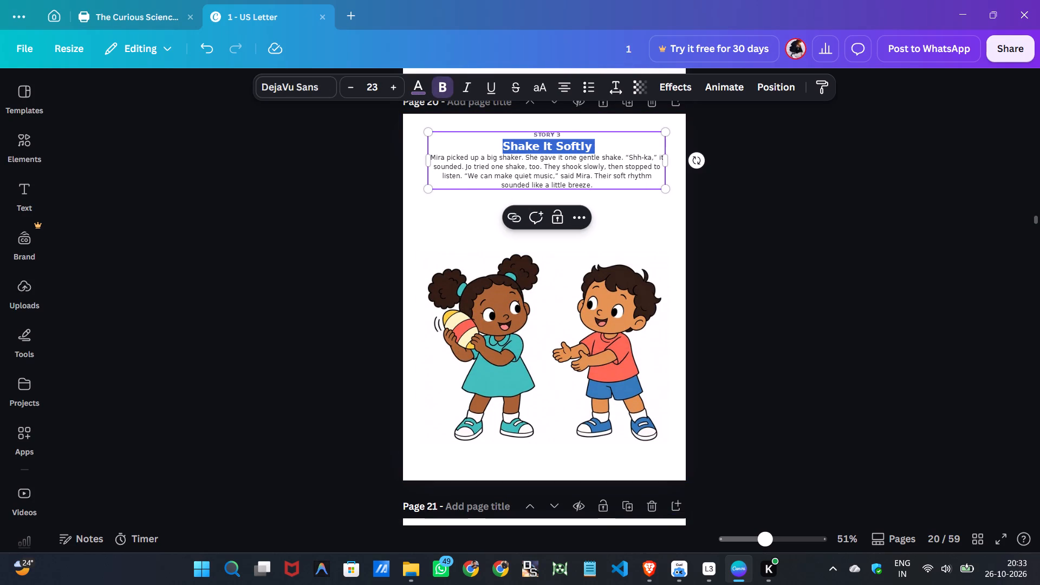
right_click(524, 146)
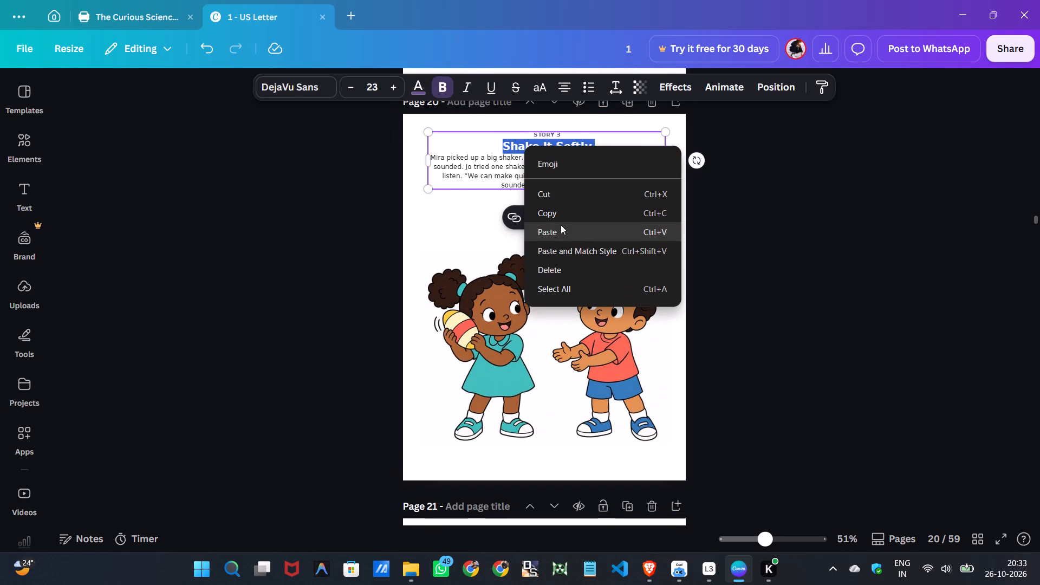
click(555, 210)
scroll(537, 251, down, 4)
double_click(516, 313)
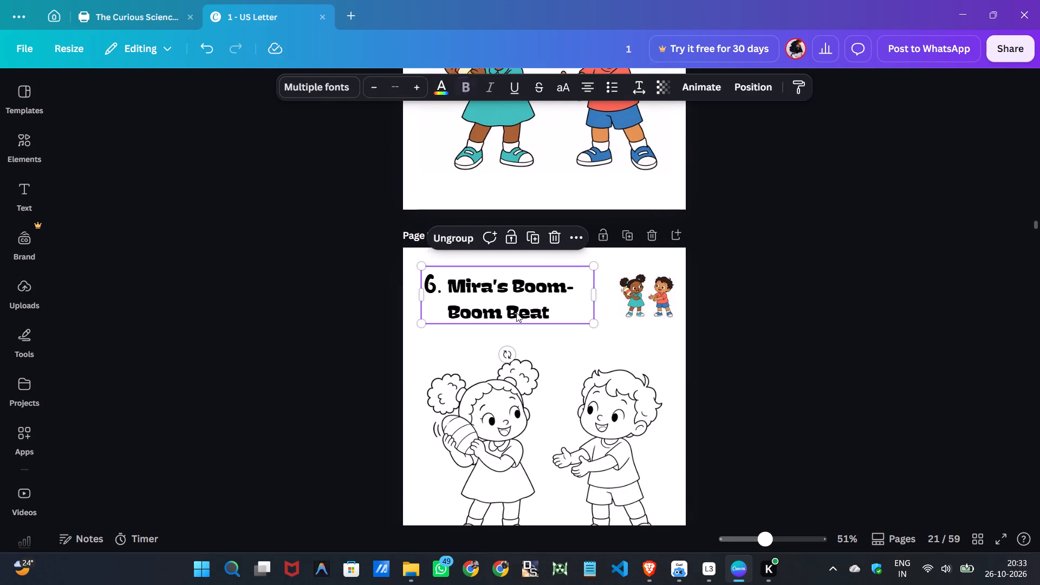
right_click(516, 313)
click(545, 399)
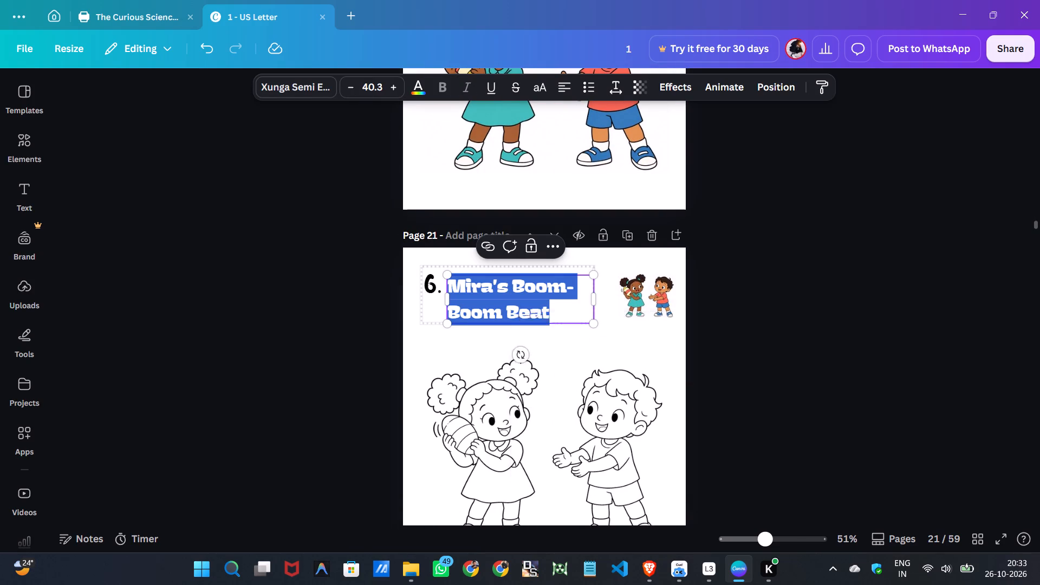
click(373, 327)
Replace the heading text on coloring page 23 with the title "The Clap-and-Pause Song" copied from page 22, keeping the heading's style.
scroll(419, 352, down, 2)
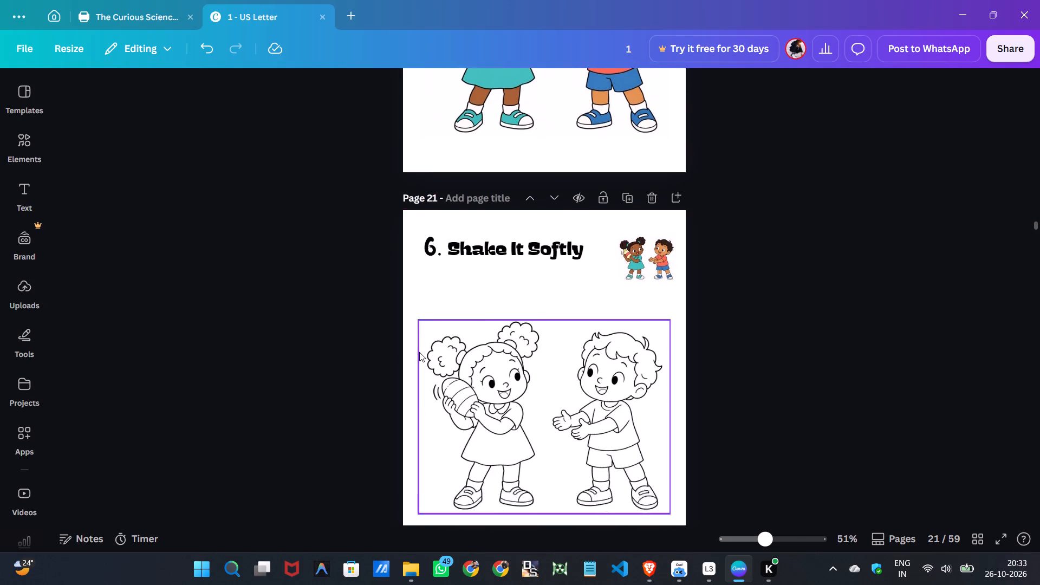
scroll(419, 352, down, 2)
scroll(543, 348, down, 3)
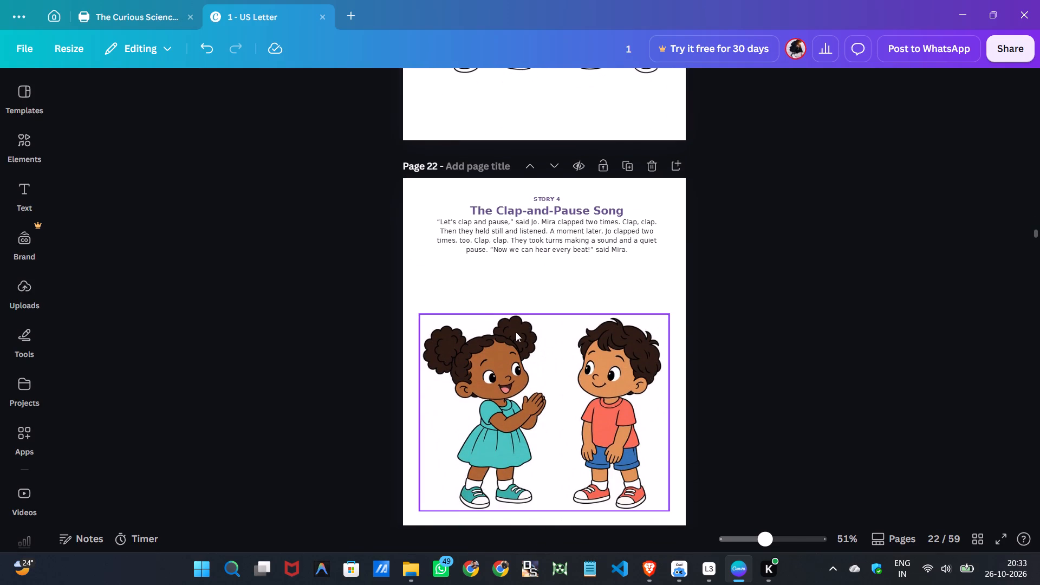
double_click(512, 208)
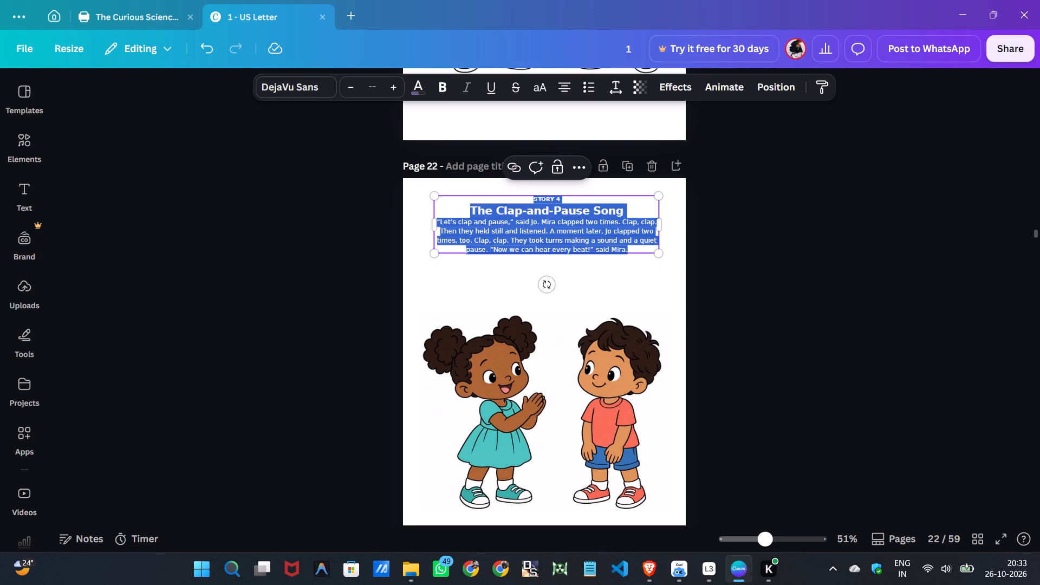
click(512, 208)
double_click(512, 208)
click(512, 208)
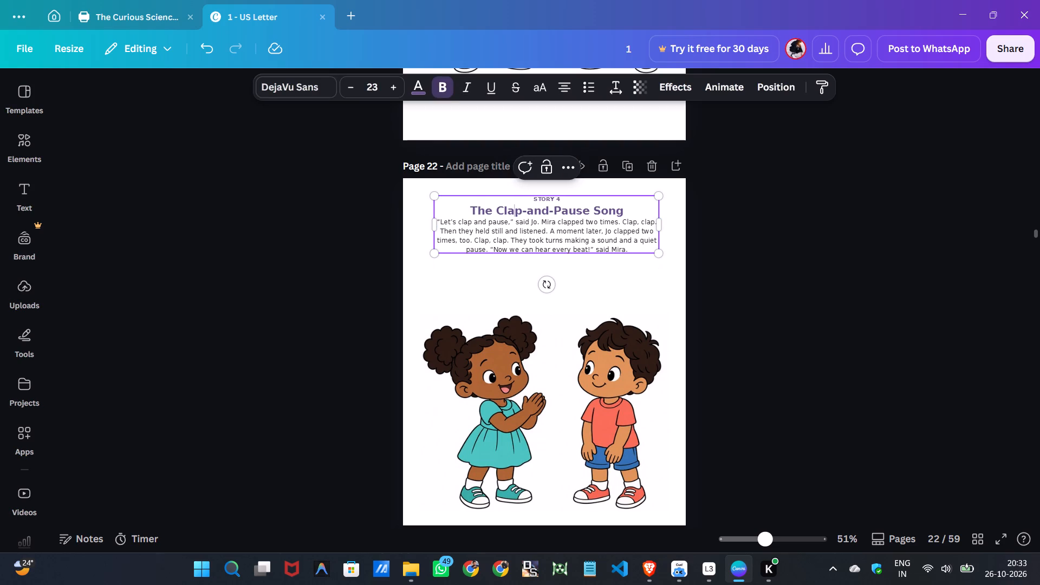
triple_click(512, 208)
right_click(512, 208)
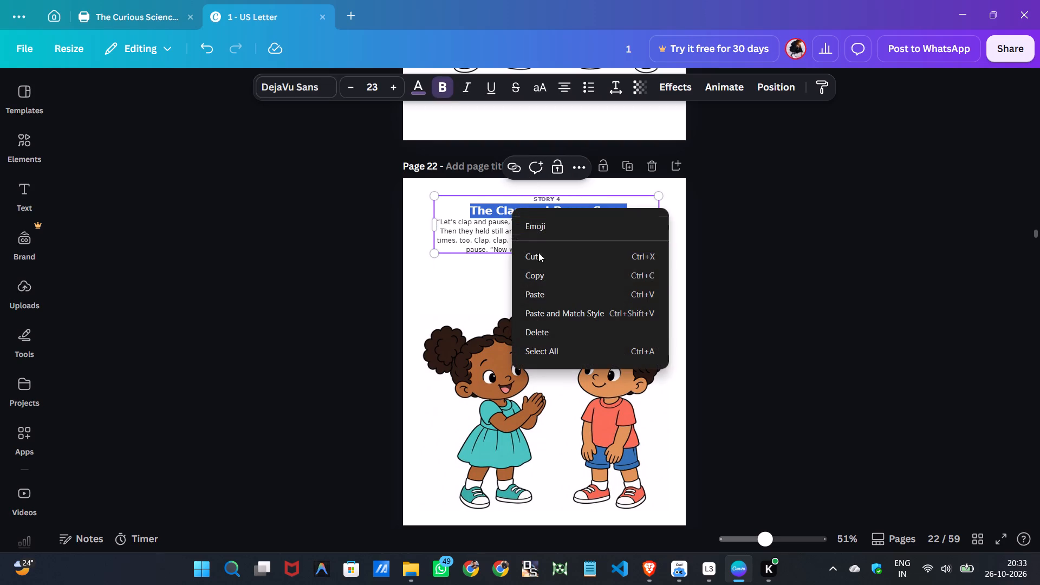
click(542, 277)
scroll(538, 275, down, 5)
double_click(510, 297)
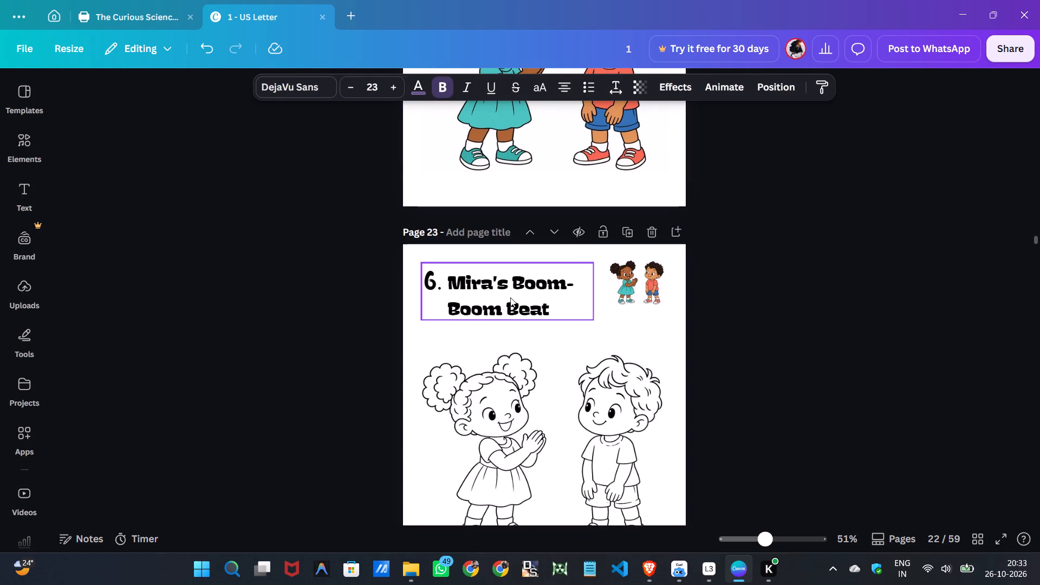
right_click(510, 297)
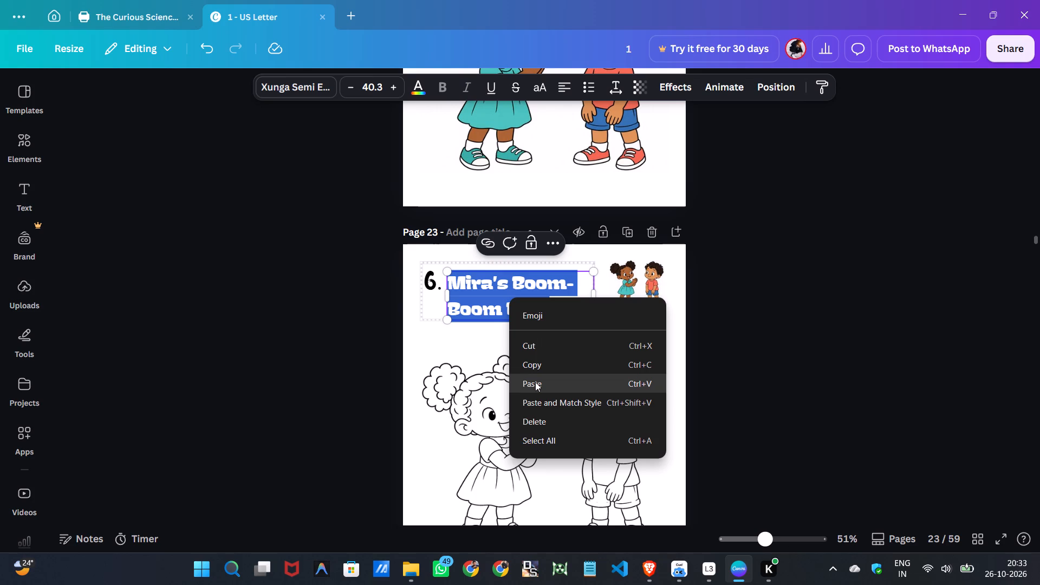
click(535, 382)
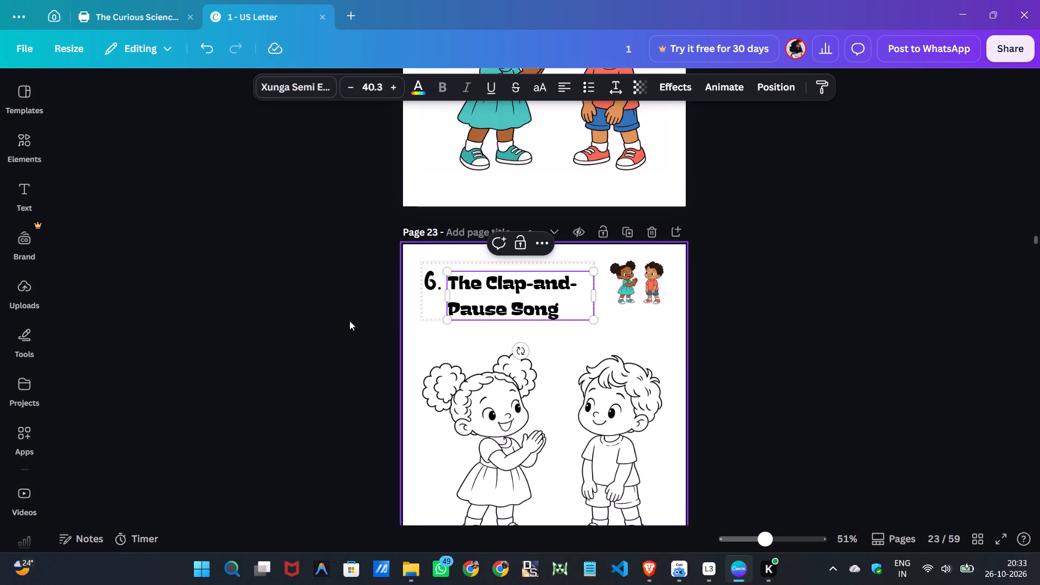
click(320, 308)
Replace the heading text on coloring page 25 with the title "The Little Music Circle" copied from page 24, keeping the heading's style.
scroll(515, 299, down, 6)
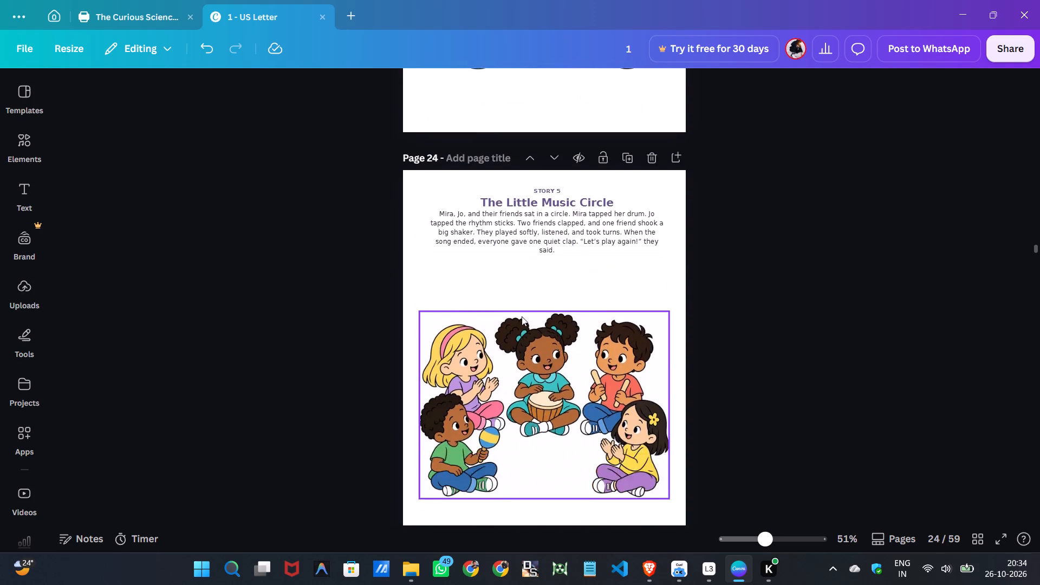
scroll(522, 316, down, 1)
scroll(522, 316, up, 5)
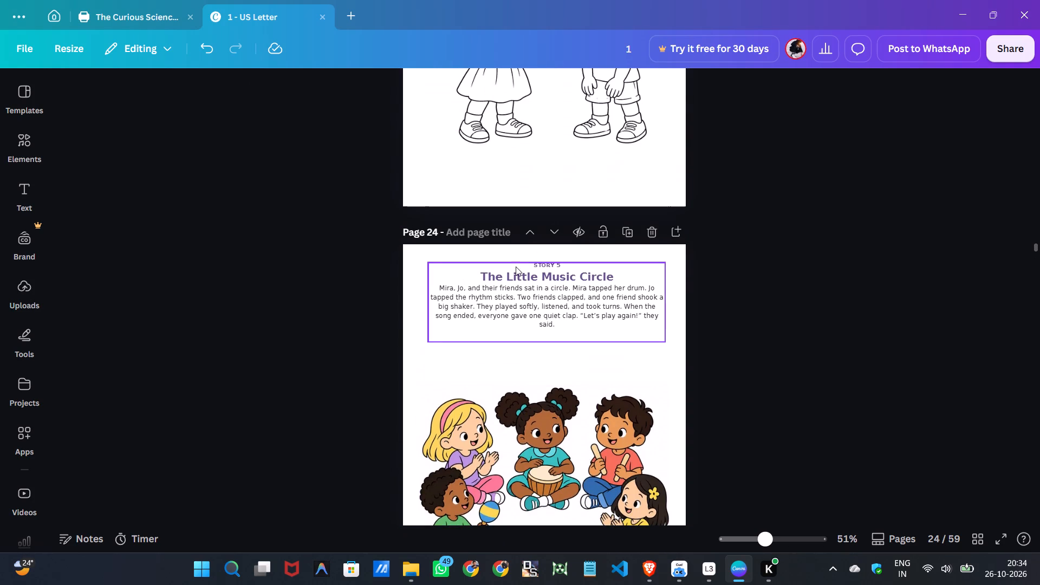
double_click(514, 275)
click(514, 275)
right_click(513, 276)
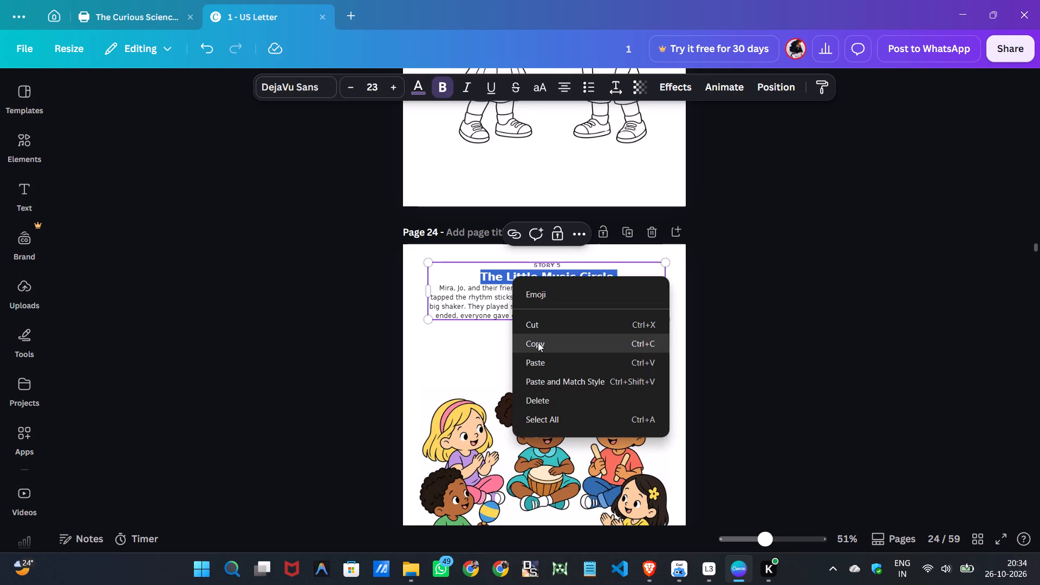
click(538, 342)
scroll(538, 342, down, 5)
double_click(502, 349)
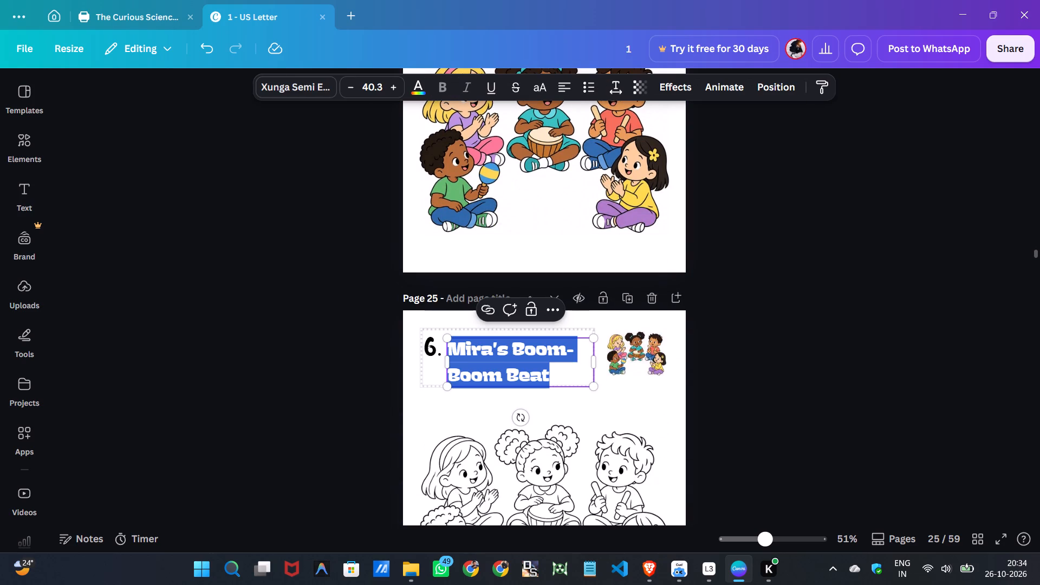
right_click(502, 349)
click(530, 434)
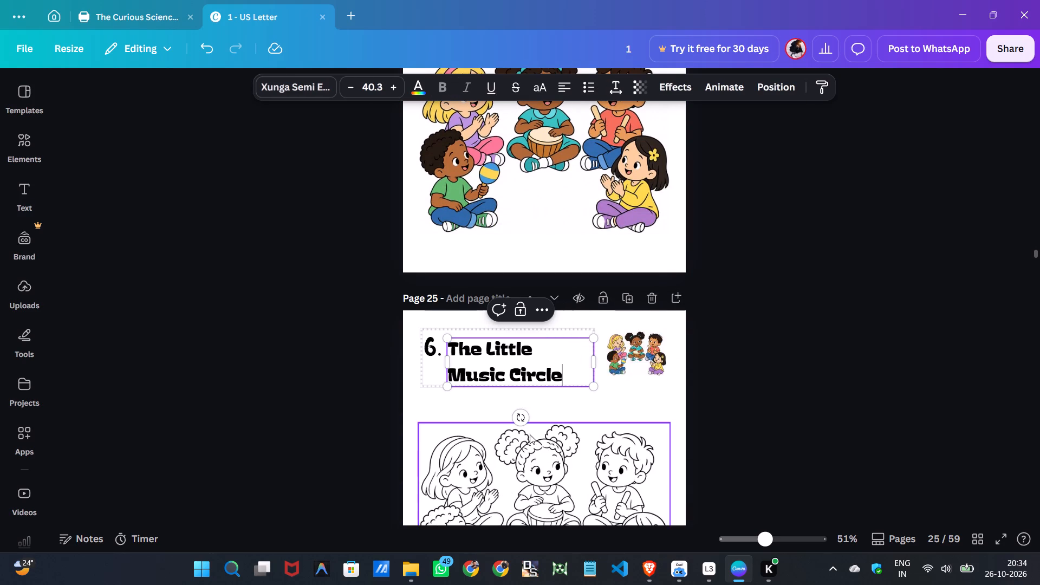
click(358, 378)
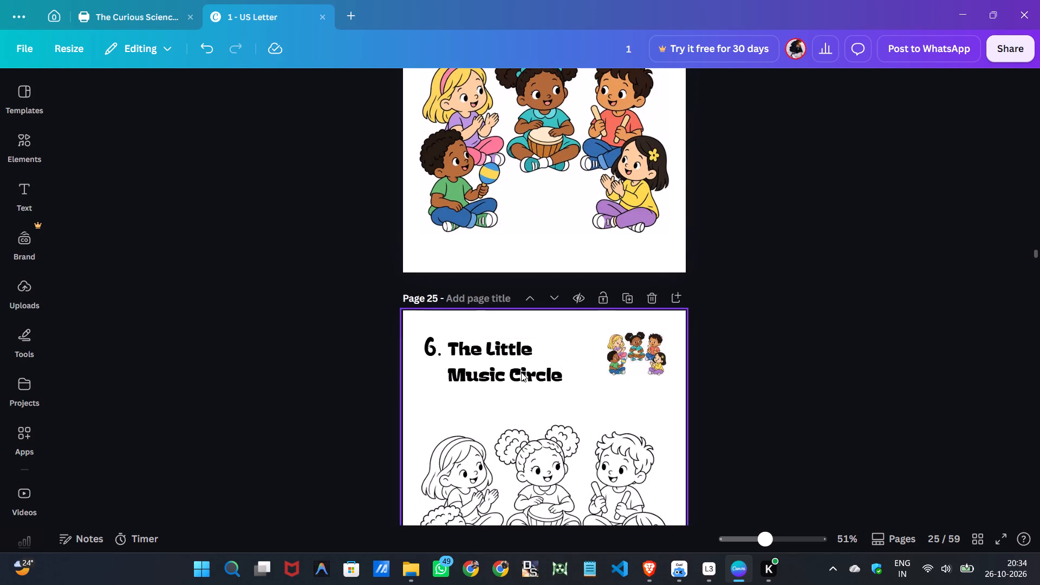
Review the story and coloring pages from page 26 back to page 15, checking their headings and numbering.
scroll(528, 373, down, 5)
scroll(531, 367, up, 2)
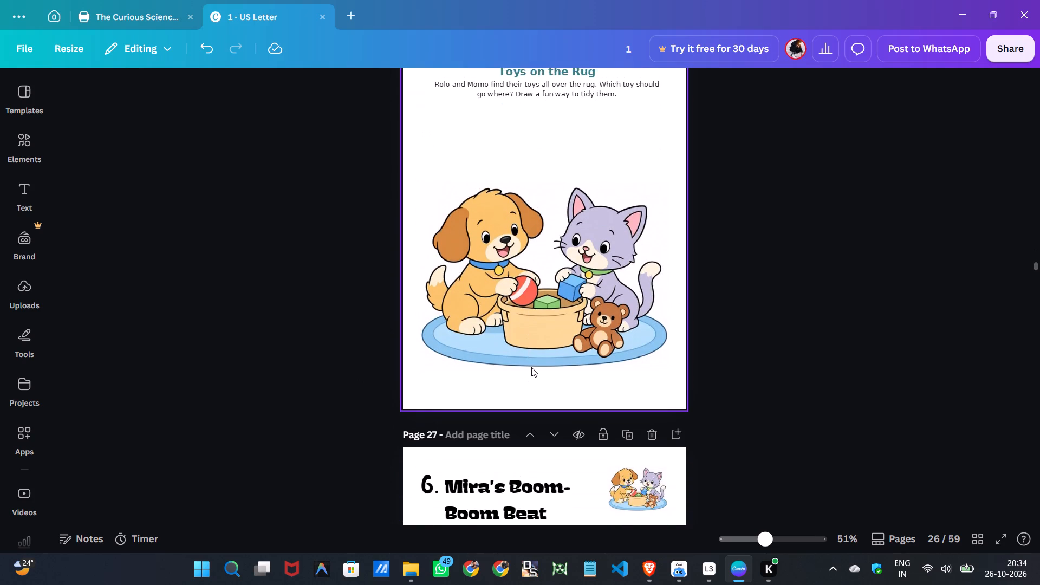
scroll(531, 367, up, 12)
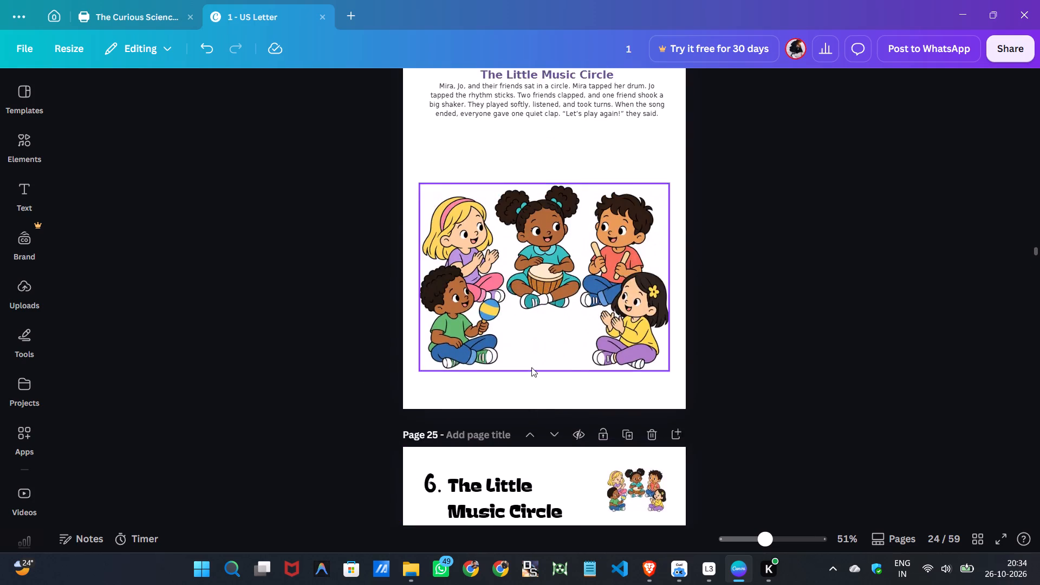
scroll(531, 367, up, 20)
scroll(531, 367, up, 11)
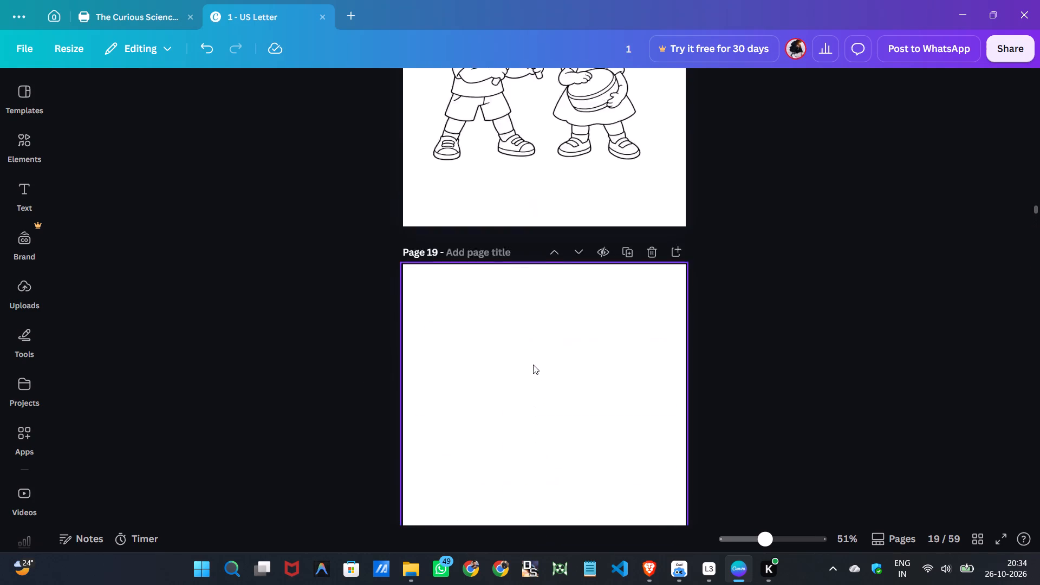
scroll(533, 365, up, 13)
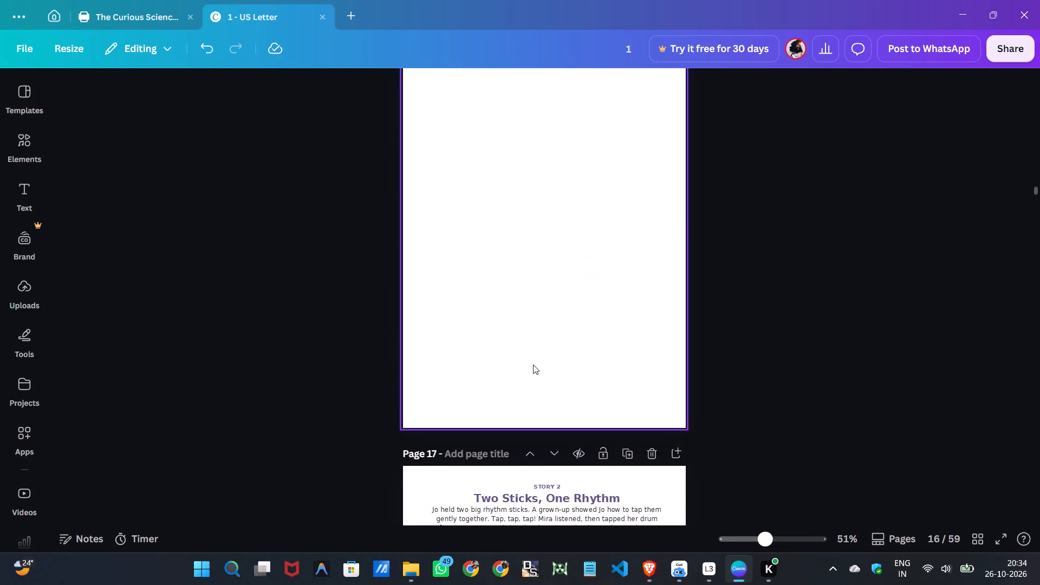
scroll(533, 365, up, 10)
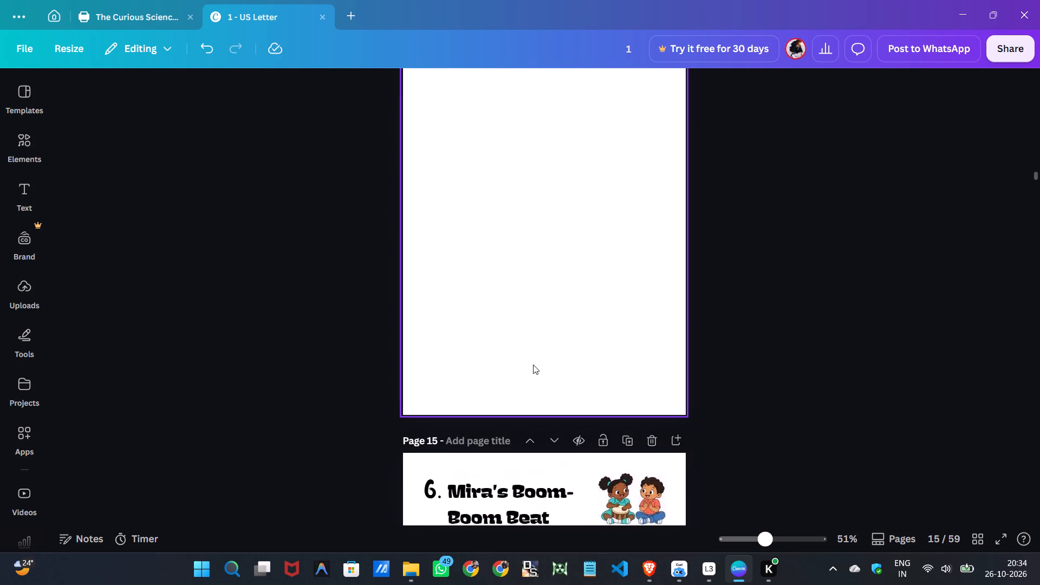
scroll(533, 365, down, 4)
scroll(533, 365, up, 2)
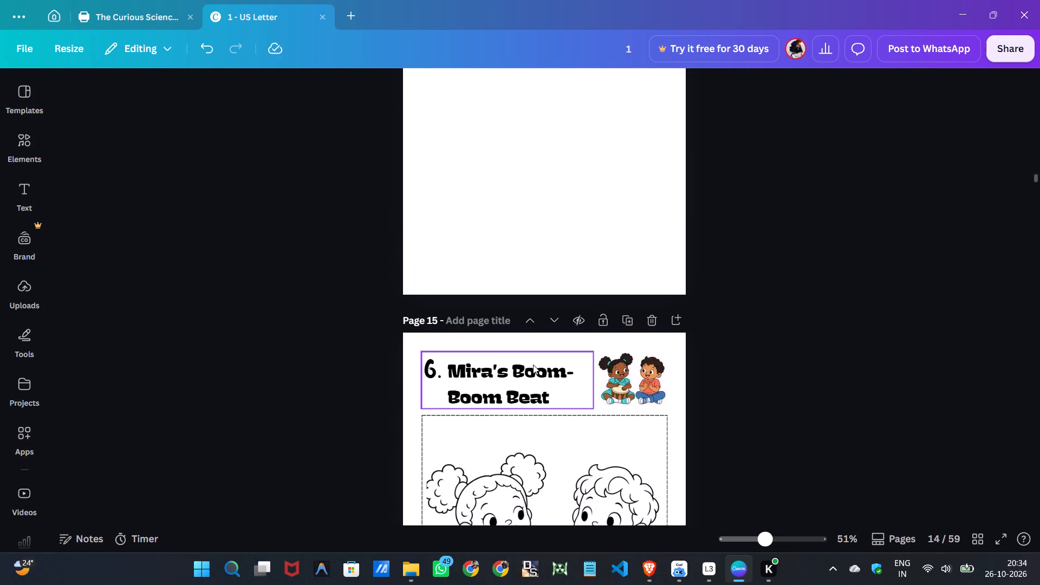
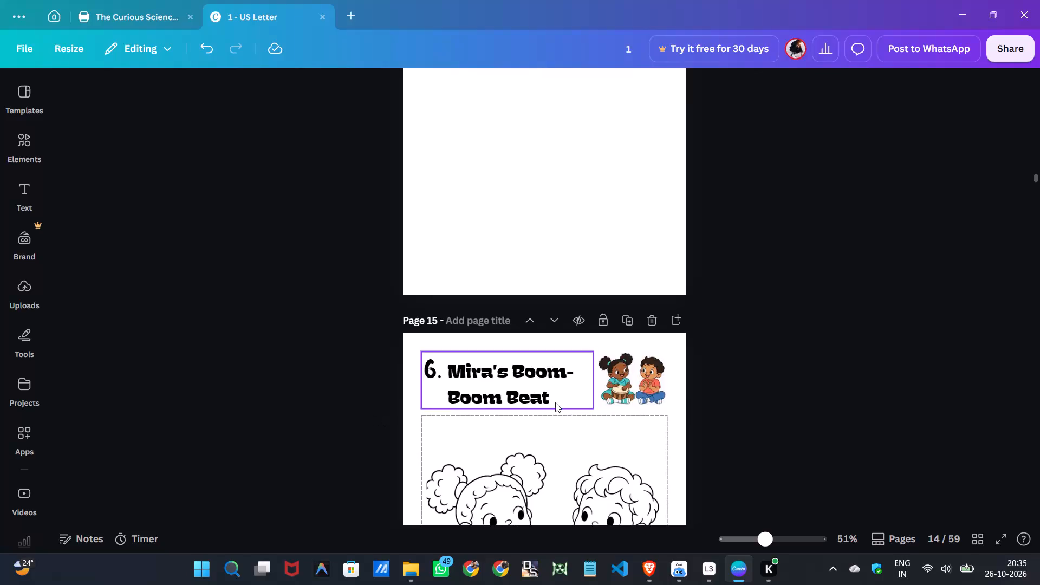
Review pages 11 to 25, checking the heading number and title on each coloring page against the story order.
scroll(555, 402, up, 3)
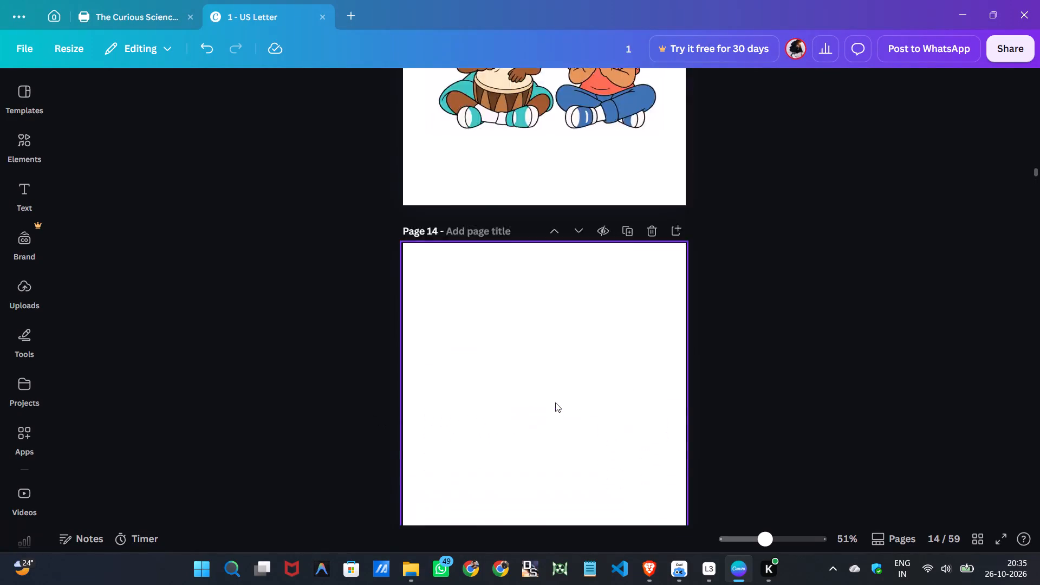
scroll(555, 402, up, 2)
scroll(555, 402, down, 11)
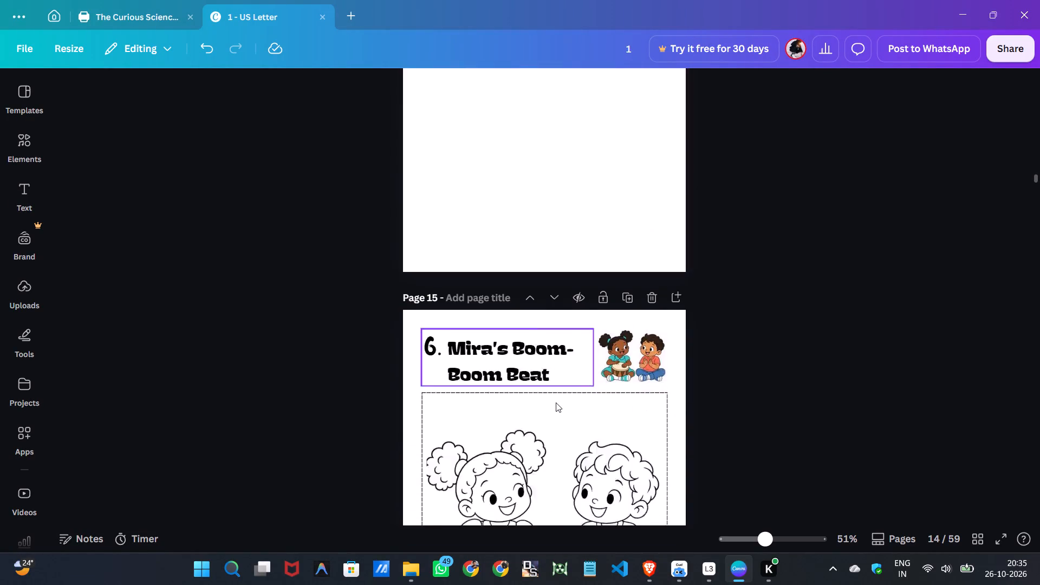
scroll(556, 402, down, 5)
scroll(556, 402, up, 18)
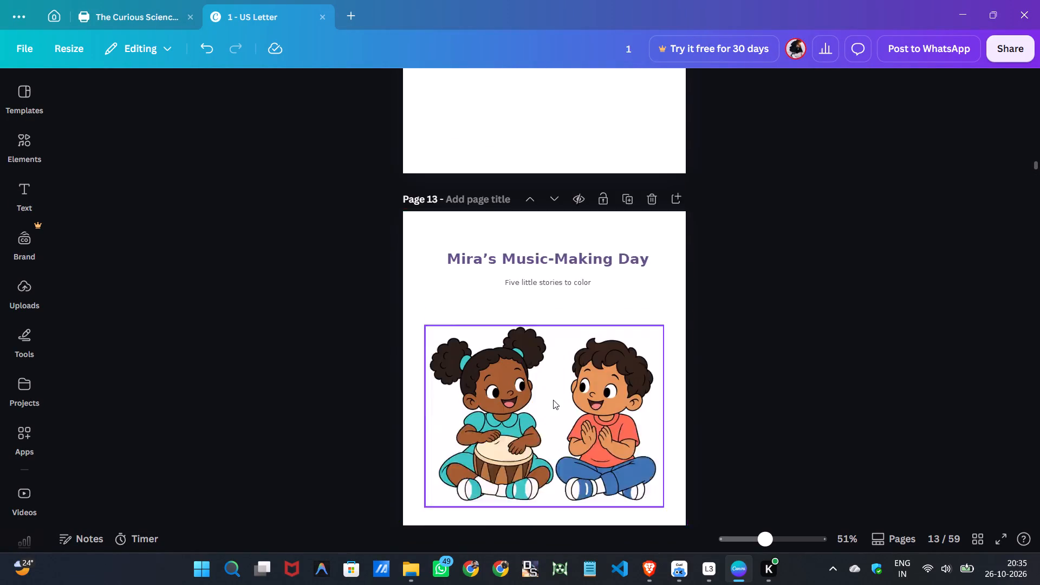
scroll(553, 400, up, 11)
scroll(552, 399, down, 15)
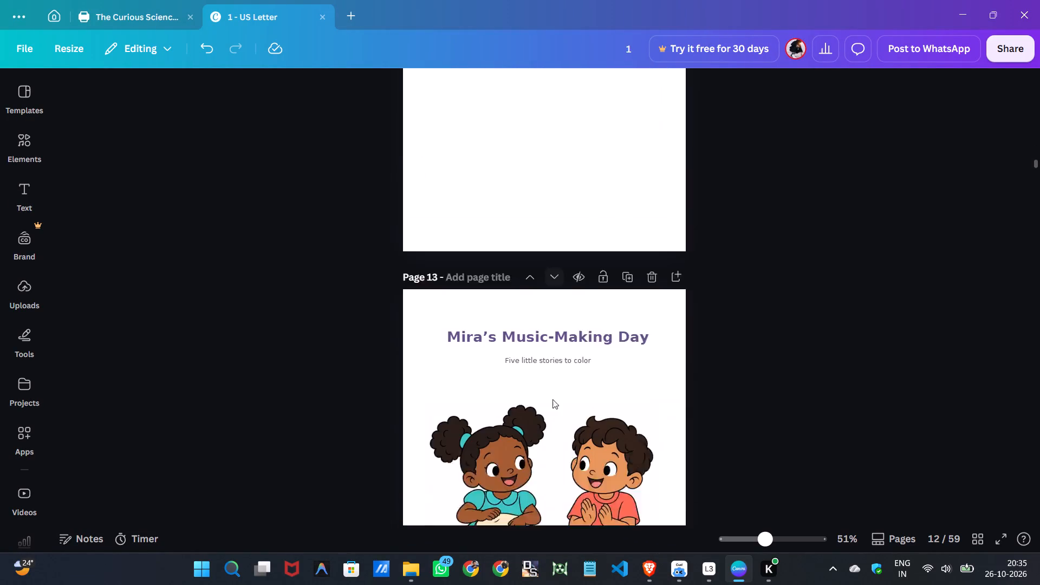
scroll(552, 399, down, 16)
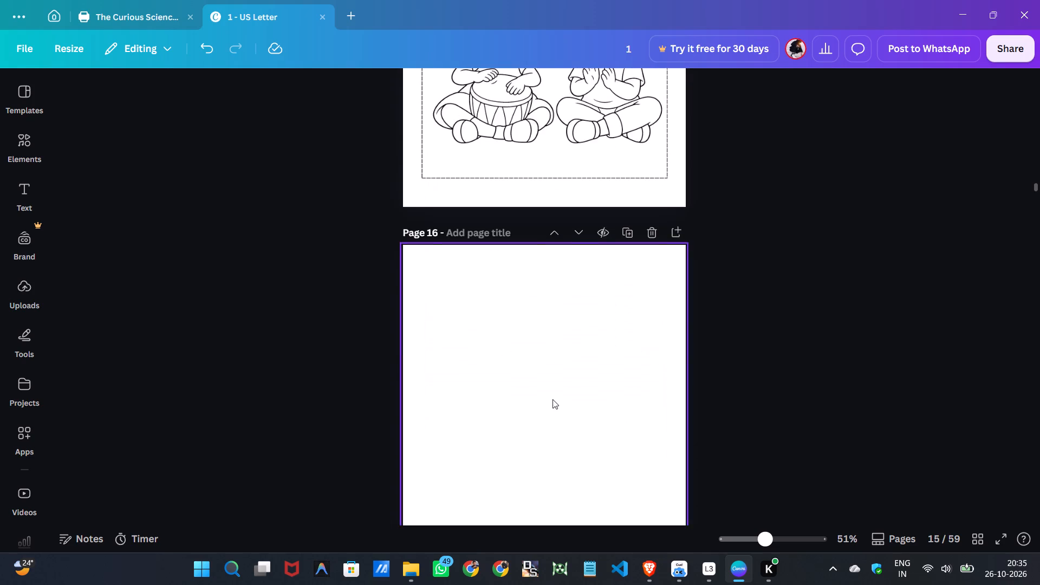
scroll(552, 399, down, 15)
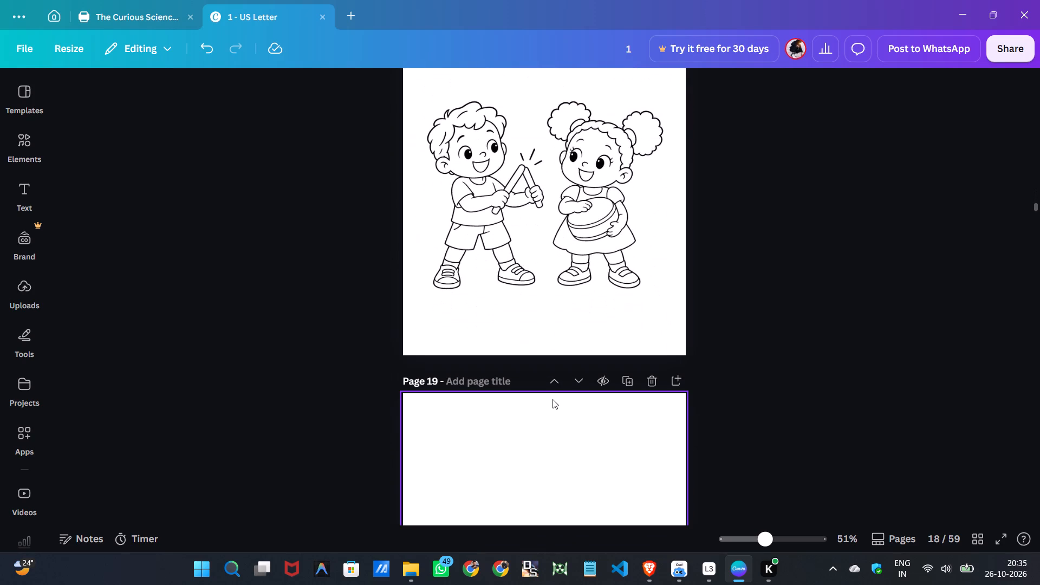
scroll(552, 399, down, 5)
scroll(552, 399, up, 4)
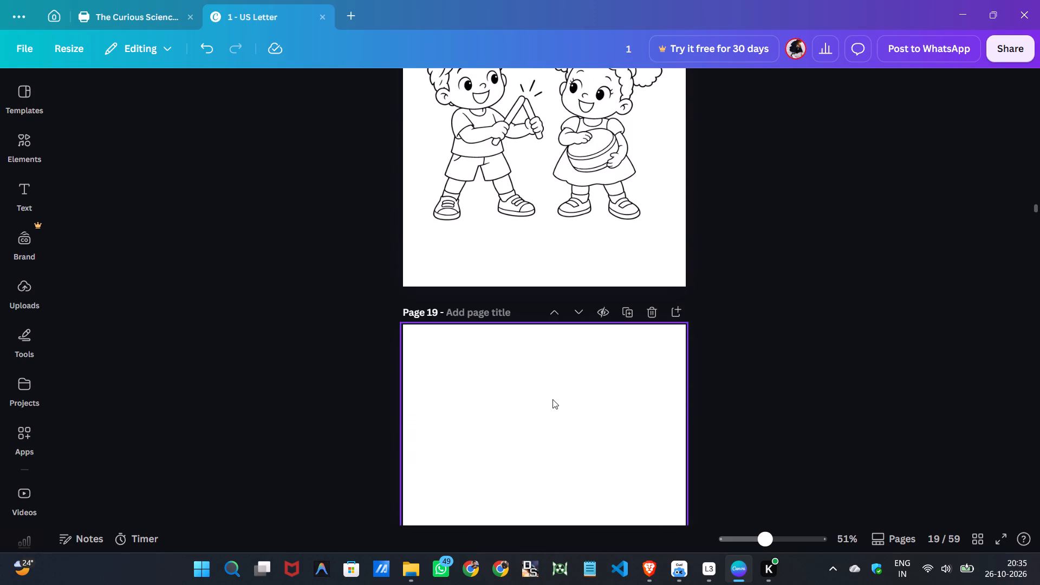
scroll(552, 399, up, 4)
scroll(552, 399, down, 5)
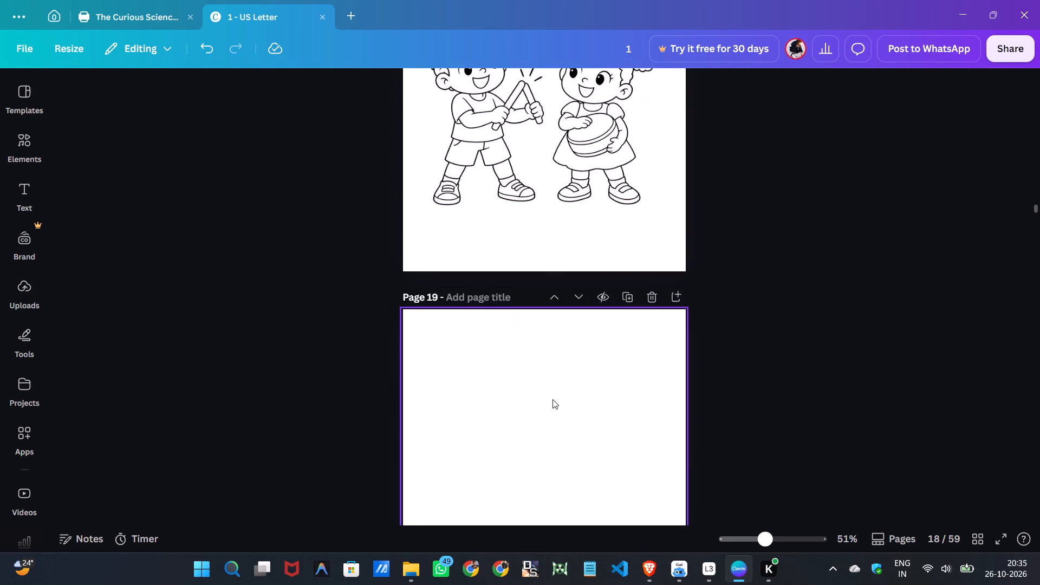
scroll(552, 399, down, 12)
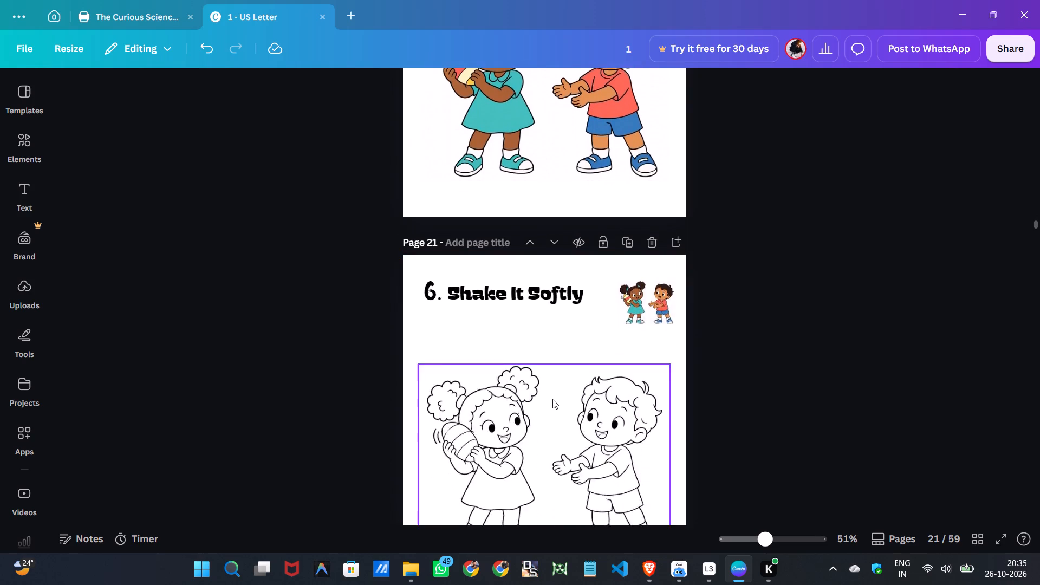
scroll(552, 399, up, 4)
scroll(552, 399, down, 7)
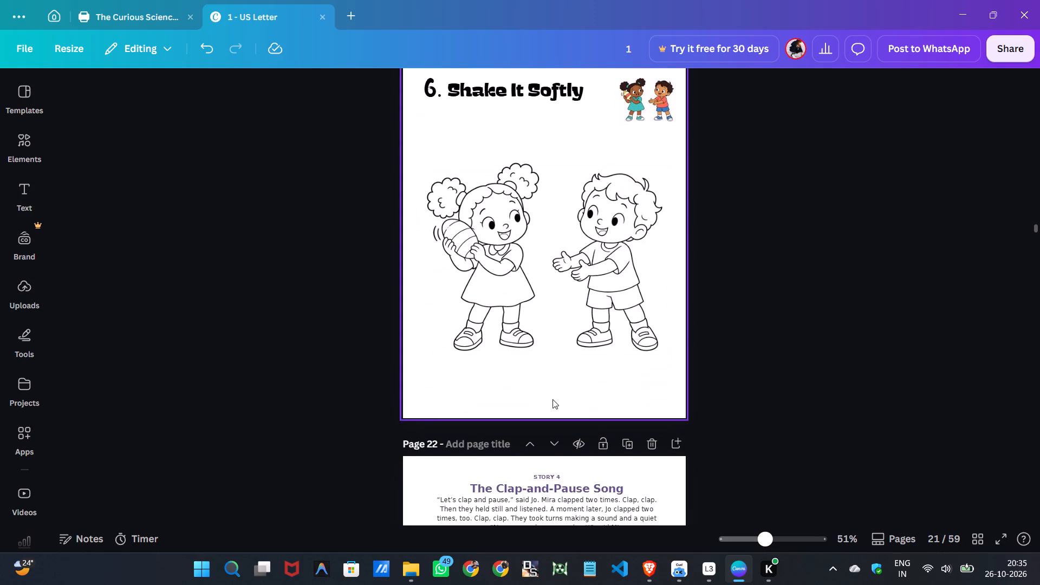
scroll(552, 399, down, 9)
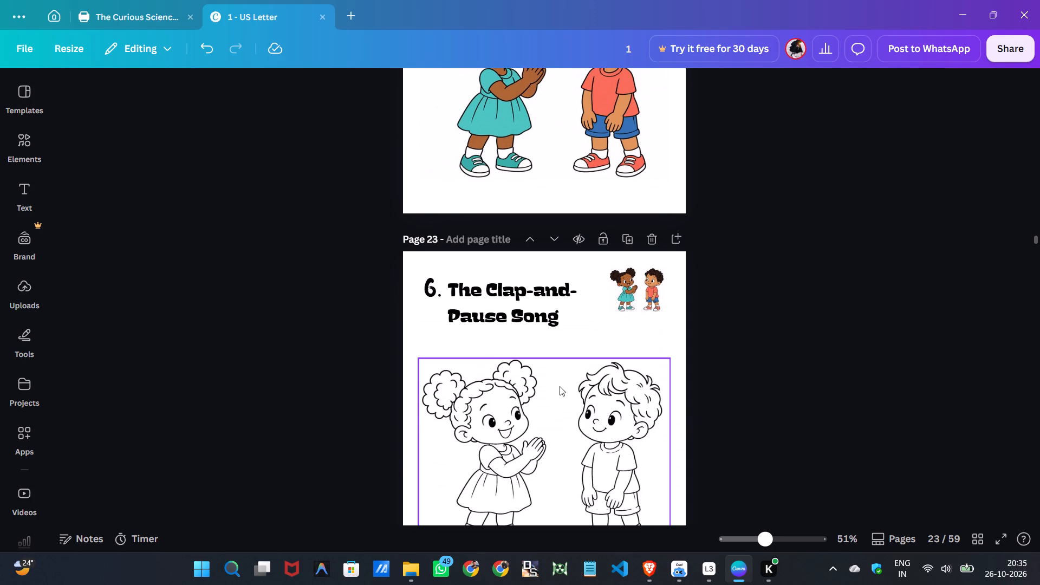
scroll(593, 372, up, 4)
scroll(593, 372, down, 4)
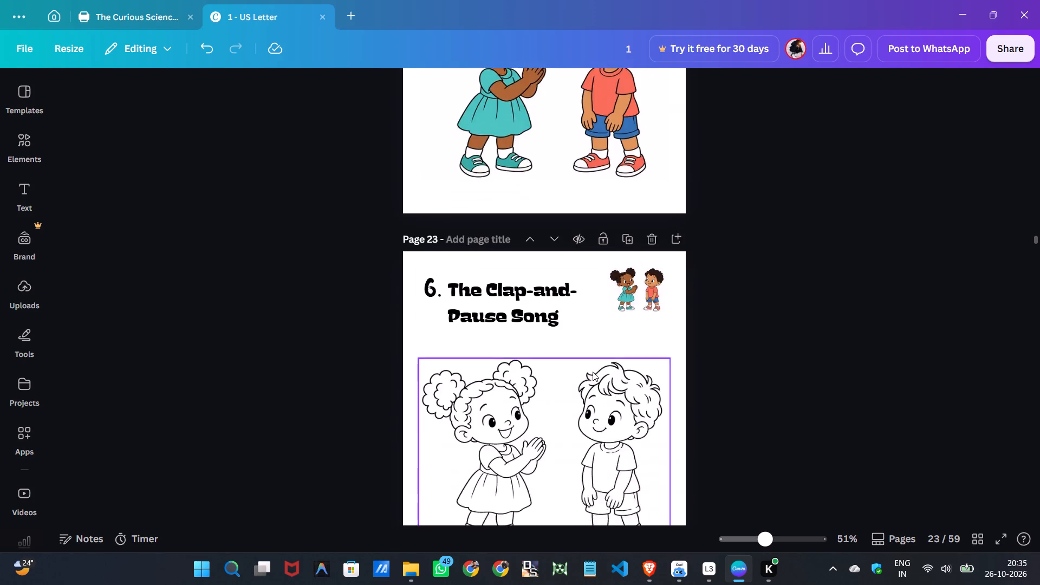
scroll(593, 372, down, 5)
scroll(540, 353, down, 2)
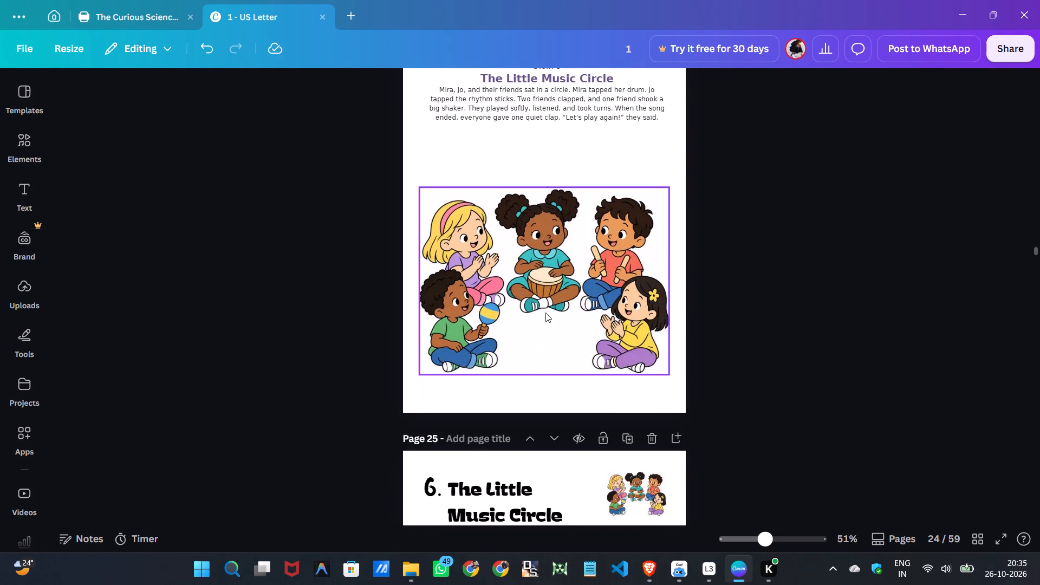
scroll(547, 314, up, 2)
scroll(544, 314, down, 8)
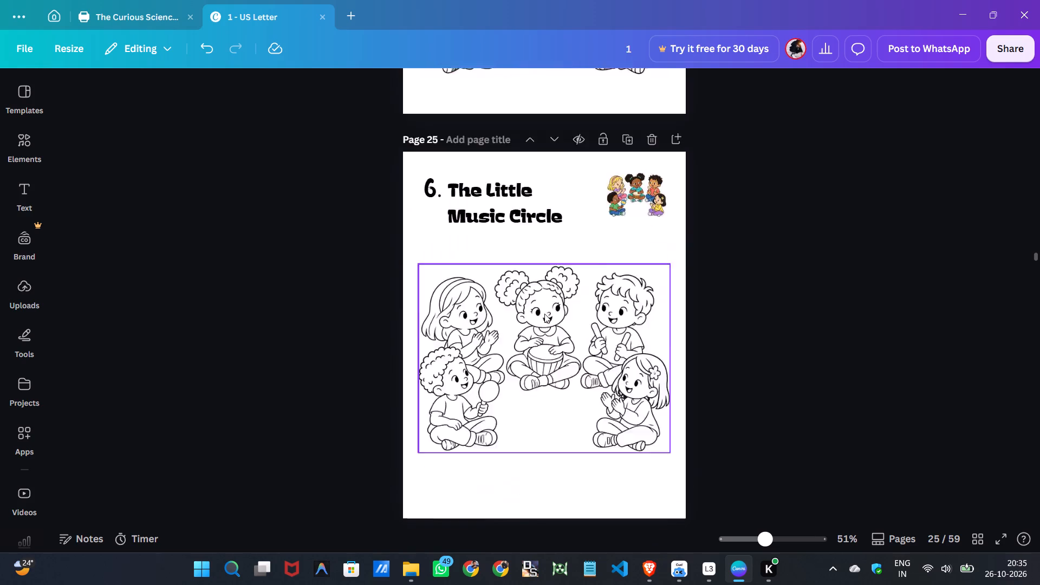
scroll(544, 314, up, 4)
scroll(544, 314, up, 20)
scroll(544, 314, up, 3)
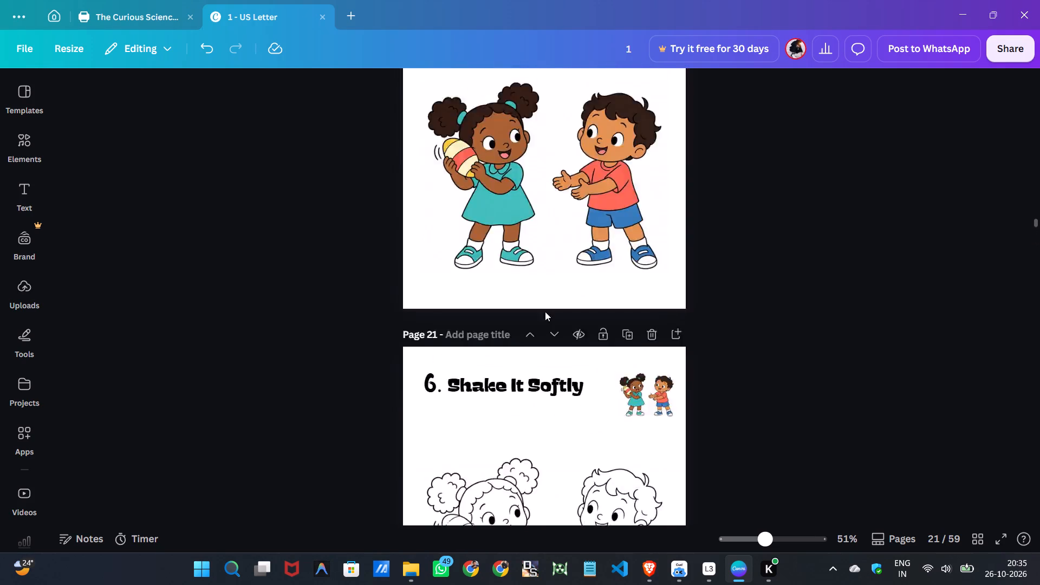
scroll(545, 311, up, 20)
scroll(545, 311, up, 9)
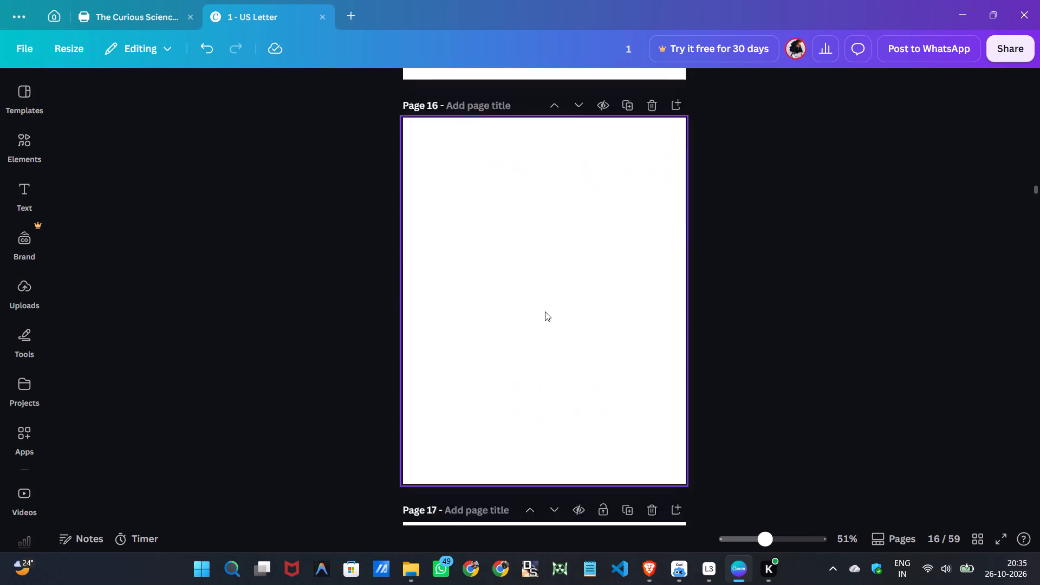
scroll(545, 311, up, 20)
scroll(545, 311, up, 14)
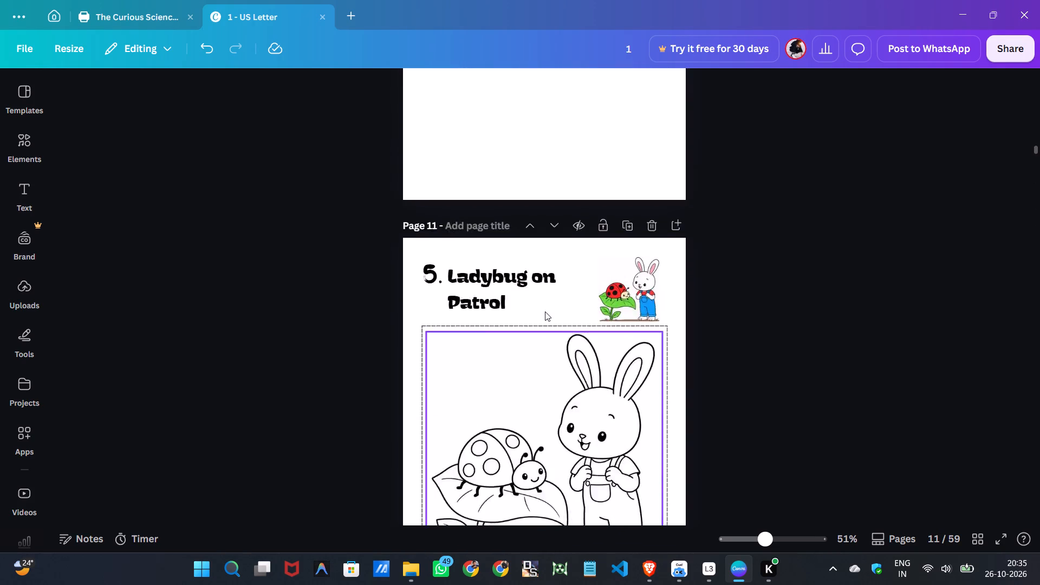
Change the heading number on coloring page 18, "Two Sticks, One Rhythm", to 7, keeping the period after it.
scroll(545, 311, down, 19)
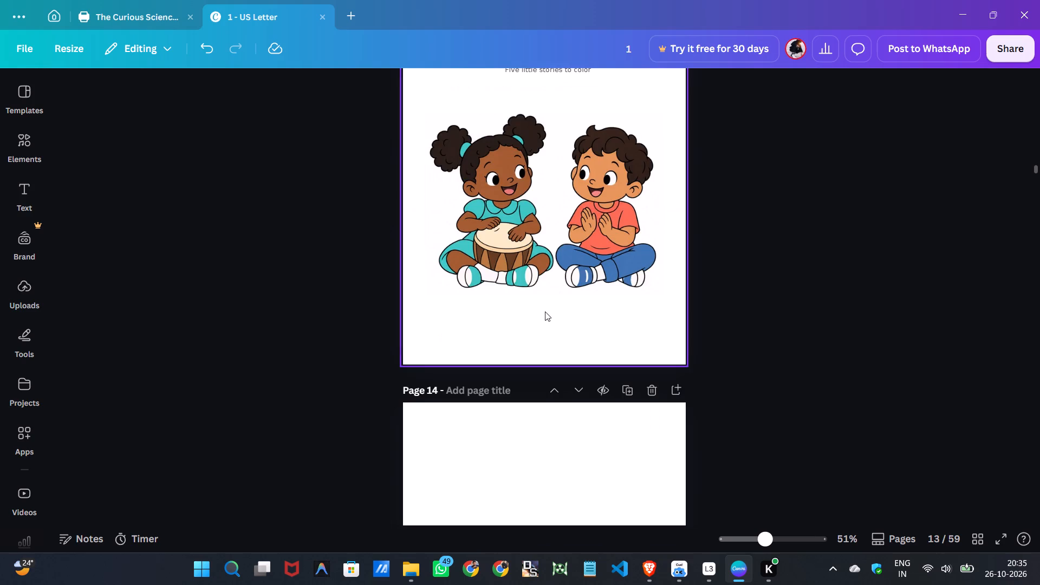
scroll(545, 311, down, 17)
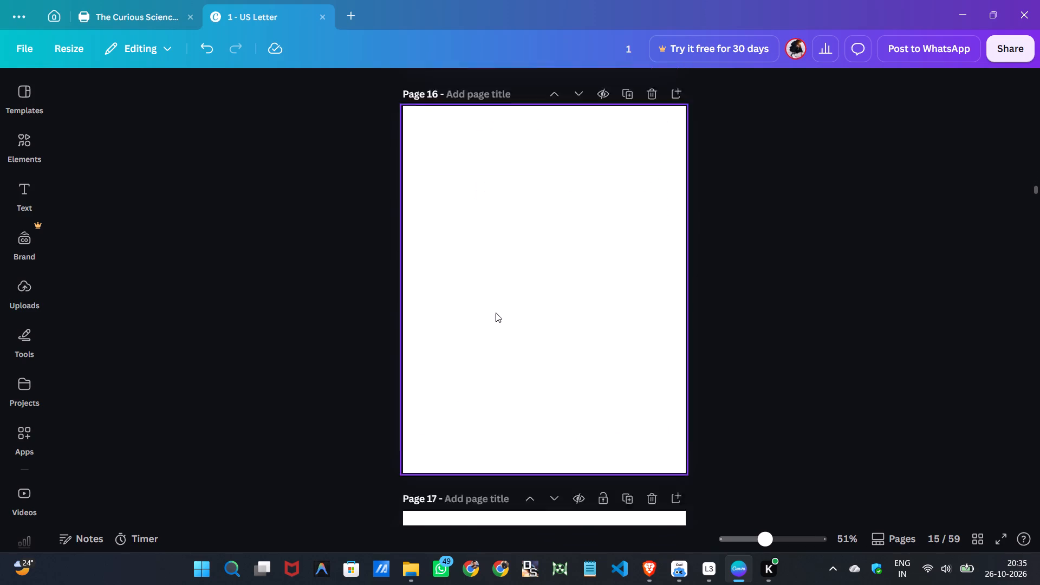
scroll(484, 321, down, 9)
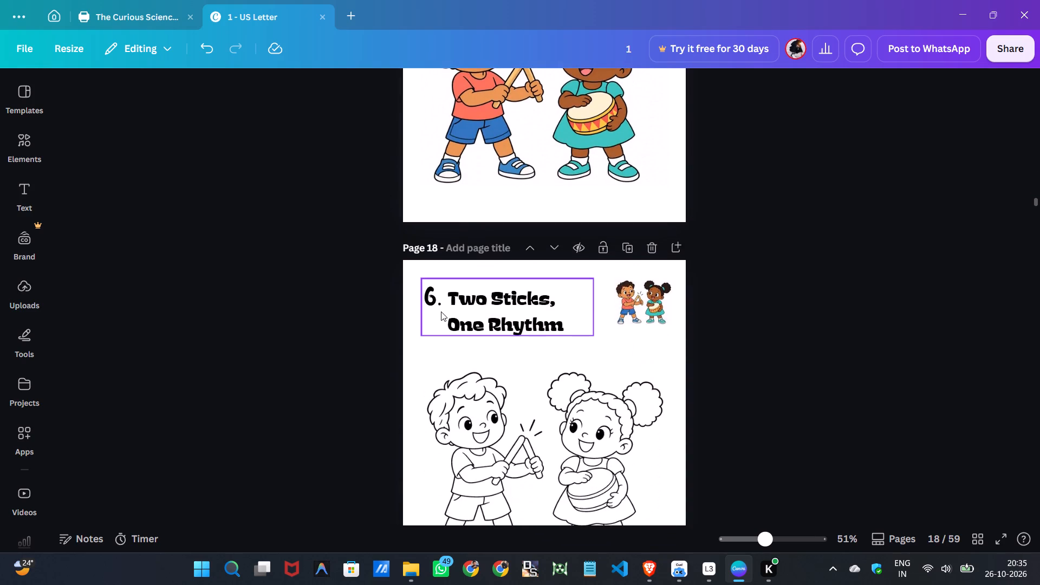
click(438, 305)
click(435, 301)
click(435, 301)
click(435, 301)
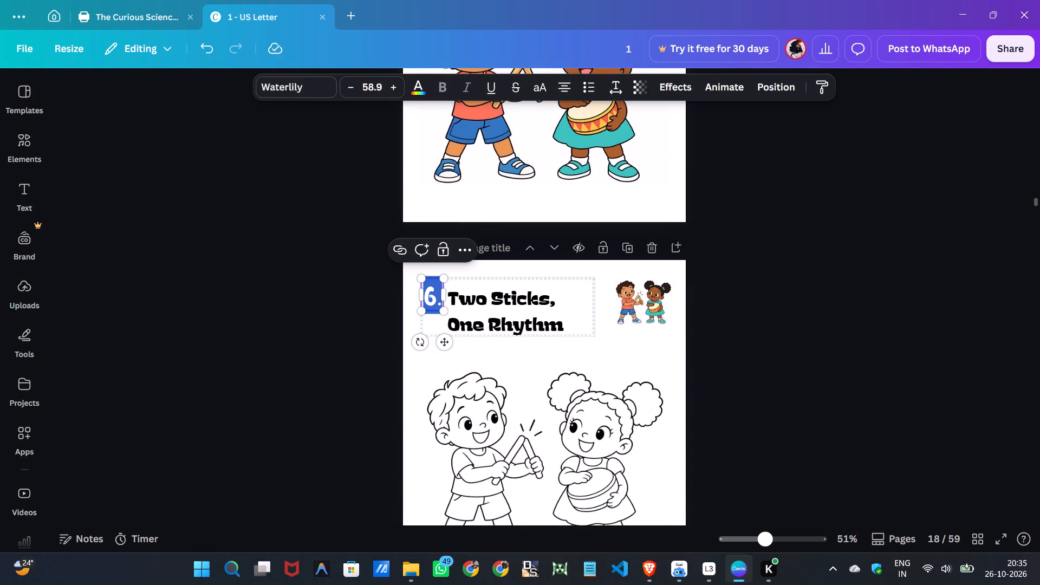
key(BackSpace)
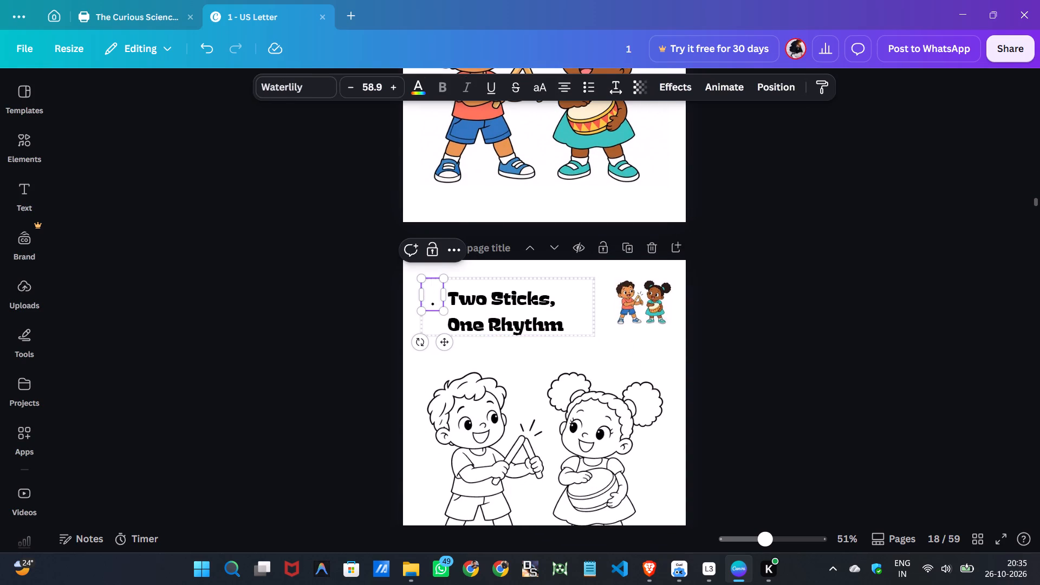
key(7)
Change the heading number on coloring page 21, "Shake It Softly", to 8, keeping the period after it.
scroll(435, 301, down, 5)
scroll(471, 330, down, 4)
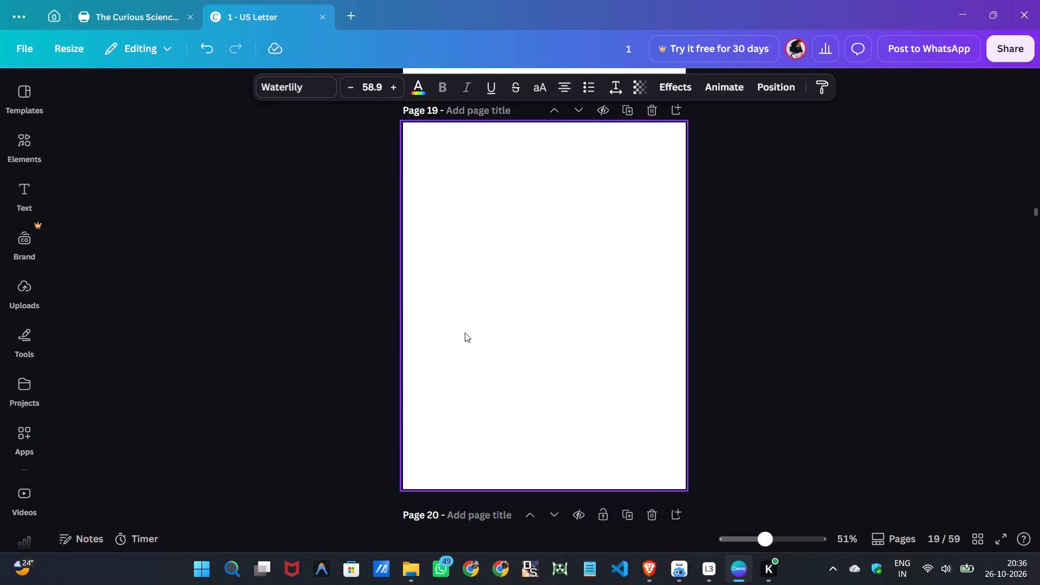
scroll(465, 333, down, 7)
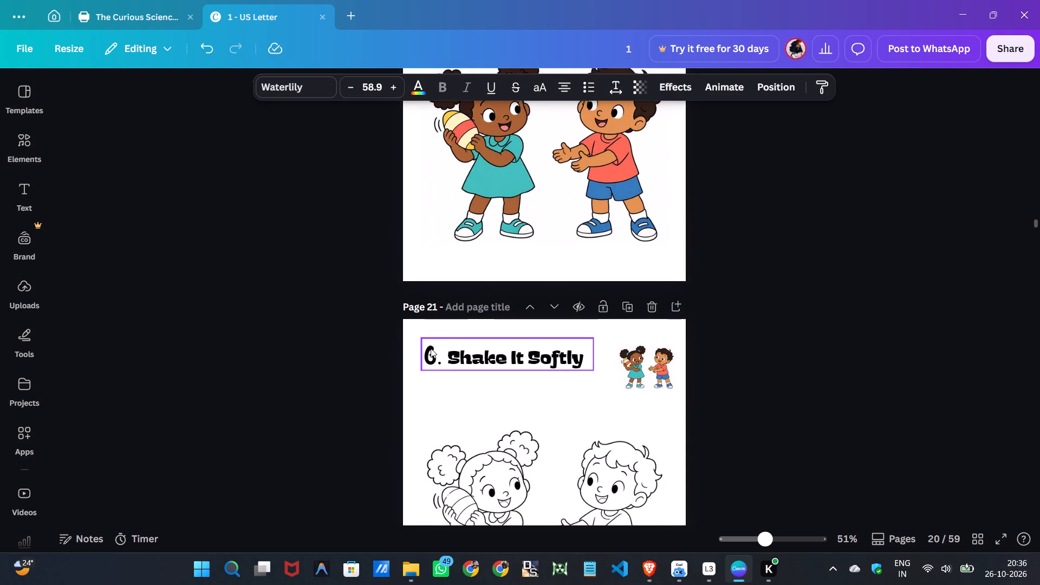
click(431, 348)
click(434, 350)
click(434, 350)
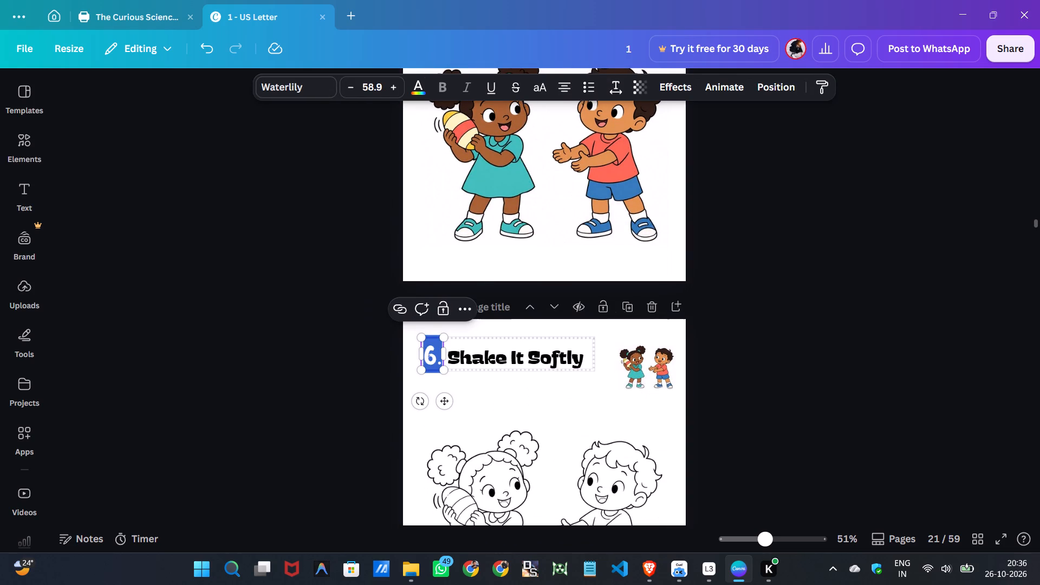
click(434, 350)
key(BackSpace)
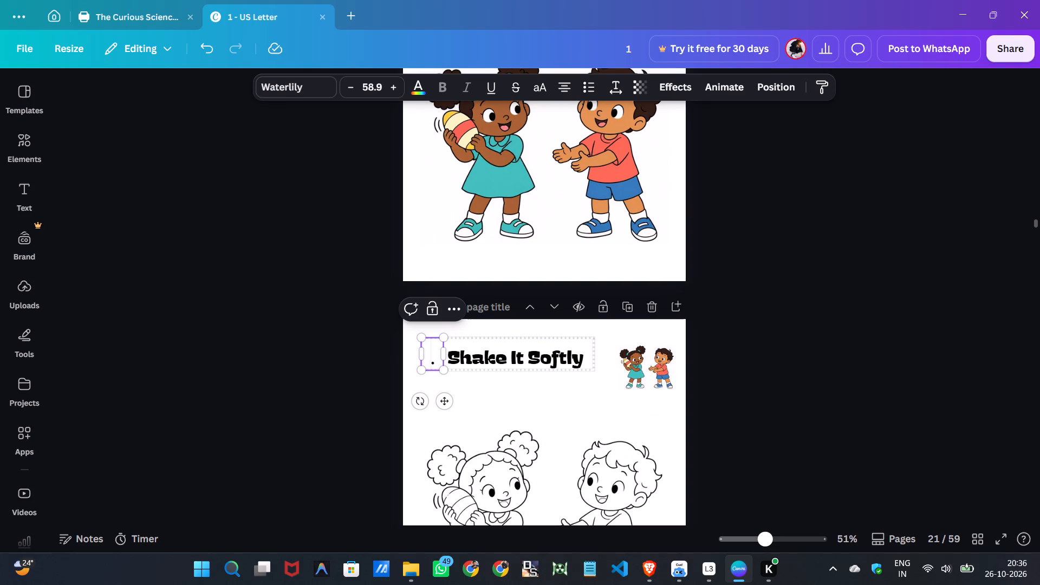
key(8)
Change the heading number on coloring page 23, "The Clap-and-Pause Song", to 9, keeping the period after it.
scroll(465, 366, down, 5)
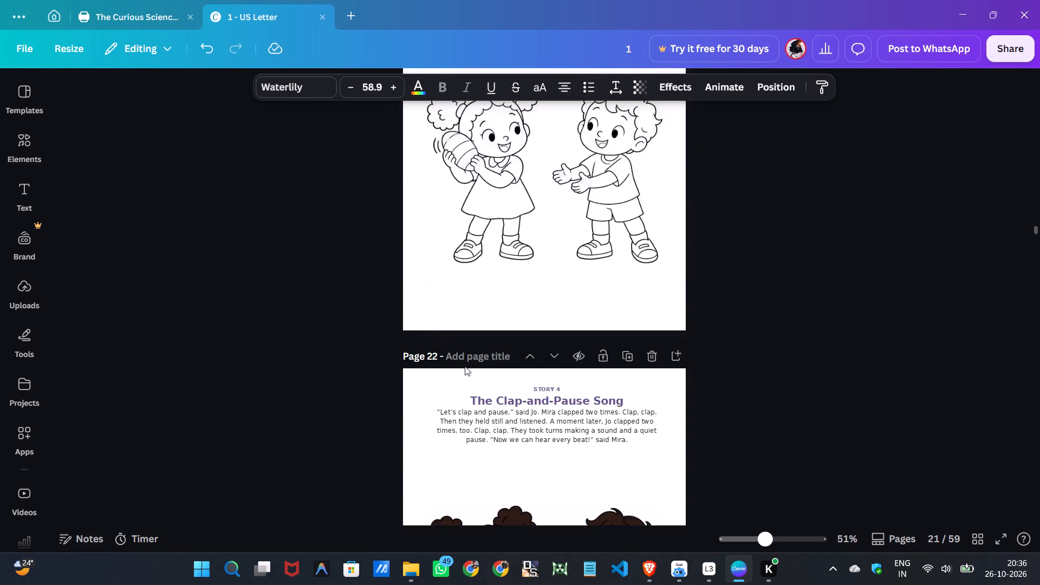
scroll(462, 370, down, 4)
double_click(435, 355)
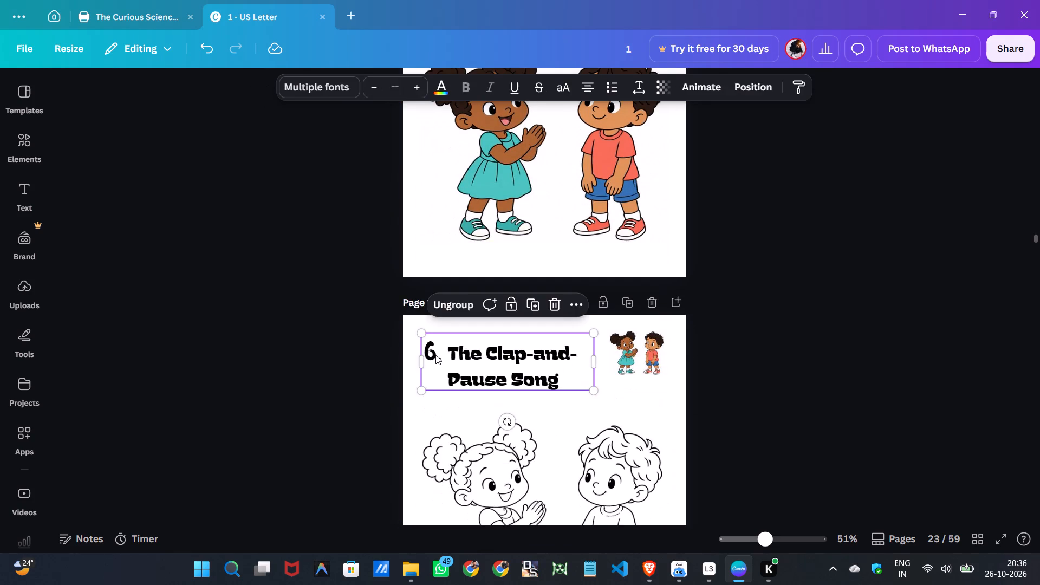
click(435, 355)
key(BackSpace)
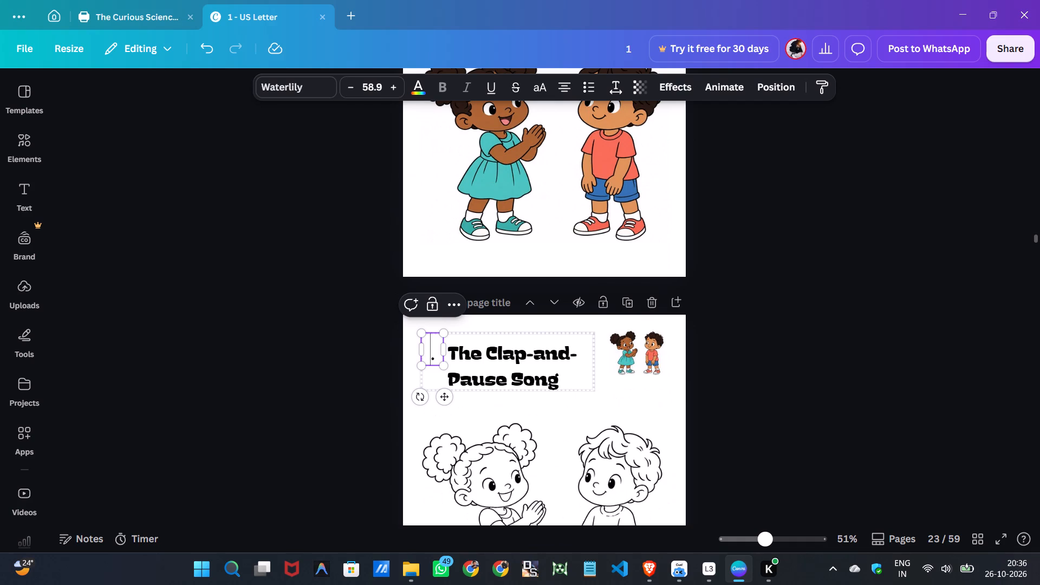
key(9)
Change the heading number on coloring page 25, "The Little Music Circle", to 10 and widen its text box to fit one line.
scroll(435, 355, down, 7)
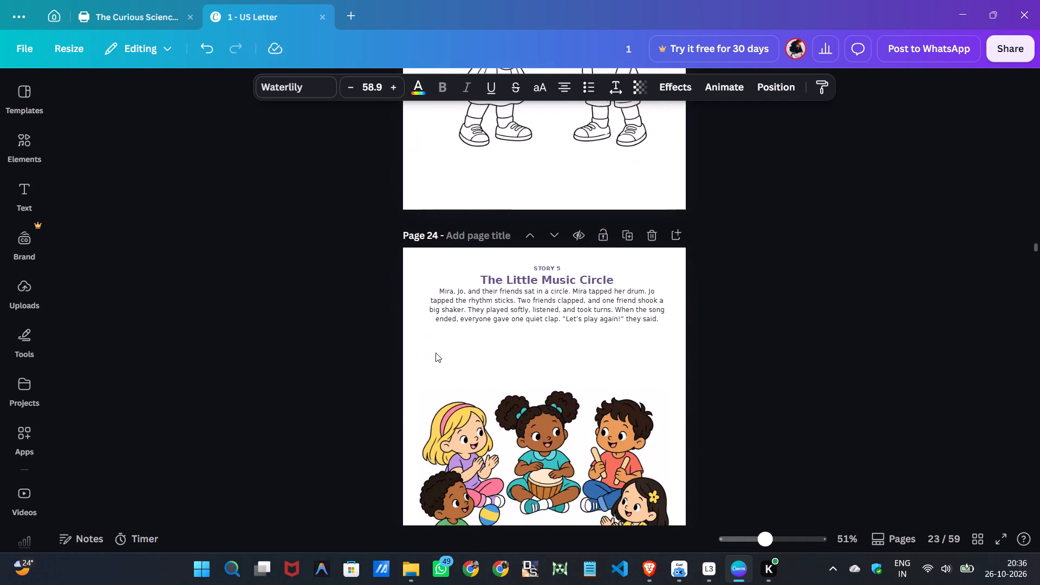
scroll(437, 352, down, 6)
double_click(434, 281)
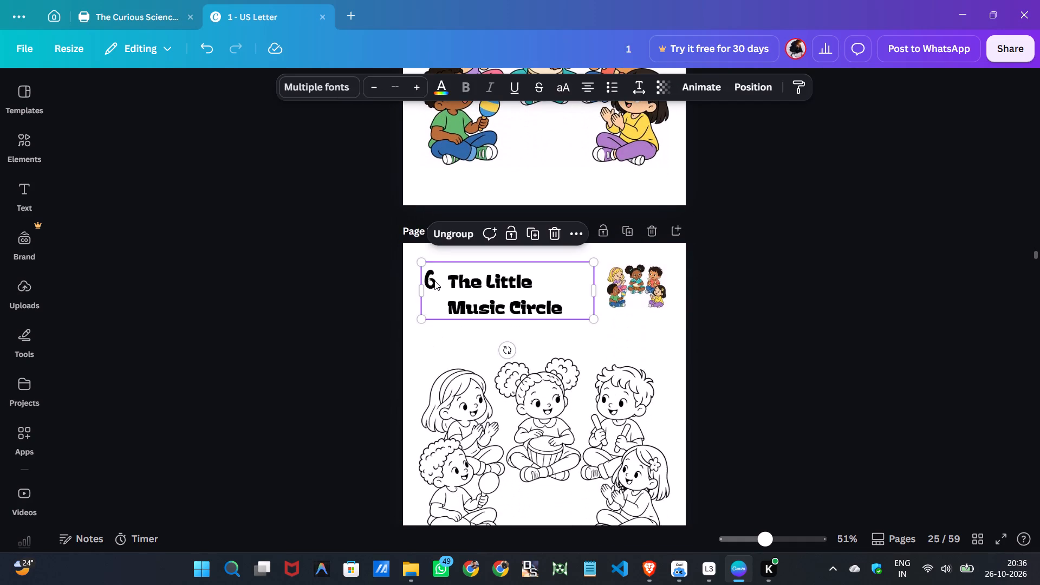
click(434, 281)
key(BackSpace)
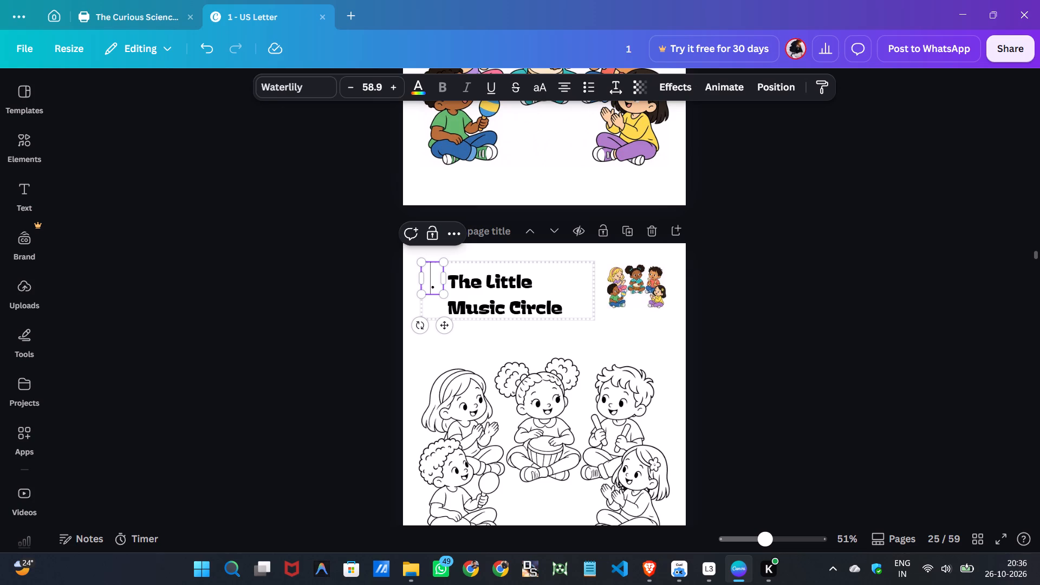
text(10)
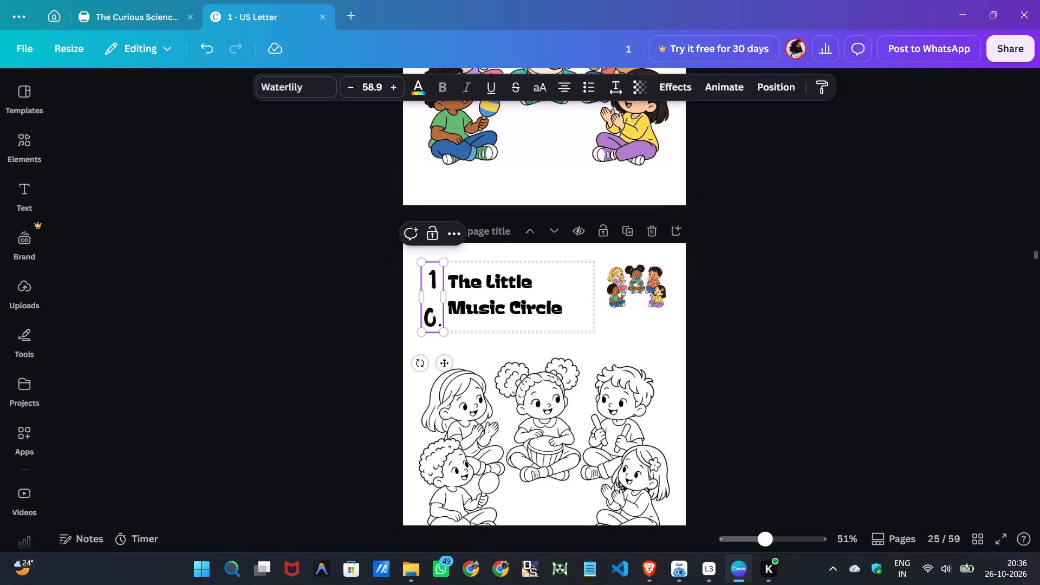
drag(445, 295, 447, 296)
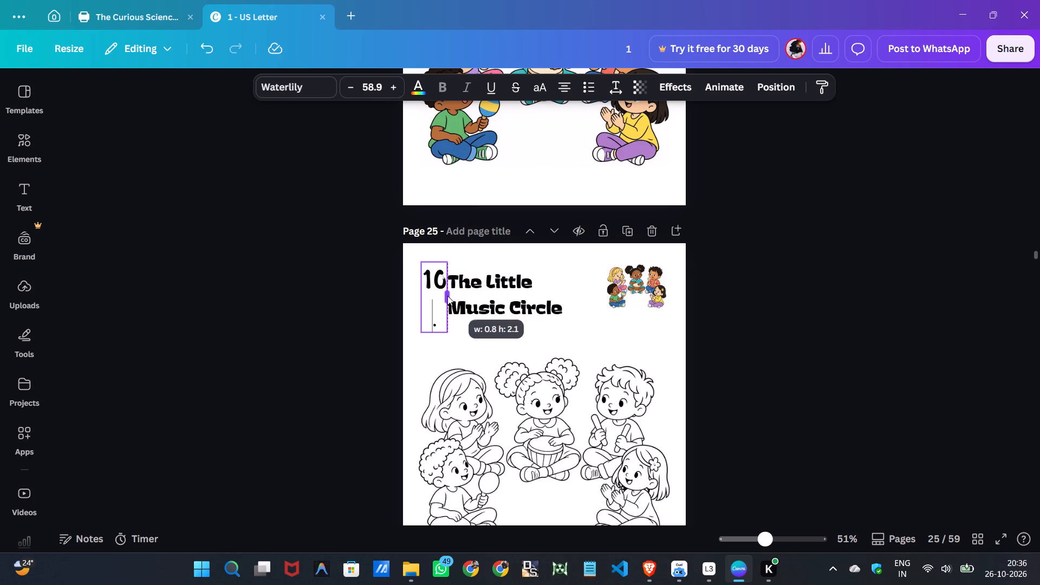
drag(447, 296, 455, 296)
Shift the title "The Little Music Circle" on page 25 slightly right so it clears the number 10 and its period.
click(490, 297)
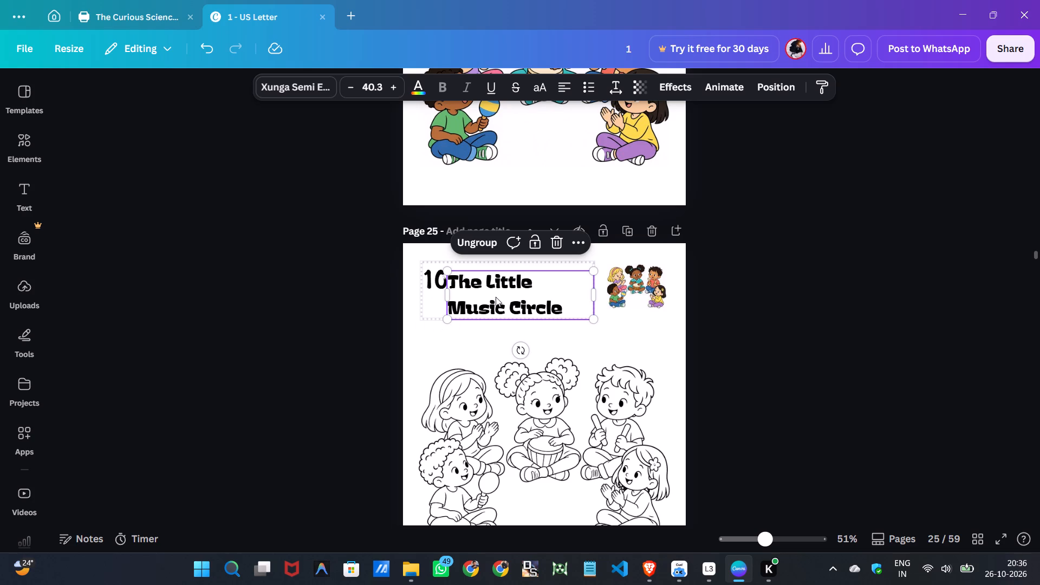
key(Right)
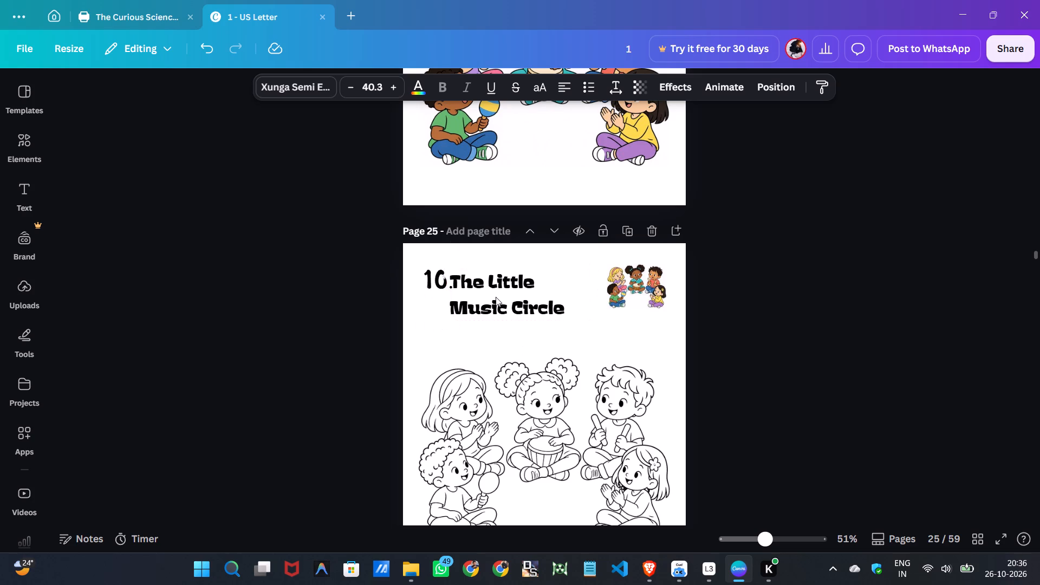
key(Right)
key(Right)
key(Right)
key(Right)
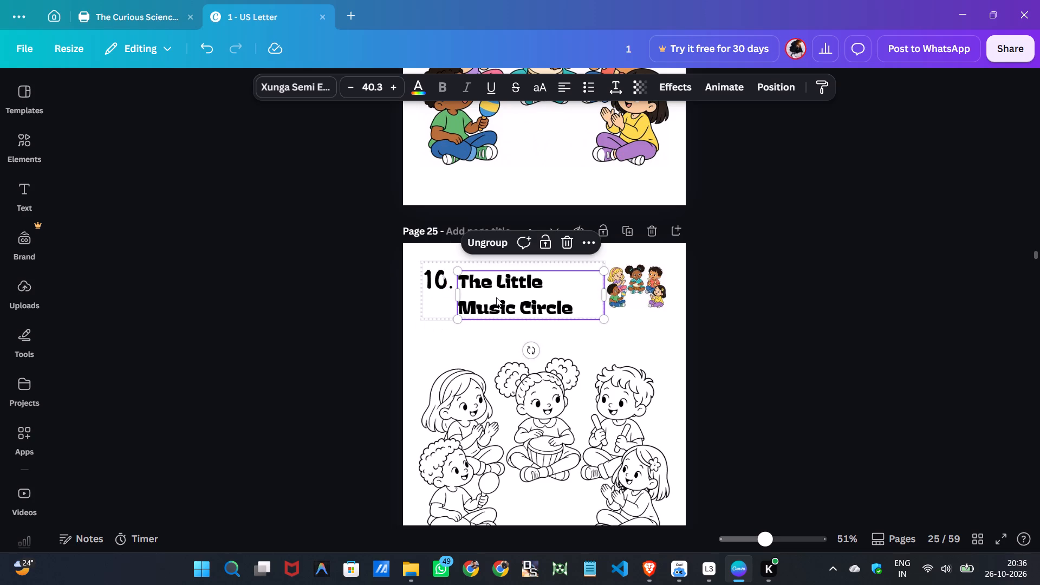
click(406, 309)
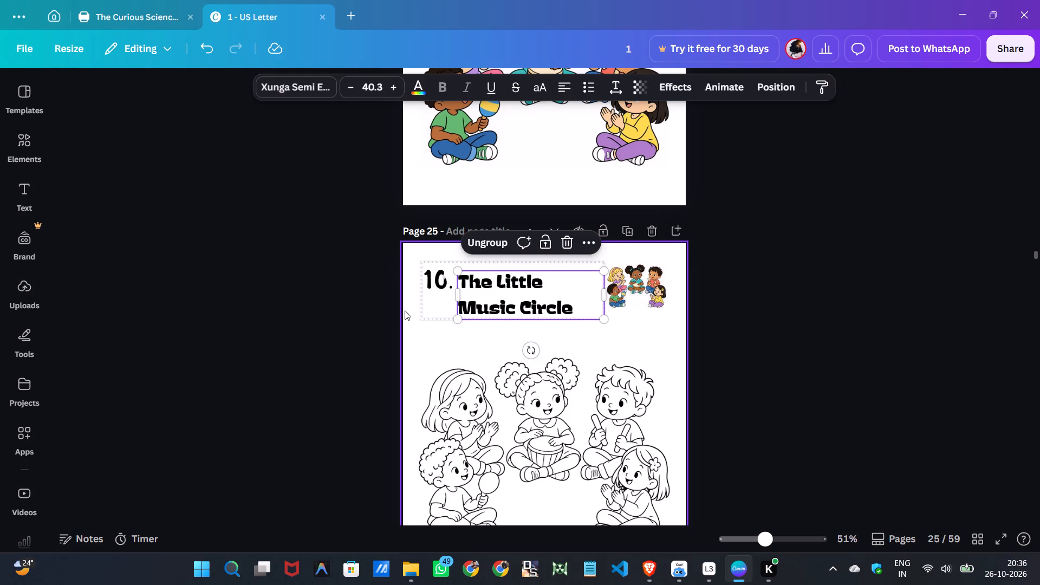
Delete page 24, the full-color Story 5 page "The Little Music Circle".
scroll(313, 324, down, 2)
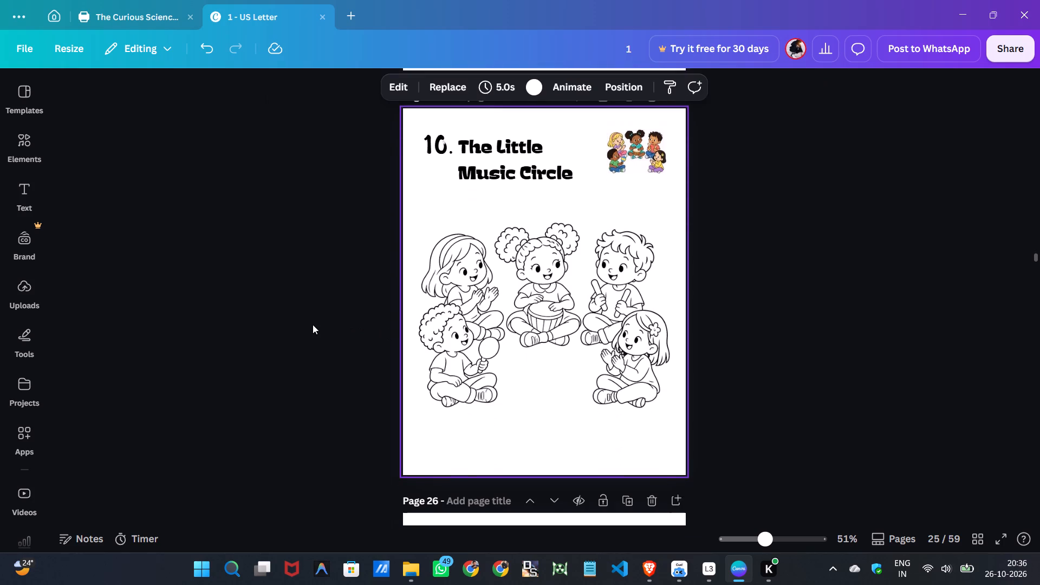
scroll(456, 290, down, 4)
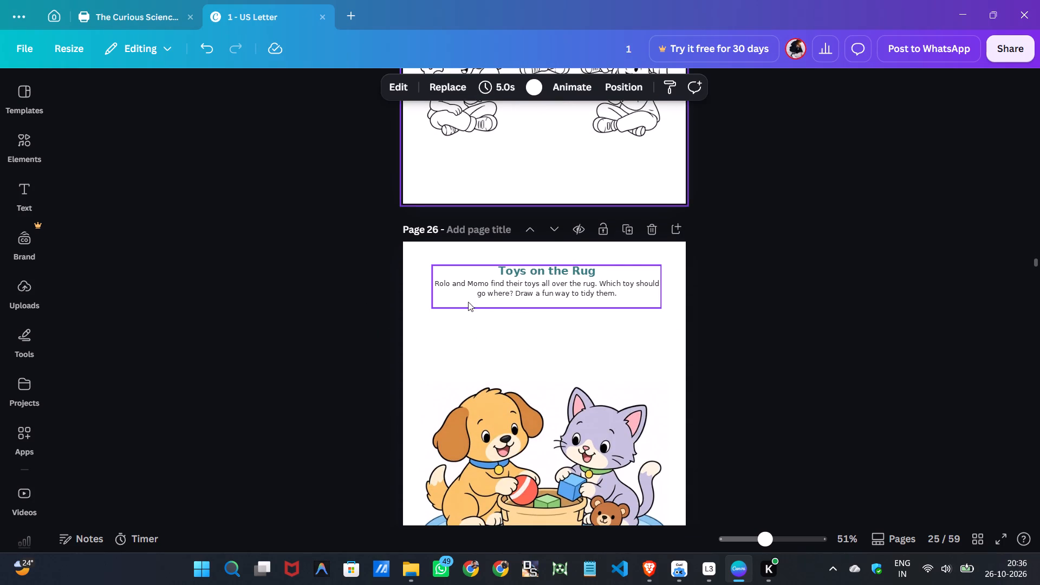
scroll(535, 327, down, 5)
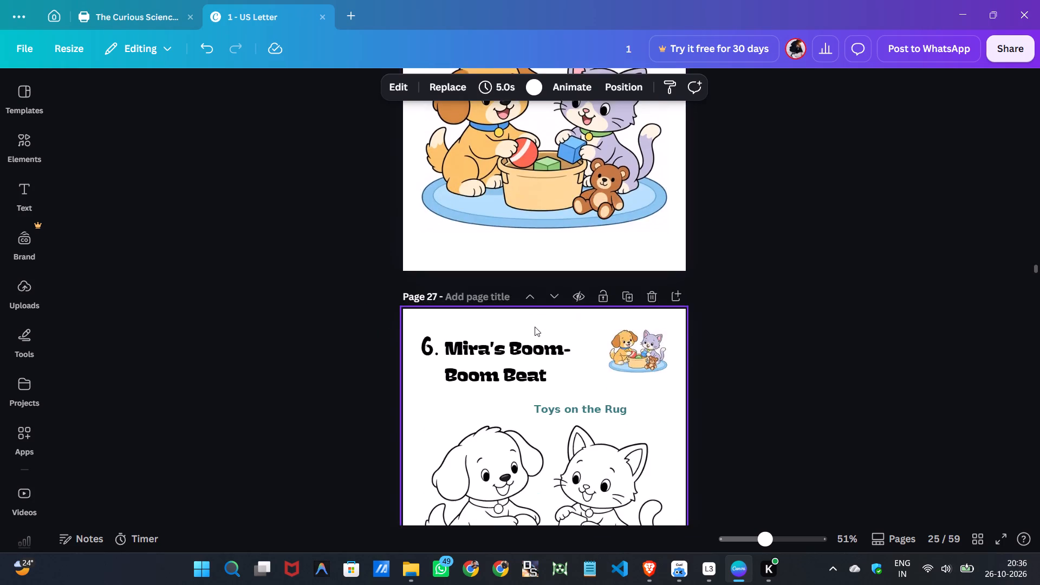
scroll(535, 327, up, 13)
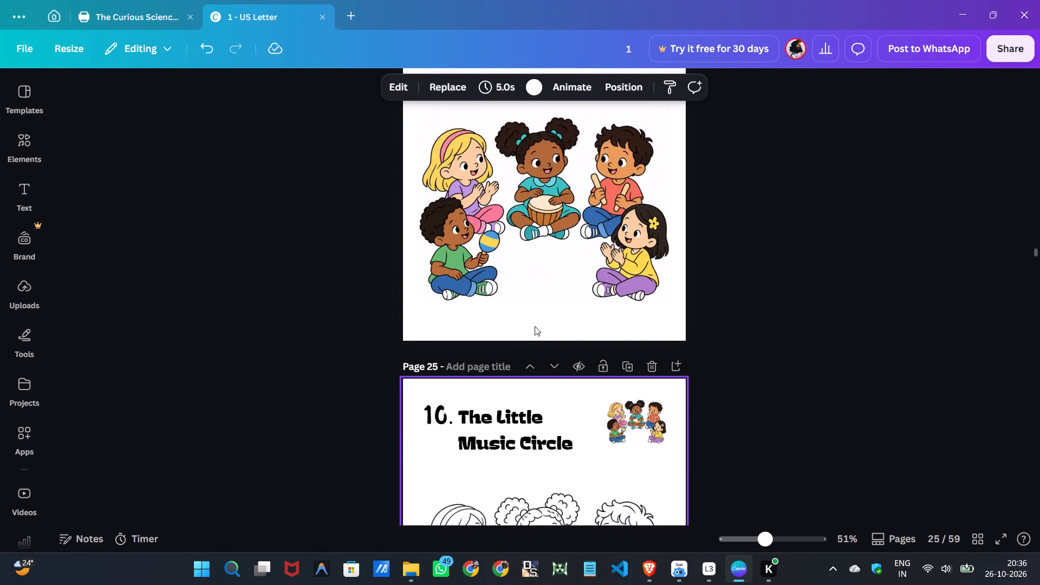
scroll(535, 326, up, 7)
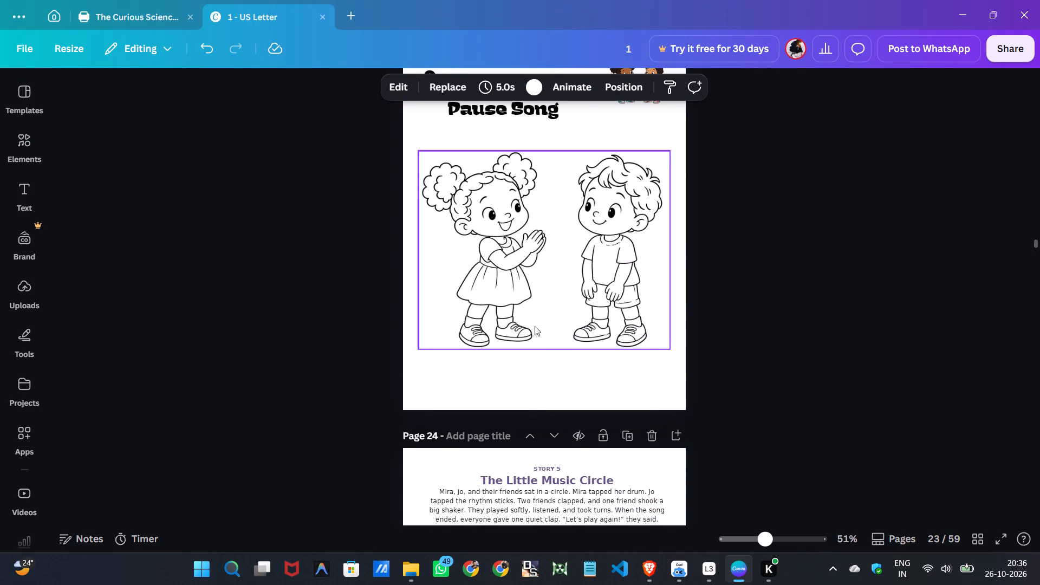
scroll(535, 326, down, 9)
scroll(535, 326, up, 4)
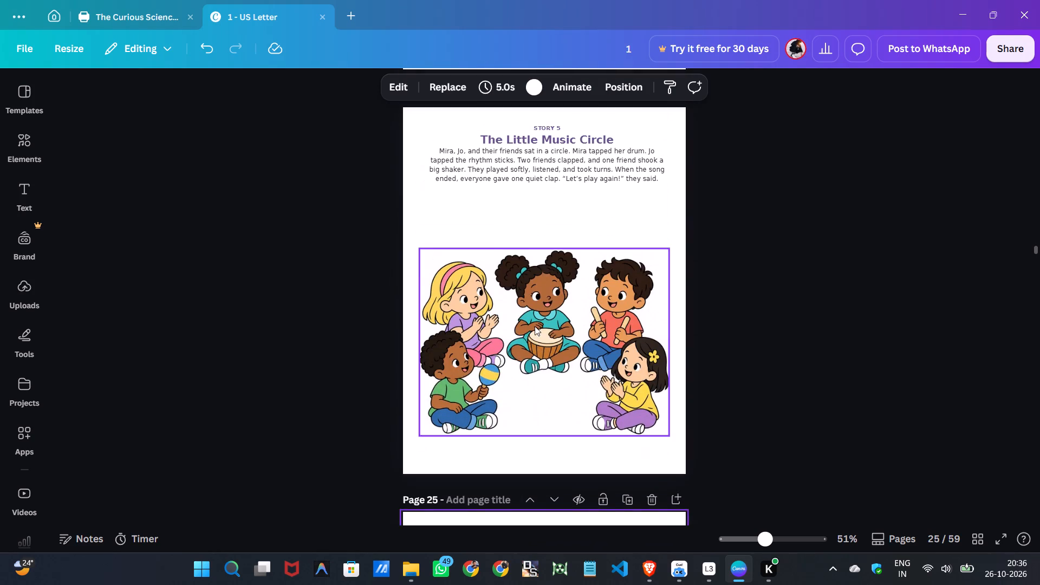
scroll(536, 324, up, 3)
click(646, 300)
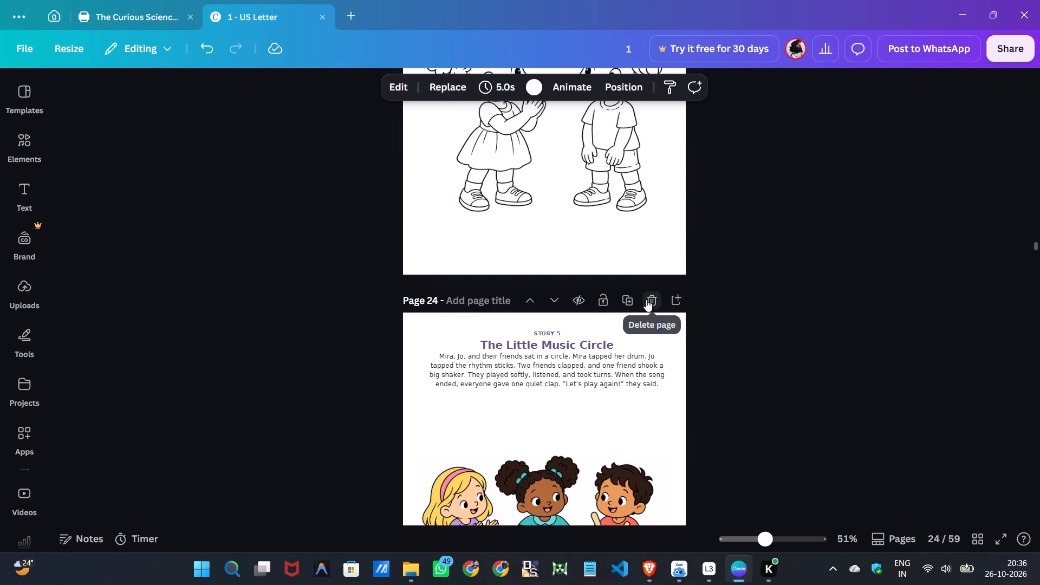
Delete page 22, the full-color Story 4 page "The Clap-and-Pause Song".
scroll(633, 306, up, 5)
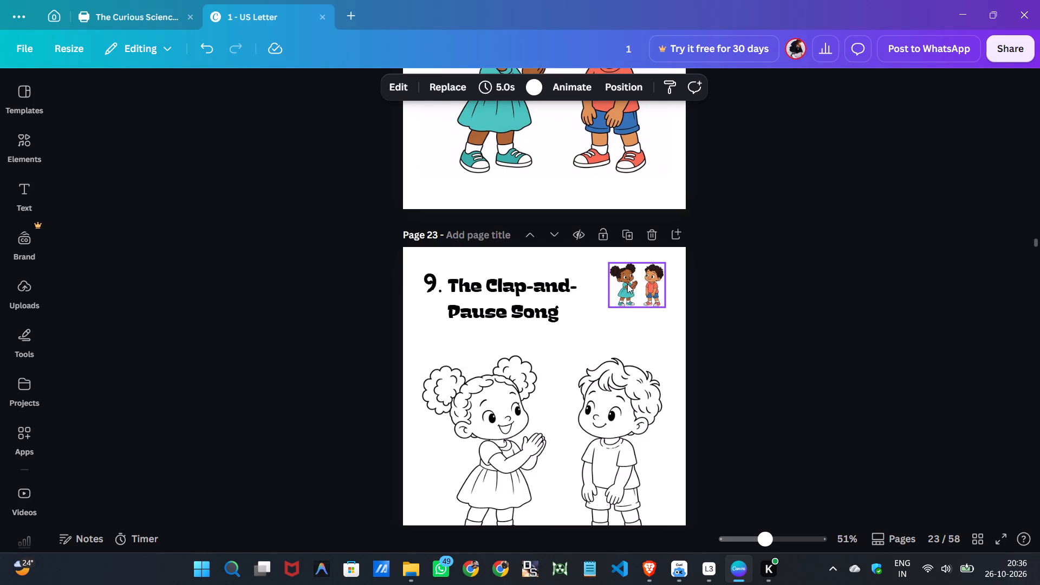
scroll(627, 284, up, 6)
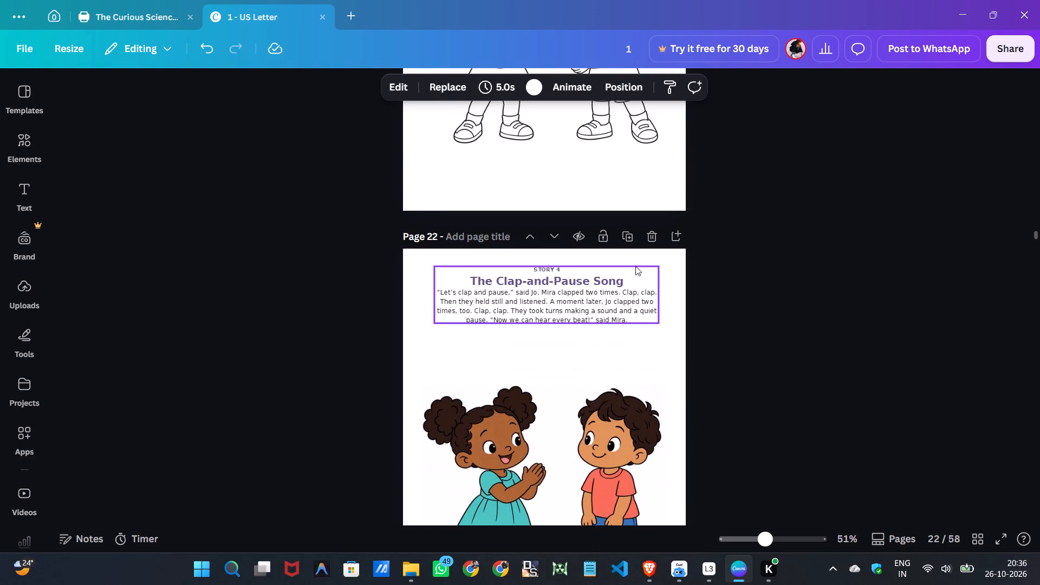
click(646, 240)
Delete page 20, the full-color Story 3 page "Shake It Softly".
scroll(604, 298, up, 2)
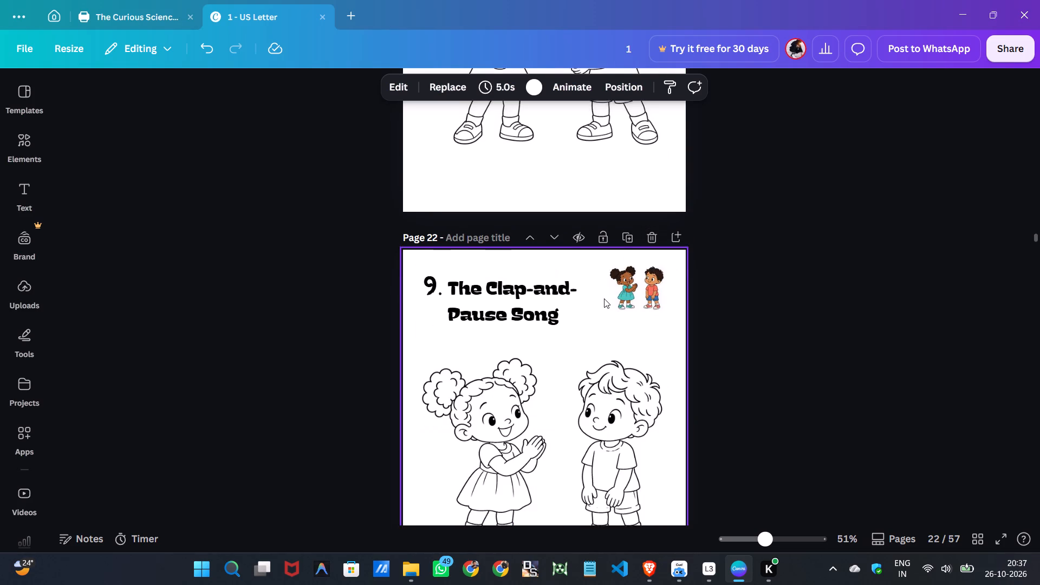
scroll(604, 298, up, 4)
scroll(640, 261, up, 4)
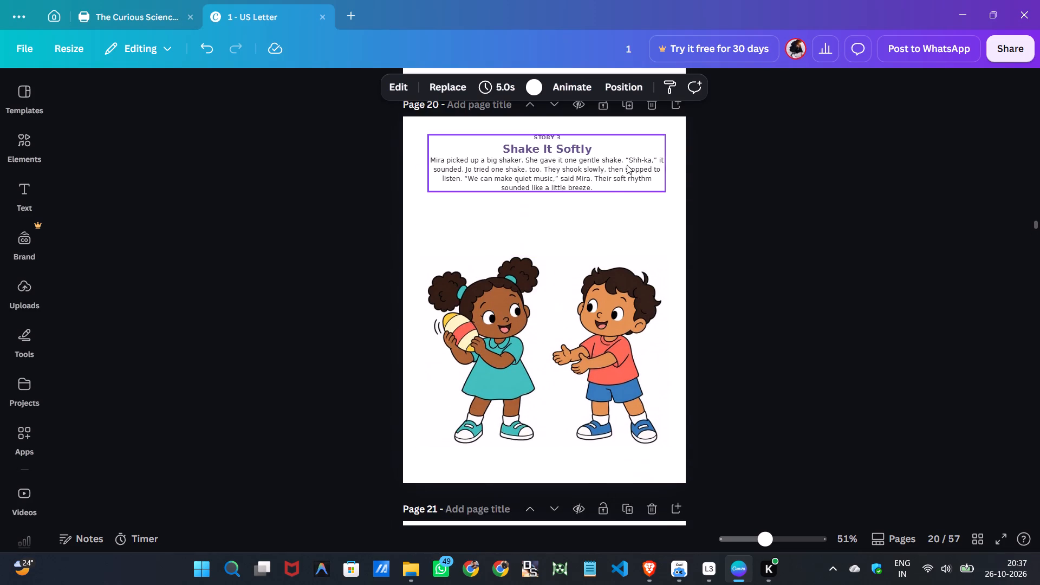
scroll(612, 192, up, 2)
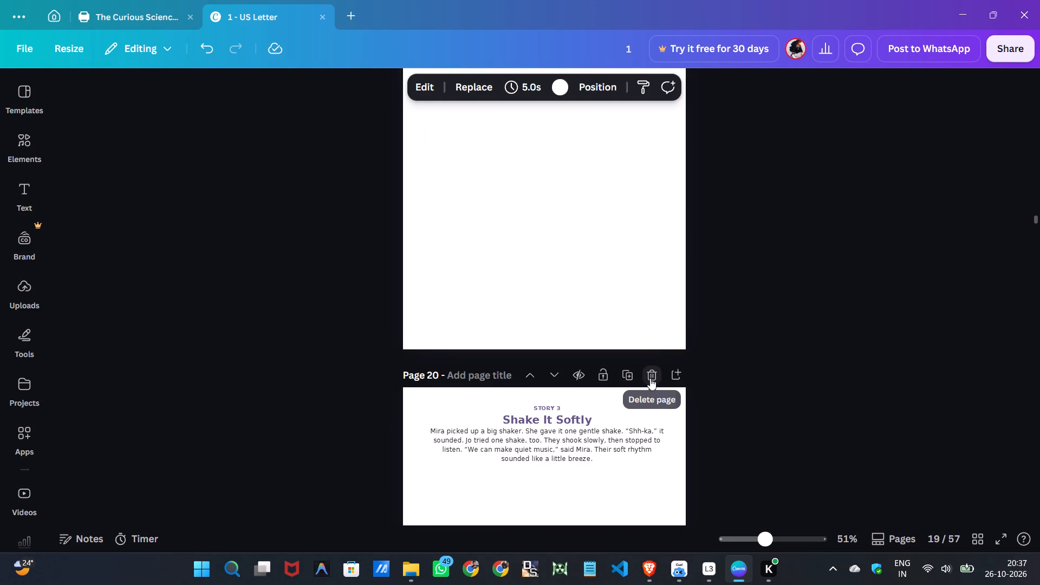
click(650, 378)
Delete page 17, the full-color story page before the coloring page "Two Sticks, One Rhythm".
scroll(618, 378, up, 13)
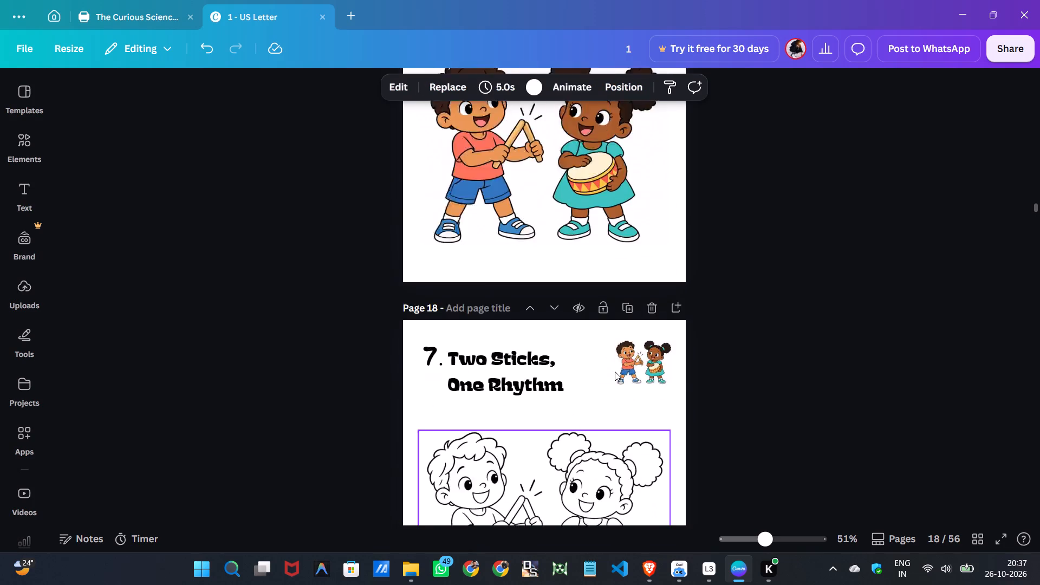
scroll(628, 343, up, 3)
click(652, 250)
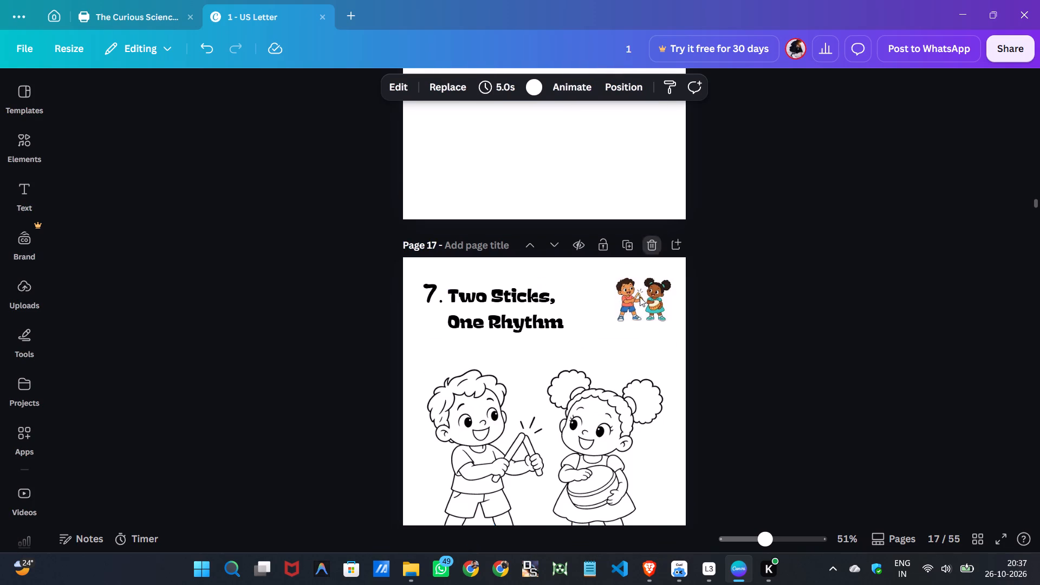
Compare the layout of pages 11 to 17, checking the headings, thumbnails and dashed frames on the coloring pages.
scroll(528, 406, up, 7)
scroll(425, 394, up, 5)
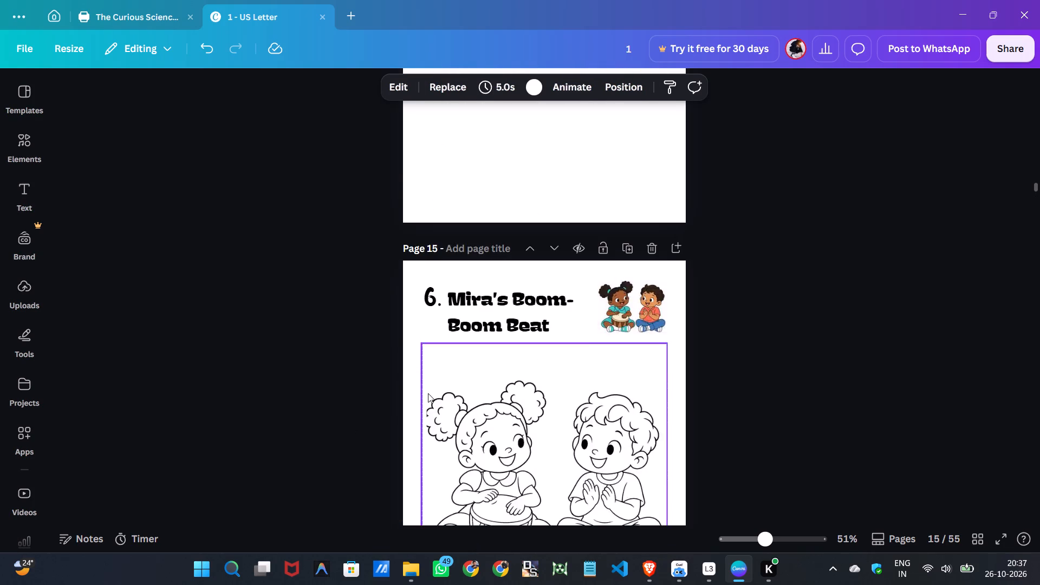
scroll(491, 392, up, 15)
scroll(509, 392, up, 11)
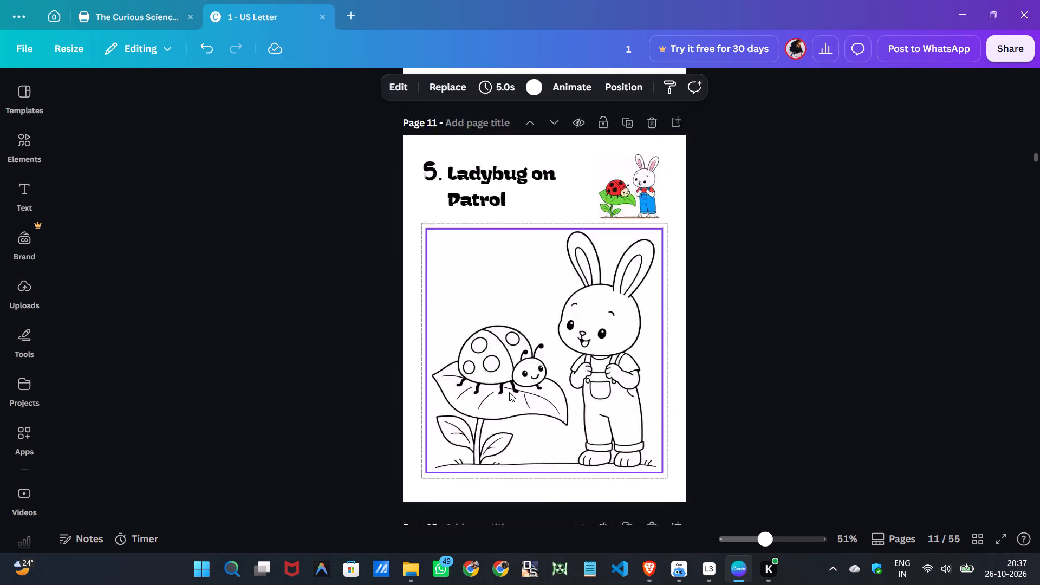
scroll(509, 392, down, 18)
scroll(516, 387, up, 5)
scroll(516, 387, down, 4)
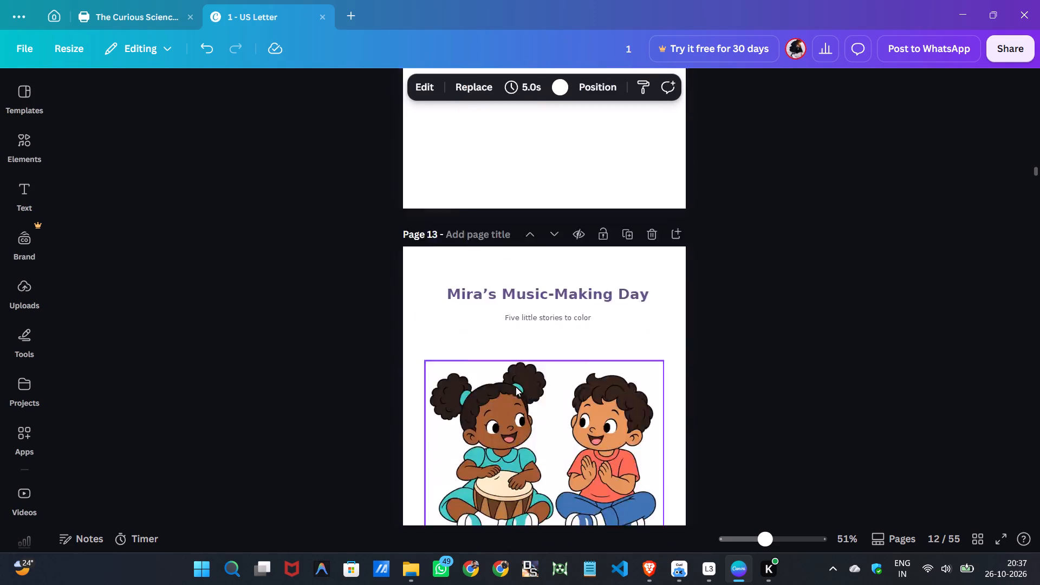
scroll(516, 387, down, 8)
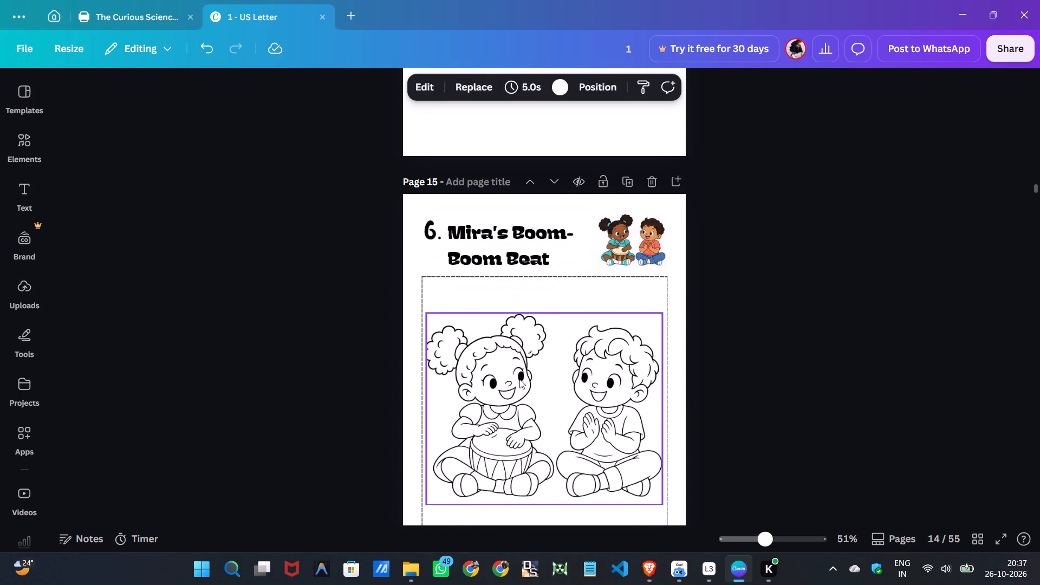
scroll(385, 395, down, 2)
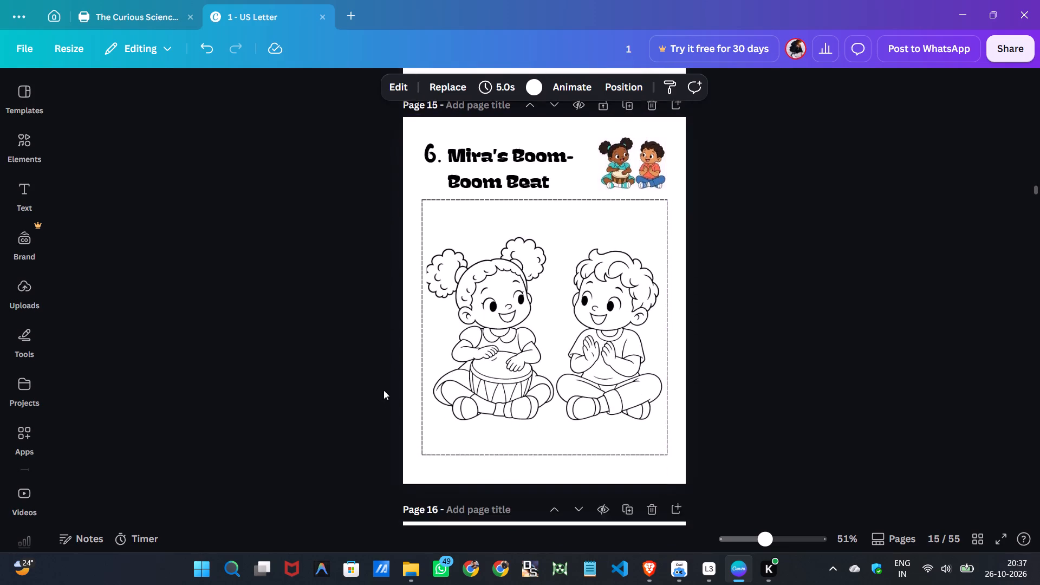
scroll(383, 390, down, 2)
scroll(480, 389, down, 7)
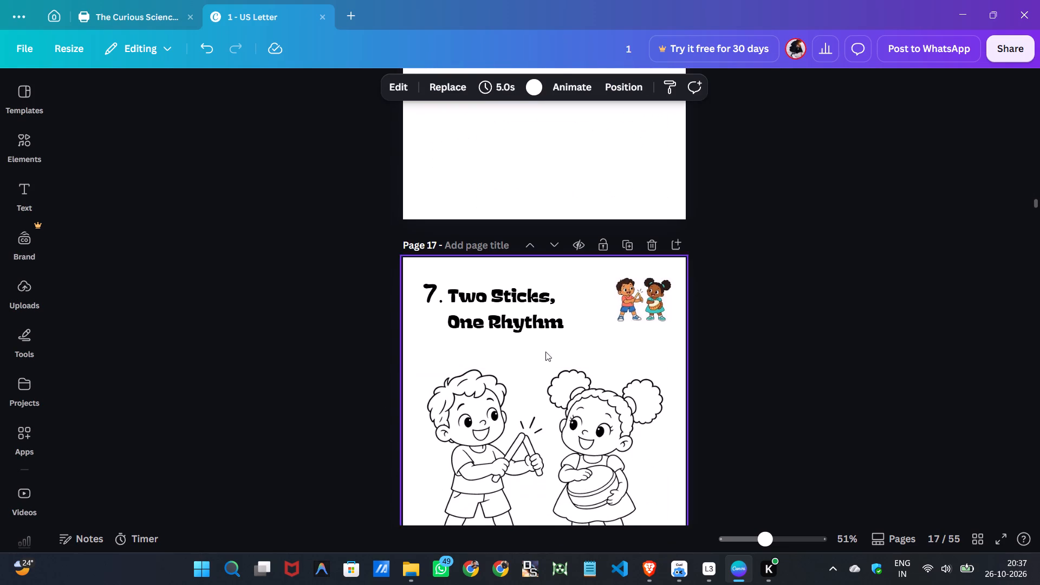
Copy the dashed frame from page 15, "Mira's Boom-Boom Beat", and paste it onto page 17, "Two Sticks, One Rhythm".
scroll(562, 350, up, 5)
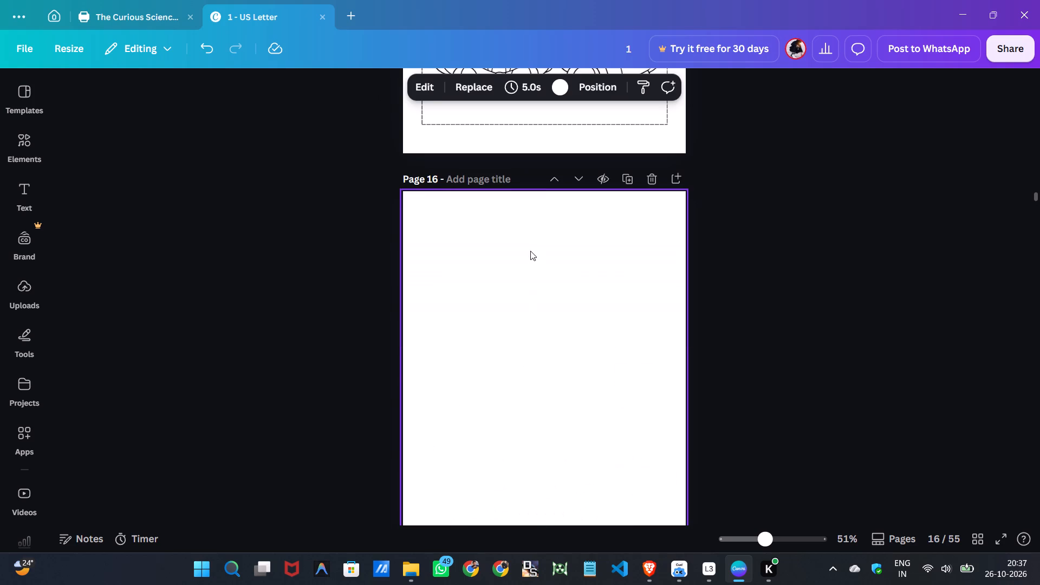
click(521, 116)
right_click(520, 115)
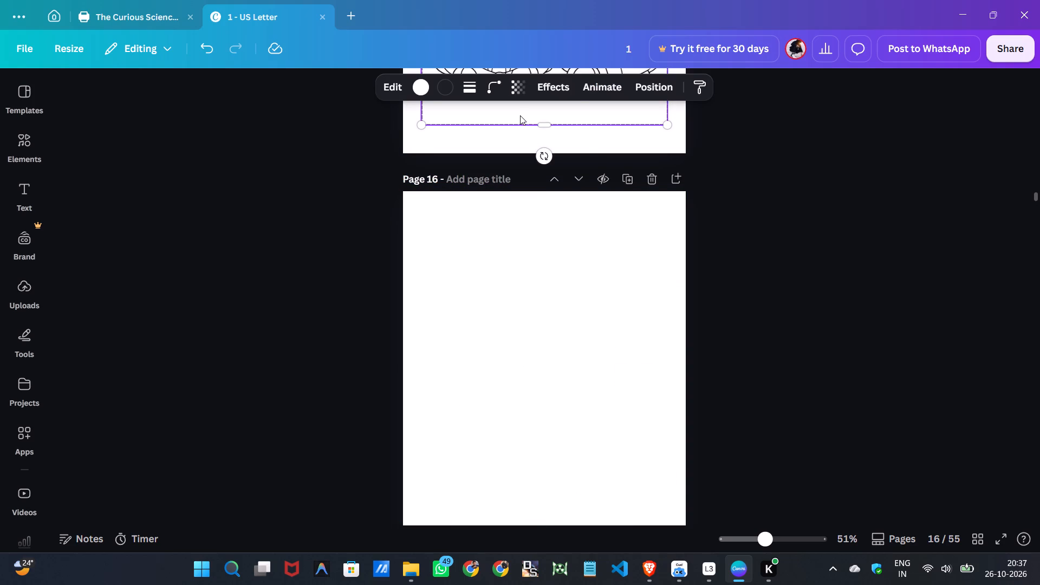
click(564, 135)
scroll(564, 136, down, 4)
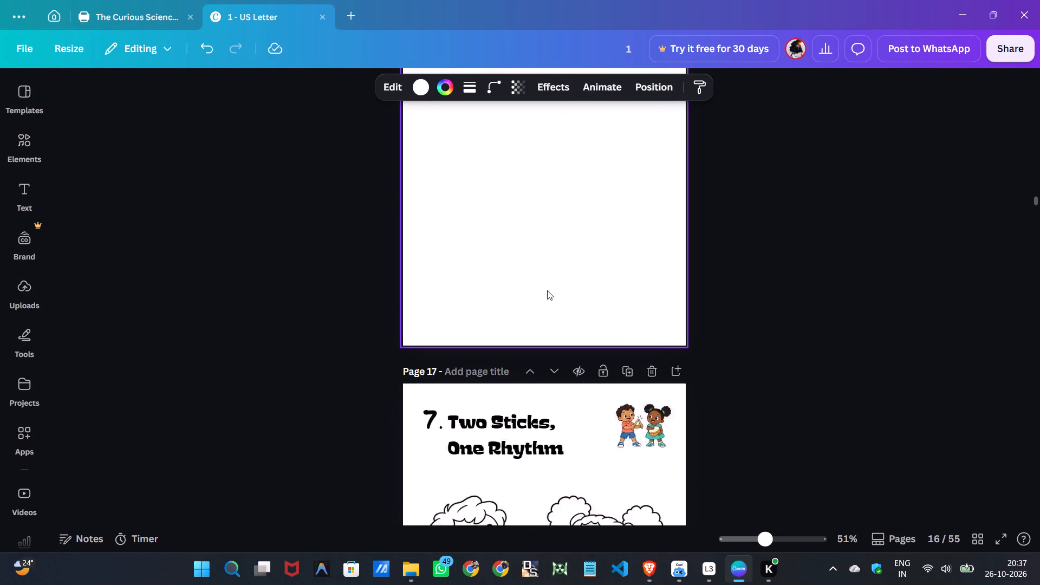
scroll(543, 311, down, 2)
click(519, 289)
right_click(519, 288)
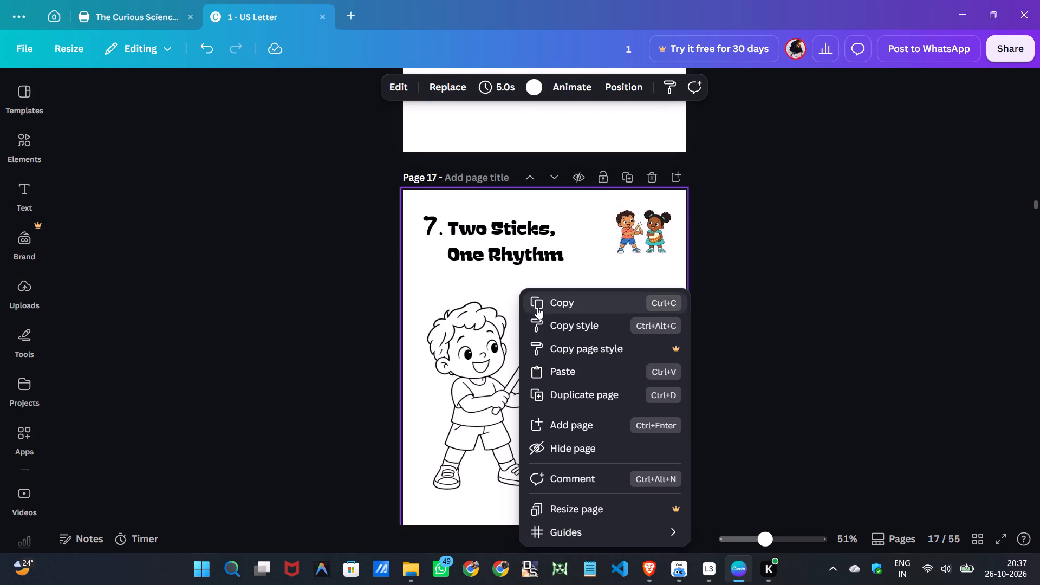
click(567, 377)
scroll(669, 322, down, 2)
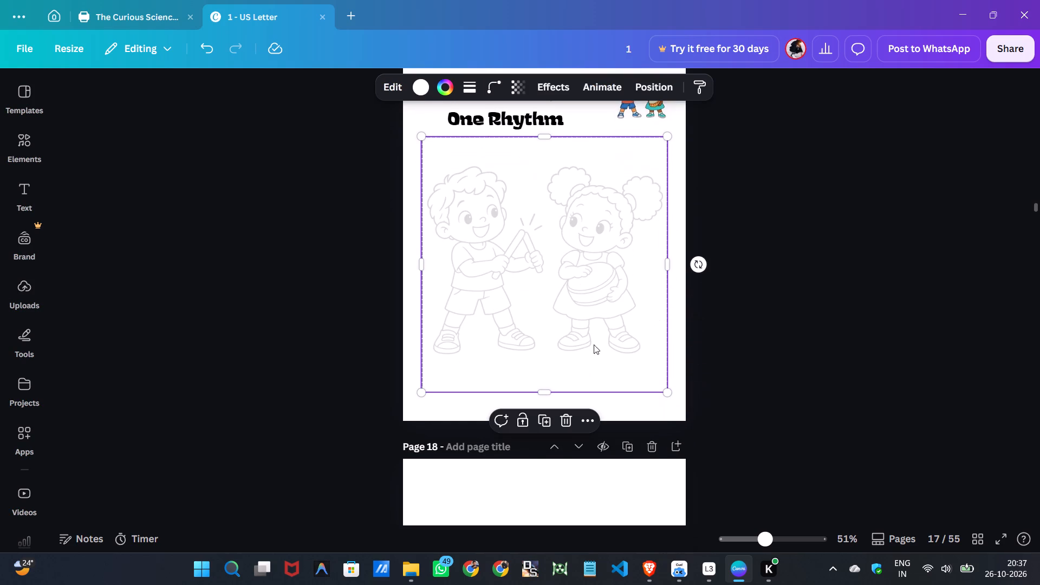
scroll(570, 359, up, 1)
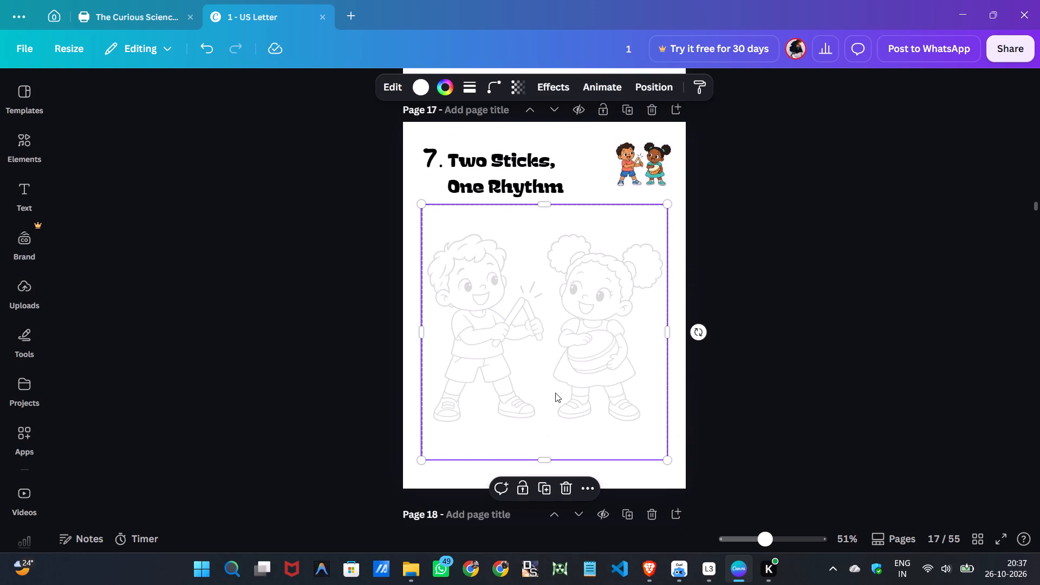
Move page 17's dashed frame up, duplicate the line drawing in front of it, and delete the original drawing behind the frame.
drag(551, 427, 557, 277)
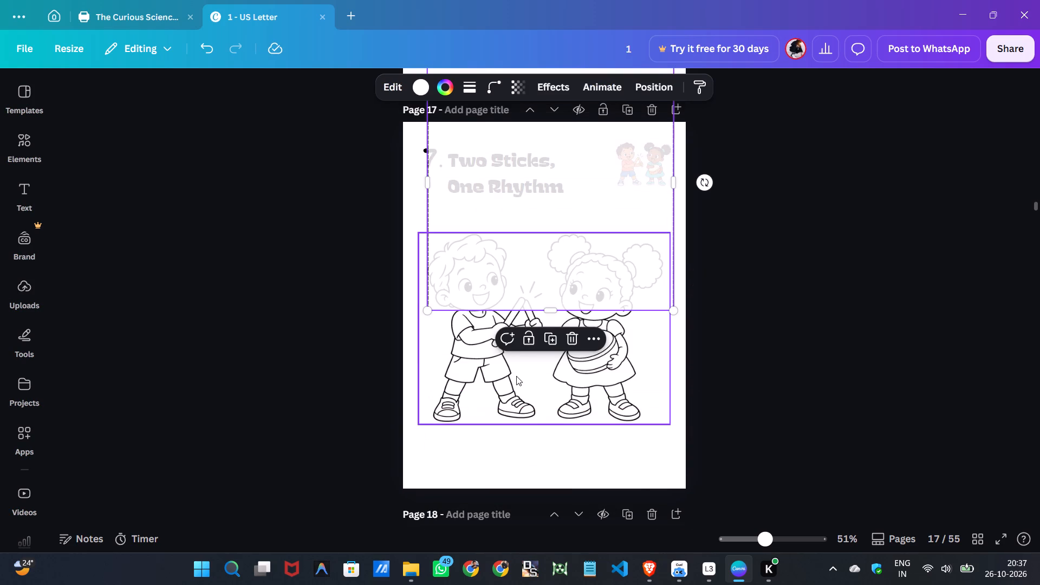
click(516, 376)
click(543, 206)
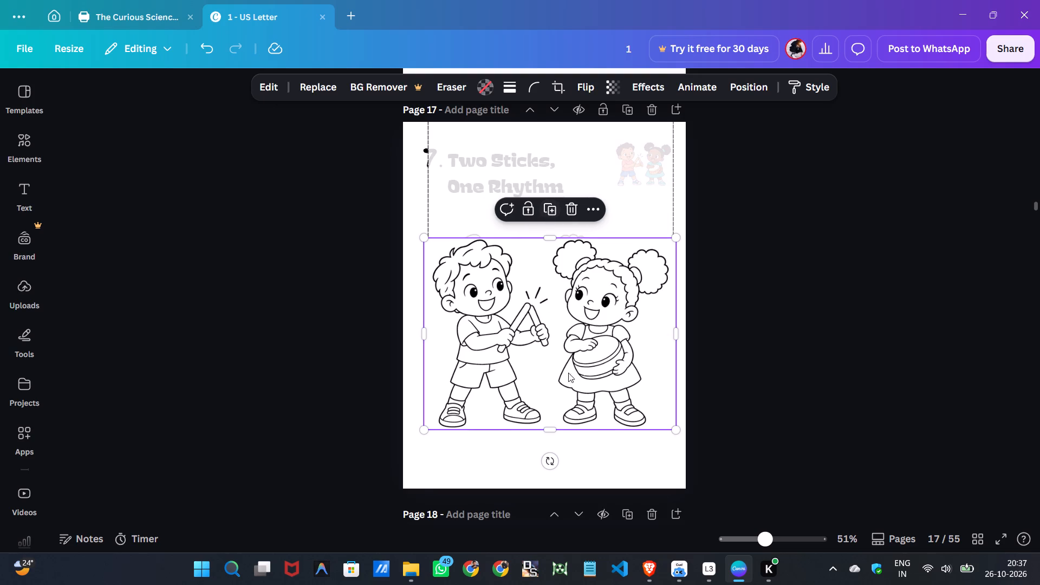
drag(536, 351, 544, 460)
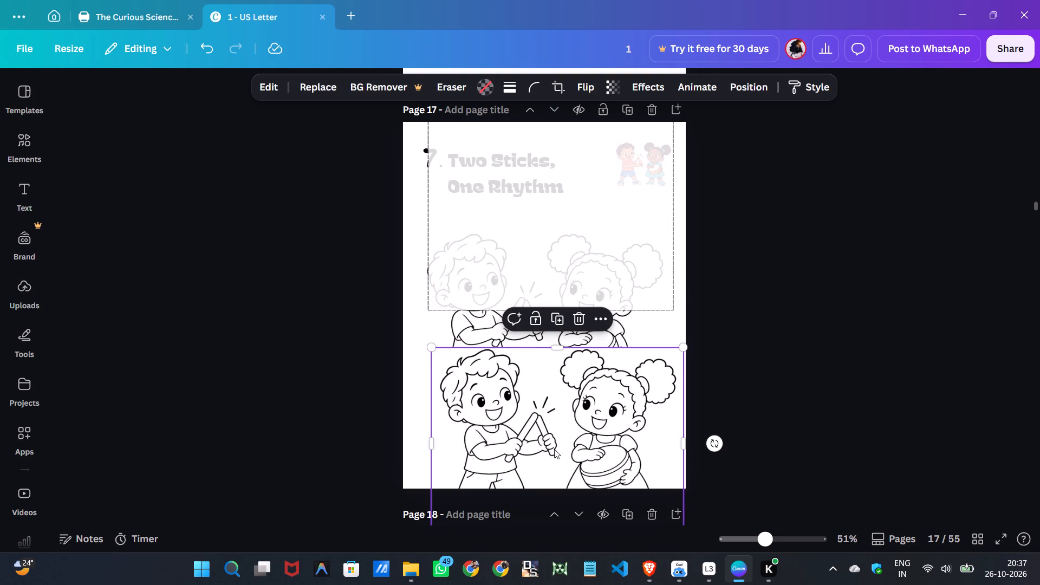
click(486, 323)
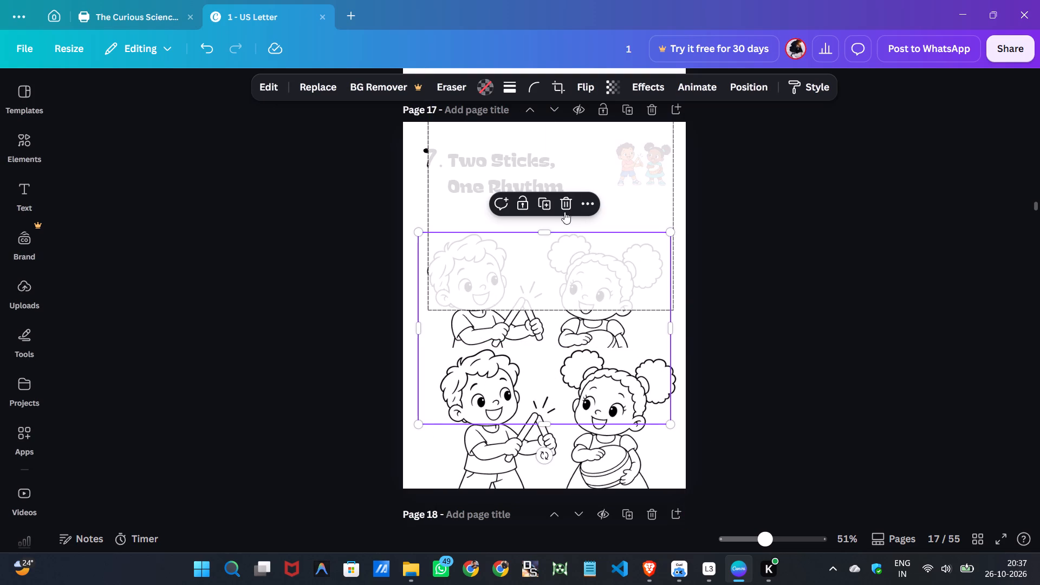
click(565, 204)
click(575, 266)
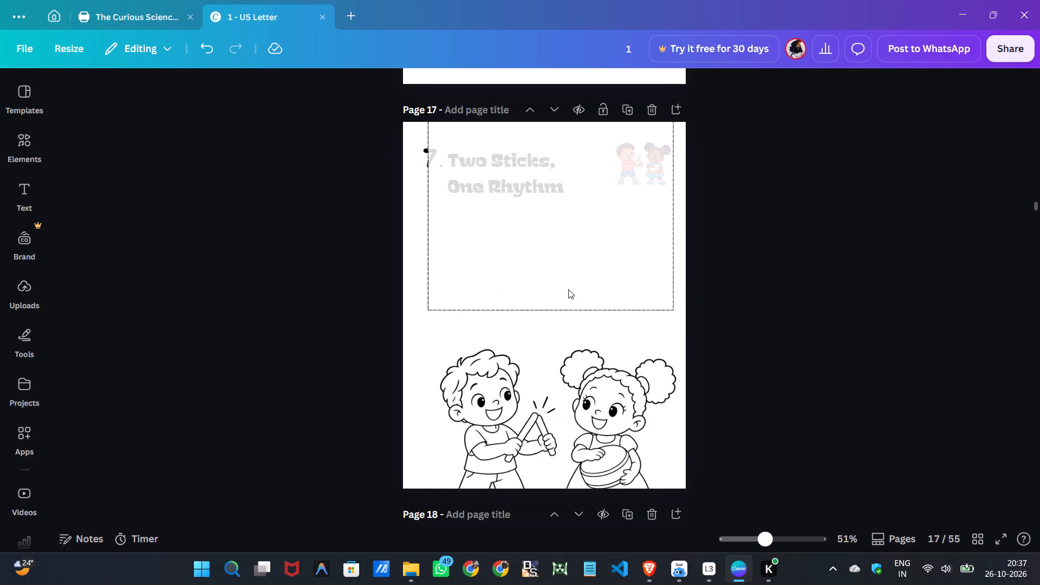
Shift the duplicated drawing clear of the frame area and move the dashed frame back below the "Two Sticks, One Rhythm" heading.
drag(590, 428, 602, 100)
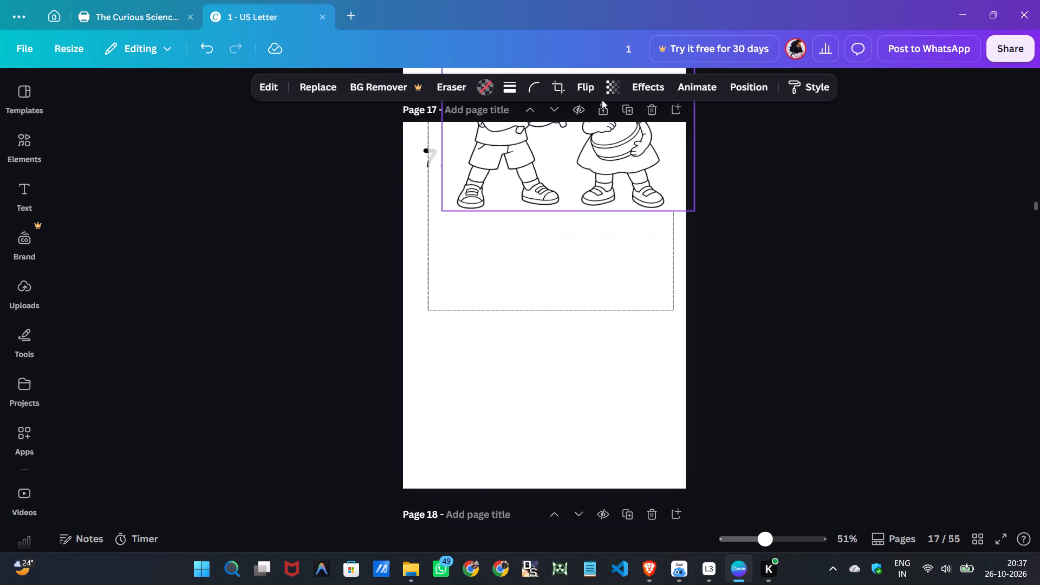
click(532, 278)
drag(551, 246, 550, 393)
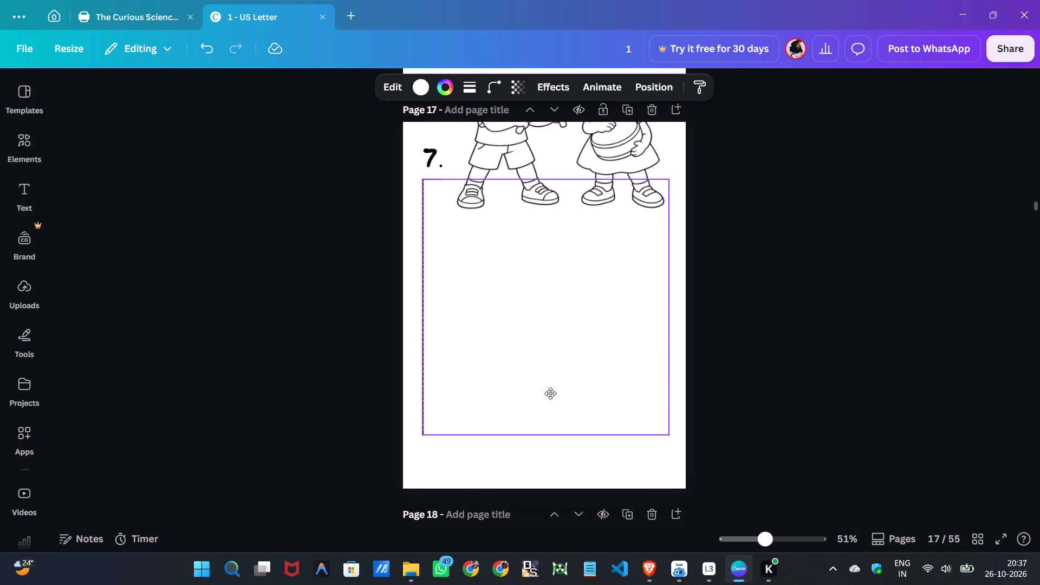
drag(550, 393, 545, 394)
click(545, 394)
Place the duplicated drawing inside page 17's dashed frame, trim its left edge slightly, and center it horizontally in the frame.
click(619, 165)
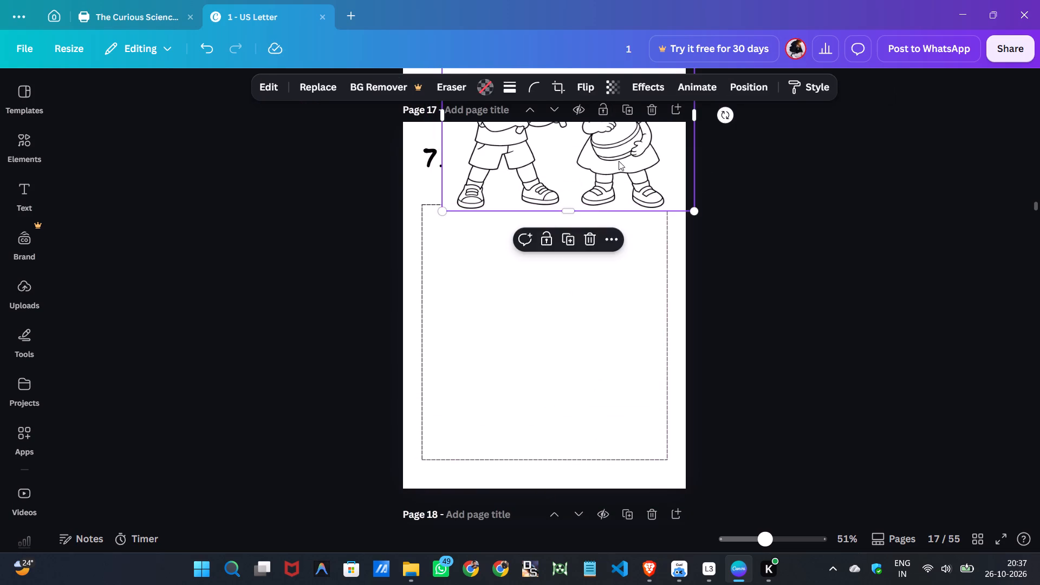
drag(619, 161, 590, 387)
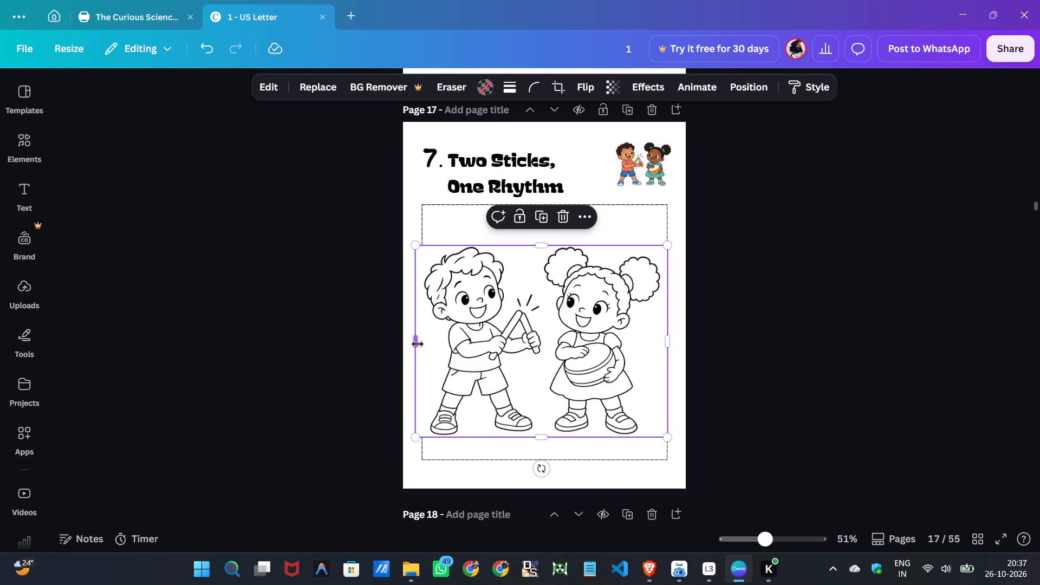
drag(418, 343, 430, 345)
click(783, 352)
click(596, 357)
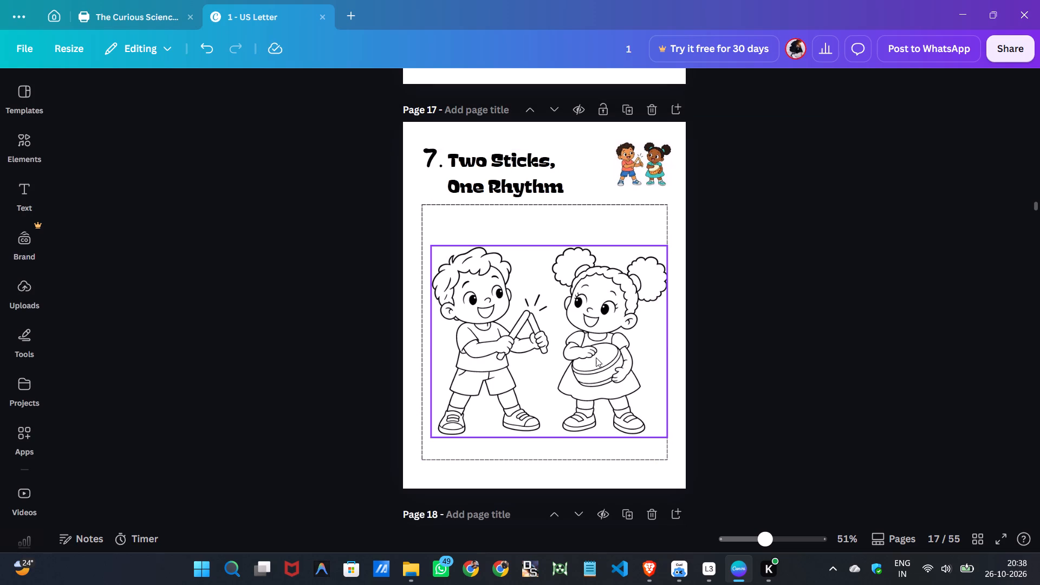
key(Left)
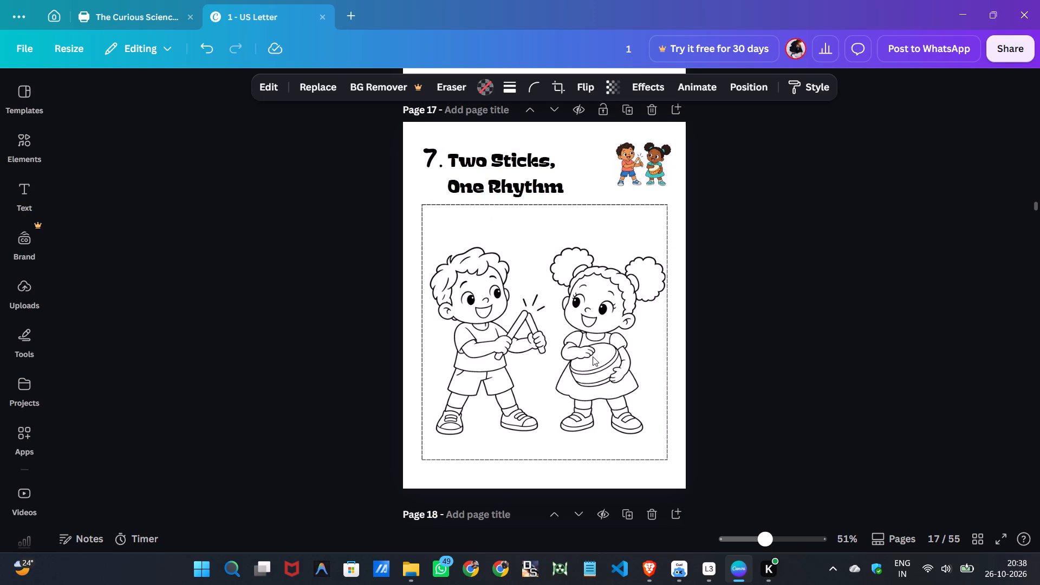
key(Left)
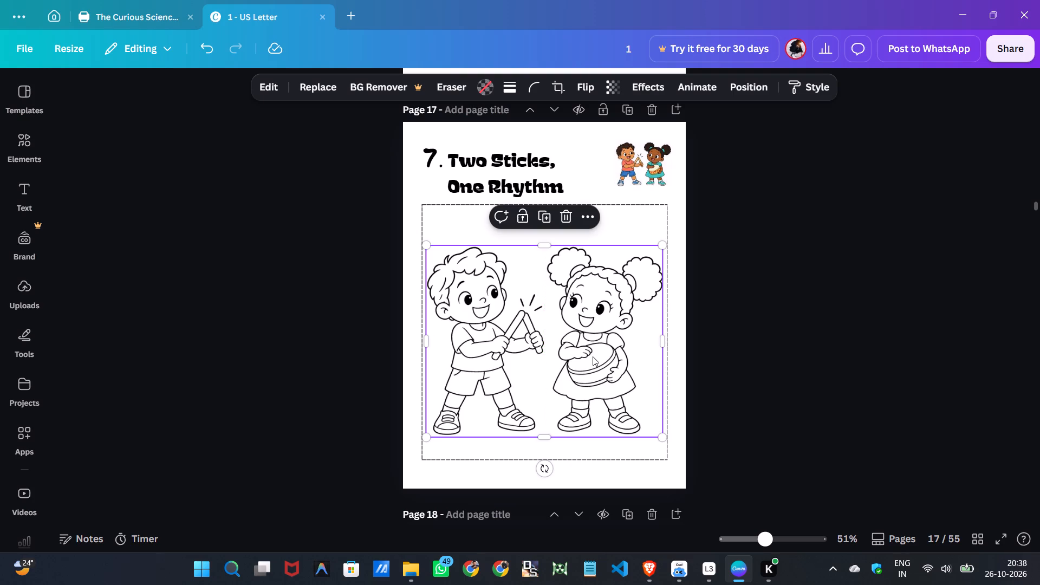
Select page 17's dashed frame and line drawing together and nudge them slightly to the left.
click(394, 336)
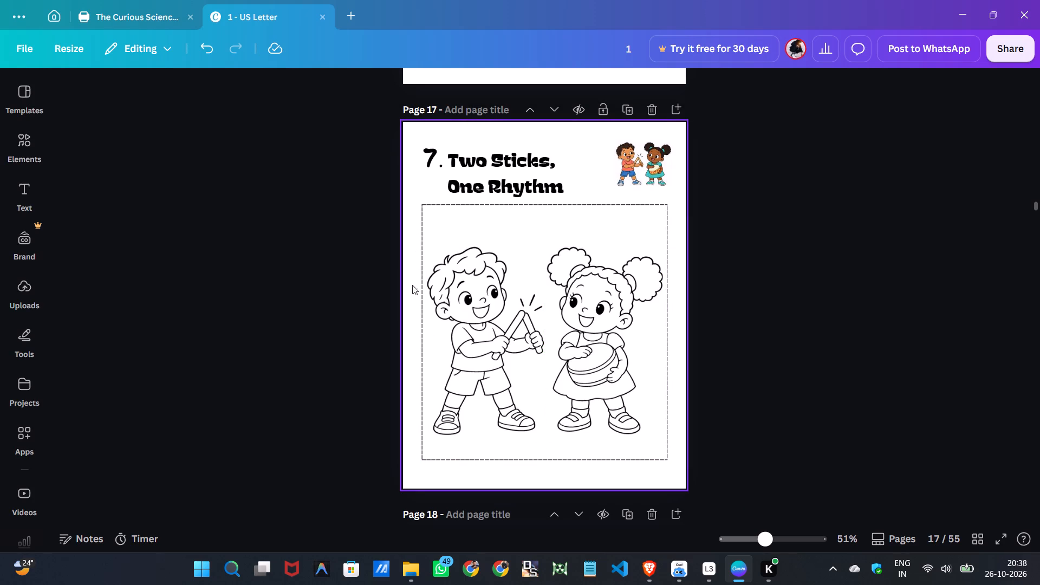
click(410, 298)
drag(412, 300, 430, 307)
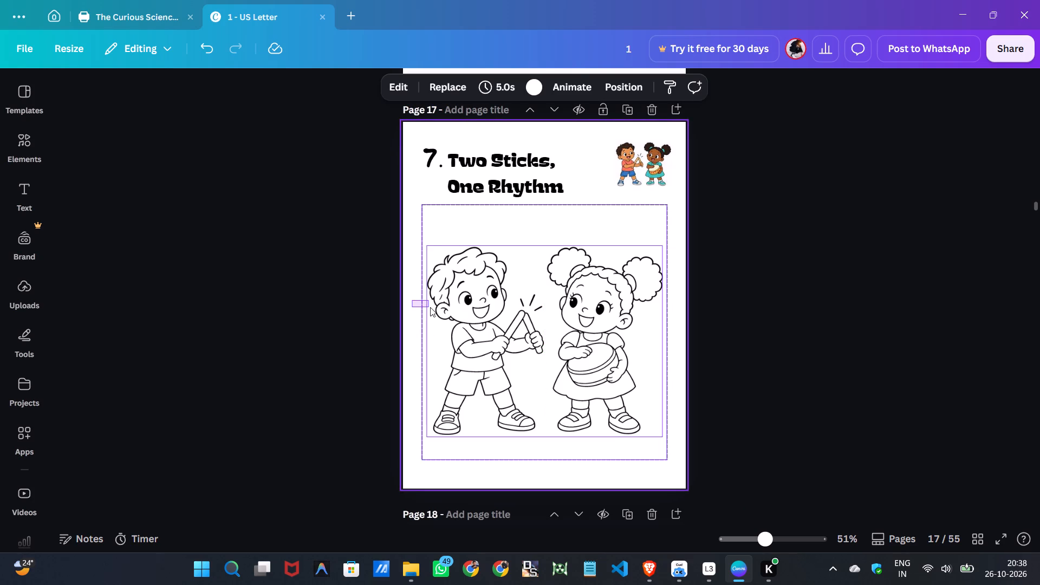
key(Left)
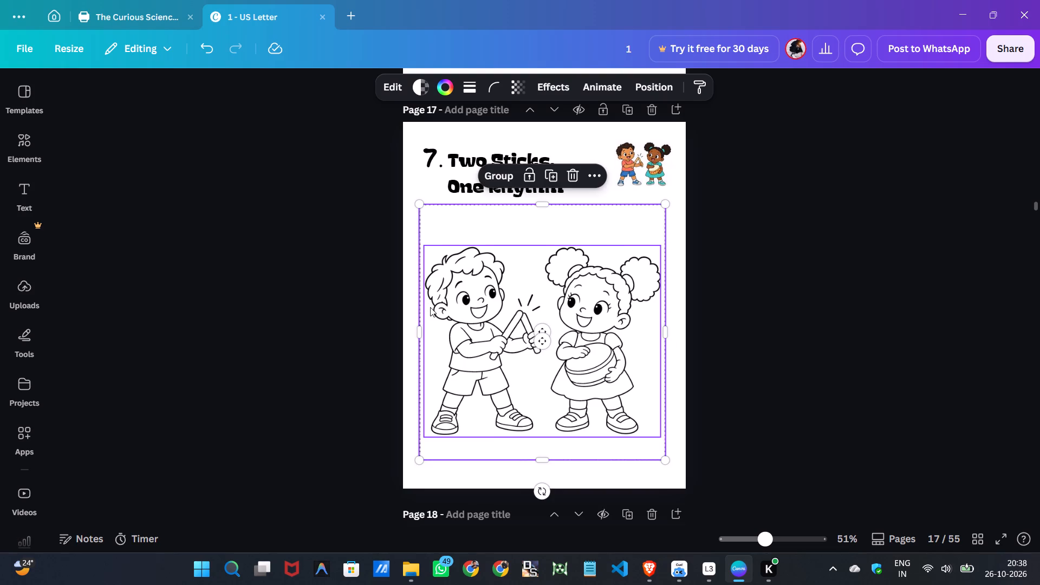
key(Down)
key(Up)
click(289, 298)
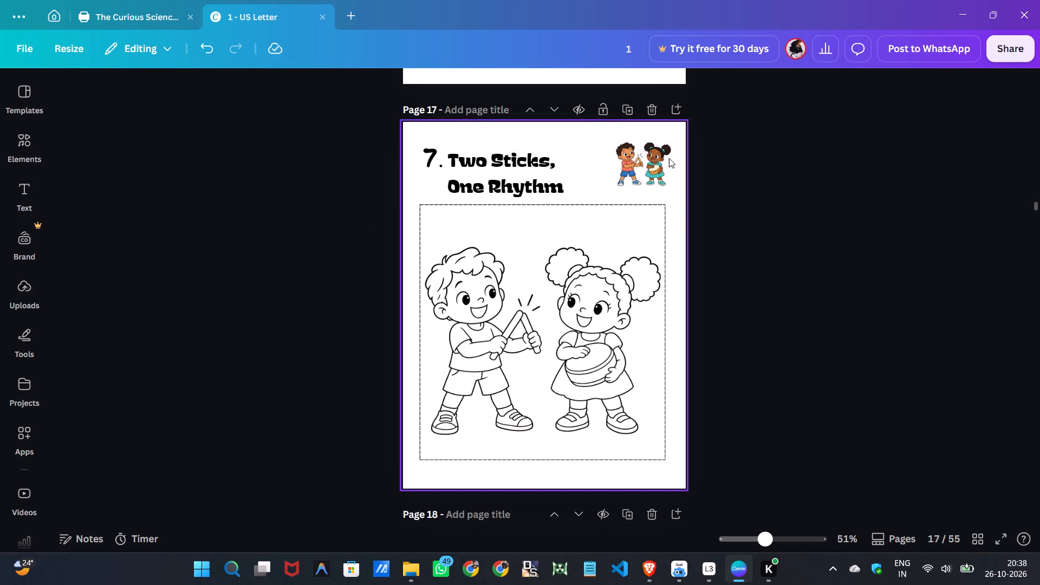
Enlarge the colored thumbnail beside the "Two Sticks, One Rhythm" heading slightly and shift it left, within the frame's right edge.
click(643, 151)
drag(612, 187, 604, 193)
drag(644, 172, 637, 174)
click(833, 213)
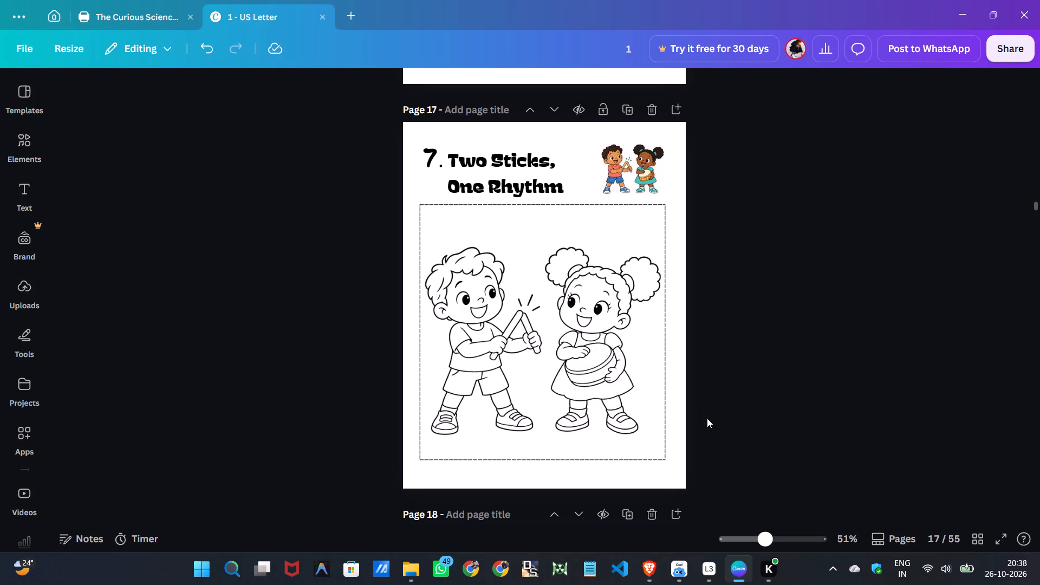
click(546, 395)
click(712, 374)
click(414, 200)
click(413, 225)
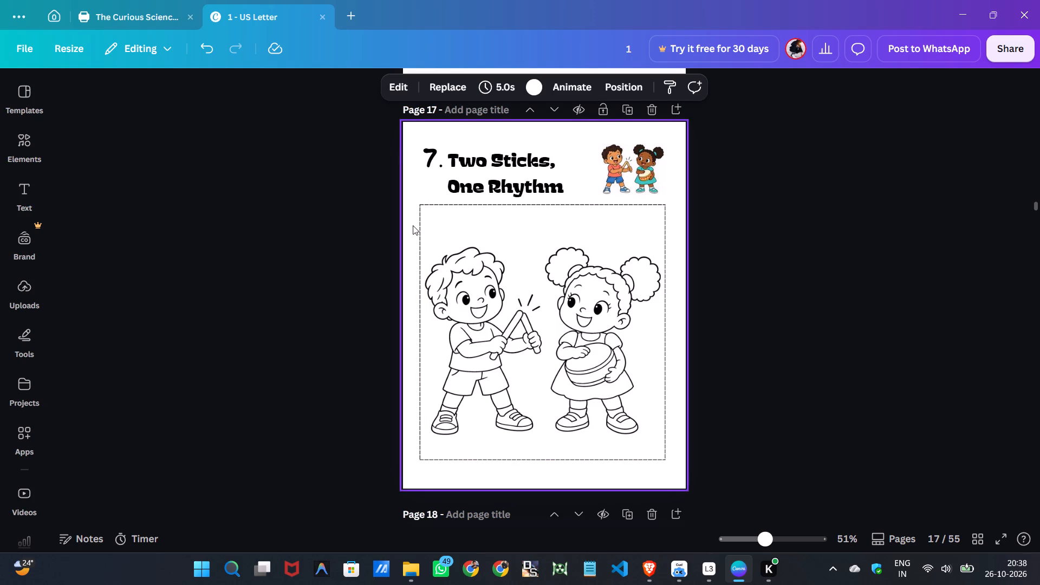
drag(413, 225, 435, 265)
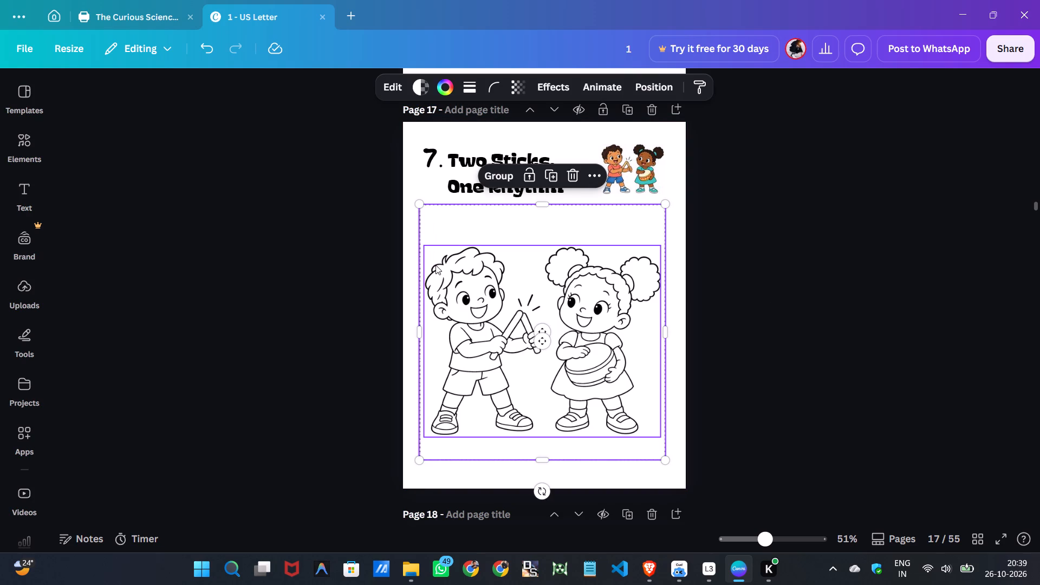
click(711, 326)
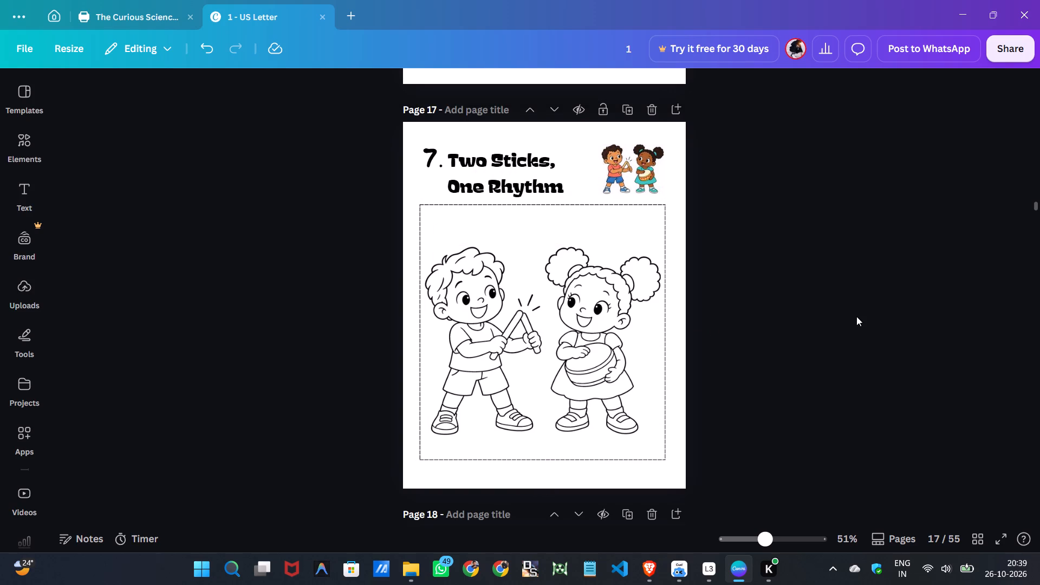
Copy the dashed frame from page 17 and paste it onto page 19, "Shake It Softly".
scroll(645, 370, down, 2)
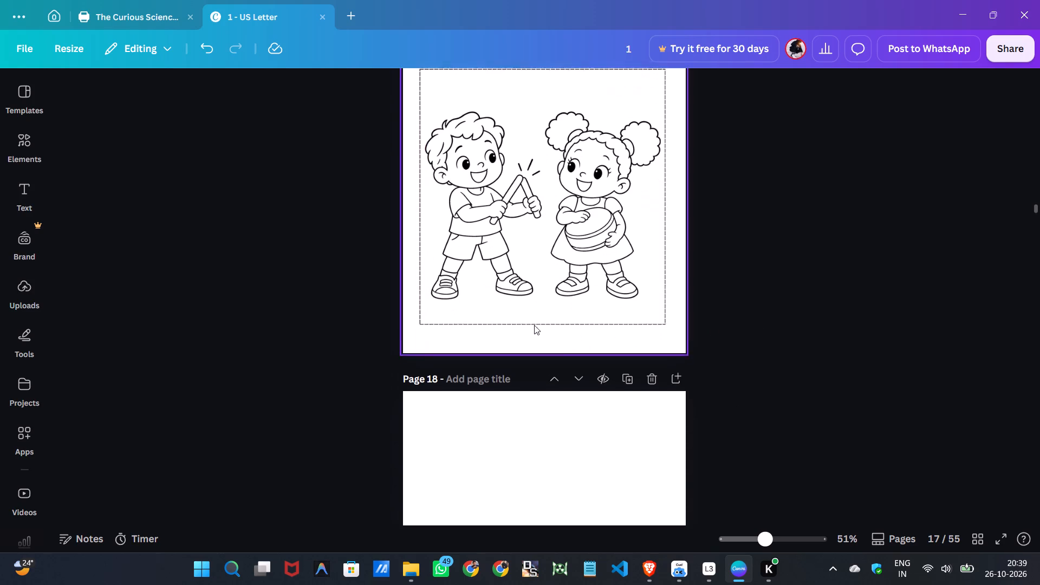
scroll(532, 323, down, 10)
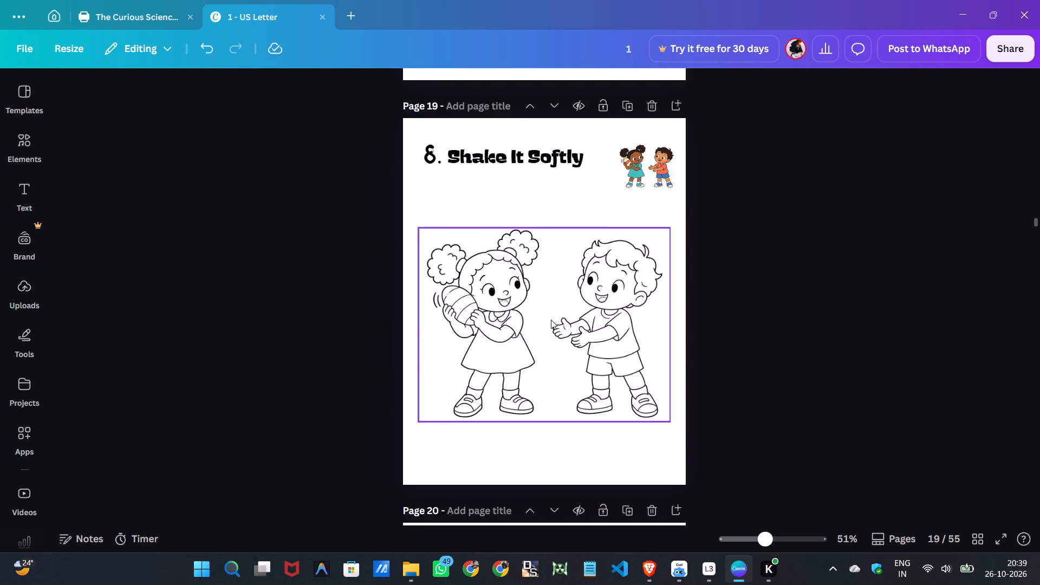
scroll(552, 320, up, 10)
click(552, 318)
right_click(551, 317)
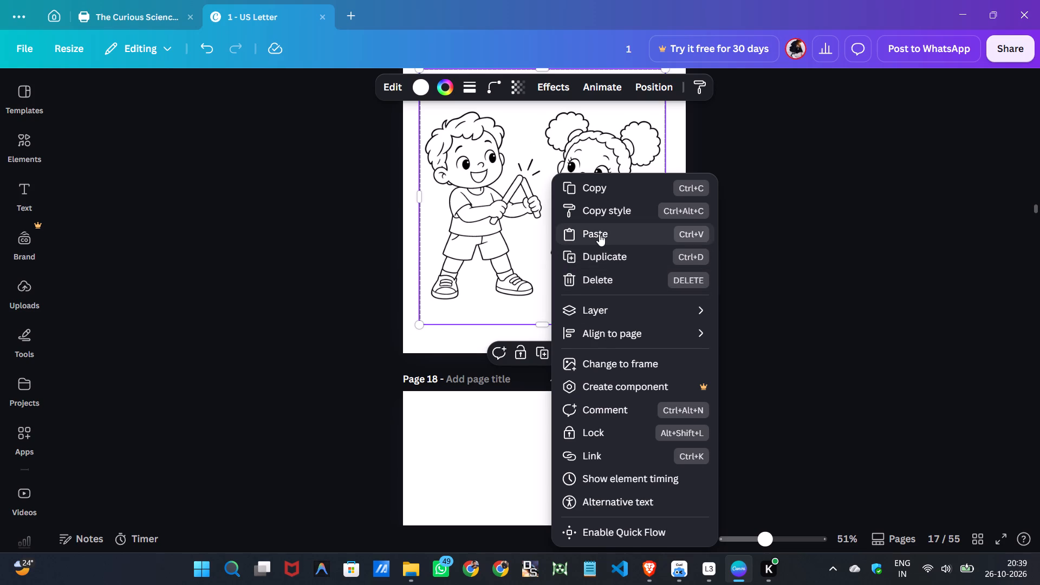
click(594, 191)
scroll(557, 212, down, 6)
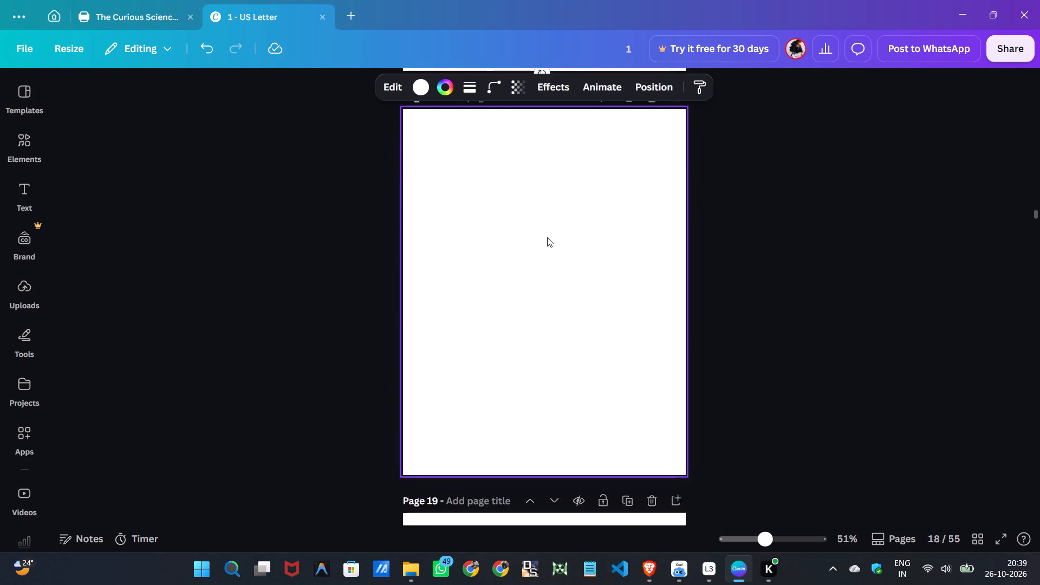
scroll(547, 237, down, 5)
scroll(487, 208, up, 2)
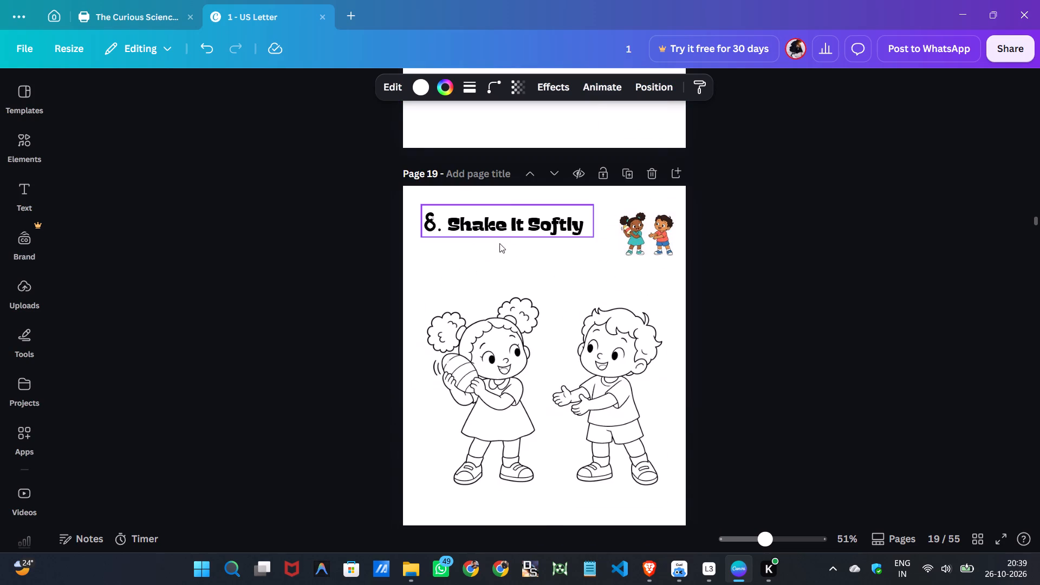
click(491, 277)
right_click(491, 278)
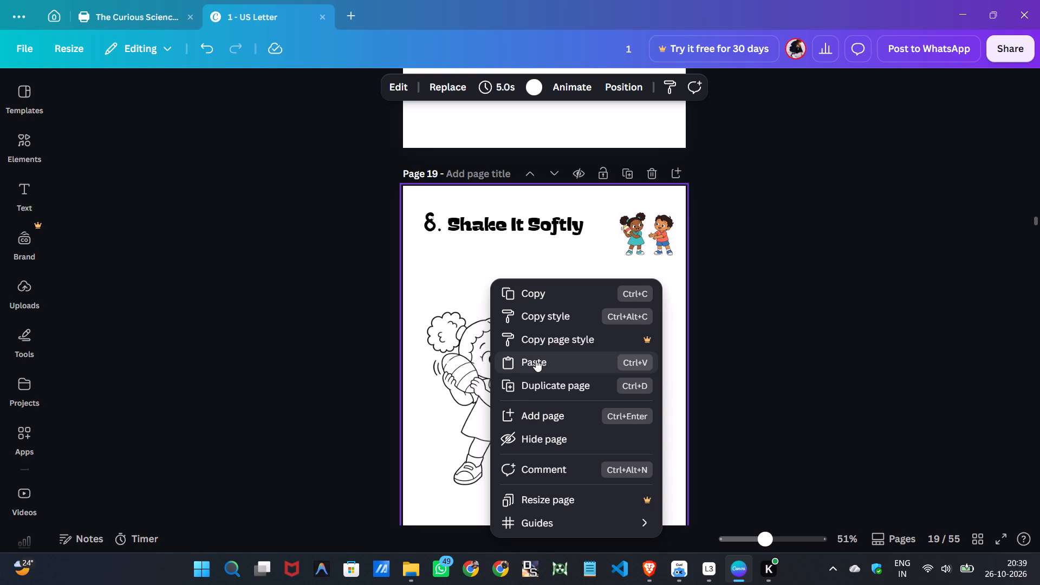
click(536, 360)
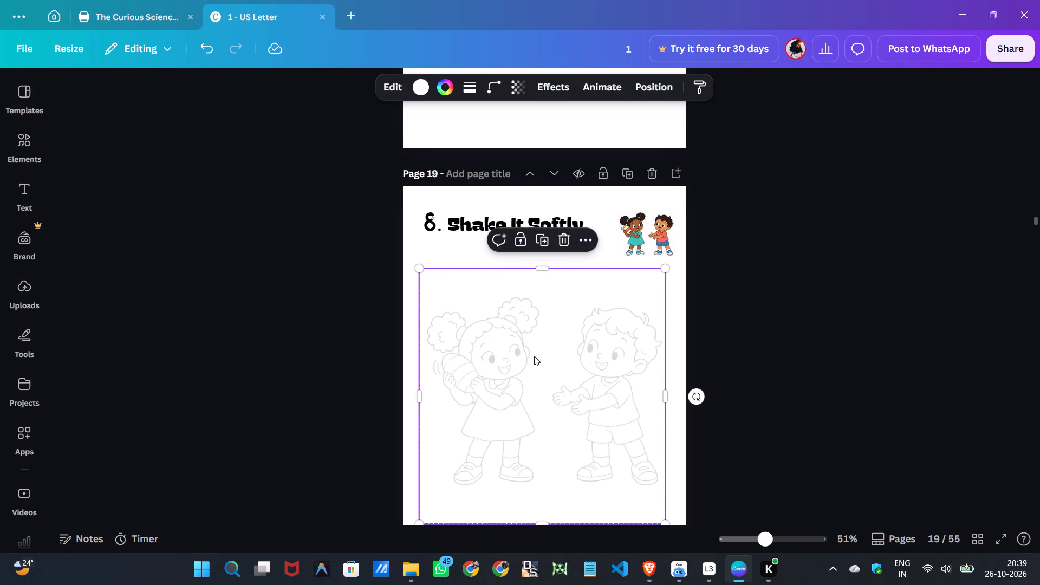
Move page 19's dashed frame up, duplicate the line drawing in front of it, and delete the original drawing behind the frame.
scroll(534, 356, down, 2)
click(746, 347)
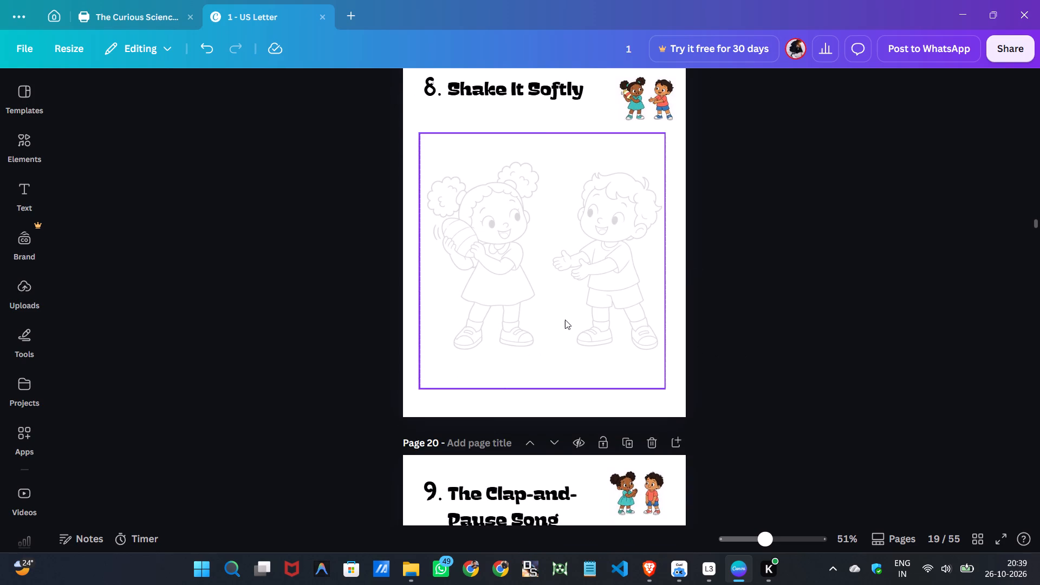
click(565, 320)
drag(573, 324, 577, 259)
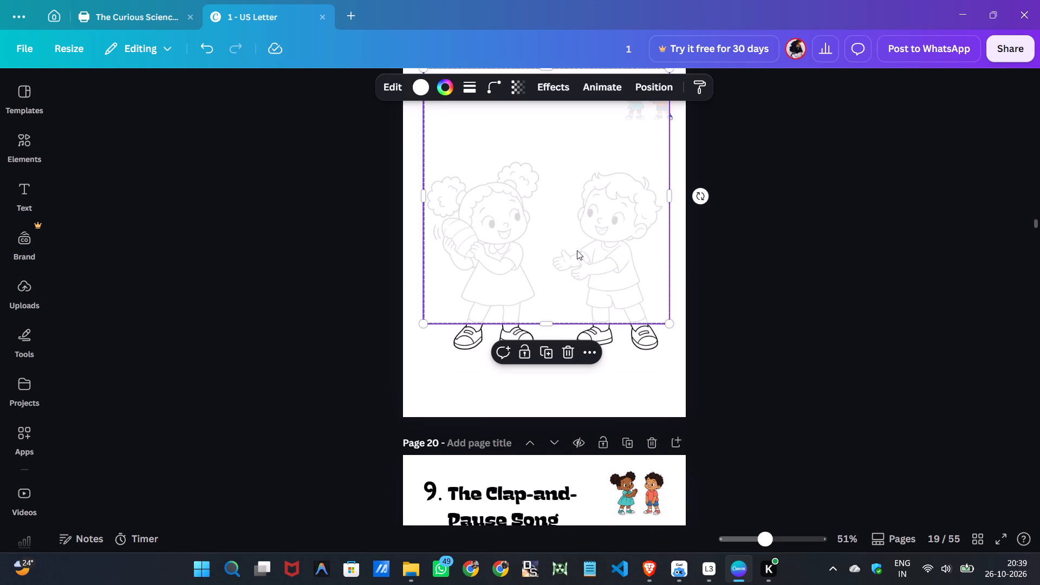
click(479, 346)
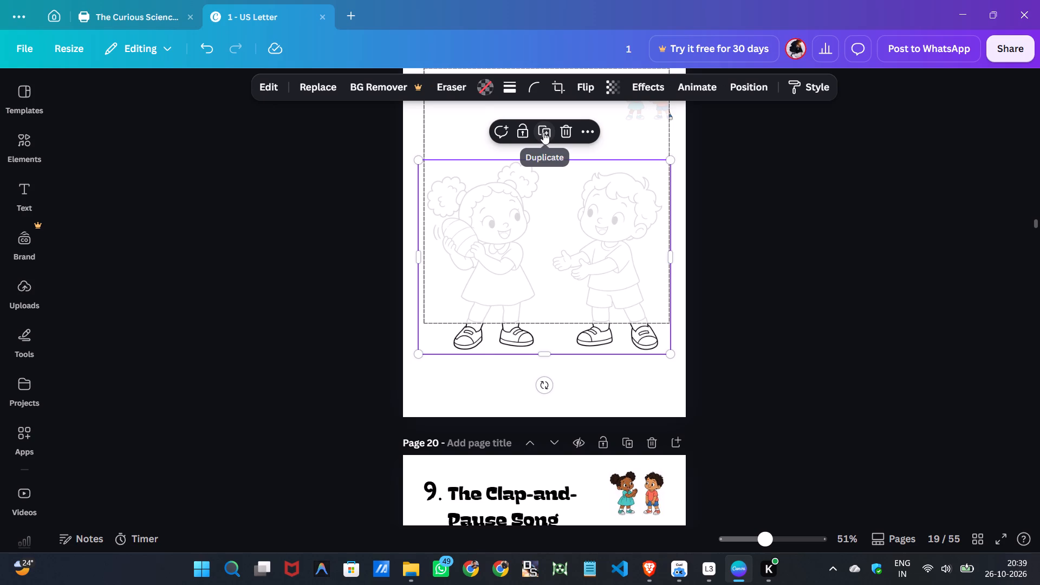
click(543, 132)
drag(540, 297, 560, 278)
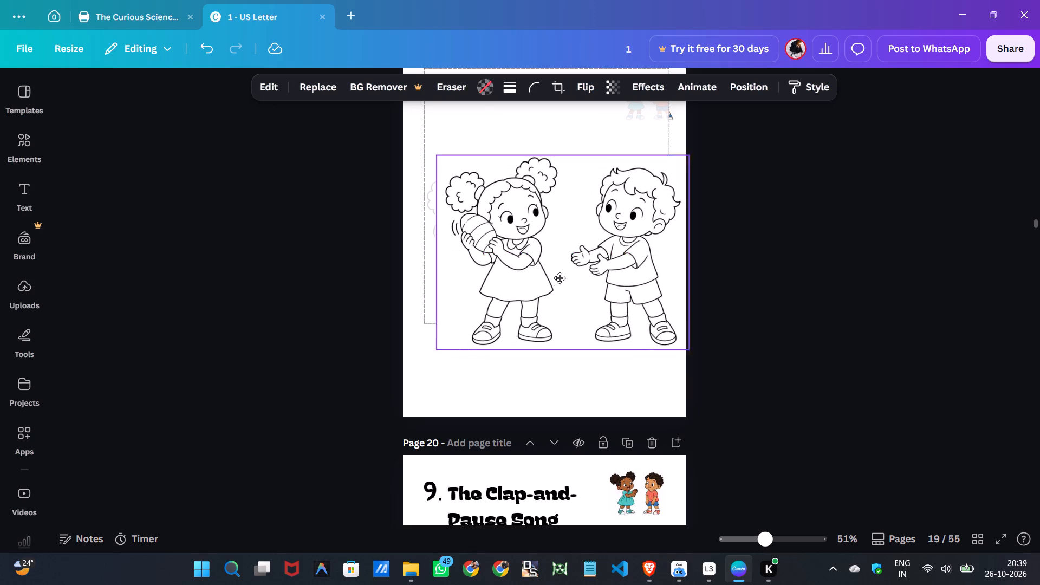
drag(560, 278, 582, 163)
click(505, 344)
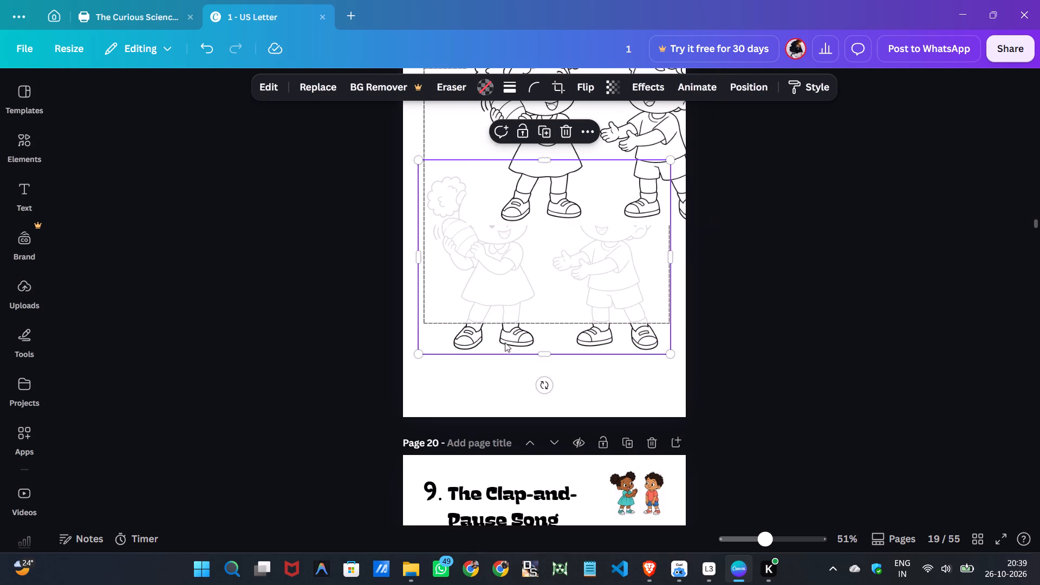
click(562, 134)
click(561, 189)
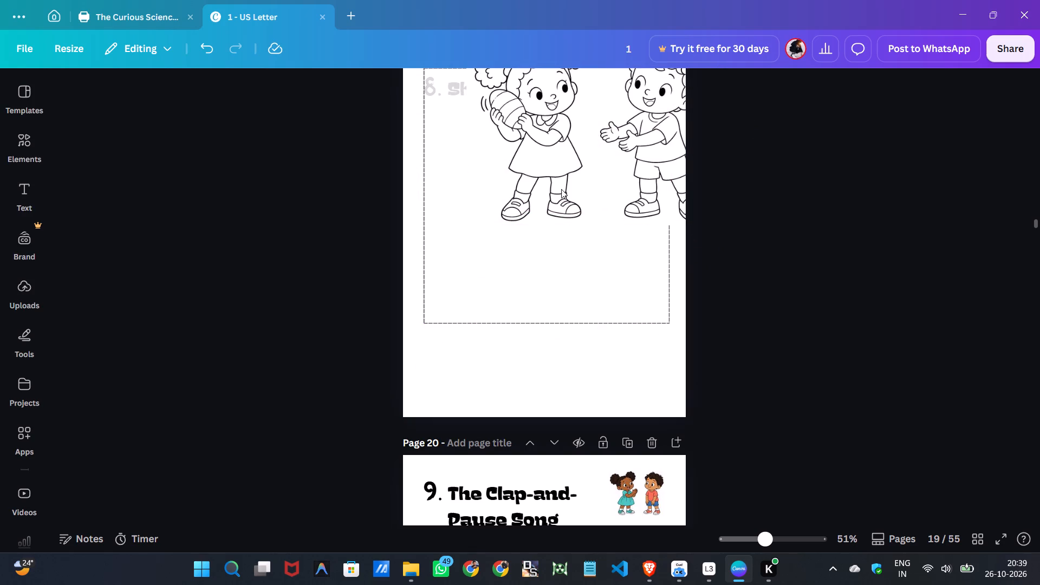
Lower page 19's dashed frame below the "Shake It Softly" heading and move the line drawing down over it.
drag(455, 204, 456, 271)
scroll(532, 322, up, 2)
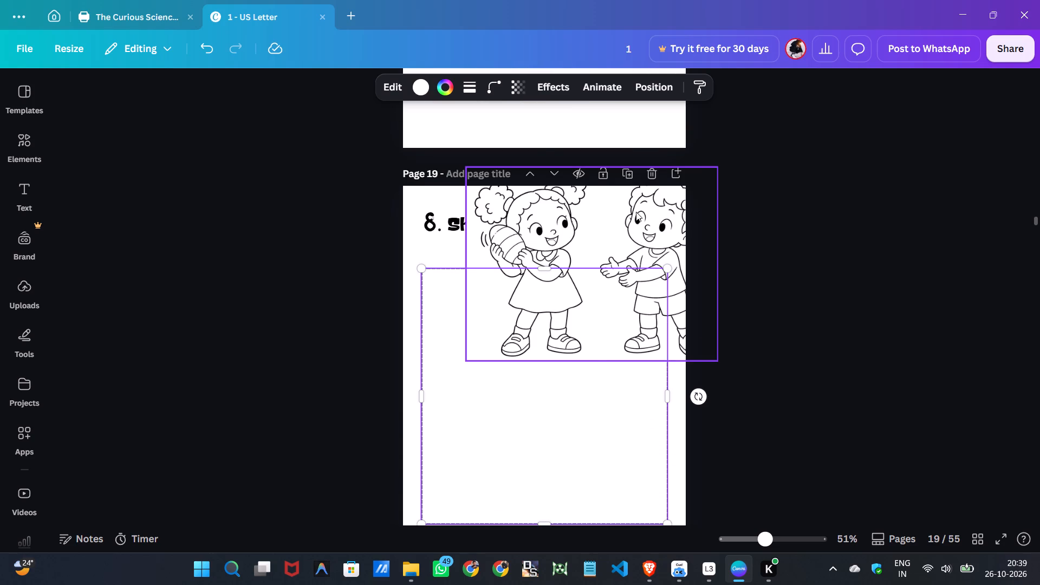
click(636, 212)
drag(648, 216, 587, 368)
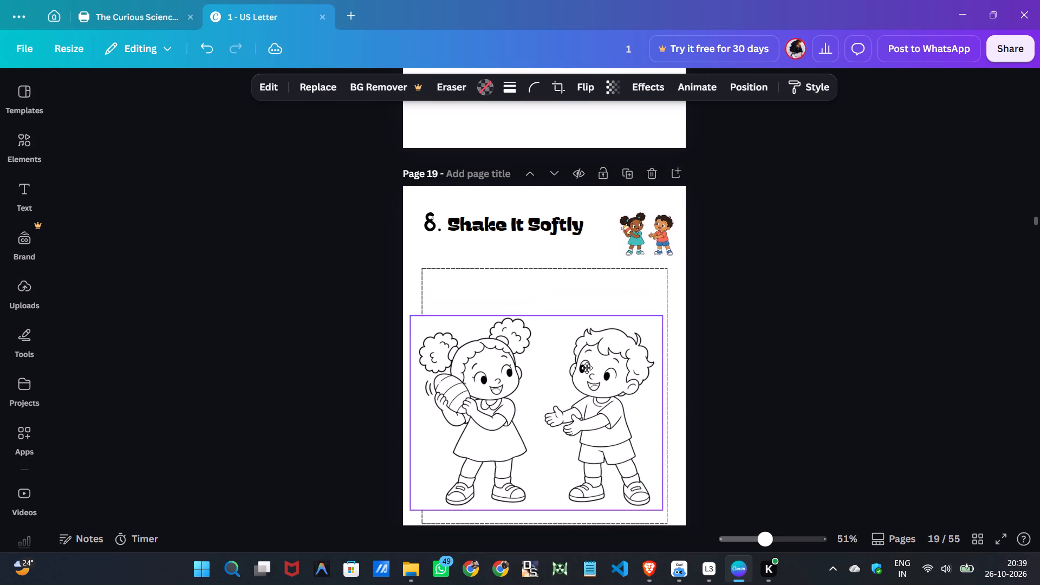
drag(587, 368, 588, 368)
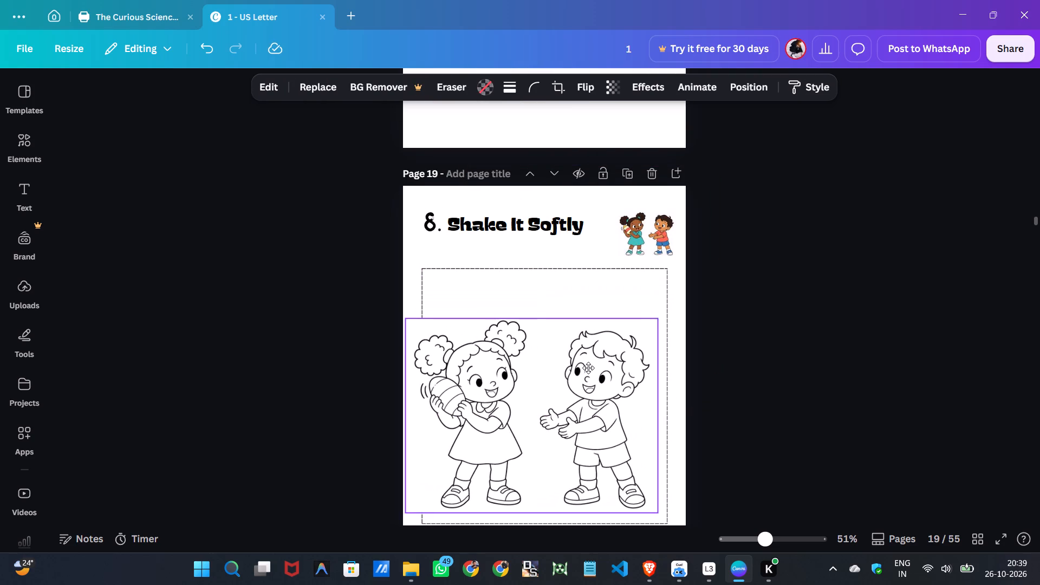
drag(588, 368, 599, 366)
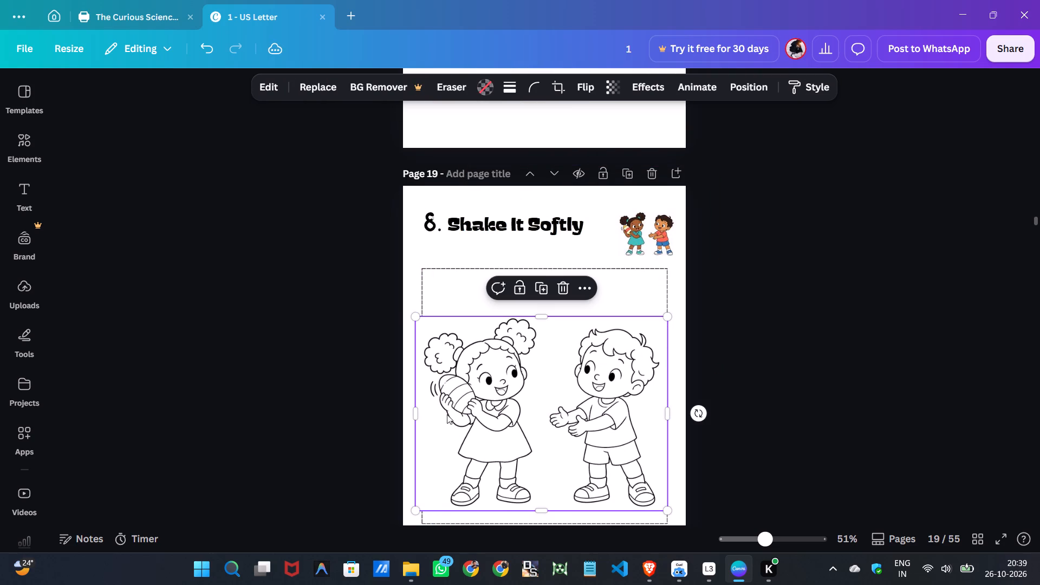
Narrow page 19's line drawing from its left edge and nudge it slightly left and up so it sits centered within the dashed frame.
drag(415, 416, 427, 416)
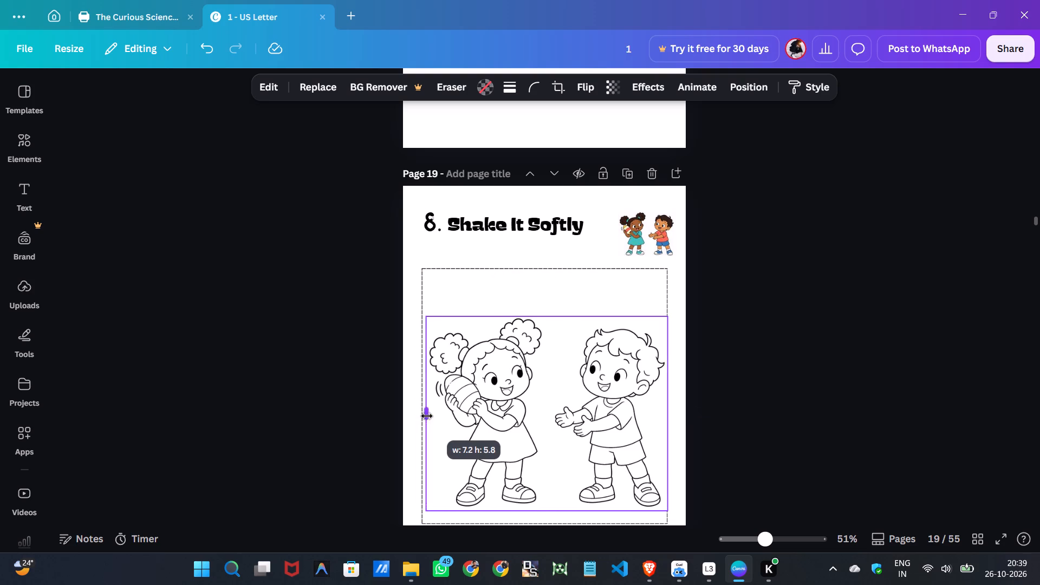
drag(427, 416, 427, 416)
click(763, 430)
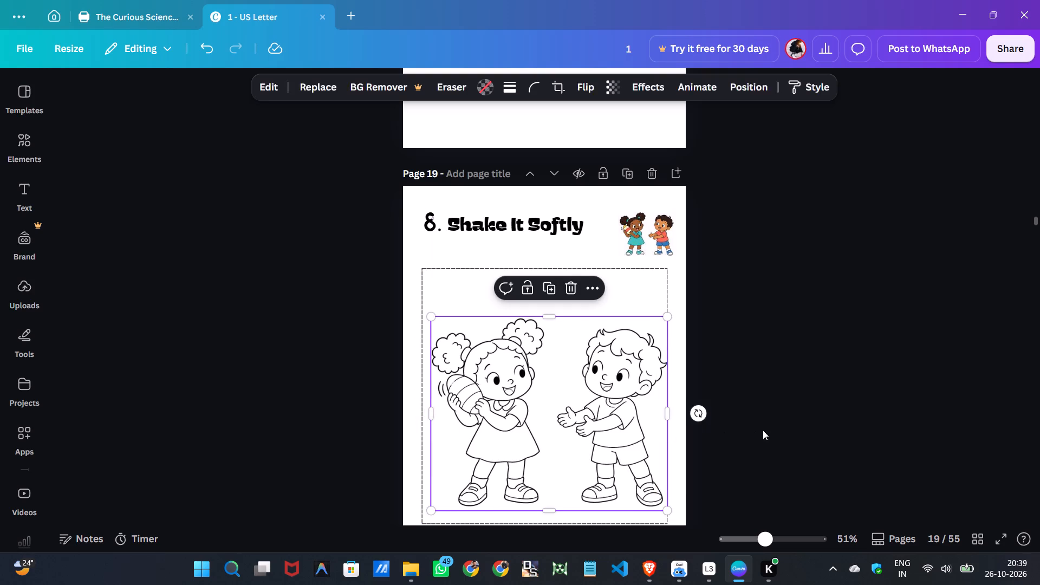
click(570, 438)
key(Left)
key(Left)
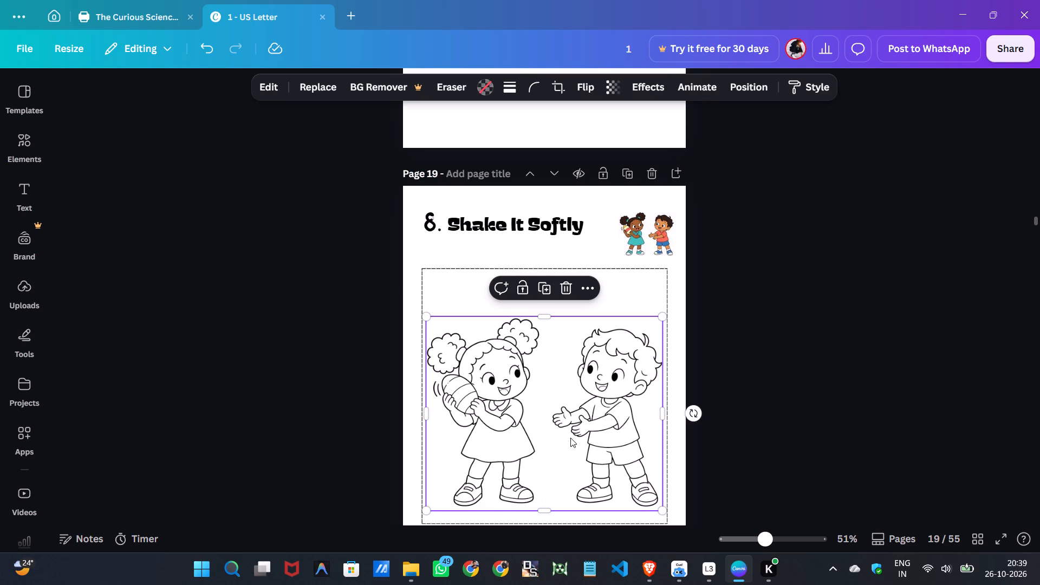
key(Up)
key(Up)
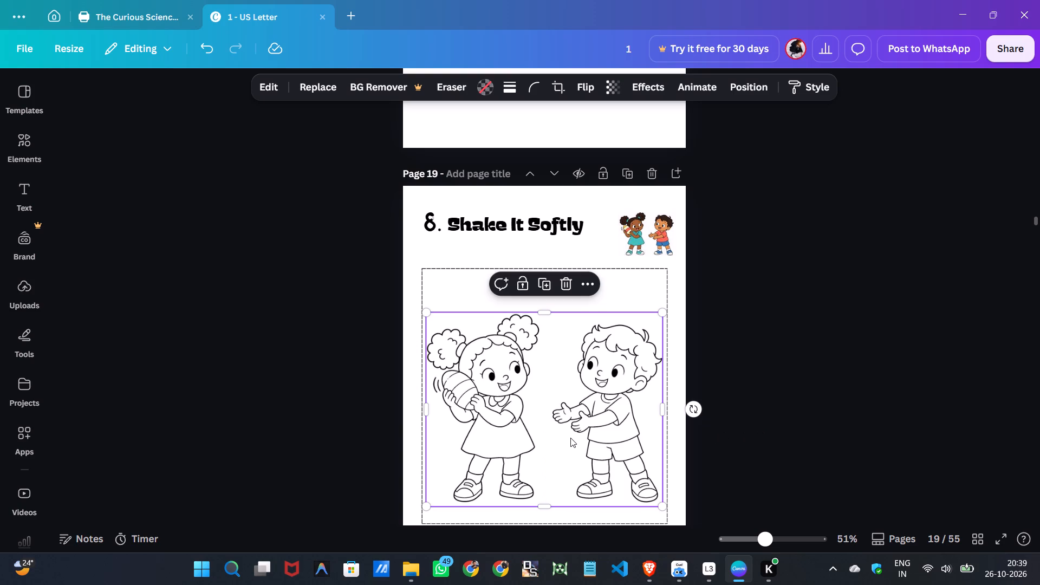
click(317, 409)
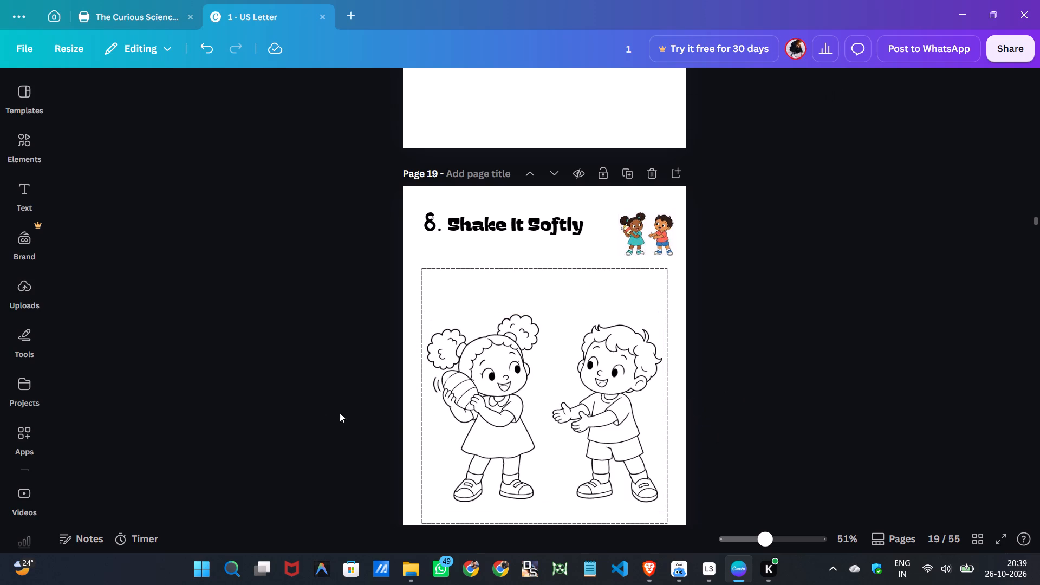
Shift the colored thumbnail beside "Shake It Softly" left, enlarge it slightly, and nudge it just inside the frame's right edge.
scroll(490, 411, down, 1)
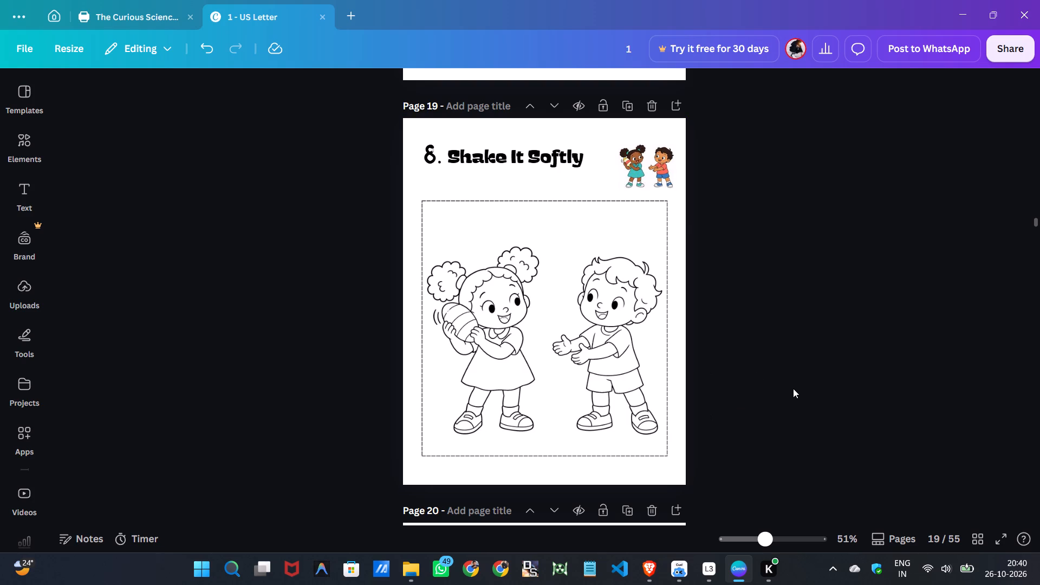
click(647, 175)
drag(647, 175, 640, 174)
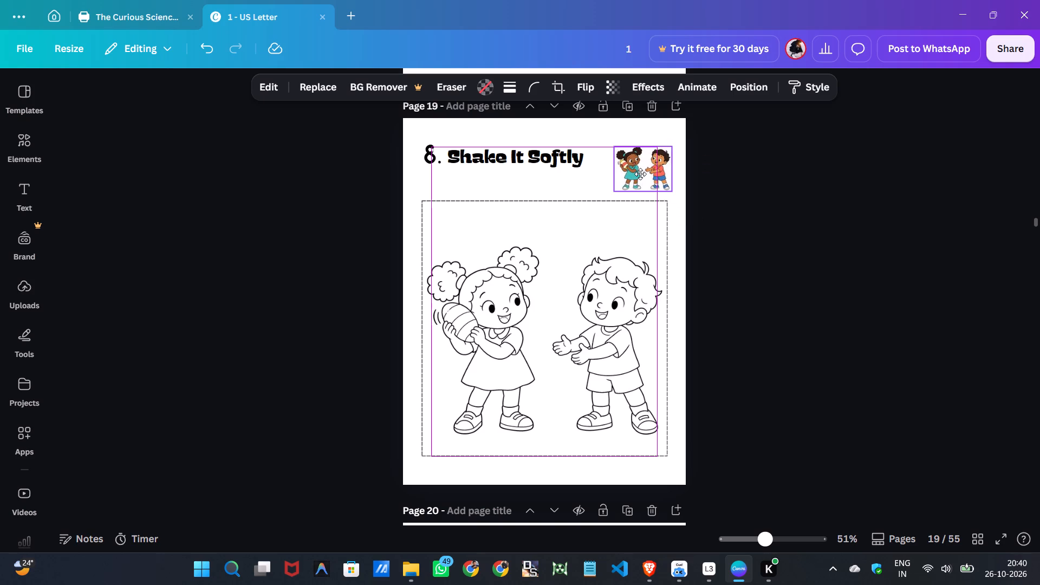
drag(640, 174, 639, 172)
drag(610, 187, 603, 194)
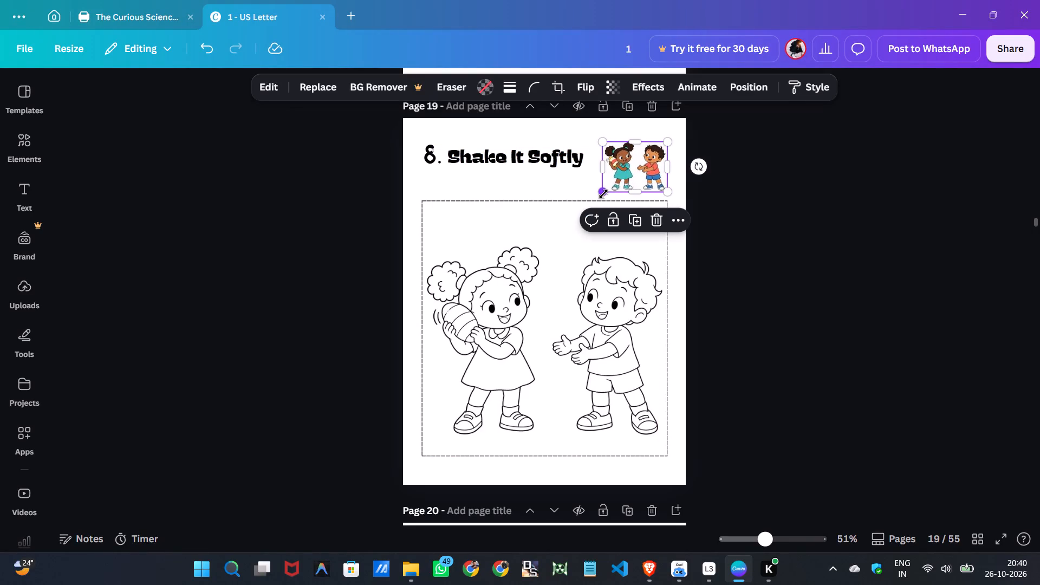
click(798, 224)
click(616, 160)
key(Left)
key(Down)
key(Up)
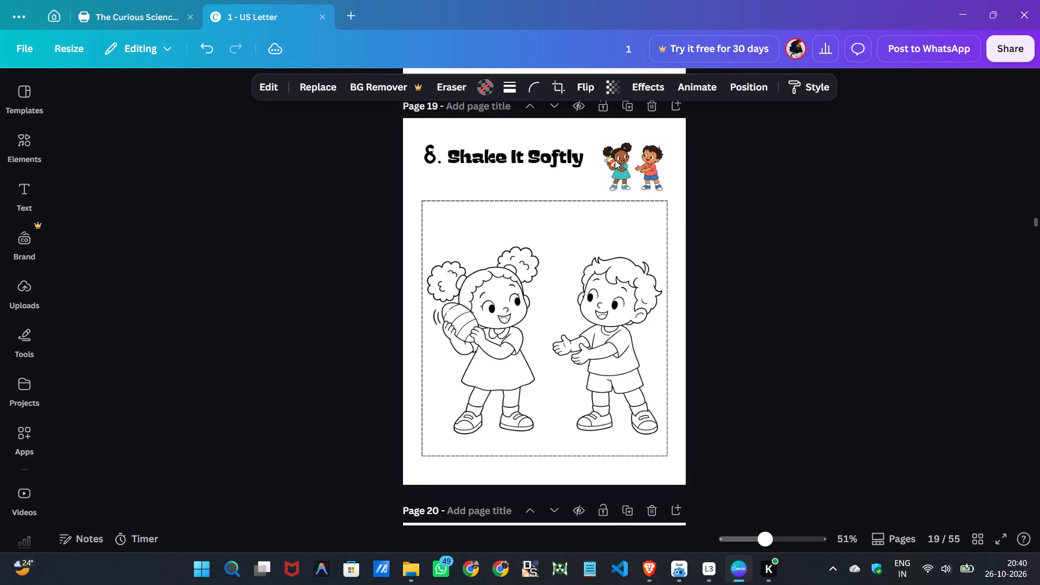
key(Right)
key(Left)
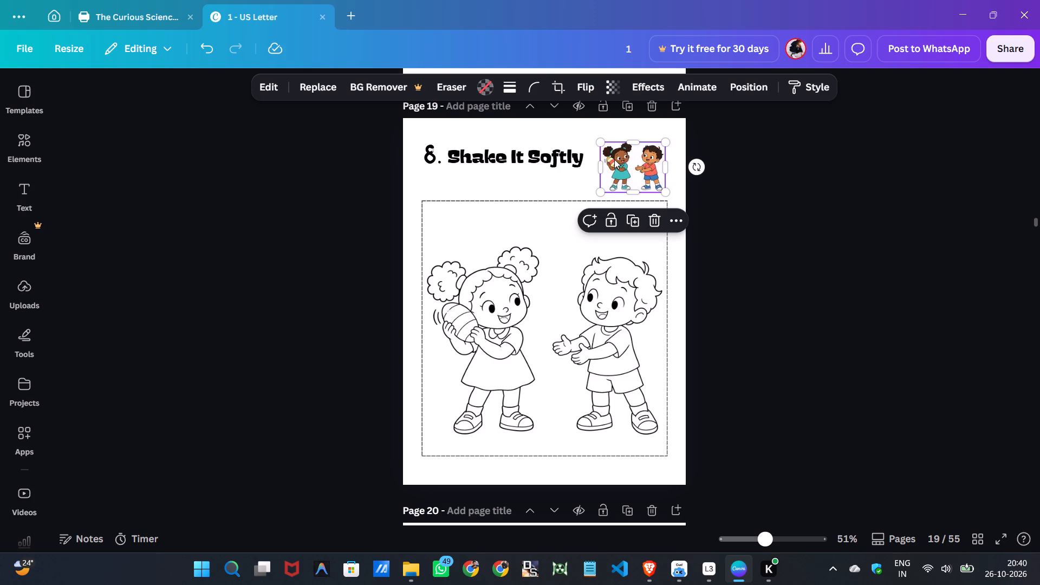
click(362, 191)
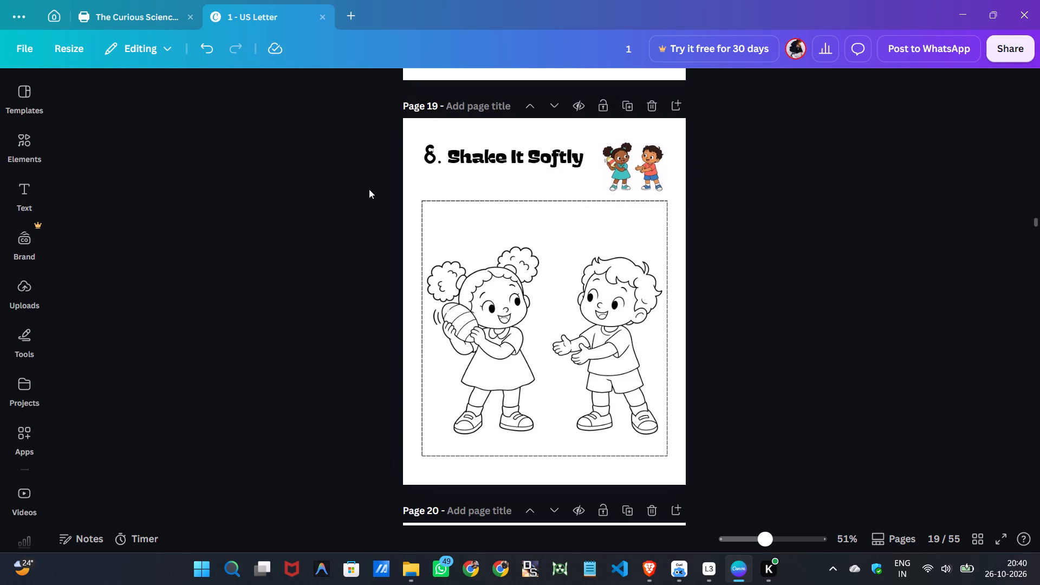
Compare the frame, drawing and thumbnail placement on pages 15 through 20.
scroll(443, 323, up, 5)
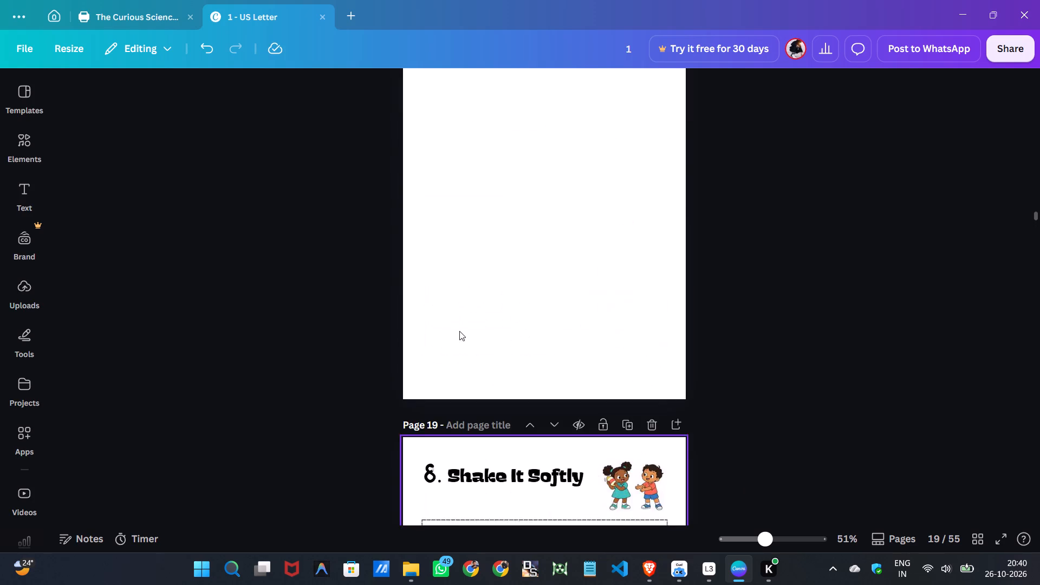
scroll(463, 331, up, 12)
scroll(463, 329, down, 5)
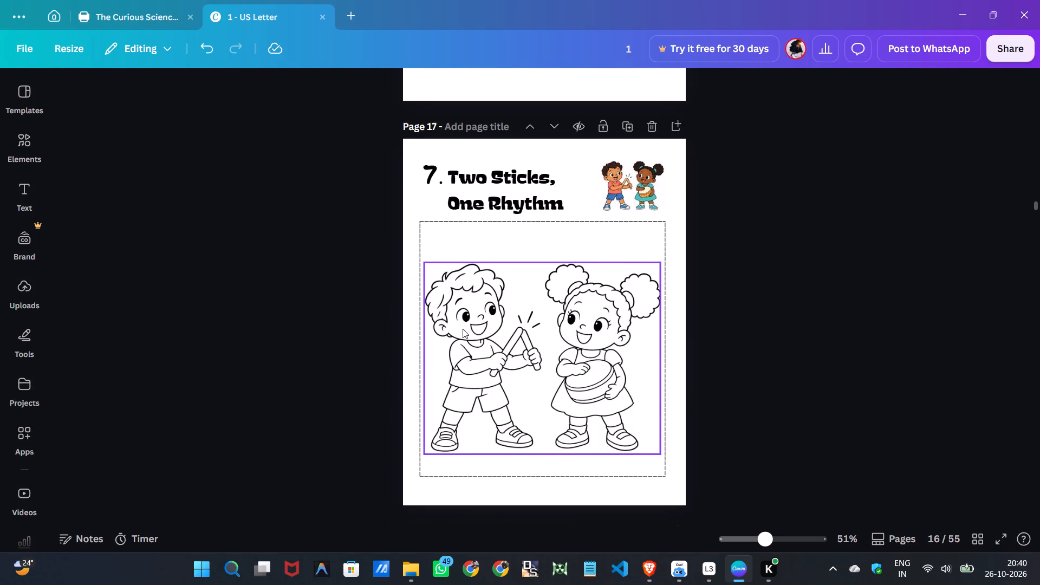
scroll(463, 329, up, 16)
scroll(463, 329, down, 6)
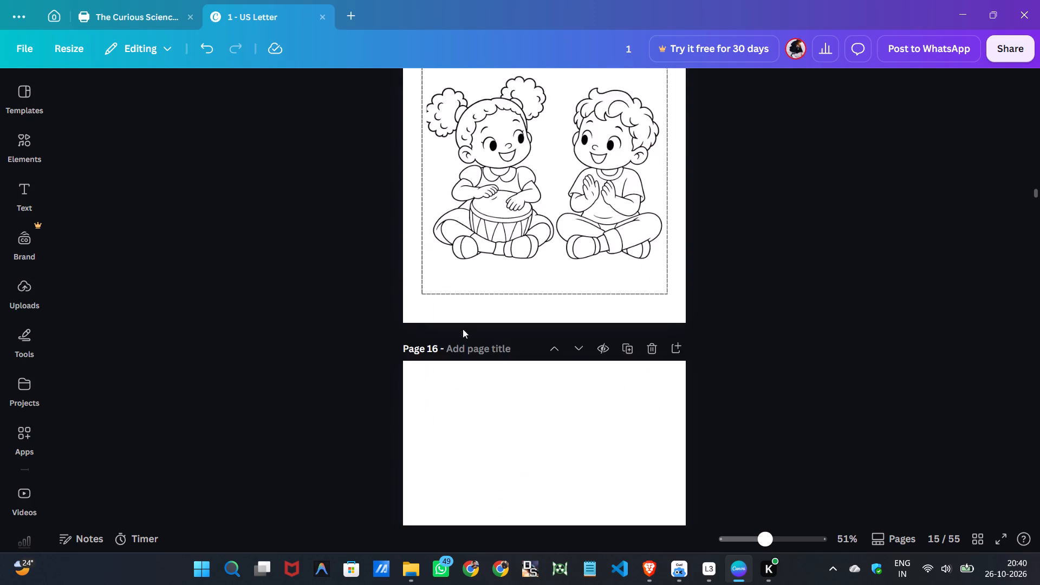
scroll(463, 329, down, 17)
scroll(464, 321, down, 4)
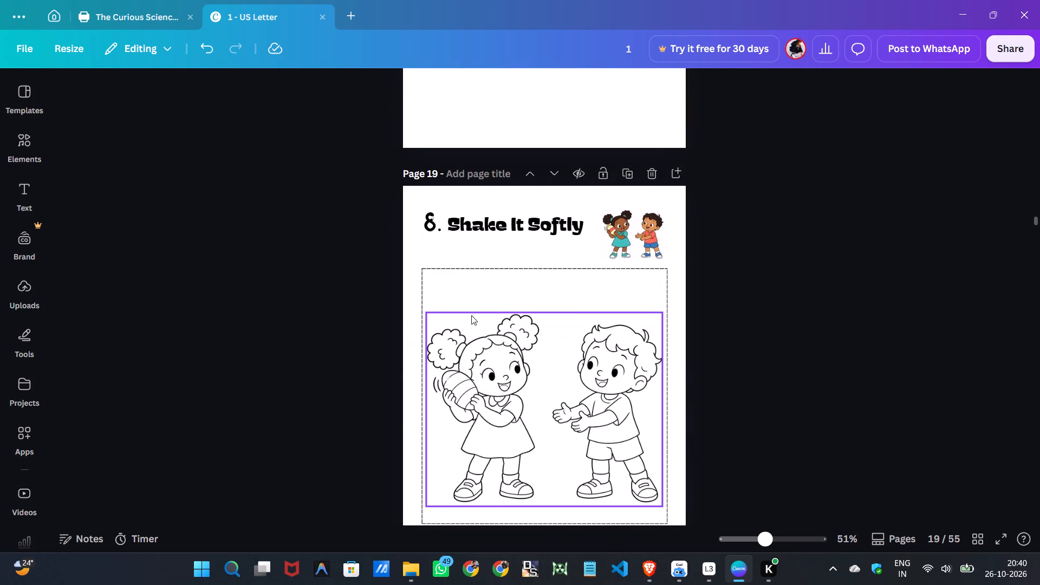
scroll(531, 322, down, 1)
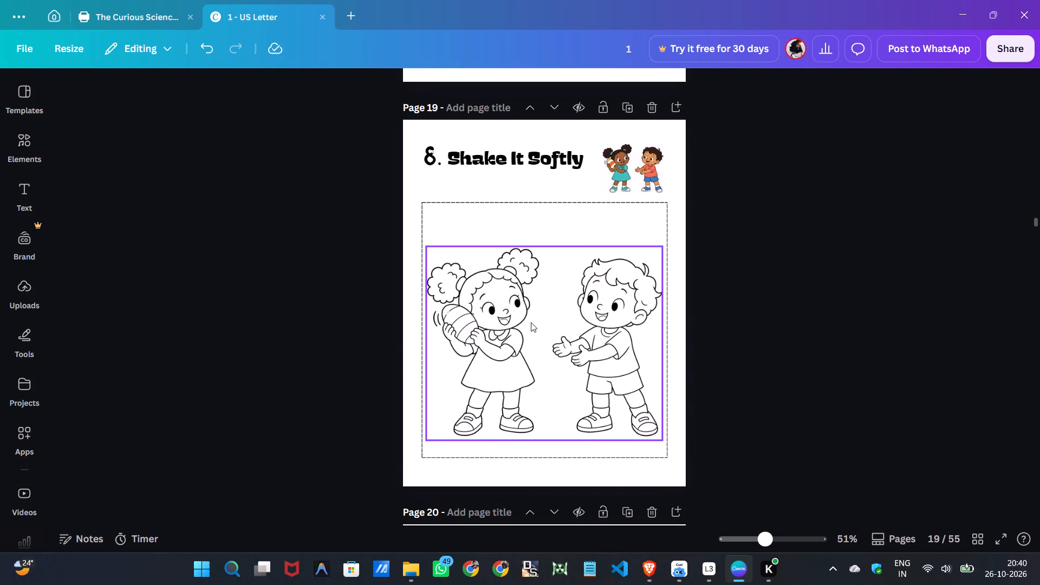
scroll(531, 322, down, 4)
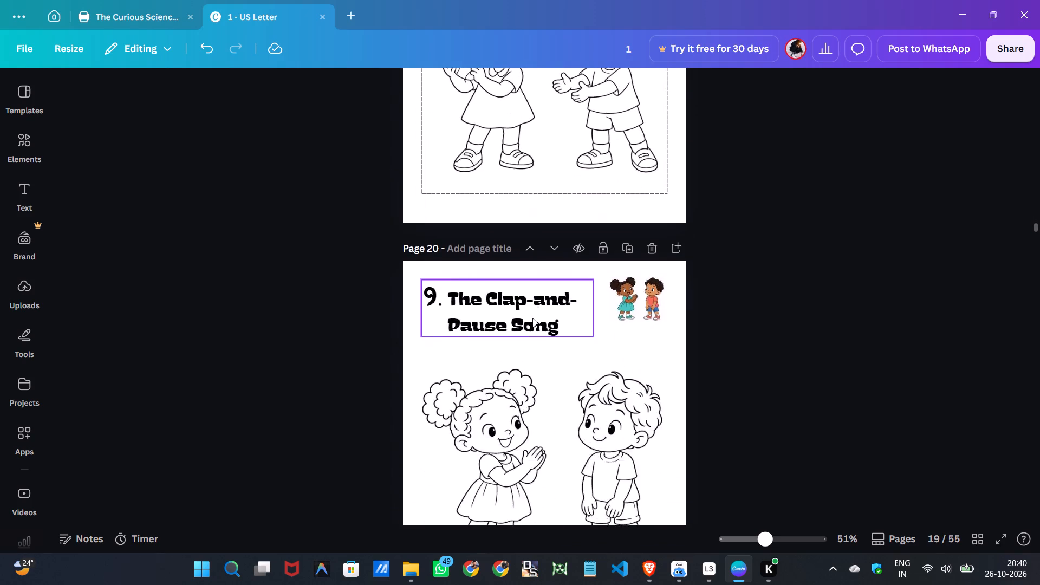
scroll(533, 317, down, 8)
scroll(535, 310, up, 7)
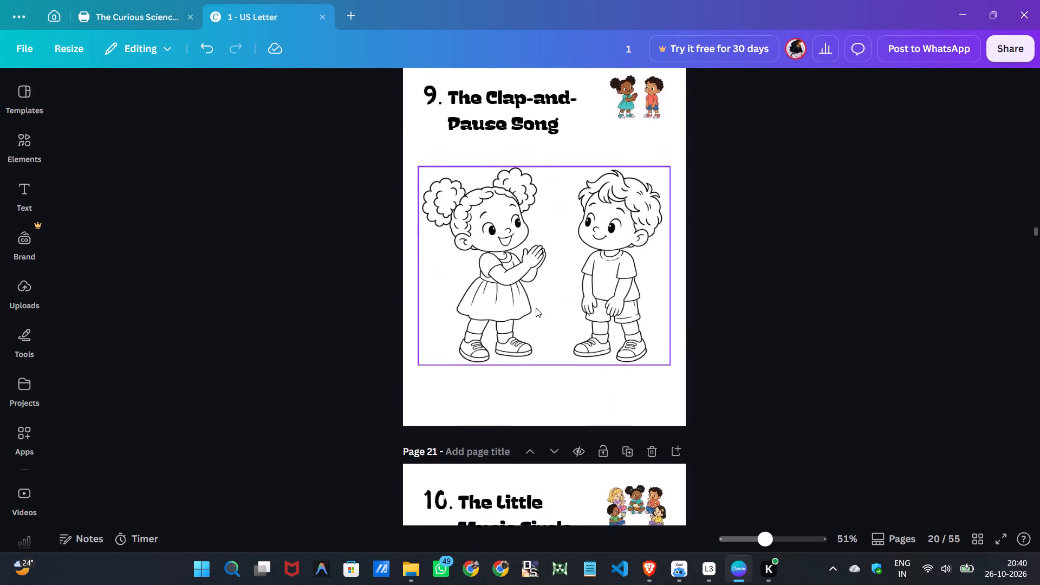
scroll(536, 308, up, 7)
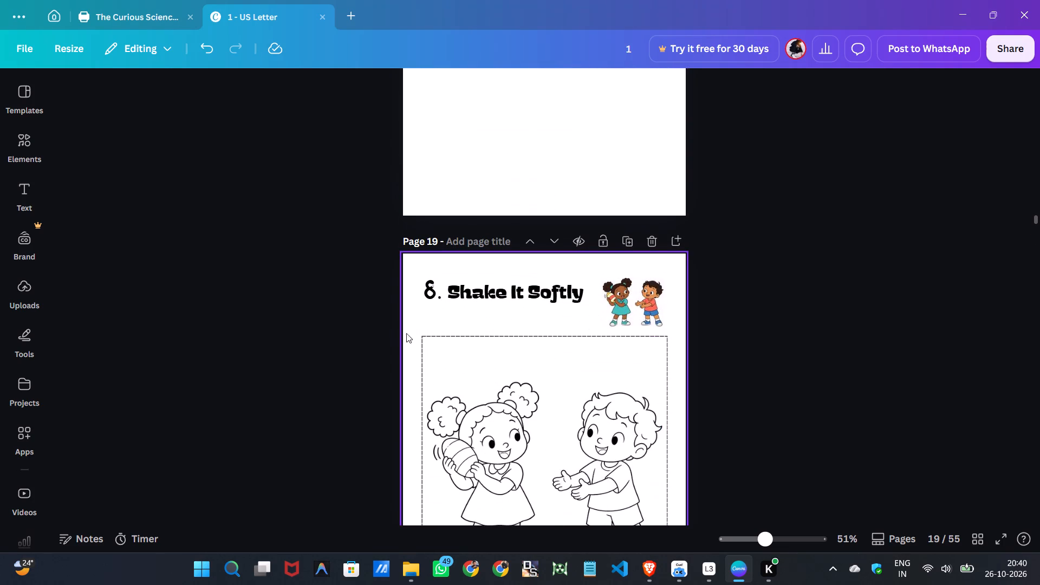
Move page 20's line drawing up out of the way and paste the dashed frame onto the "The Clap-and-Pause Song" page.
scroll(452, 333, down, 8)
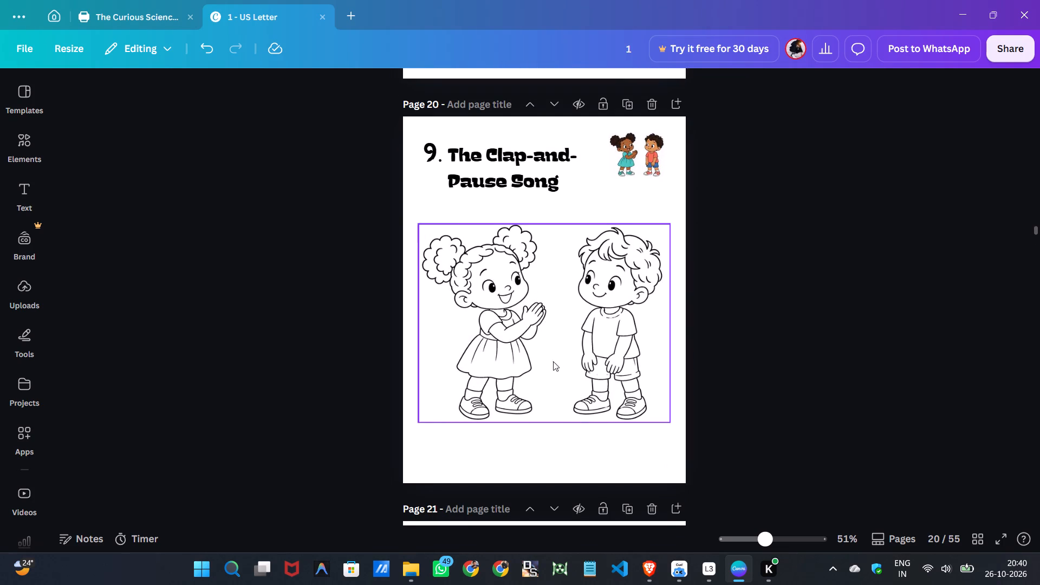
drag(529, 400, 535, 187)
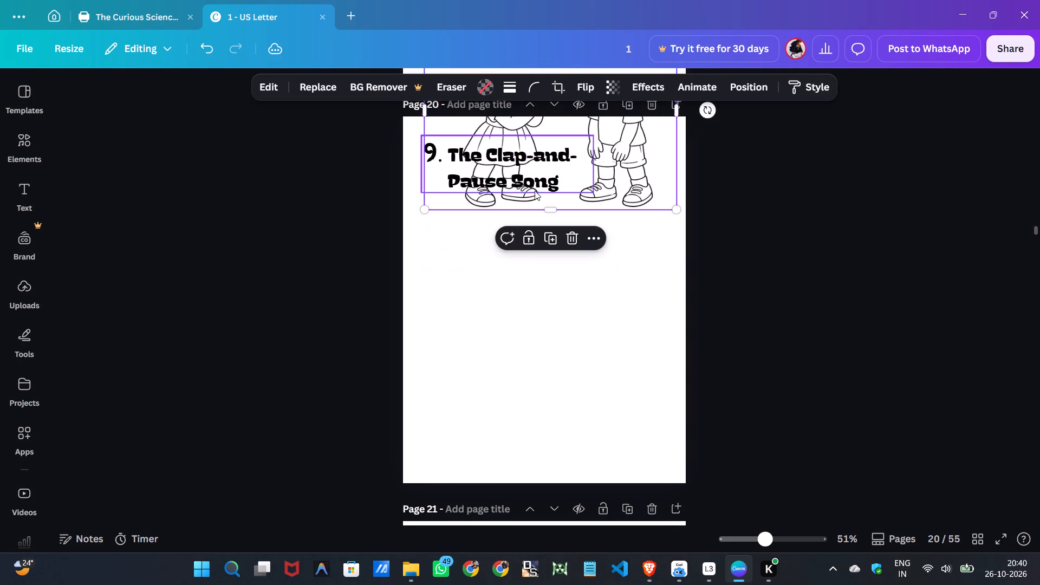
click(467, 303)
right_click(467, 303)
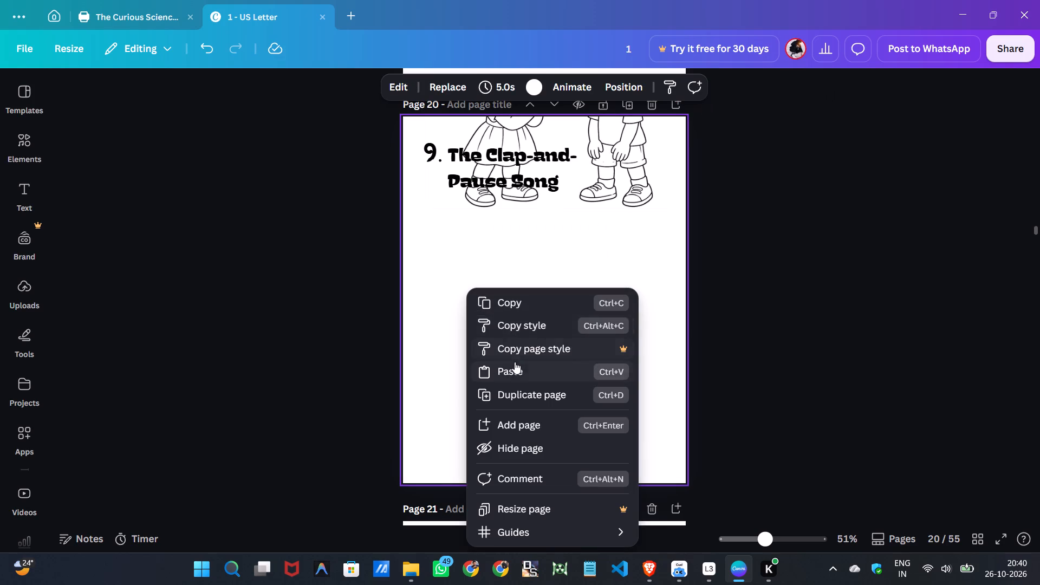
click(515, 362)
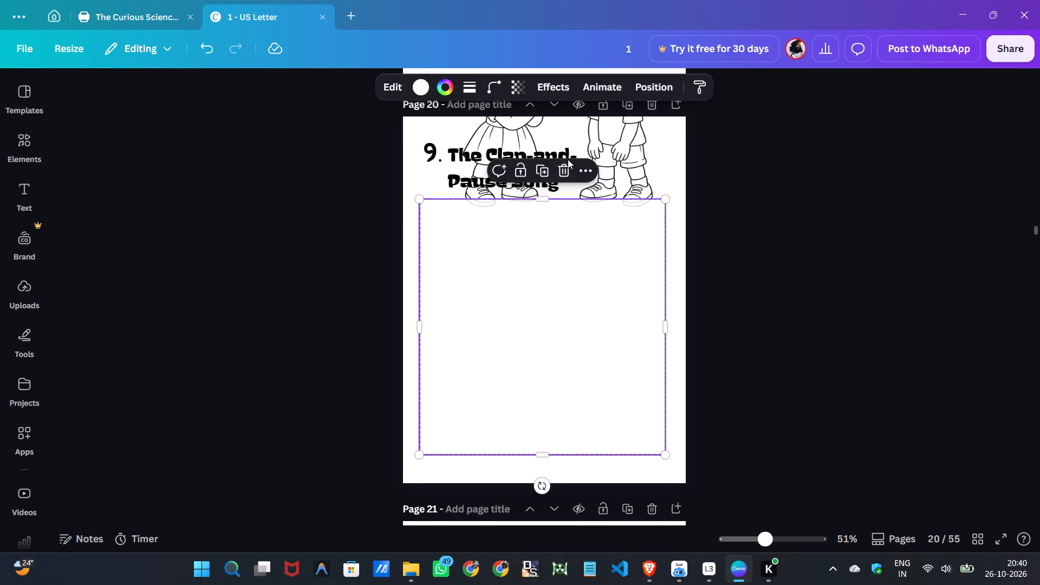
Move page 20's drawing back over the frame, duplicate it in front, place the copy inside the frame, and delete the original behind it.
click(630, 154)
drag(628, 151, 621, 318)
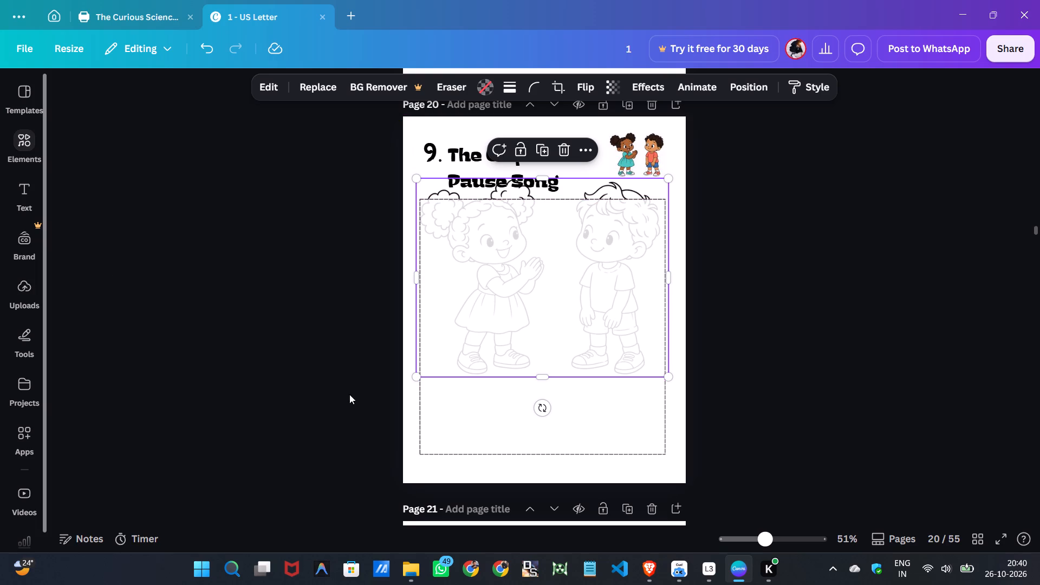
click(548, 149)
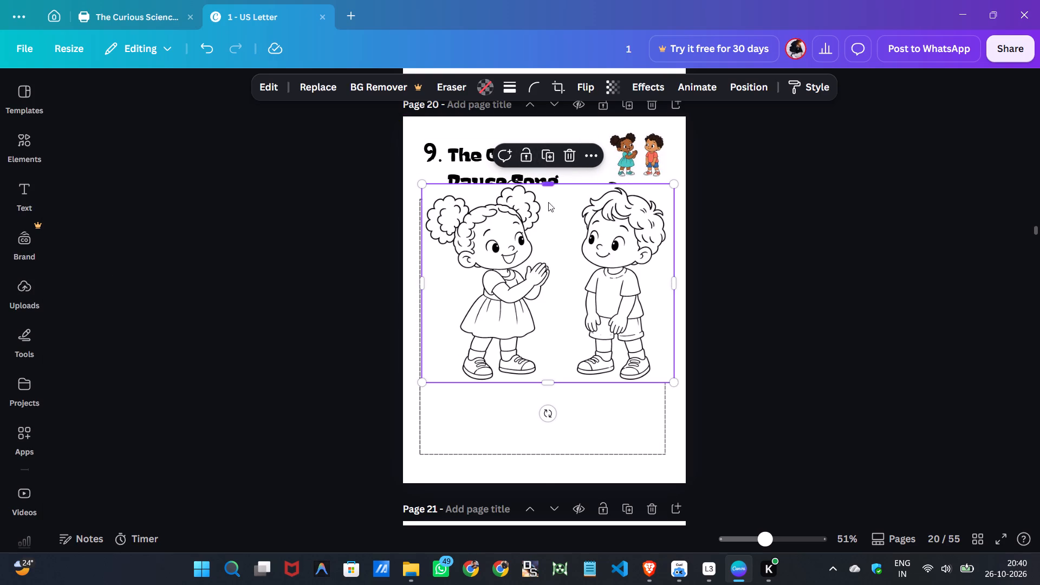
drag(547, 229, 544, 291)
click(600, 187)
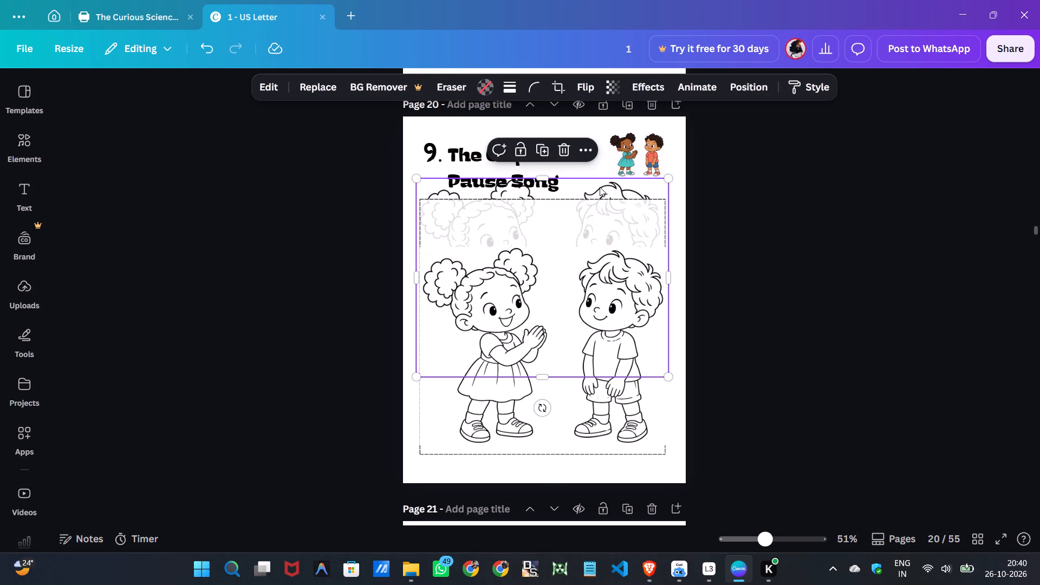
click(568, 149)
click(575, 211)
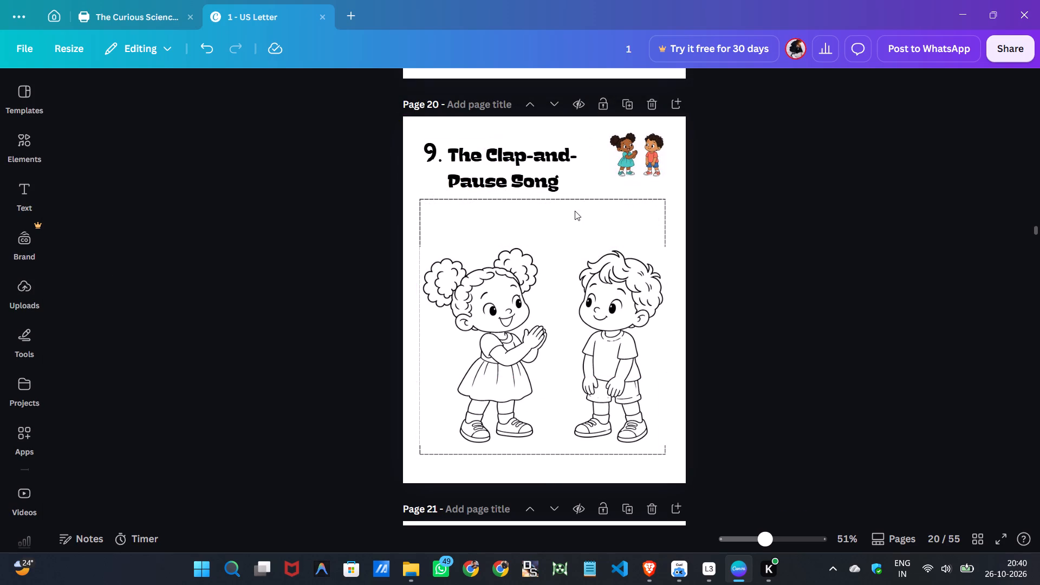
Narrow page 20's line drawing to fit within the dashed frame's sides and move it up slightly.
click(582, 300)
drag(673, 344, 656, 347)
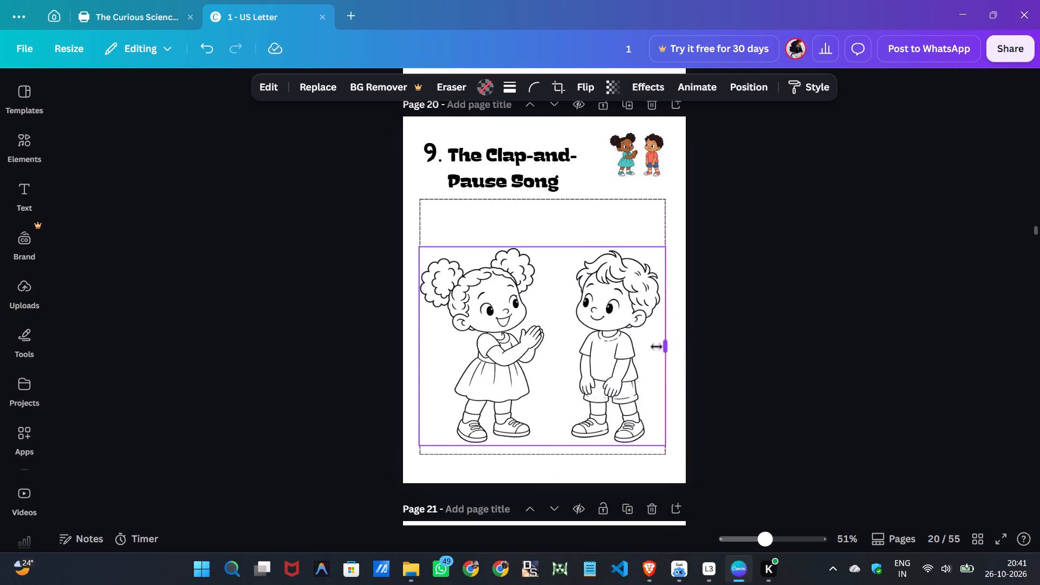
drag(656, 347, 655, 347)
drag(580, 359, 587, 346)
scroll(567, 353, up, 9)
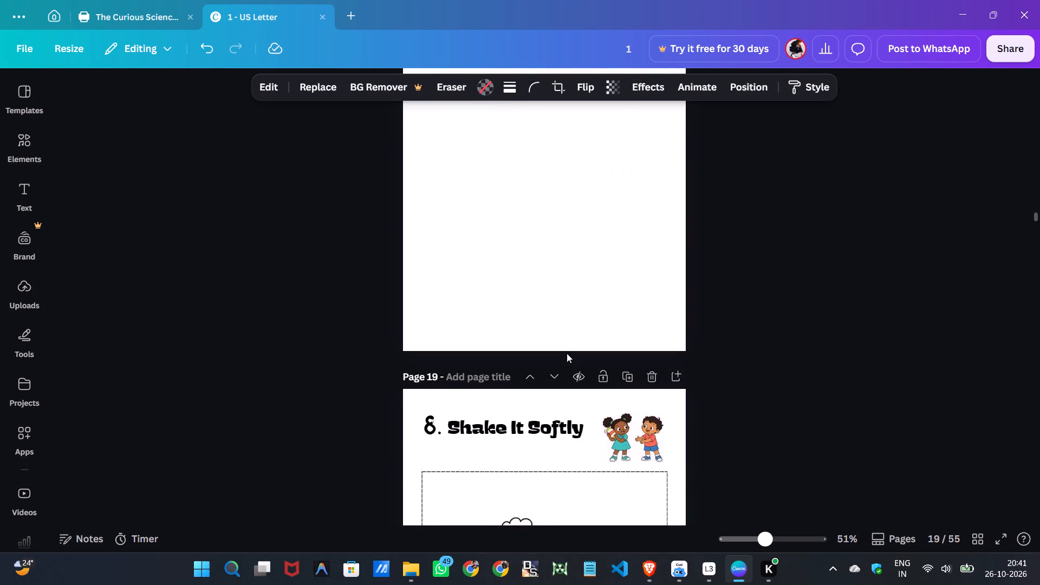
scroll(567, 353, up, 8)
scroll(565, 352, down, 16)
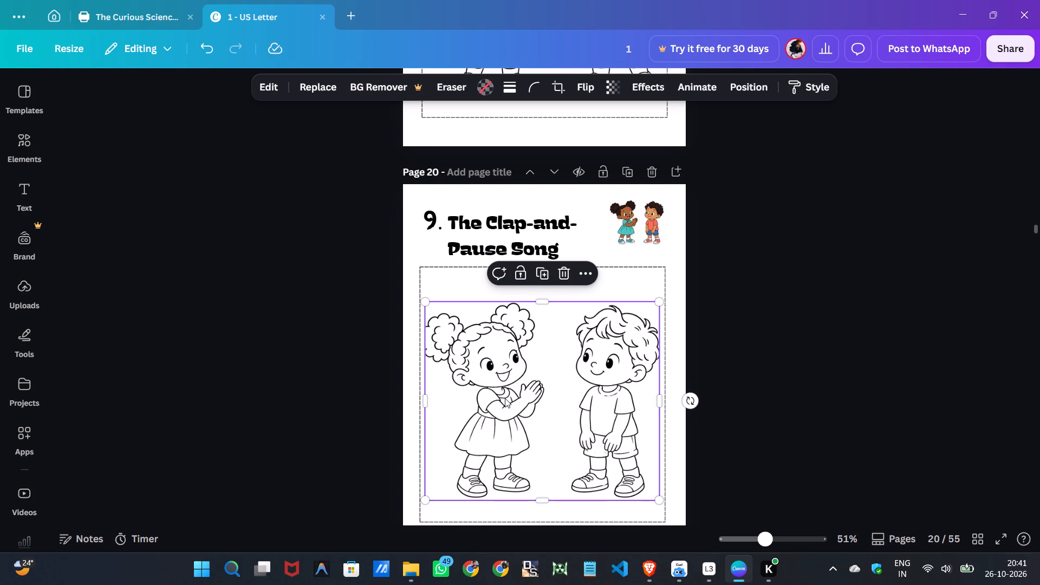
Nudge page 20's line drawing slightly right and up within the dashed frame.
click(707, 382)
click(645, 386)
key(Right)
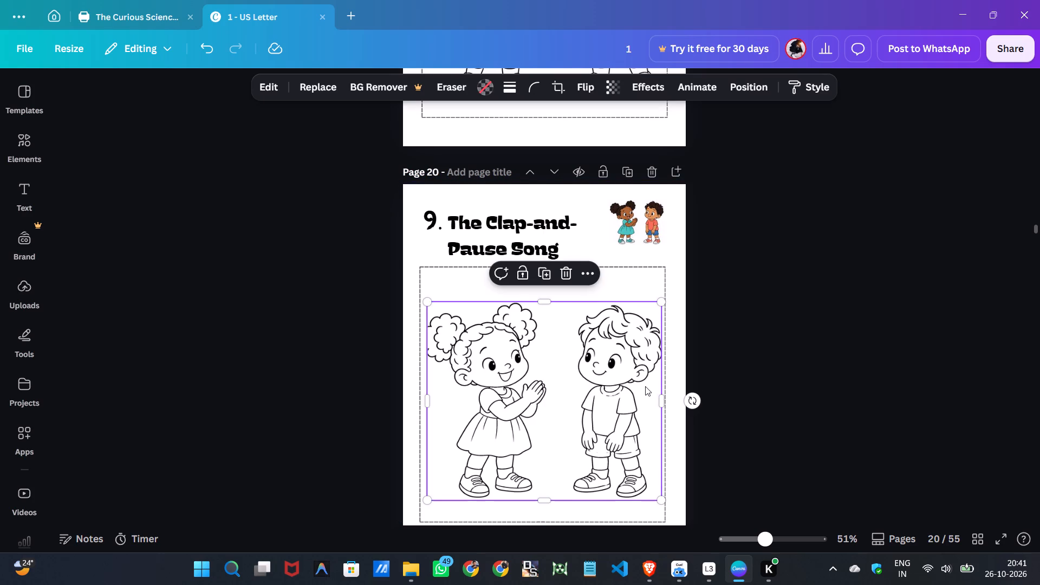
key(Up)
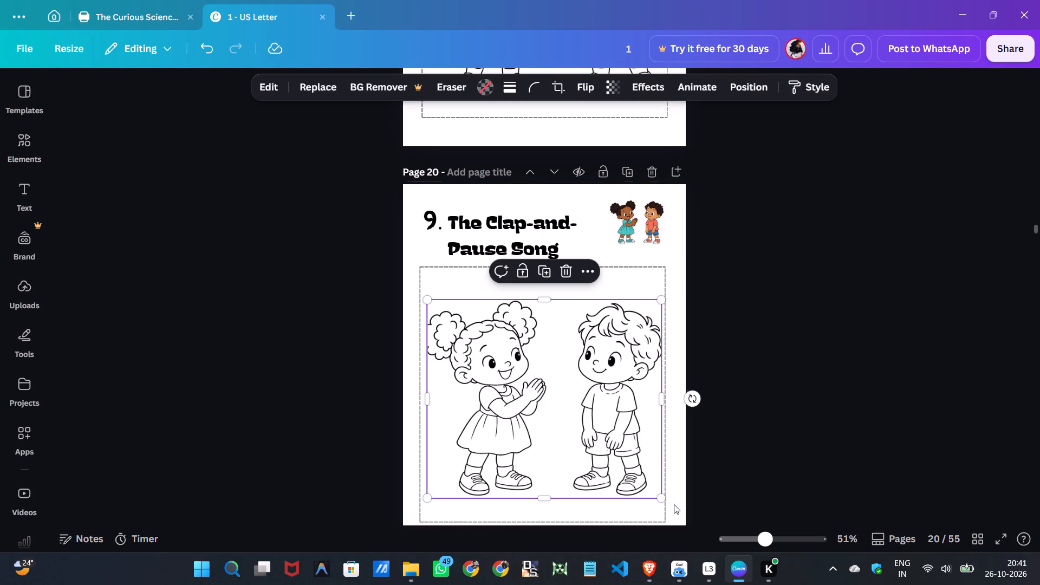
Widen page 20's line drawing and shift it slightly right so it spans nearly the full width of the dashed frame.
click(787, 542)
scroll(484, 141, down, 3)
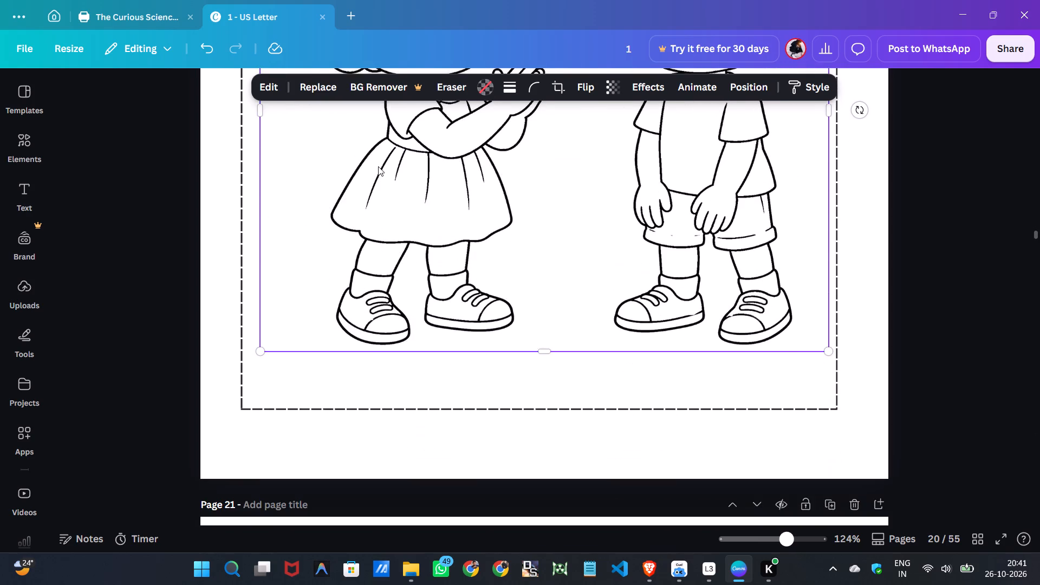
scroll(318, 242, up, 2)
scroll(279, 269, up, 1)
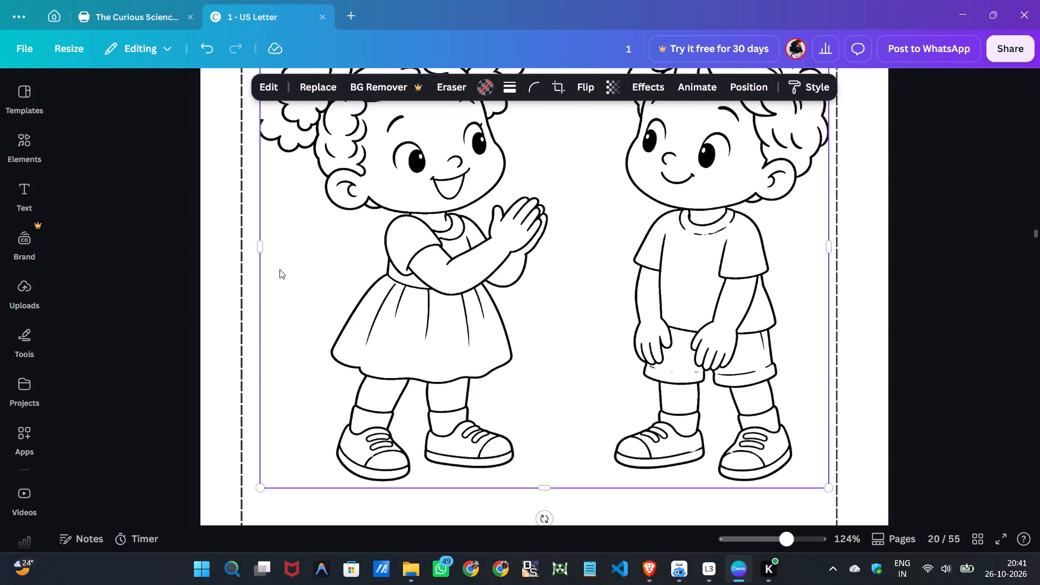
scroll(279, 269, up, 1)
drag(261, 387, 263, 388)
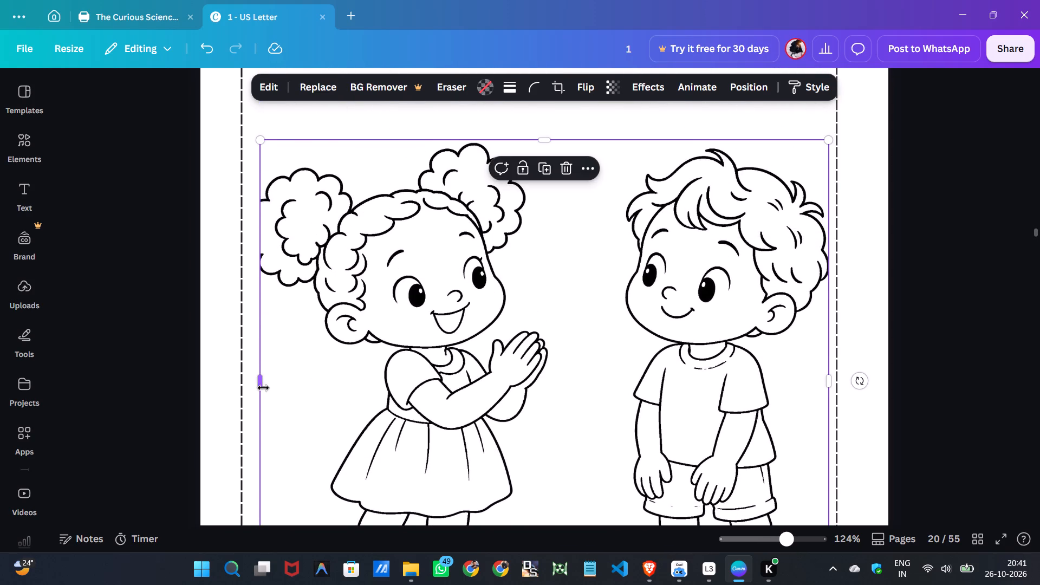
drag(263, 388, 246, 384)
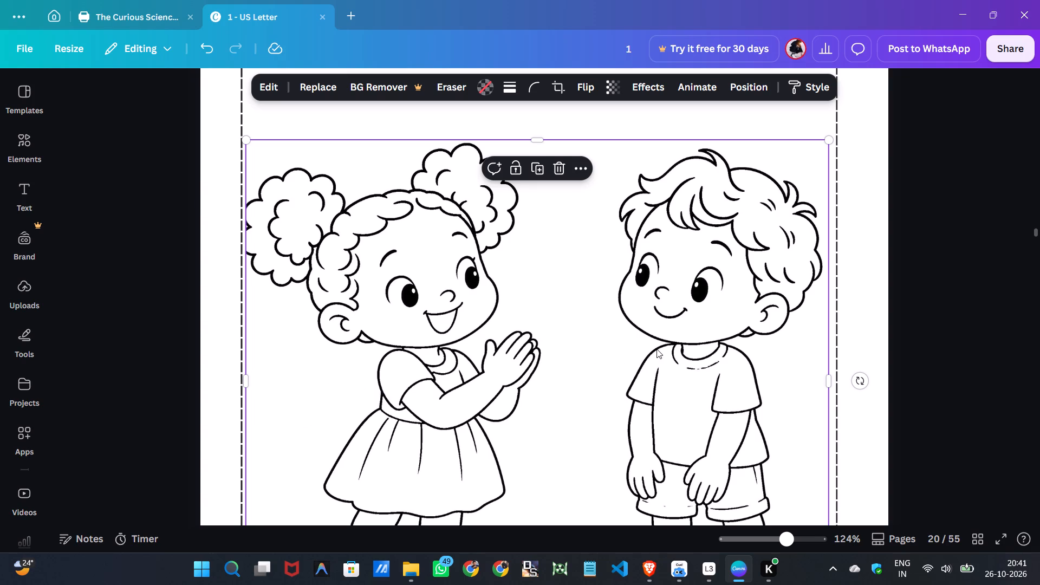
click(1016, 339)
click(756, 336)
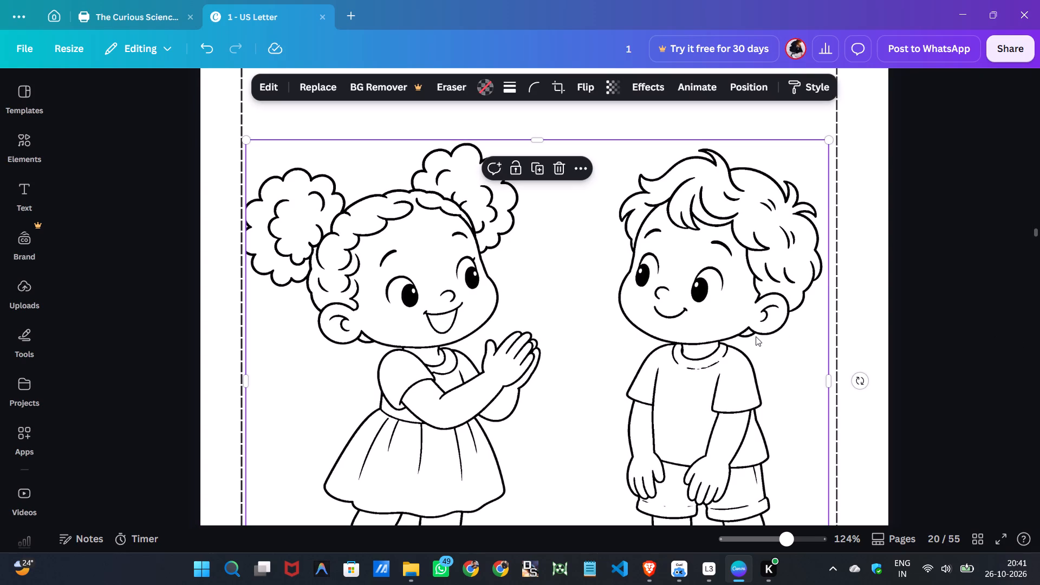
key(Right)
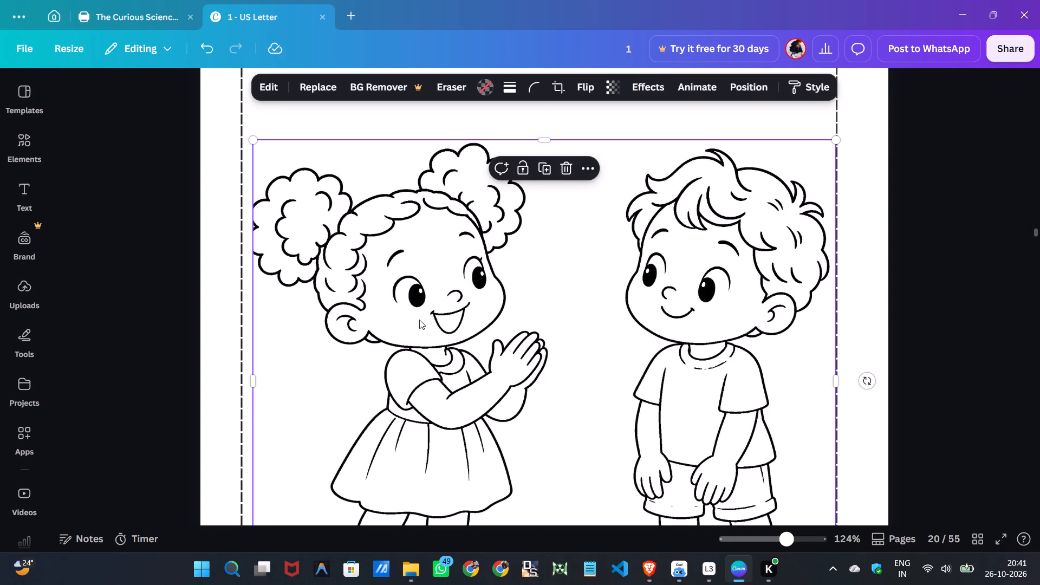
drag(254, 385, 255, 390)
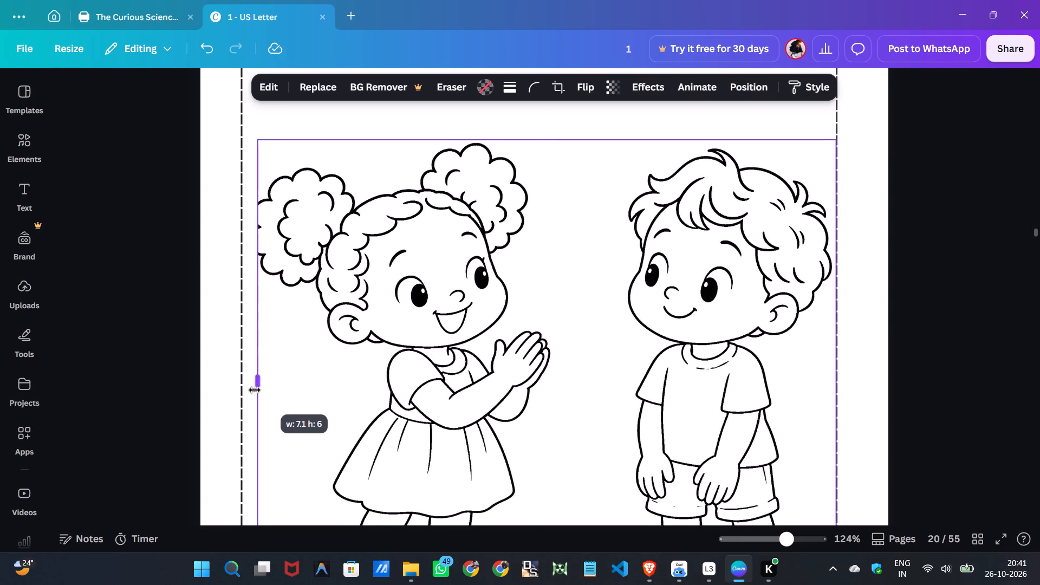
drag(255, 390, 251, 390)
click(981, 307)
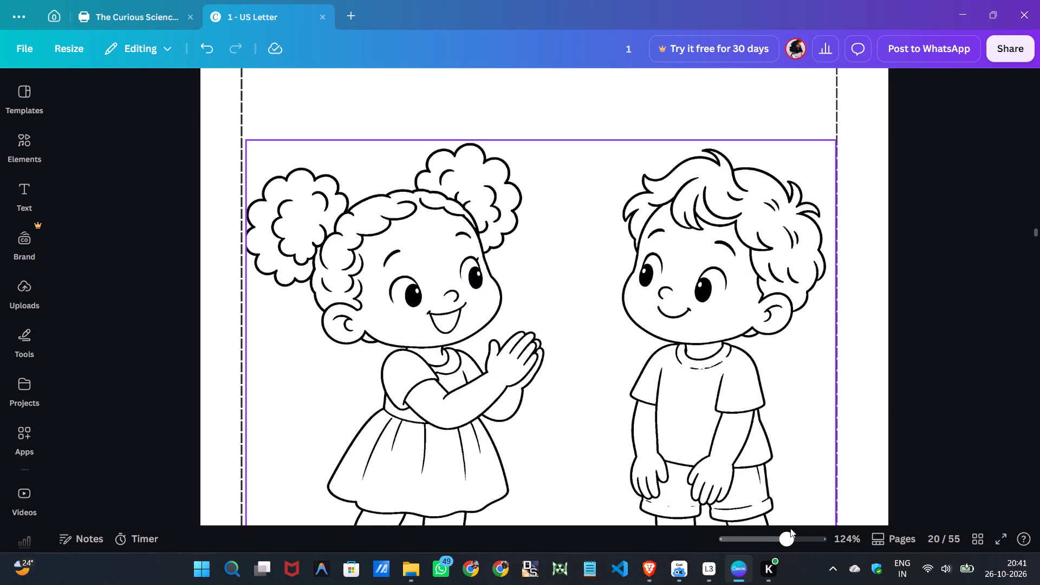
Check page 20's drawing and frame placement against the neighbouring pages.
click(776, 538)
scroll(796, 449, down, 2)
click(757, 538)
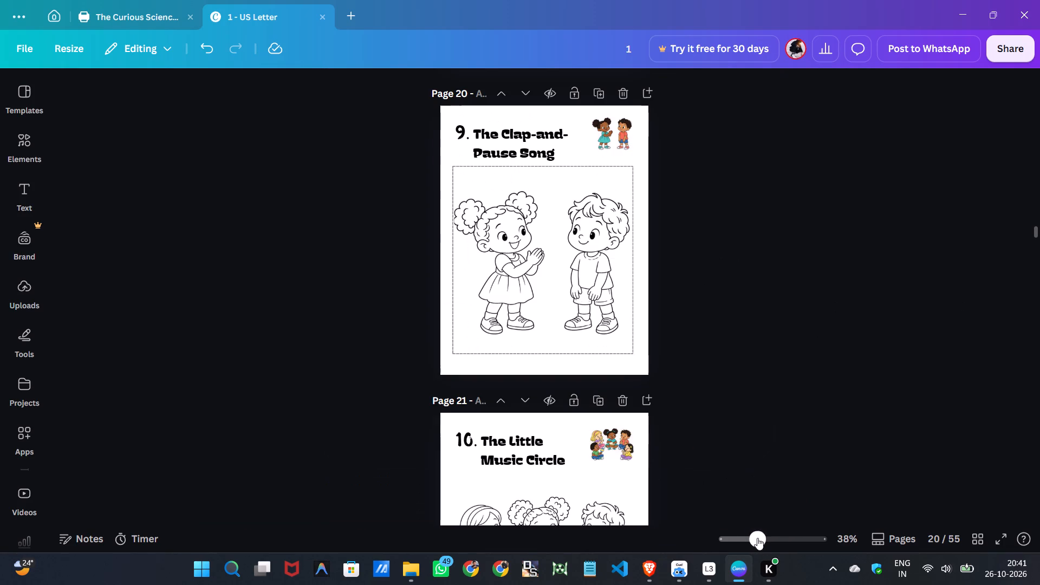
scroll(758, 441, up, 2)
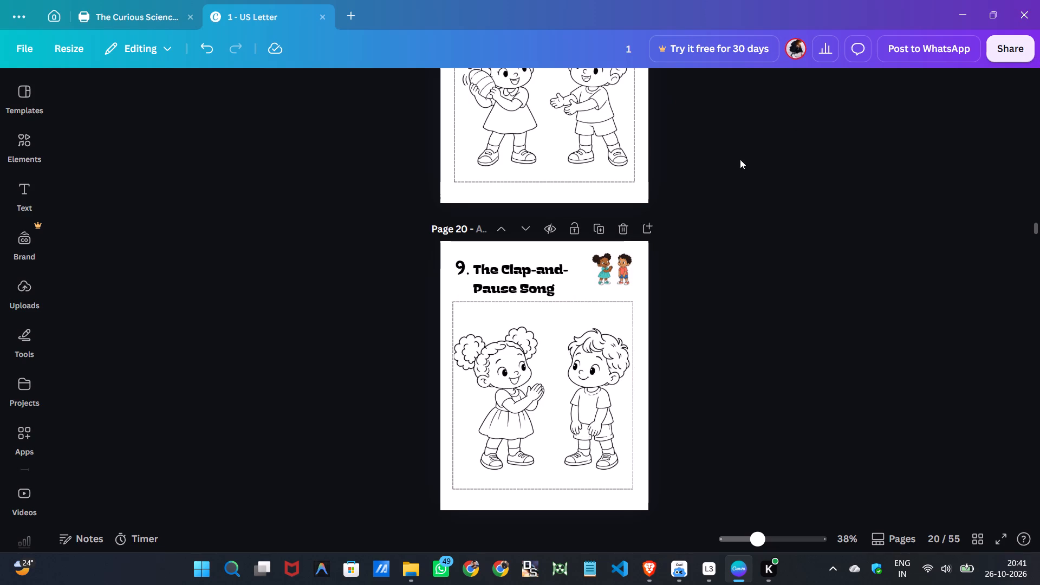
scroll(406, 272, down, 2)
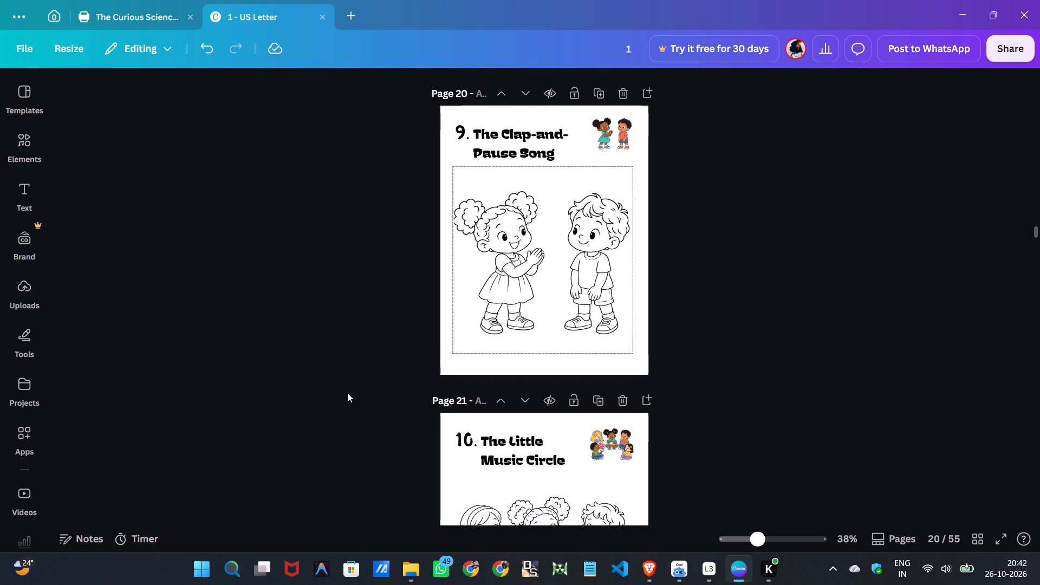
scroll(347, 393, down, 4)
scroll(348, 392, up, 3)
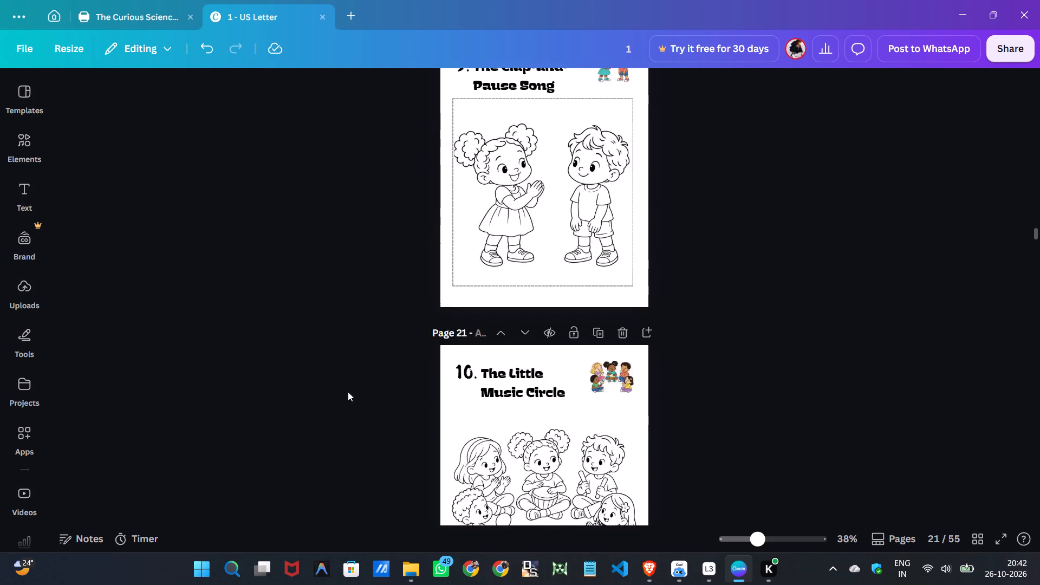
scroll(348, 392, up, 2)
Move page 21's line drawing up out of the way and paste the dashed frame onto the "The Little Music Circle" page.
scroll(378, 385, down, 5)
click(551, 337)
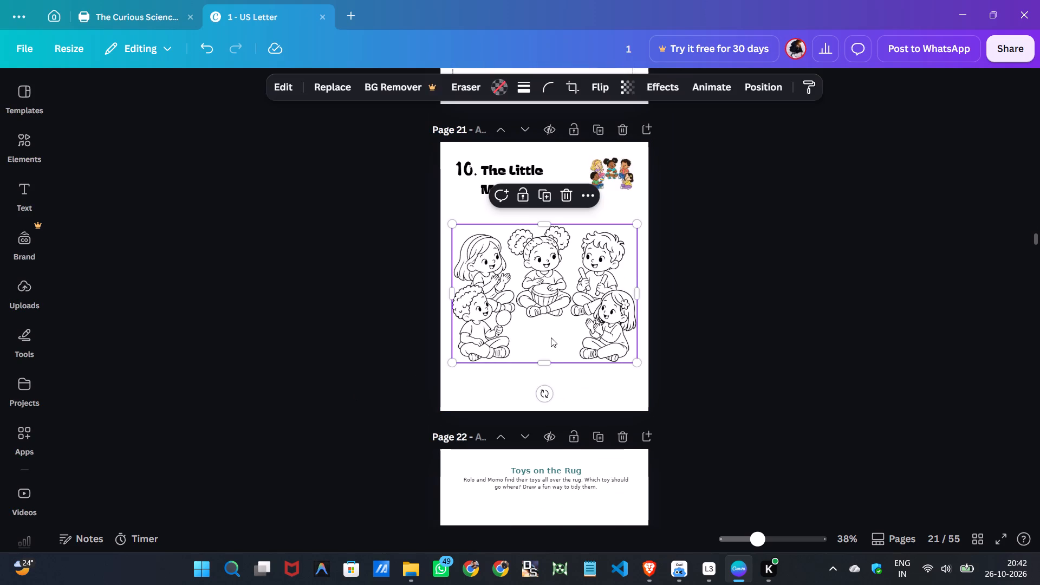
drag(551, 337, 557, 205)
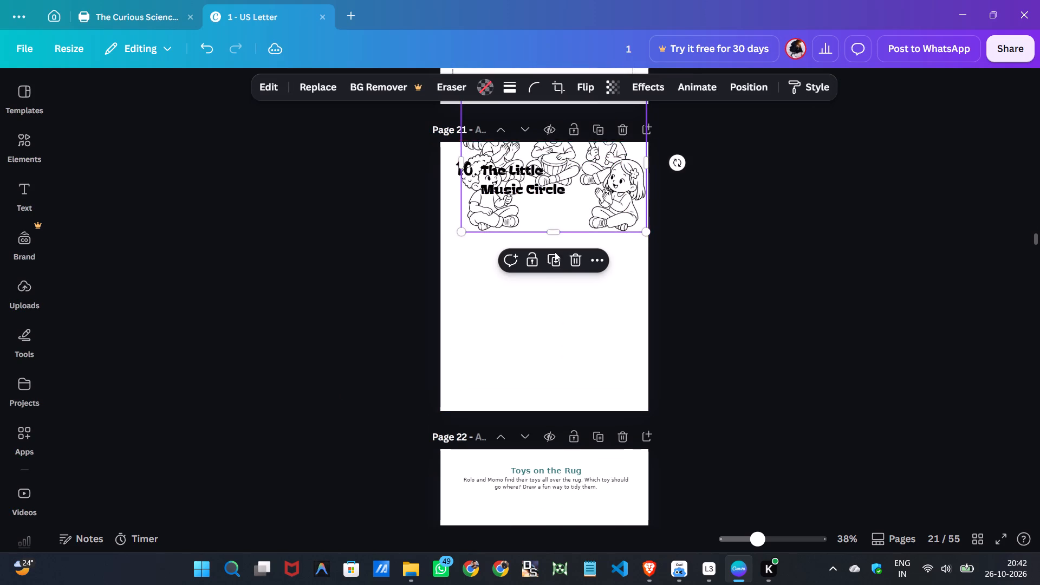
click(518, 309)
right_click(517, 309)
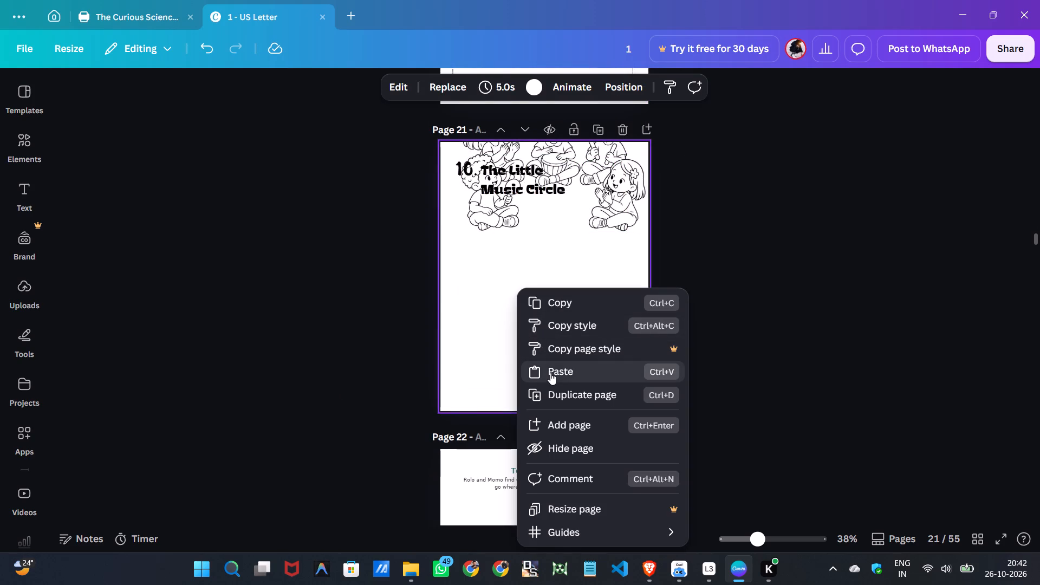
click(550, 373)
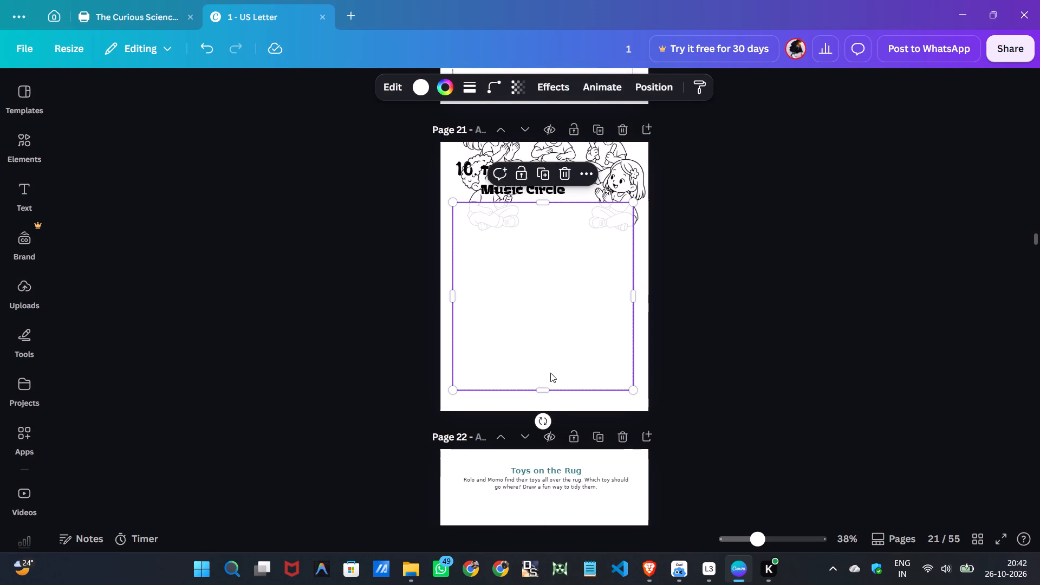
Duplicate page 21's line drawing in front of the frame, place the copy inside it, and delete the original behind.
click(603, 191)
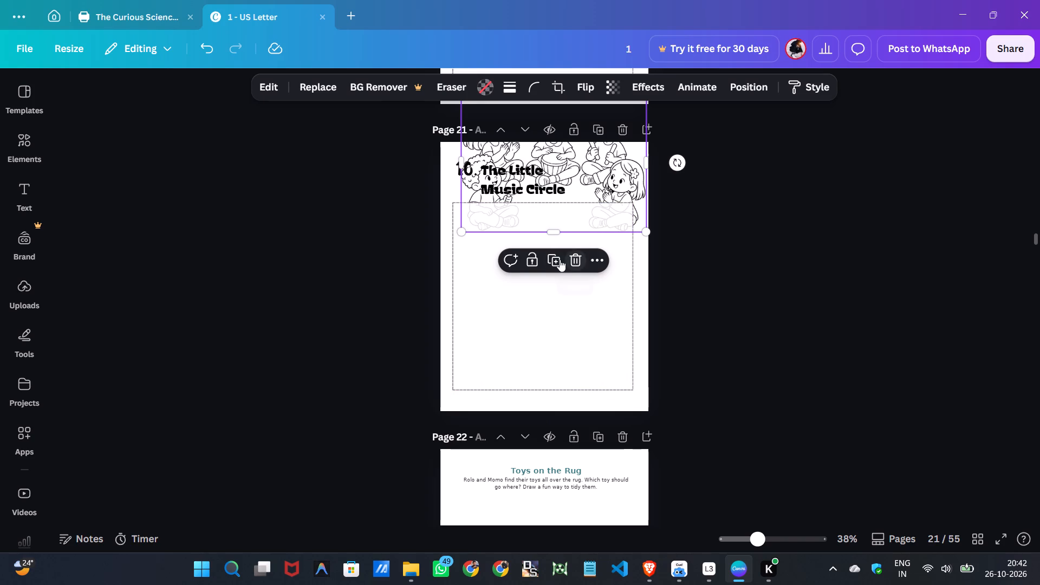
click(555, 259)
drag(556, 178, 545, 316)
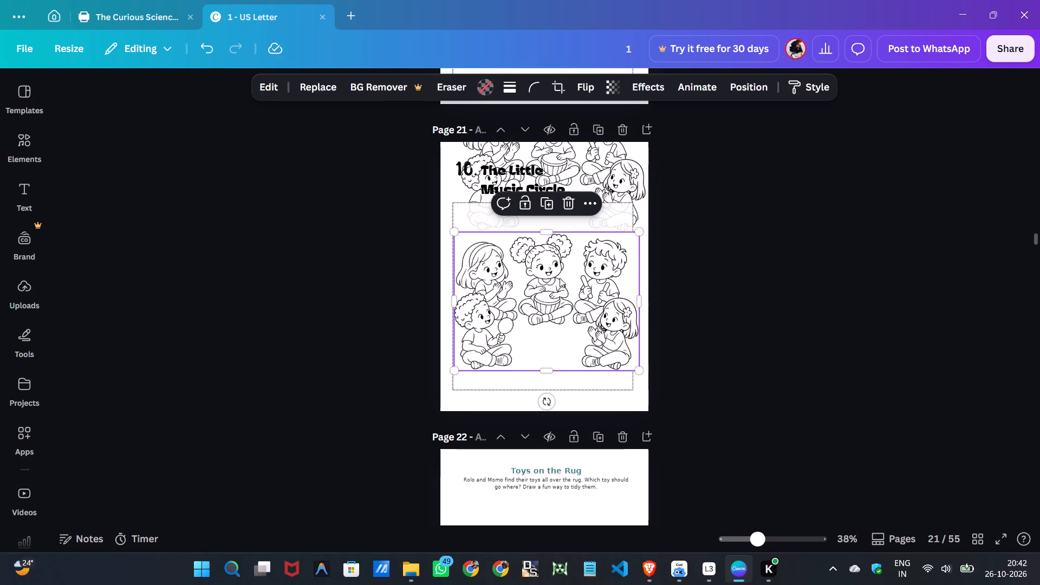
click(591, 171)
click(567, 255)
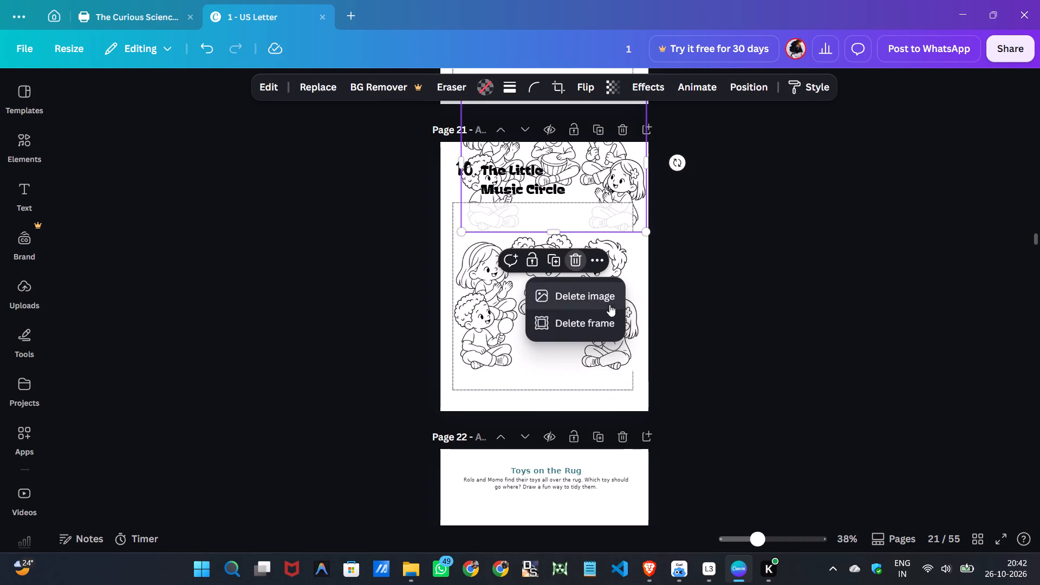
click(578, 313)
Resize page 21's line drawing to fit between the dashed frame's sides, shifting it slightly right and extending its left edge.
click(773, 538)
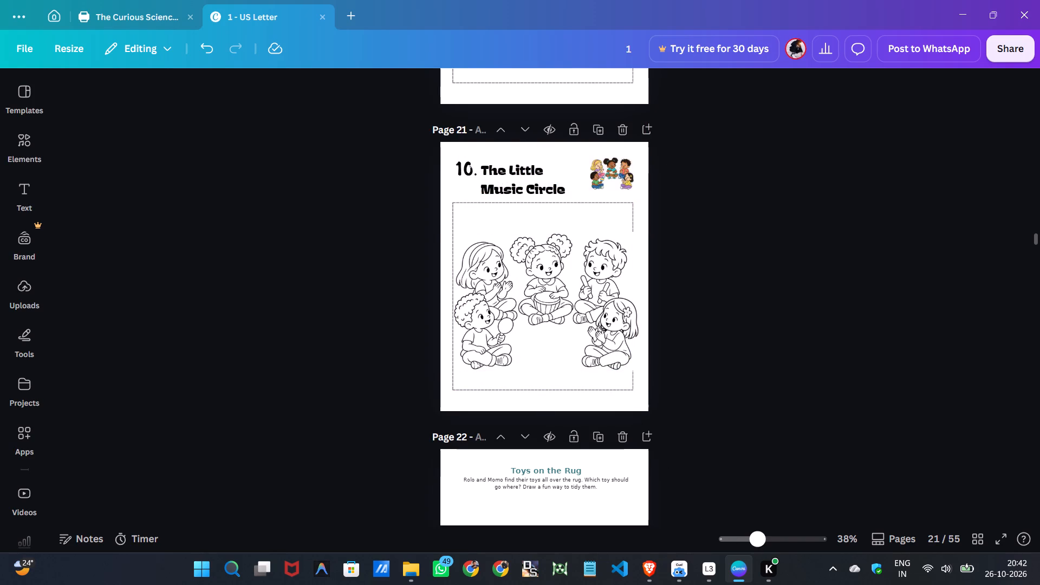
click(644, 353)
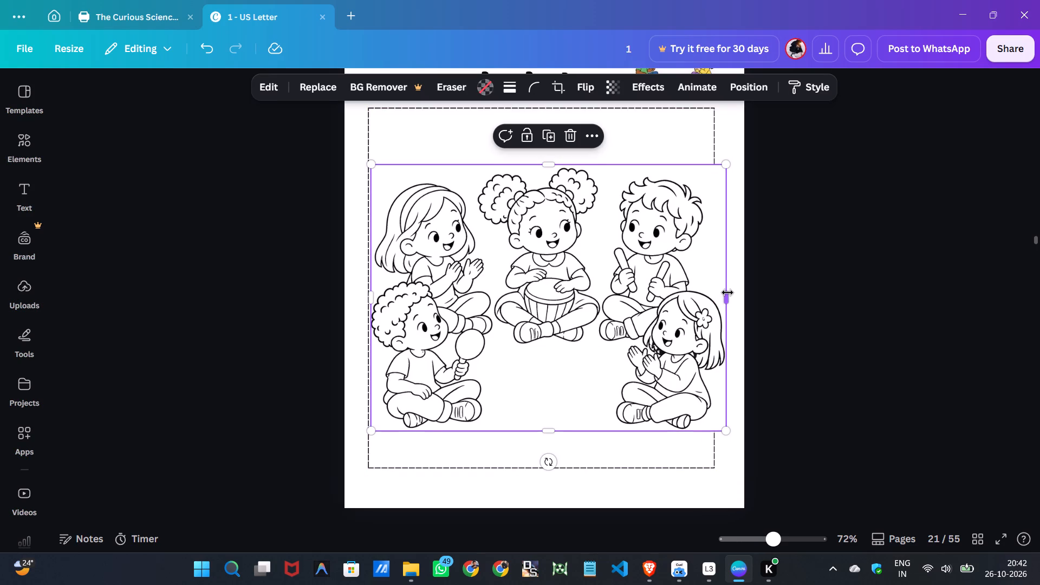
drag(727, 292, 708, 293)
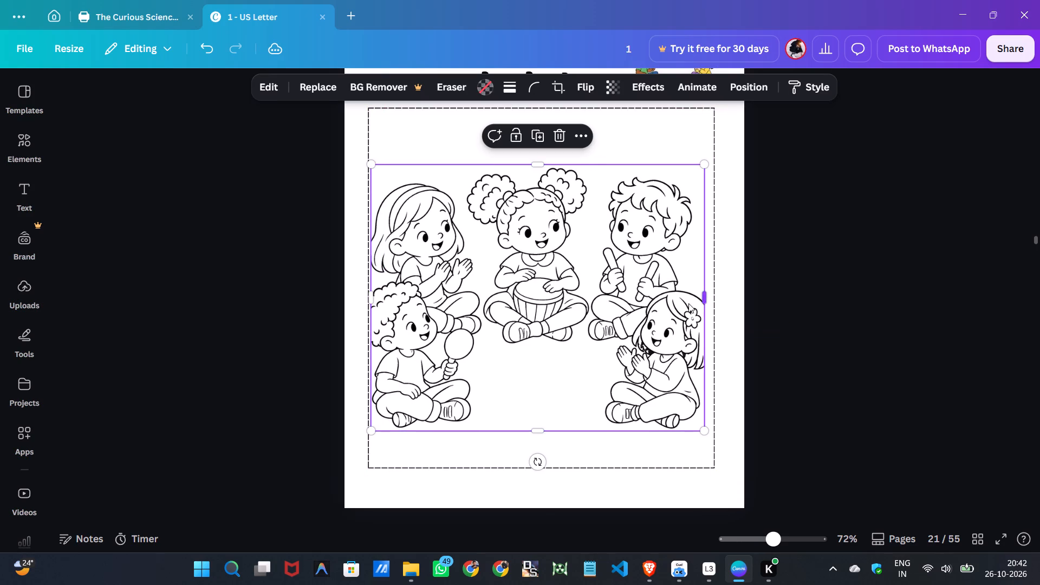
drag(582, 321, 583, 322)
drag(583, 322, 588, 322)
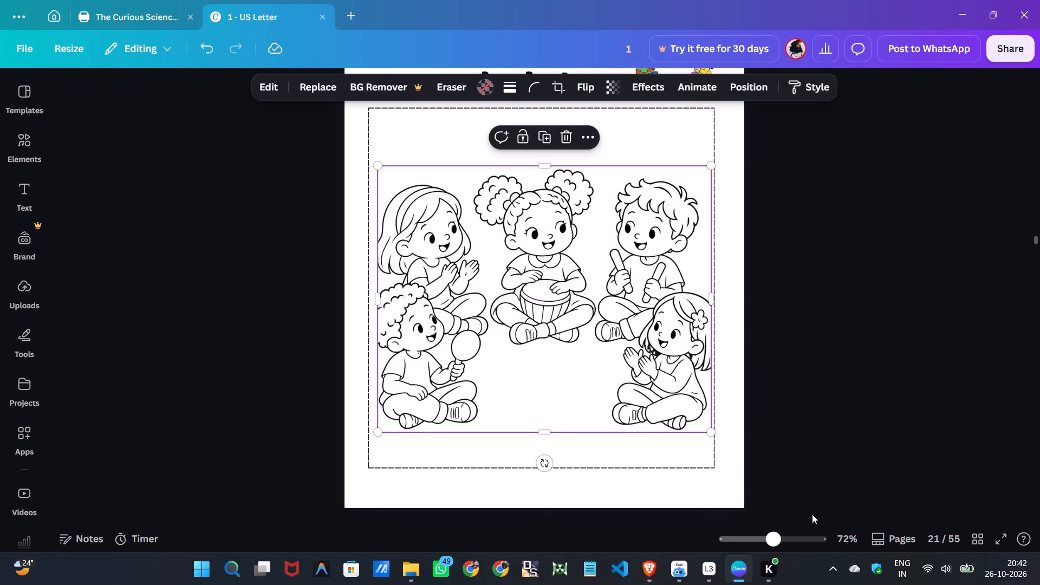
click(793, 544)
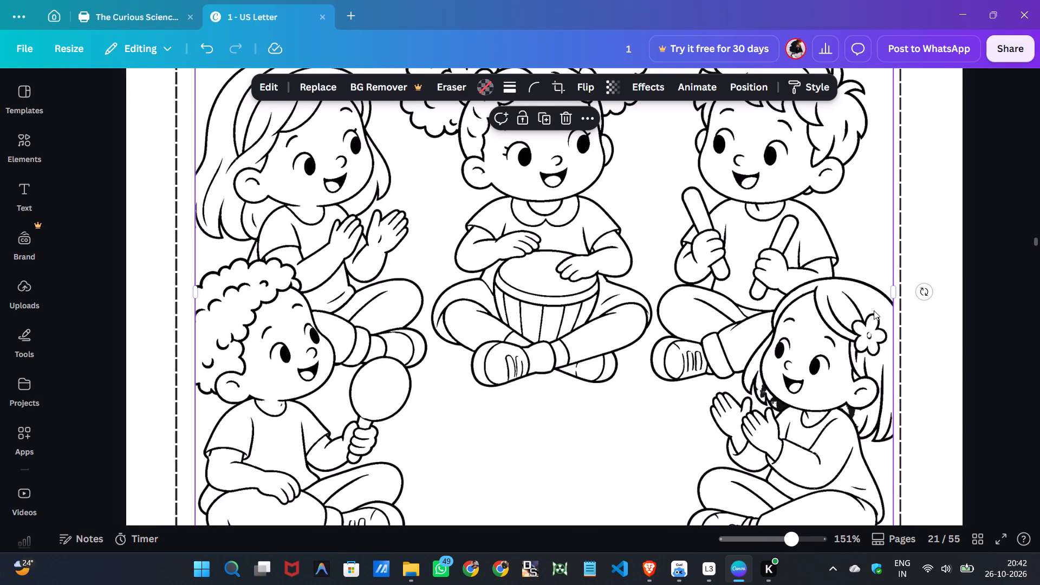
click(892, 292)
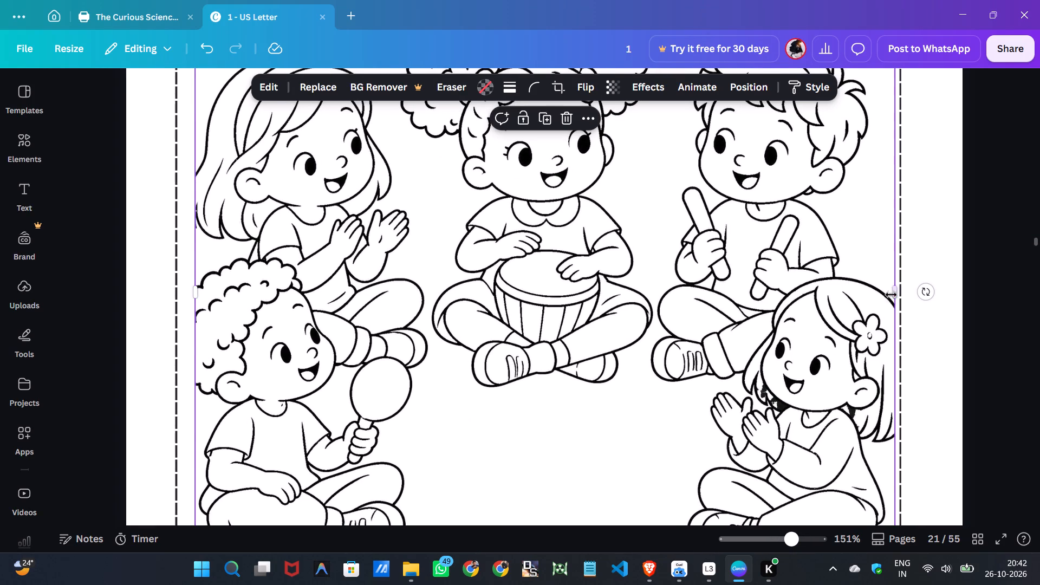
drag(197, 295, 196, 295)
drag(196, 295, 181, 296)
click(1017, 334)
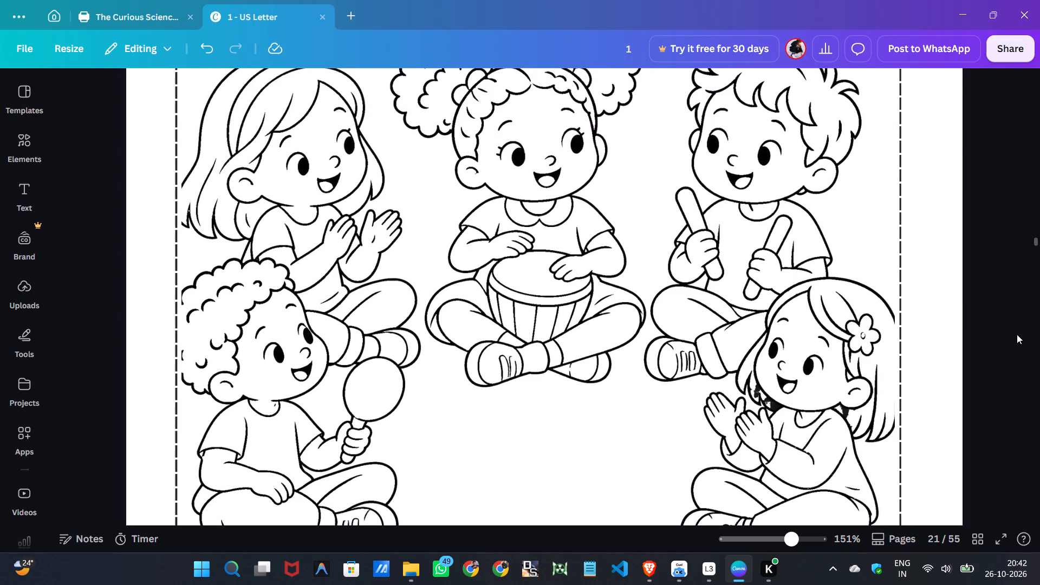
Nudge page 21's line drawing down four increments within the dashed frame.
click(761, 539)
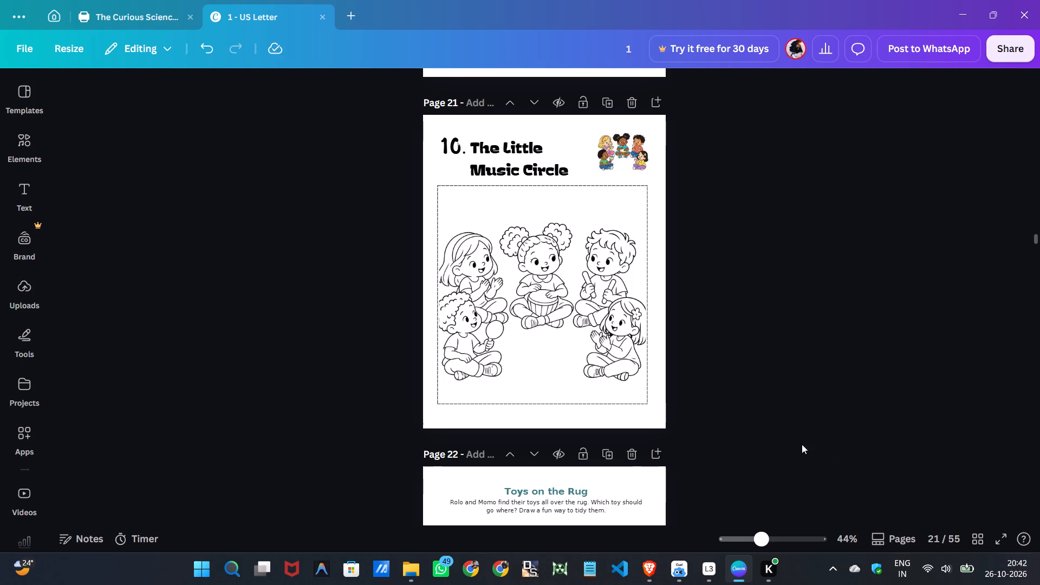
click(550, 337)
key(Down)
key(Down)
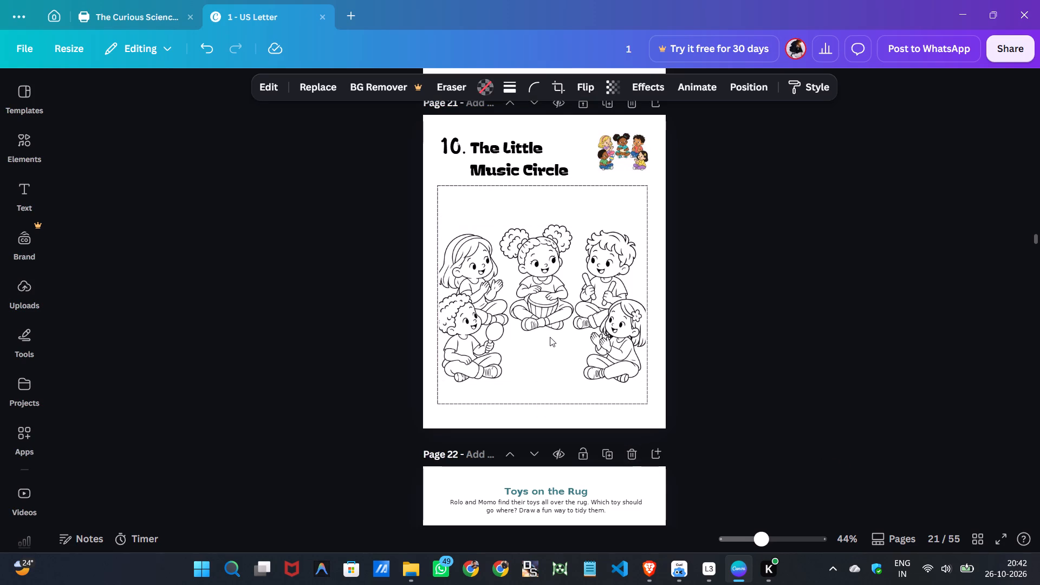
key(Down)
key(Down)
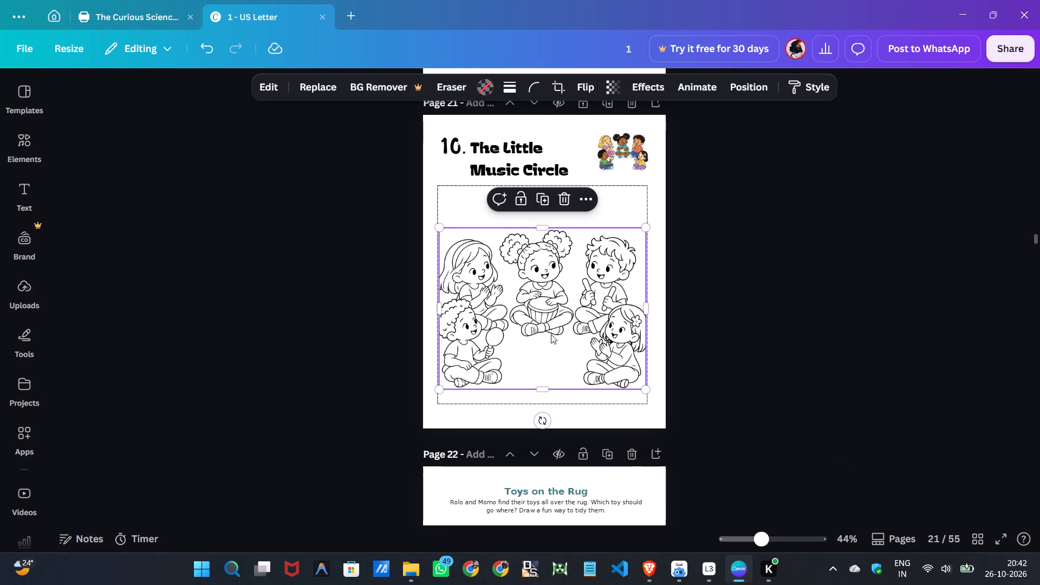
Lower the top edge of the dashed frame on the "The Little Music Circle" page to make room for the thumbnail.
click(598, 205)
click(608, 196)
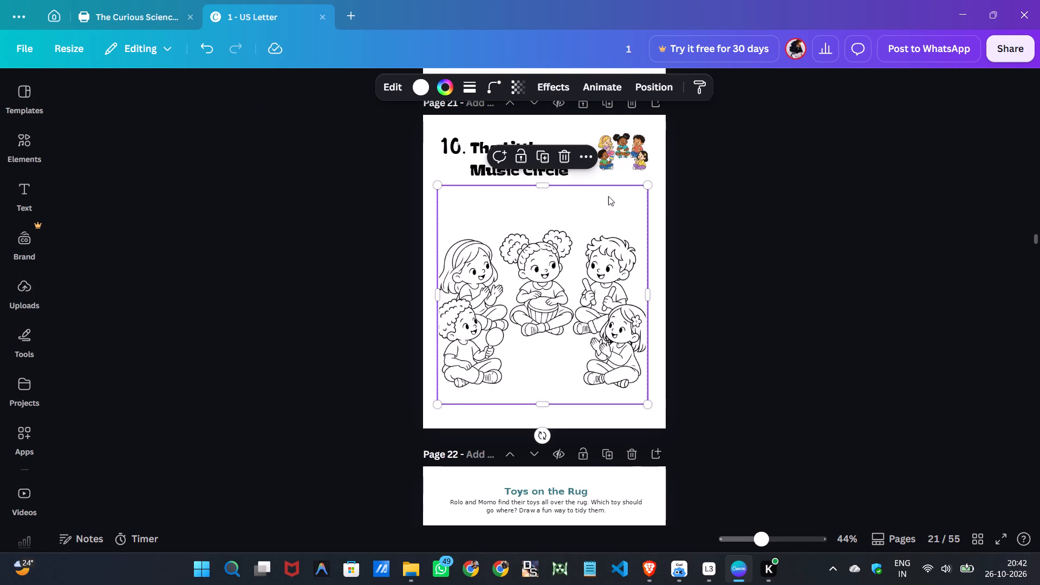
drag(539, 186, 541, 202)
Enlarge page 21's colored thumbnail from its lower-left corner and move it slightly down, keeping it aligned with the frame's right edge.
click(632, 135)
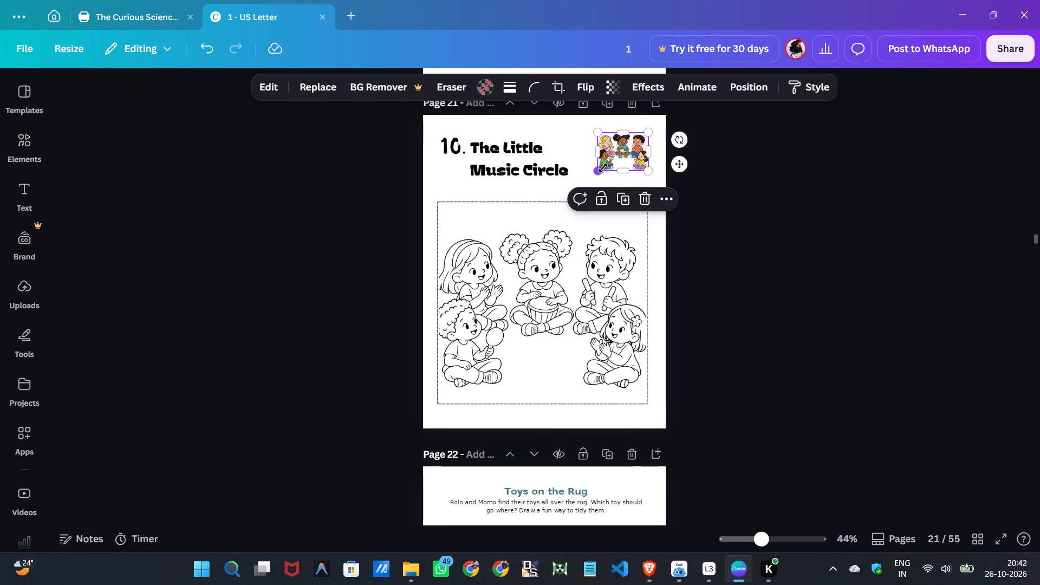
drag(601, 168, 596, 189)
drag(608, 153, 611, 160)
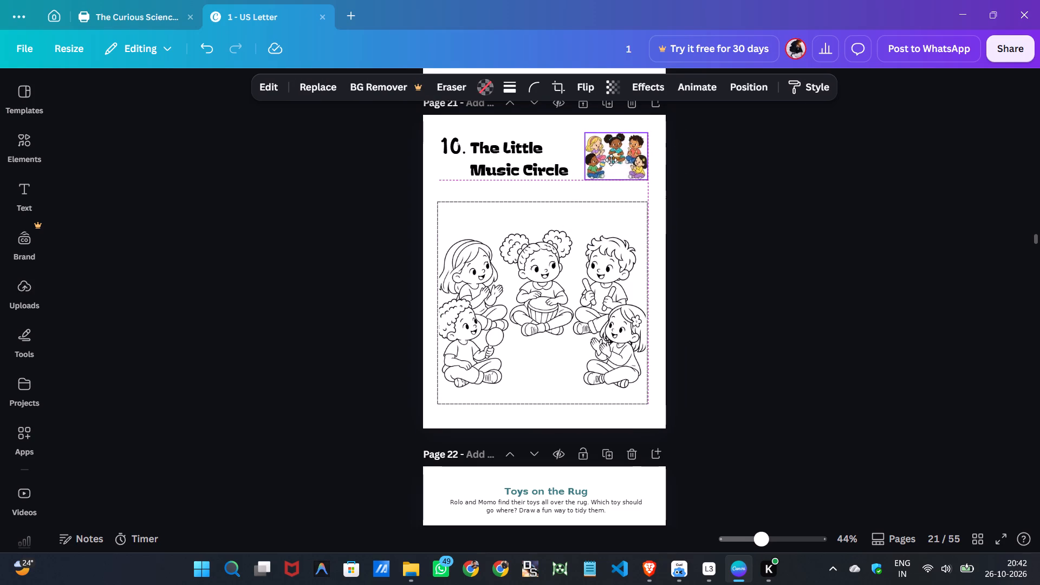
drag(611, 160, 611, 164)
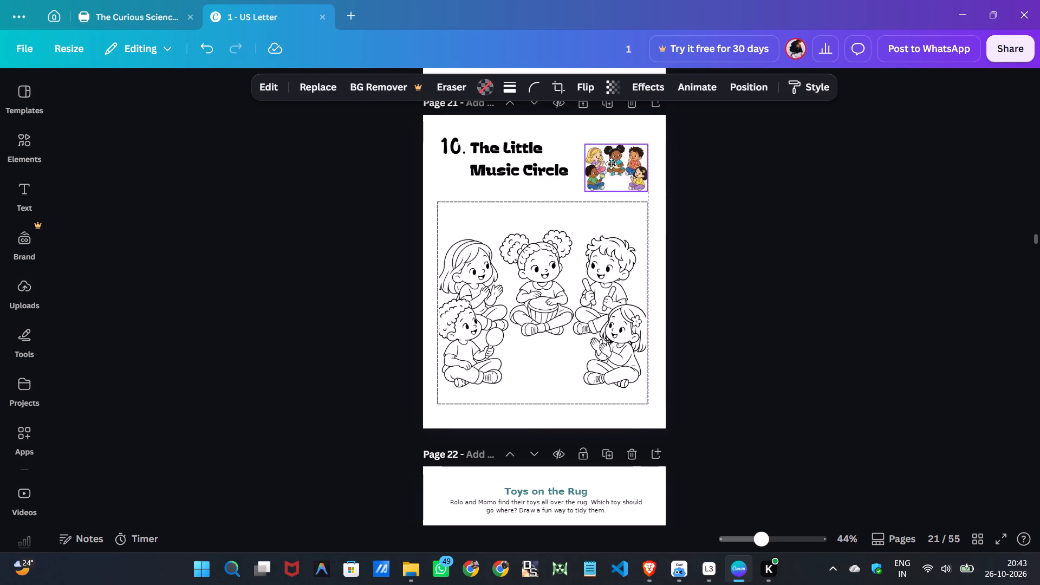
drag(611, 164, 611, 161)
click(736, 239)
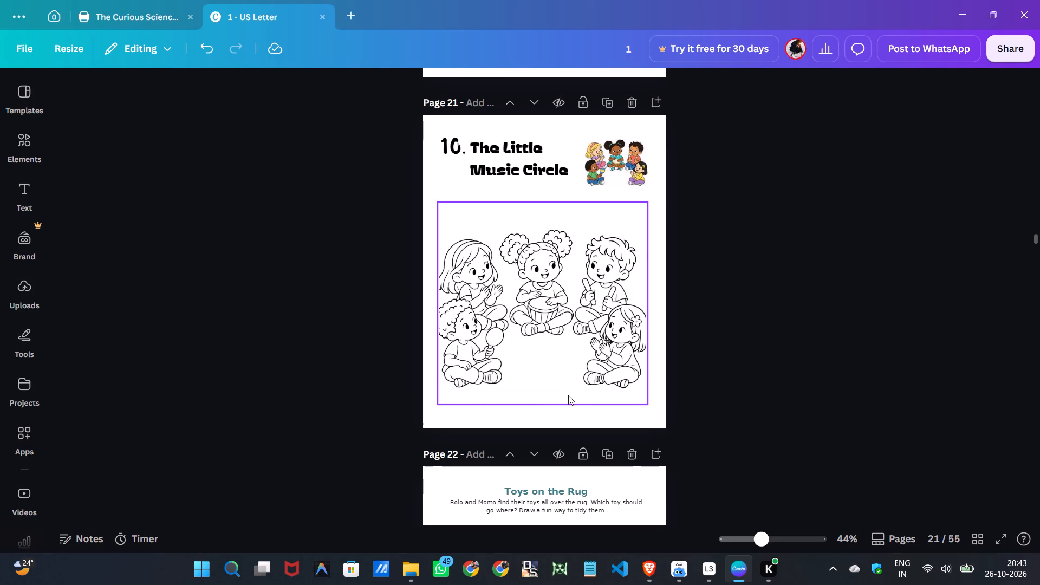
Raise the top edge of page 21's dashed frame slightly, closer beneath the thumbnail.
click(564, 208)
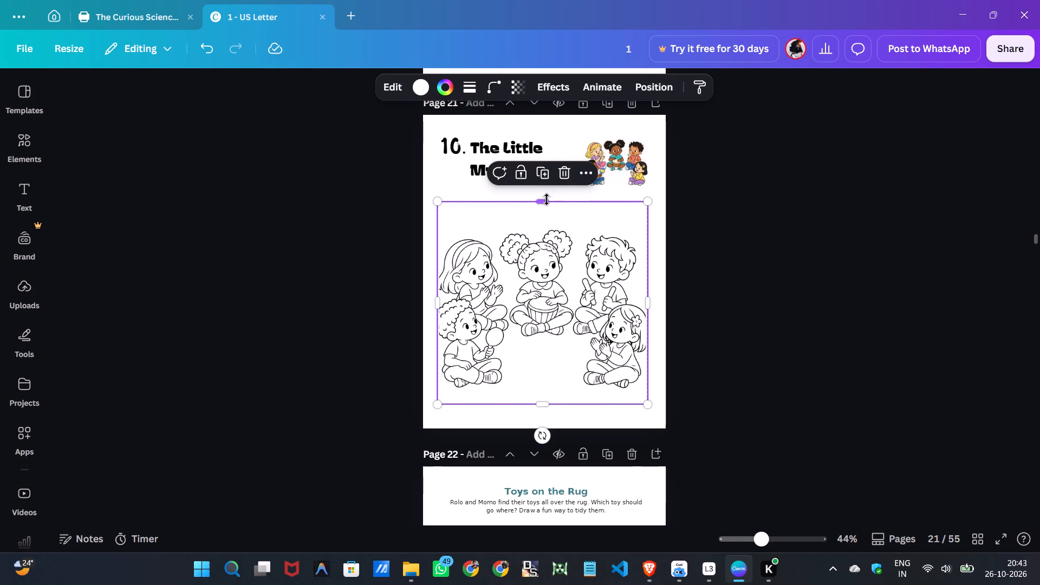
drag(544, 200, 542, 194)
click(825, 270)
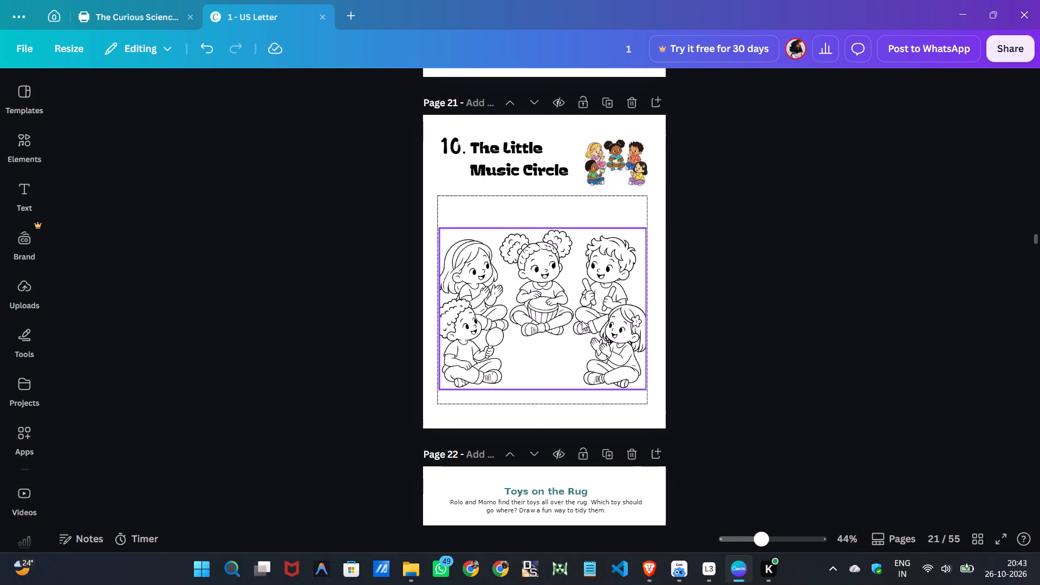
Nudge page 21's line drawing up five increments to center it vertically in the dashed frame.
click(582, 321)
key(Up)
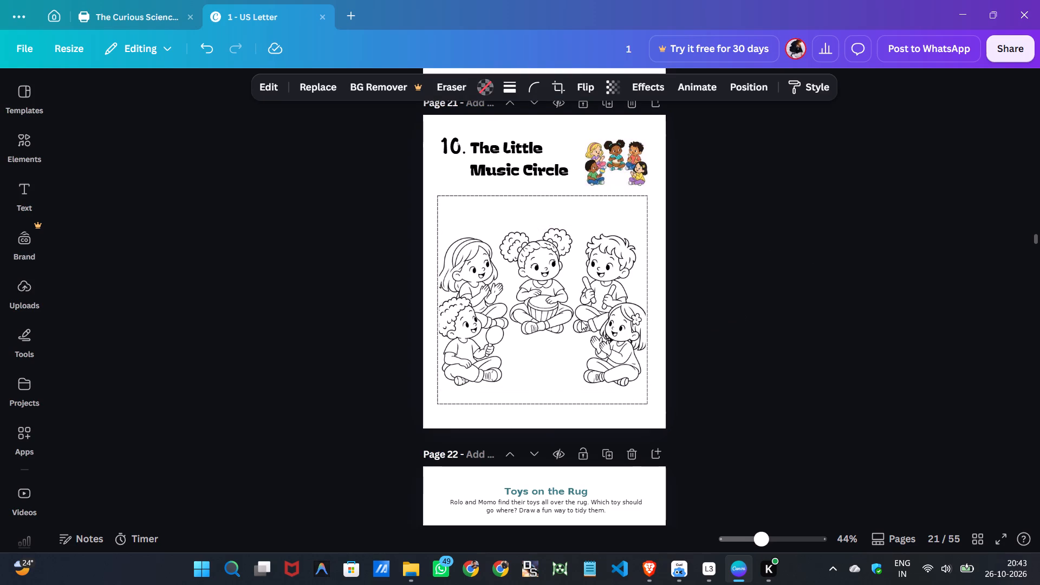
key(Up)
key(Up)
key(Up)
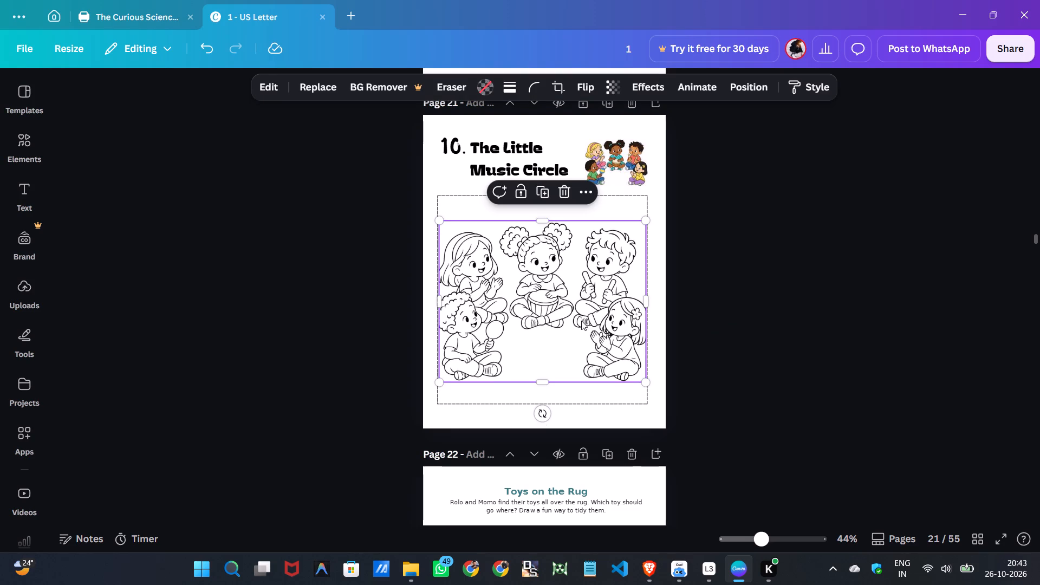
key(Up)
click(725, 304)
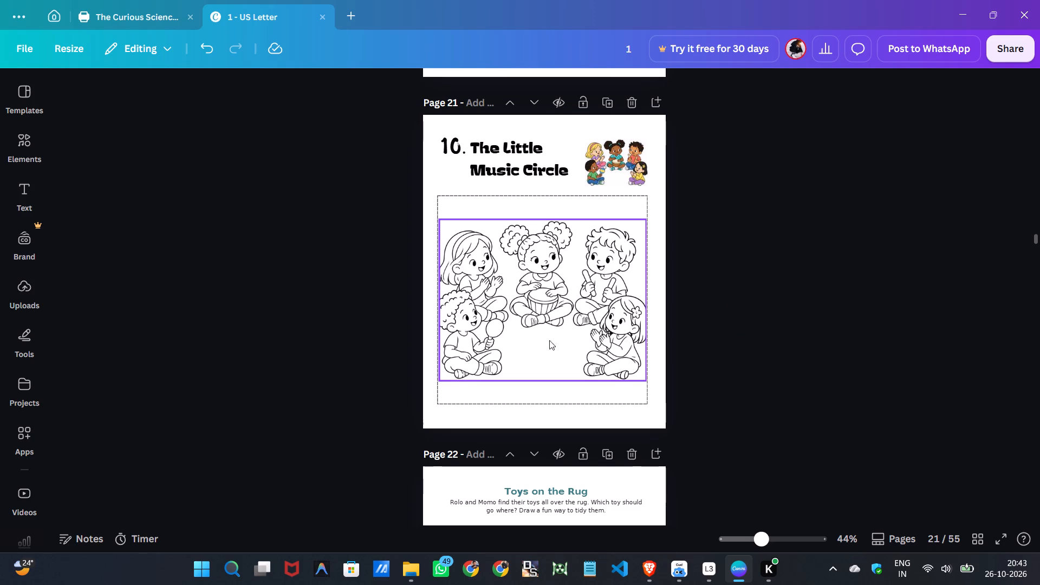
On the "Shake It Softly" page, nudge the line drawing up six increments and back down three within the dashed frame.
scroll(567, 345, up, 6)
scroll(569, 346, down, 3)
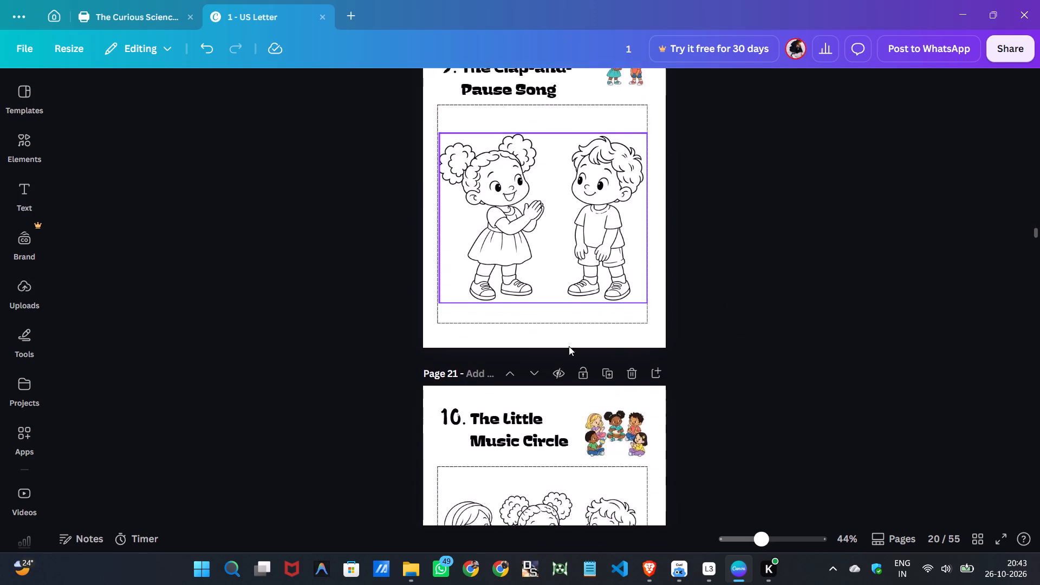
scroll(570, 346, up, 4)
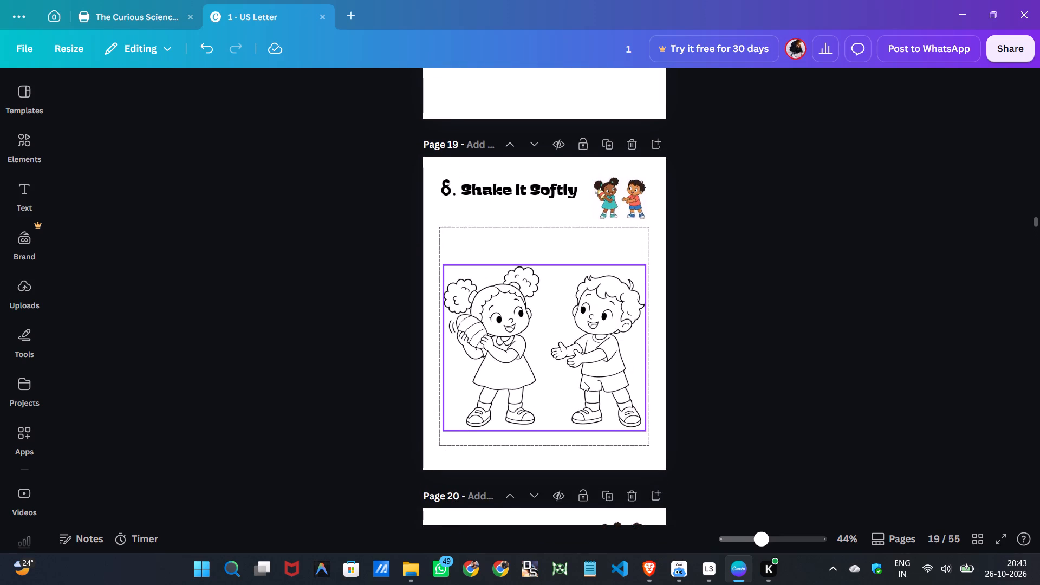
click(953, 363)
click(549, 382)
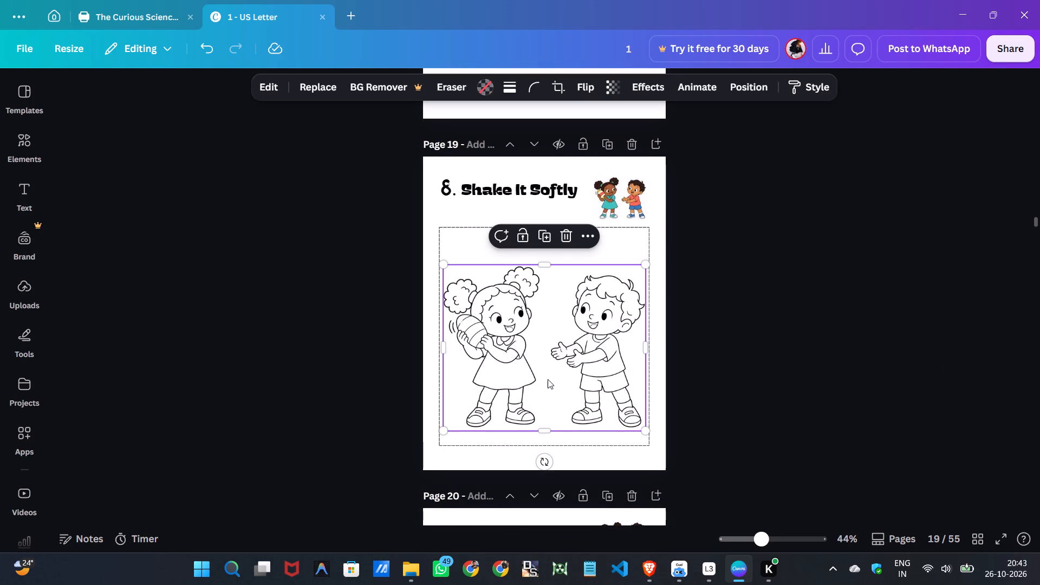
key(Up)
key(Up)
key(Up)
key(Up)
key(Up)
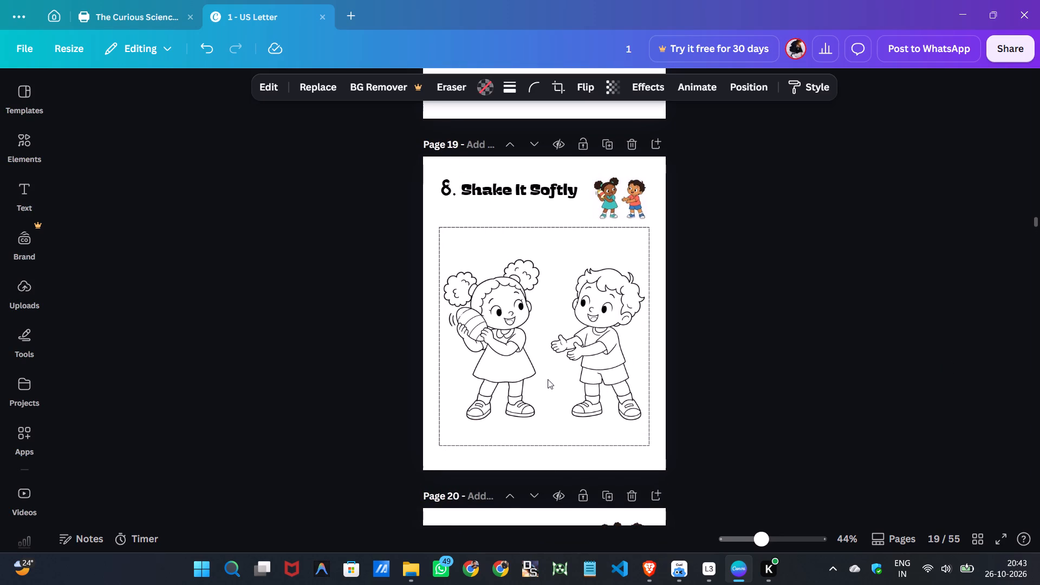
key(Up)
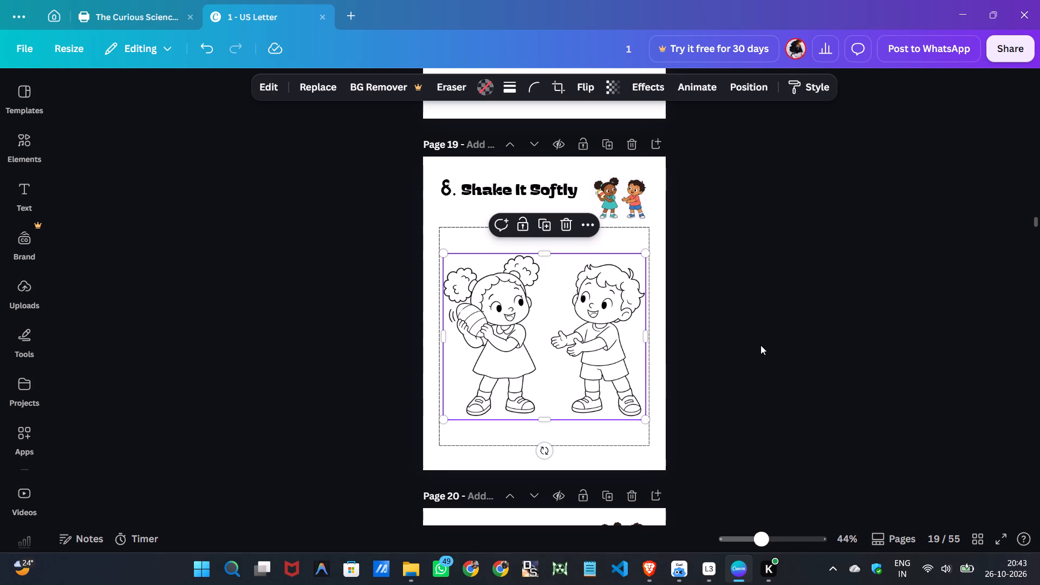
click(771, 348)
click(554, 390)
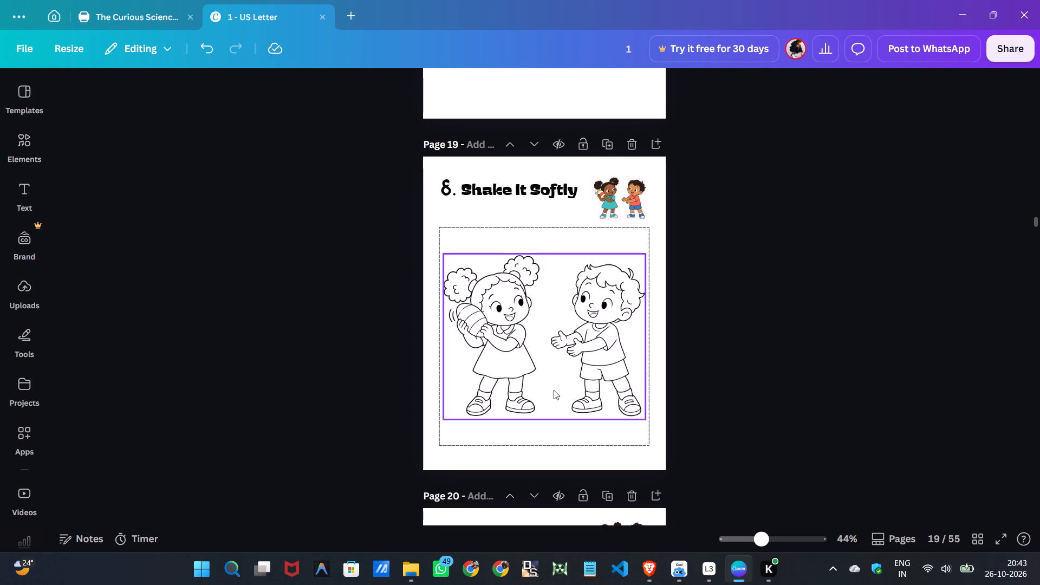
key(Down)
key(Down)
key(Down)
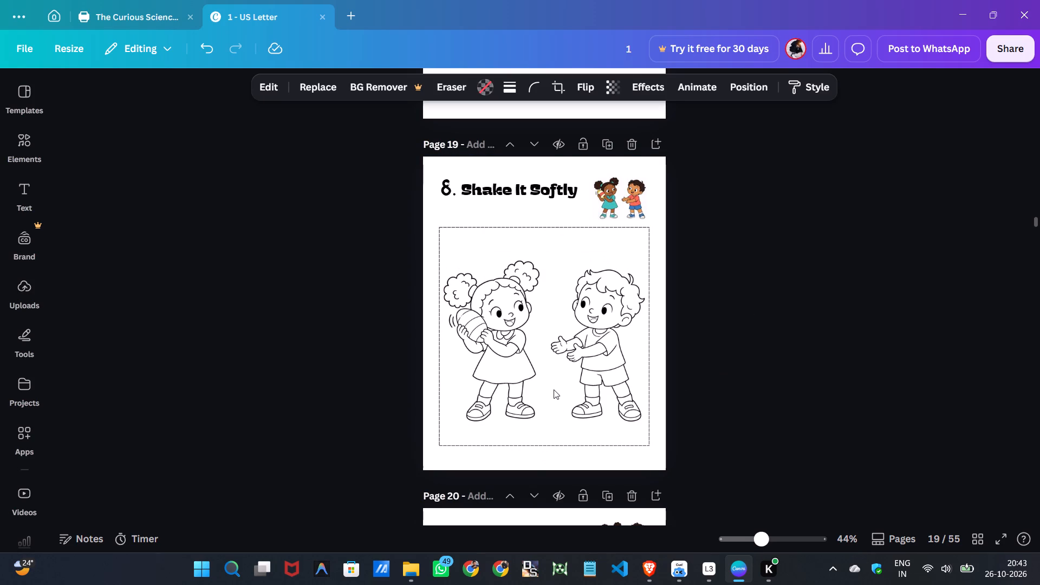
Lower the top edge of page 19's dashed frame and enlarge the colored thumbnail down and left into the freed space.
click(465, 253)
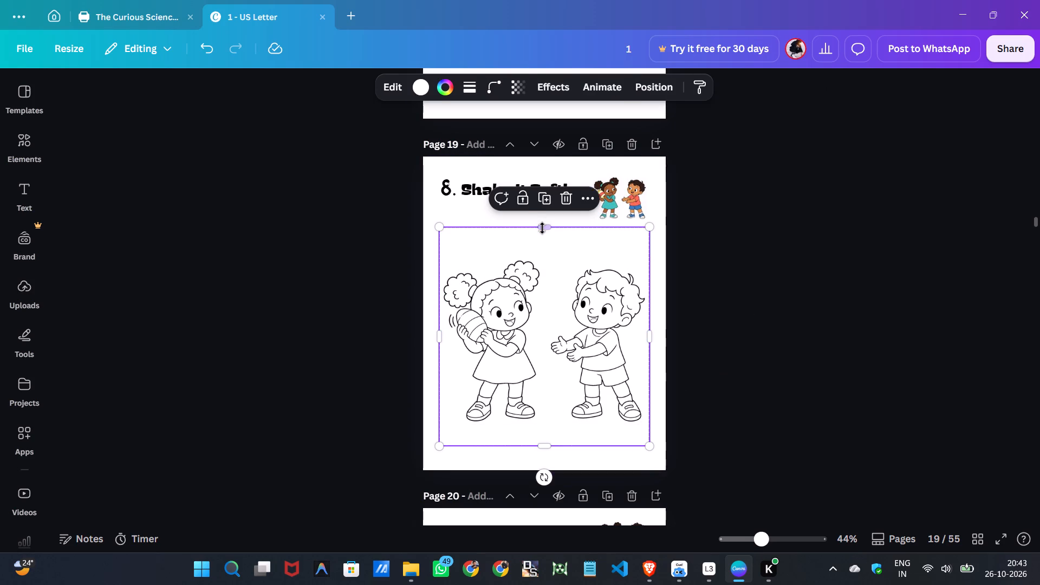
drag(542, 228, 542, 239)
click(605, 194)
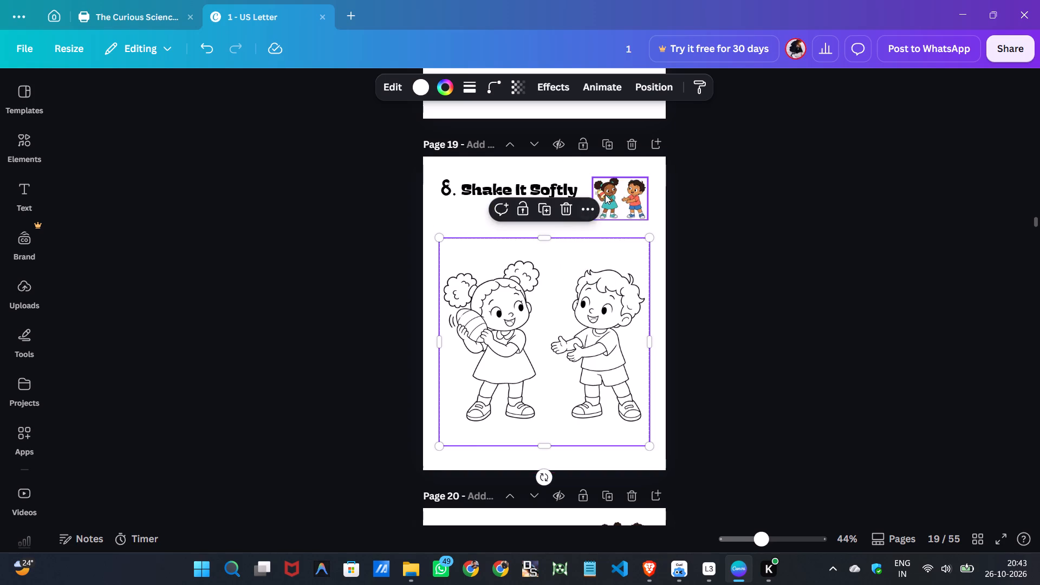
drag(594, 216, 591, 227)
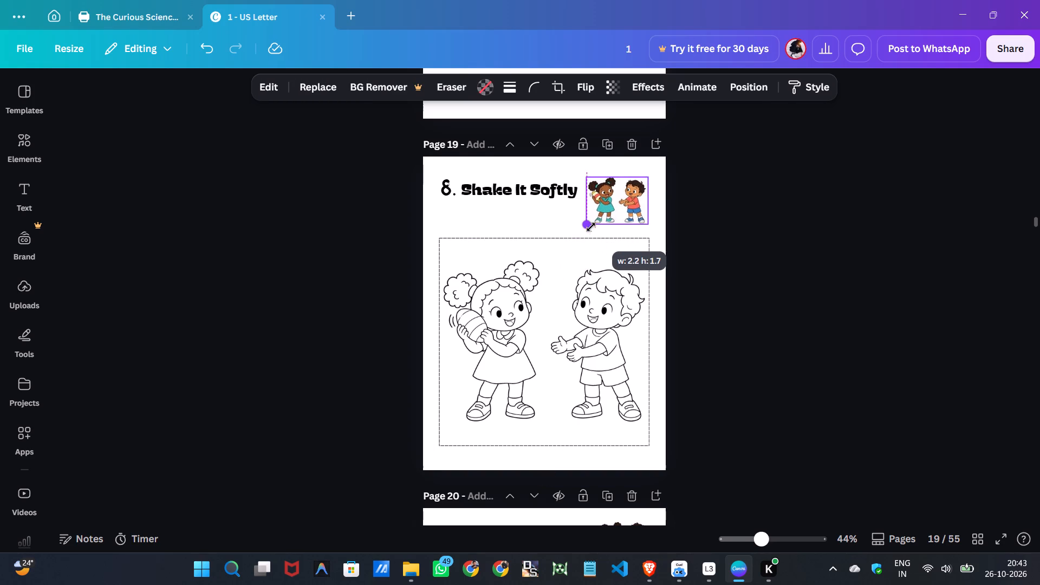
drag(591, 227, 589, 231)
click(740, 234)
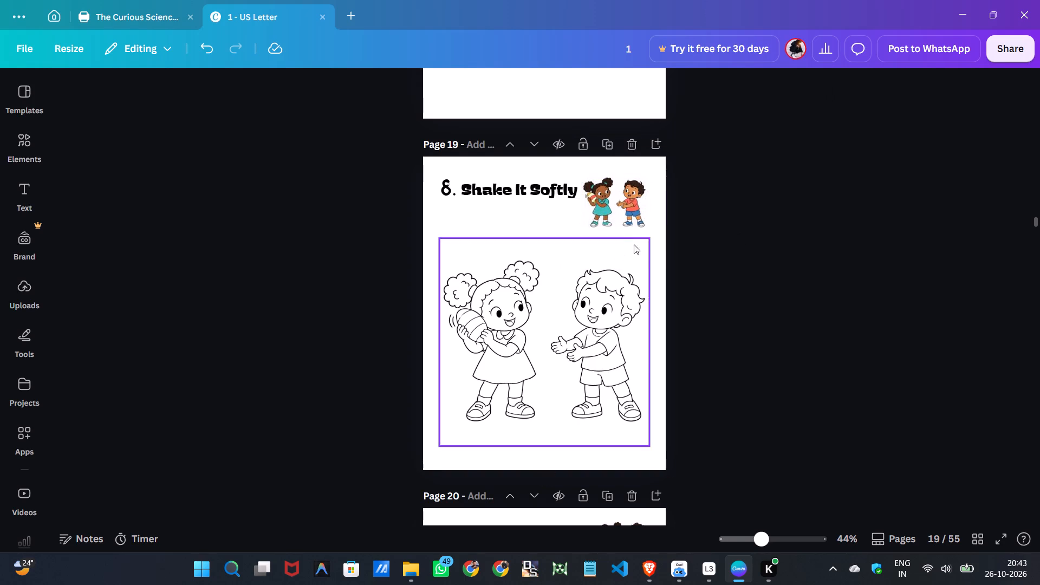
Enlarge the colored thumbnail on the "The Clap-and-Pause Song" page and shift it slightly down, aligned with the frame's right edge.
scroll(610, 329, down, 3)
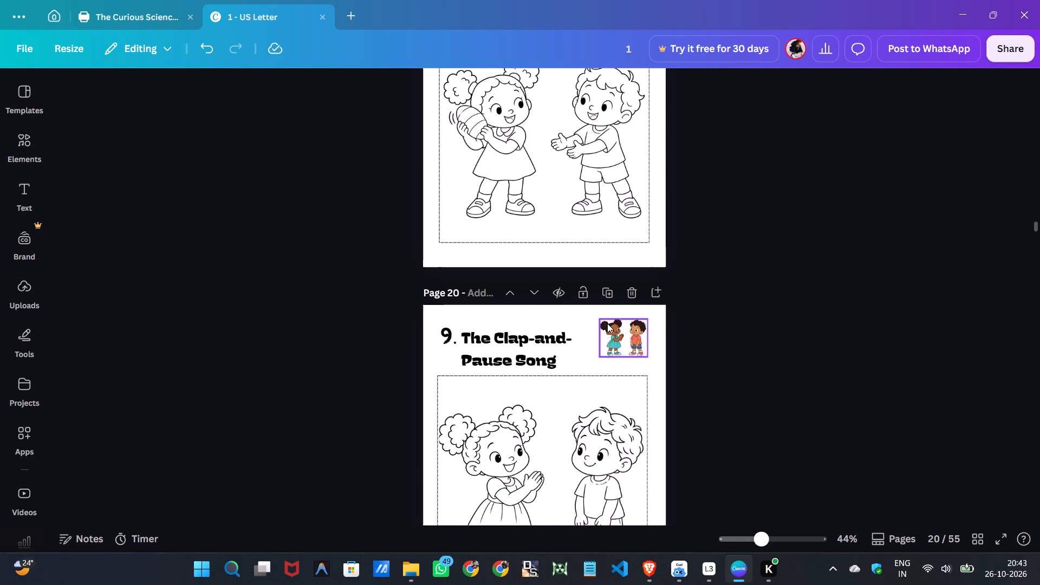
click(607, 323)
drag(599, 358, 584, 367)
click(630, 339)
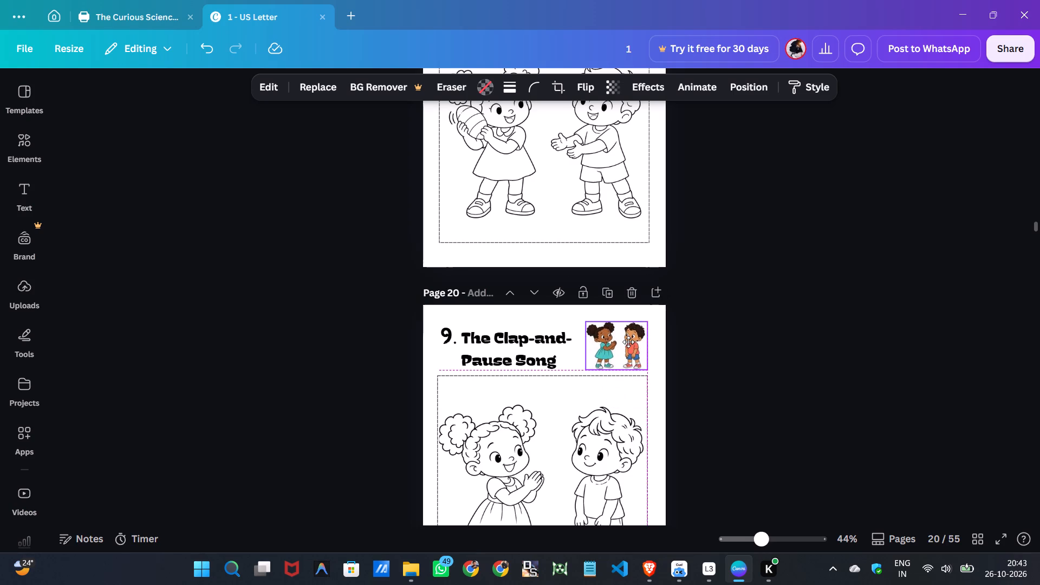
click(797, 367)
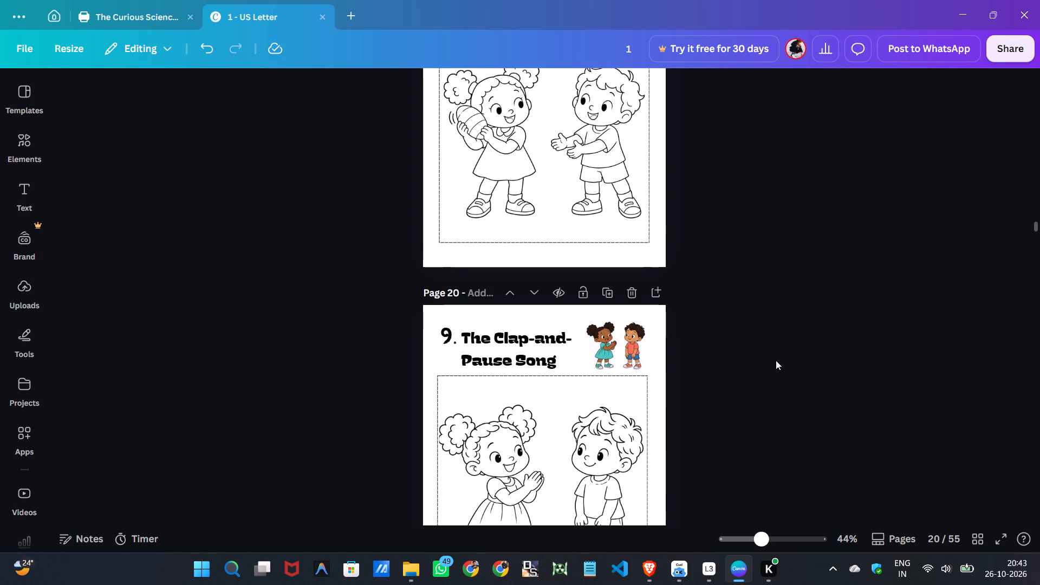
Nudge page 20's line drawing down two increments and lower the dashed frame's top edge slightly.
scroll(759, 356, down, 3)
click(593, 320)
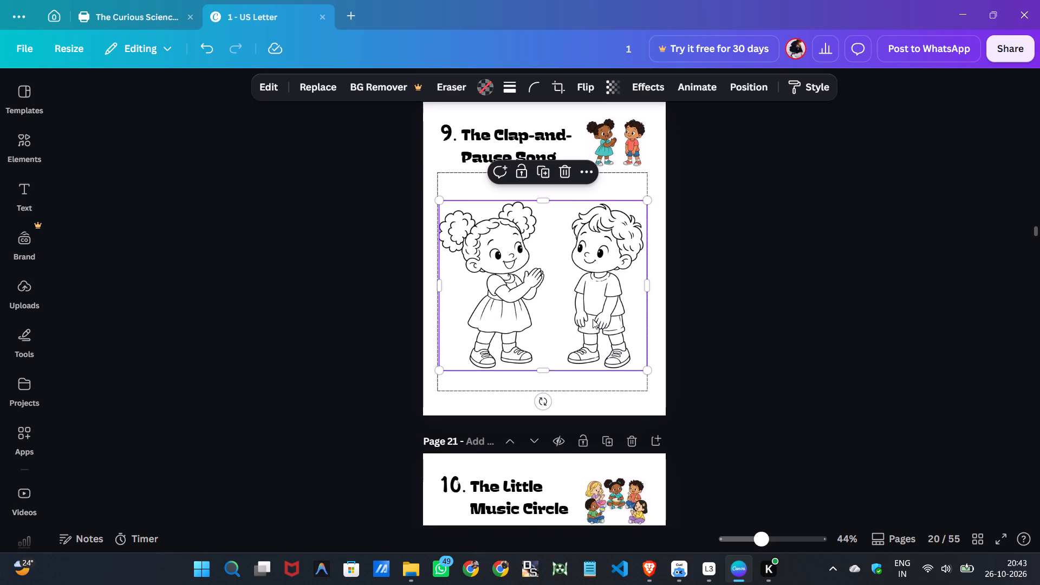
key(Down)
key(Down)
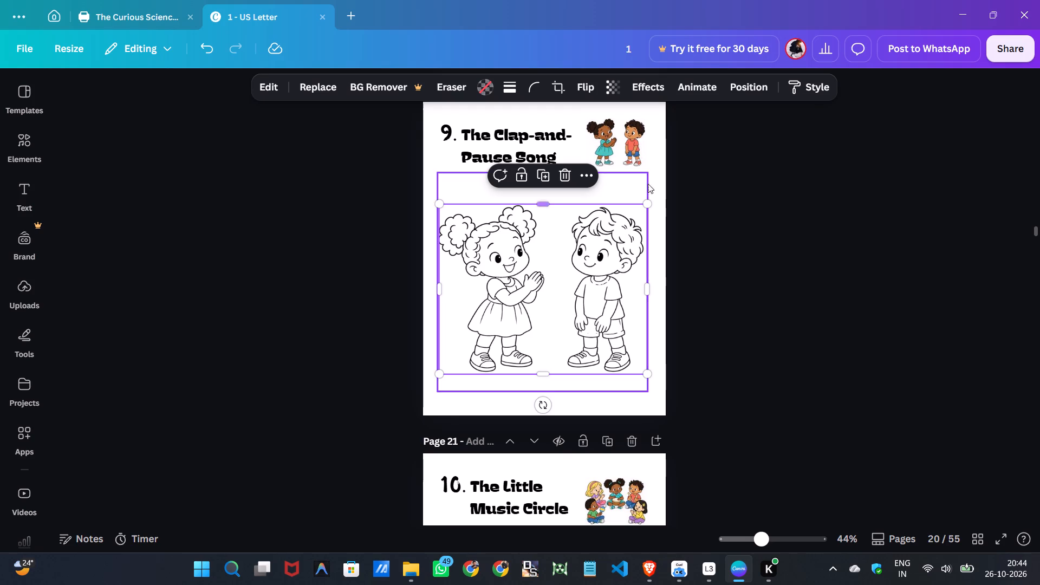
click(617, 185)
drag(537, 171, 537, 179)
Enlarge page 20's colored thumbnail a little more from its lower-left corner, and nudge it one increment left and one down.
click(617, 157)
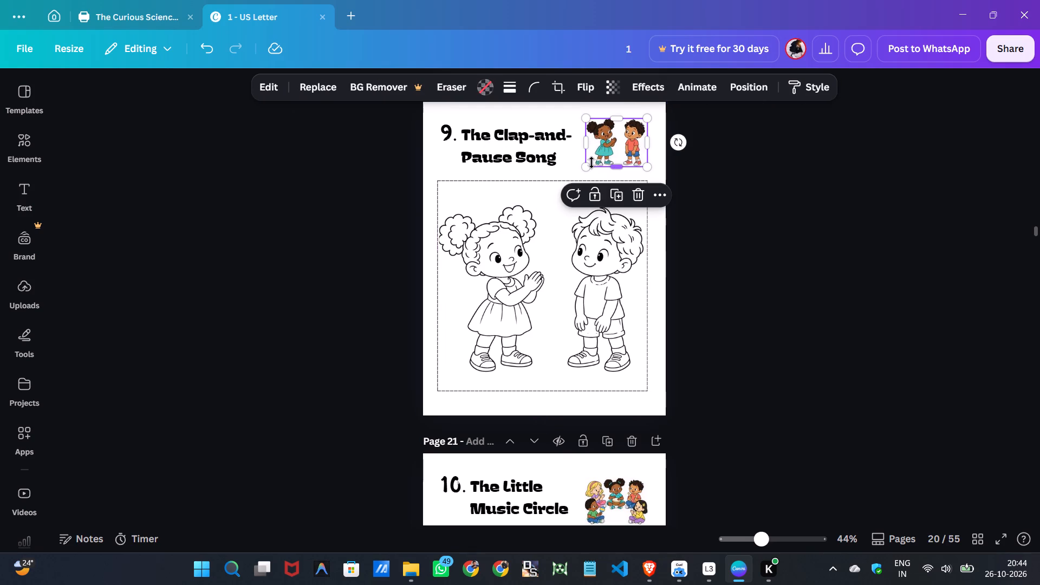
drag(588, 165, 584, 171)
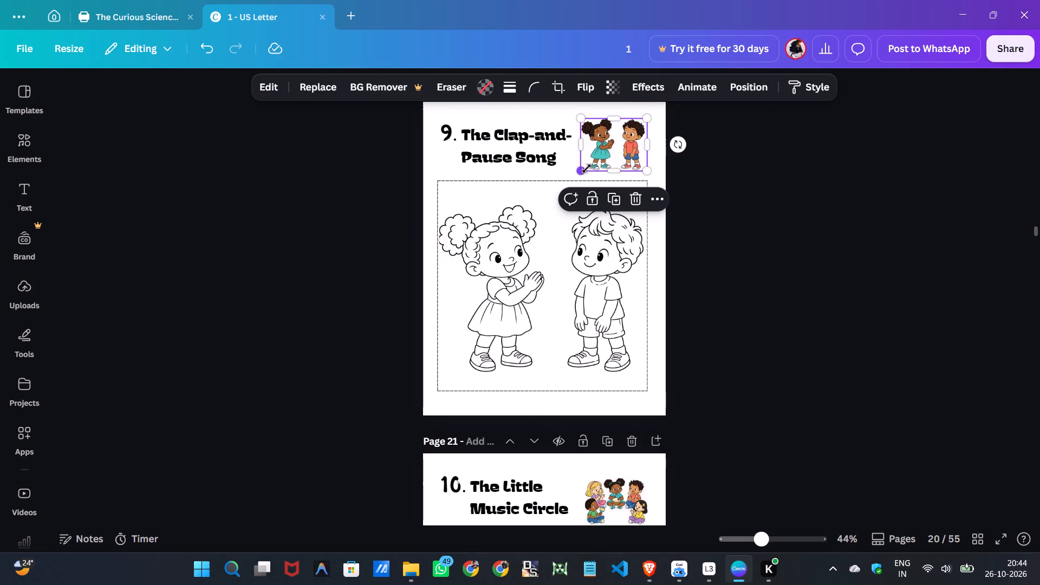
click(723, 183)
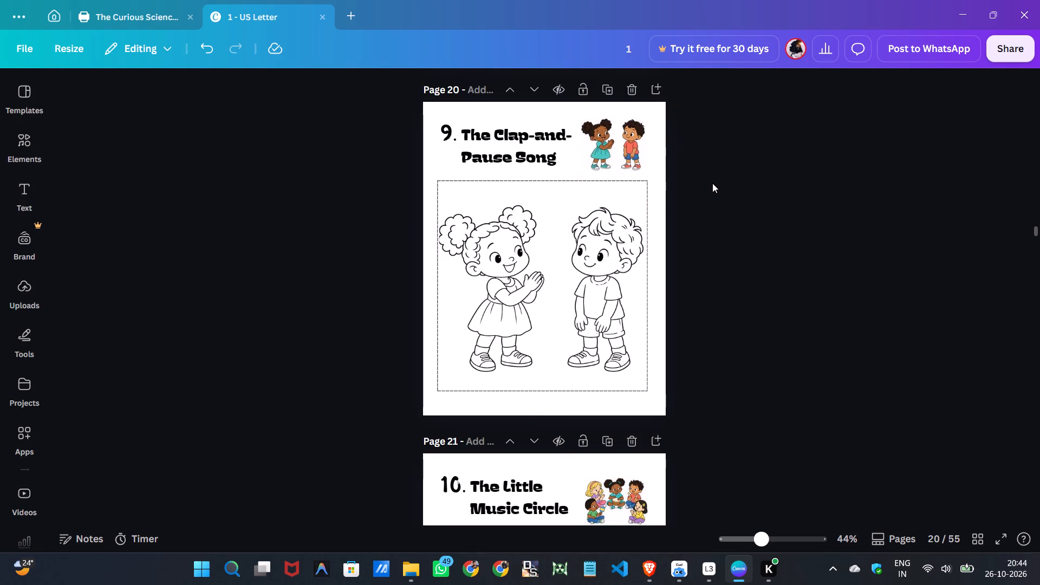
click(606, 153)
key(Left)
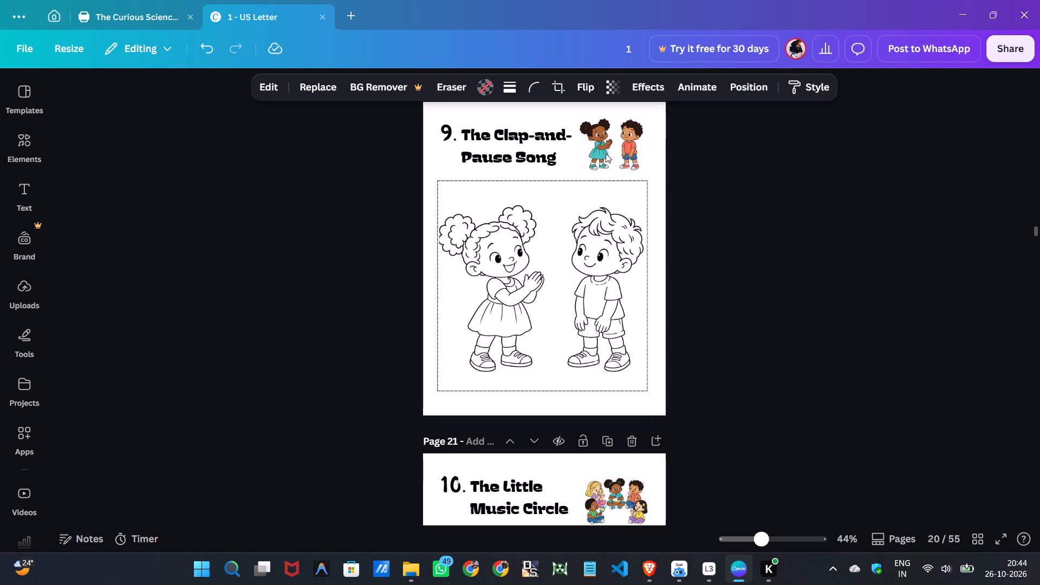
key(Down)
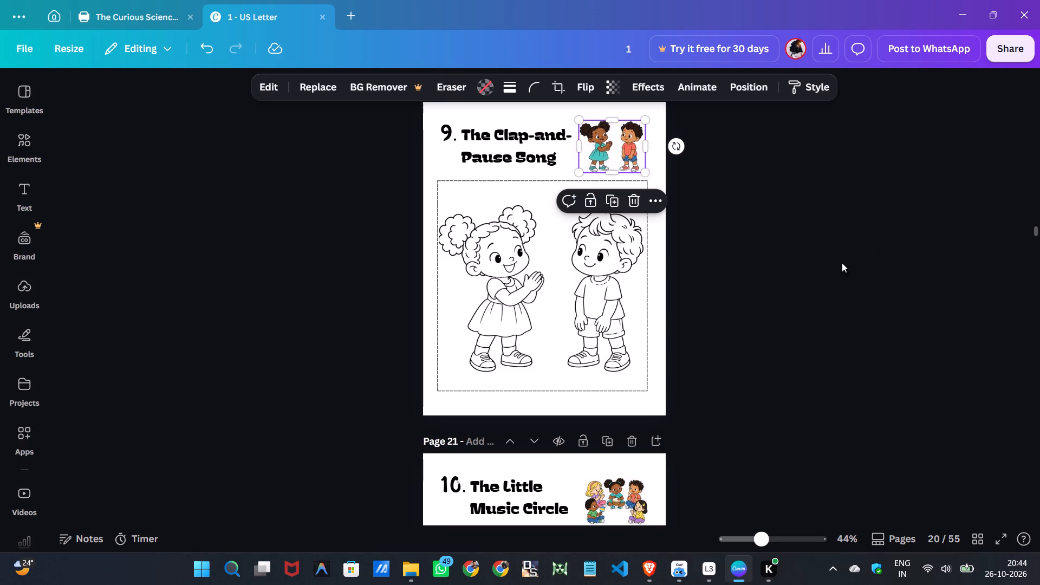
click(842, 263)
Enlarge page 21's colored thumbnail slightly from its lower-left corner, and nudge it one increment left and one down.
scroll(729, 268, down, 3)
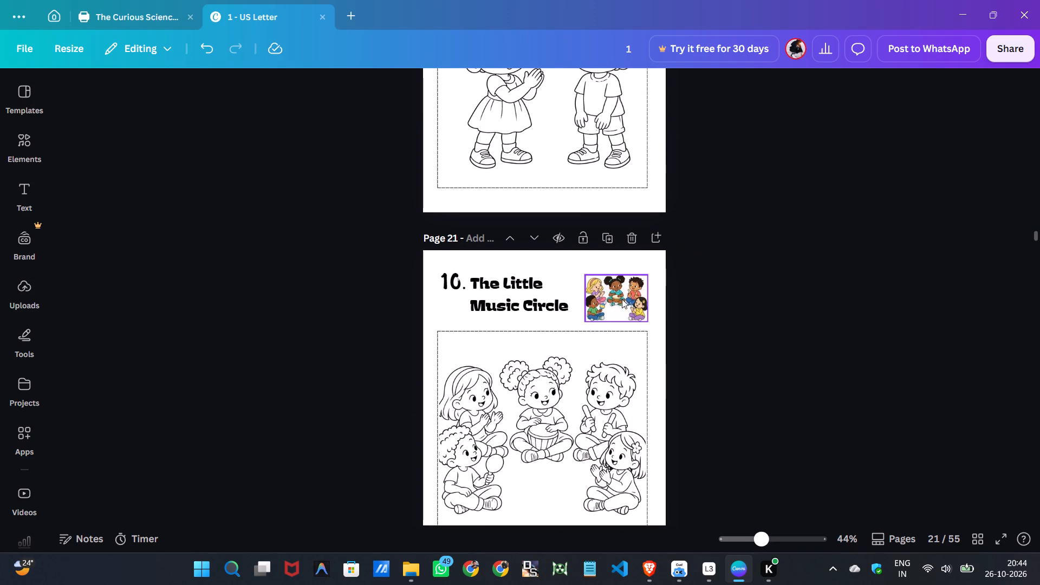
click(616, 304)
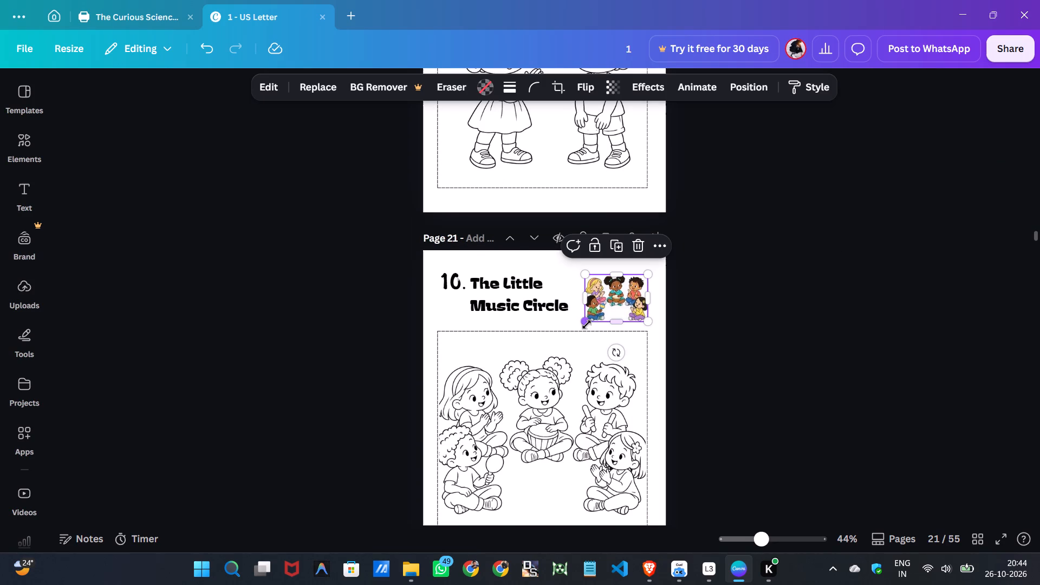
click(587, 324)
click(724, 325)
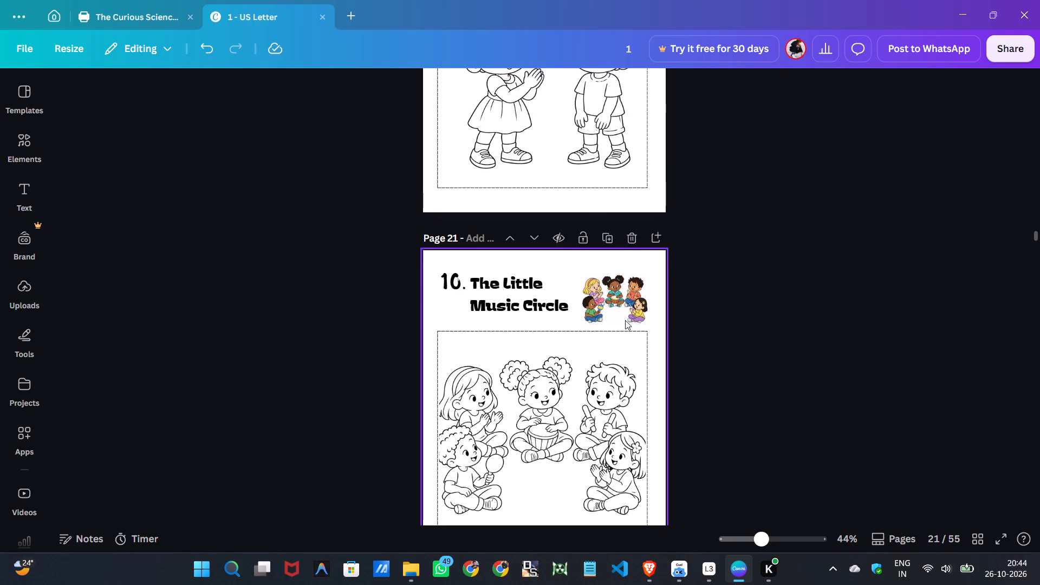
click(625, 319)
key(Left)
key(Down)
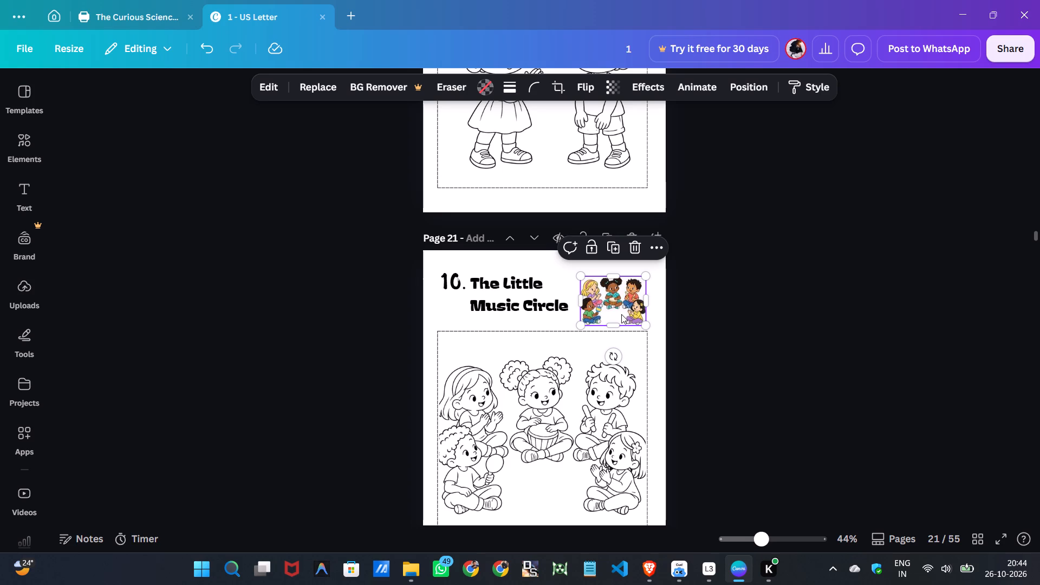
Enlarge the colored thumbnail on page 17, "Two Sticks, One Rhythm", slightly from its lower-left corner.
click(699, 315)
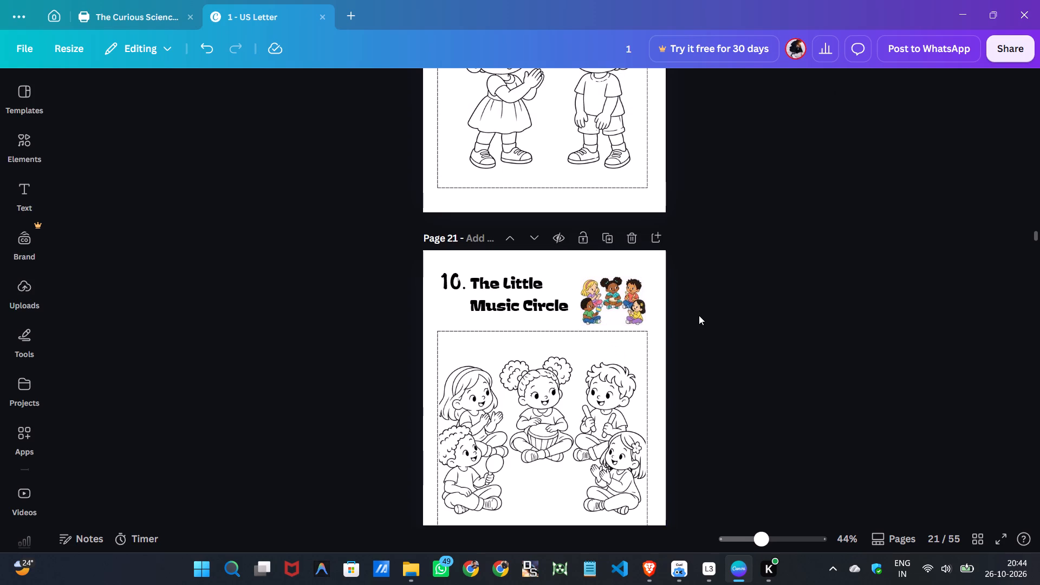
scroll(637, 398, down, 5)
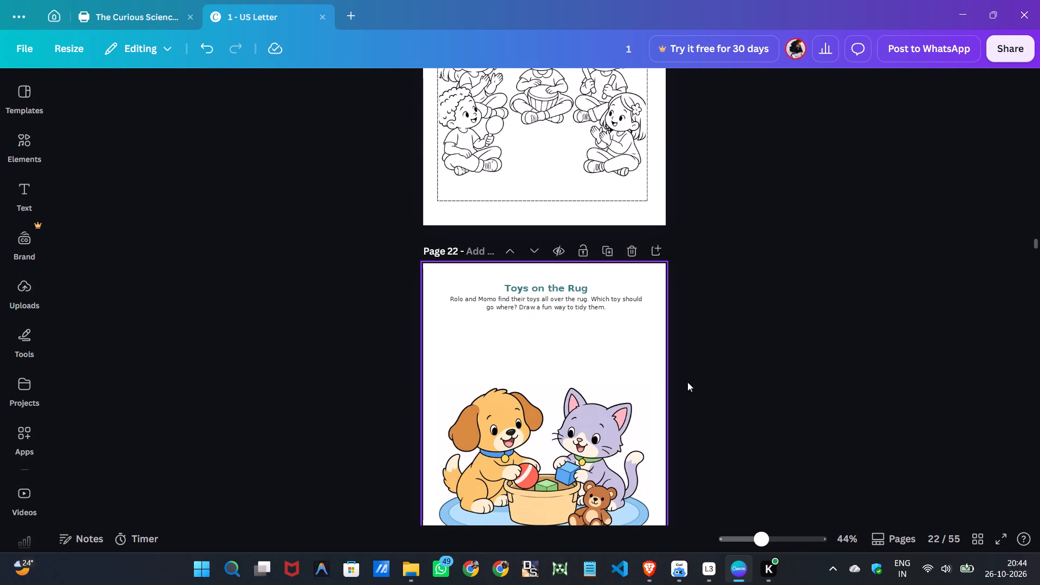
scroll(576, 386, up, 11)
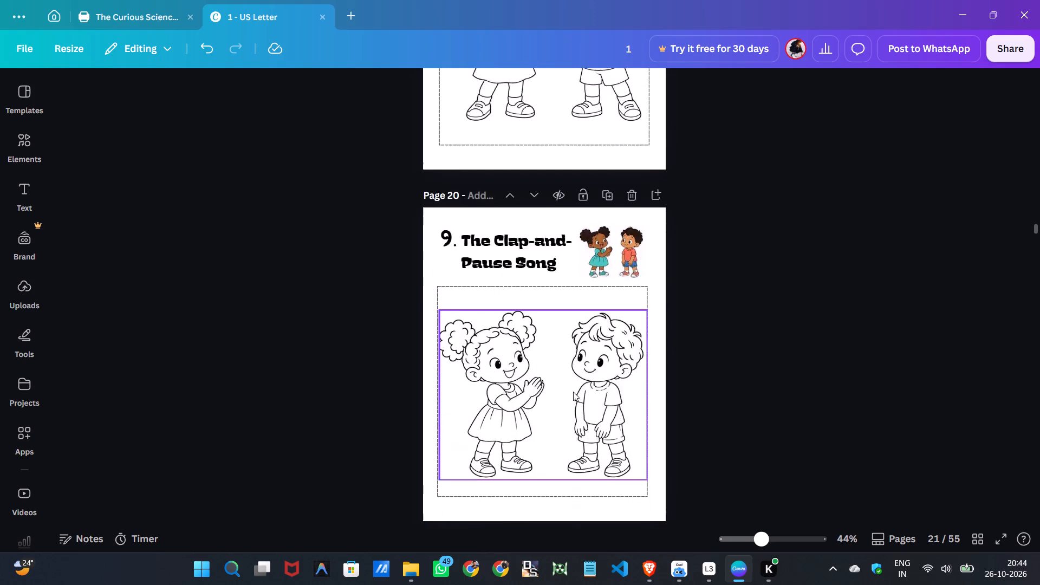
scroll(573, 392, up, 3)
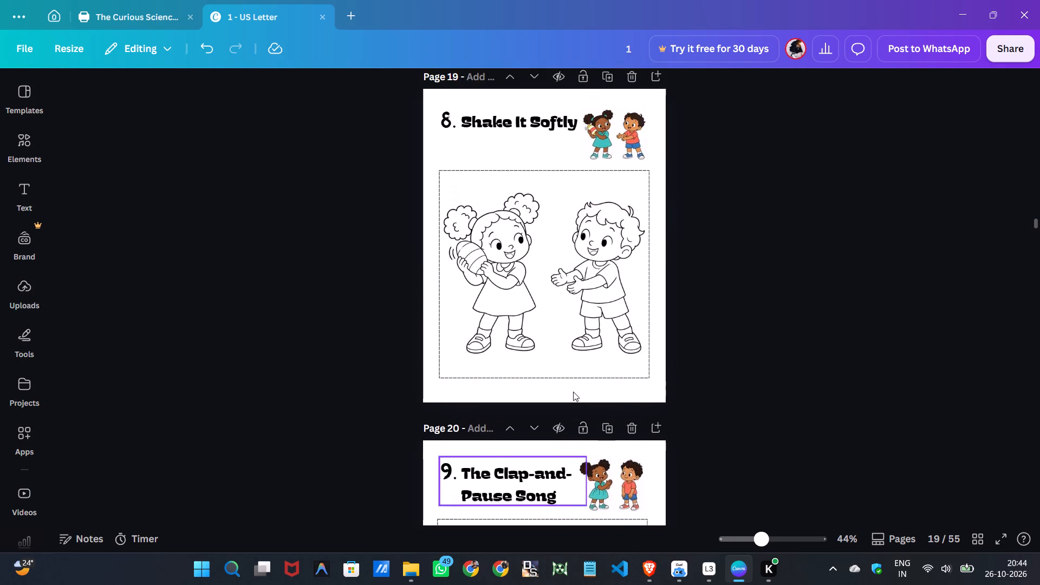
scroll(573, 392, up, 1)
click(751, 361)
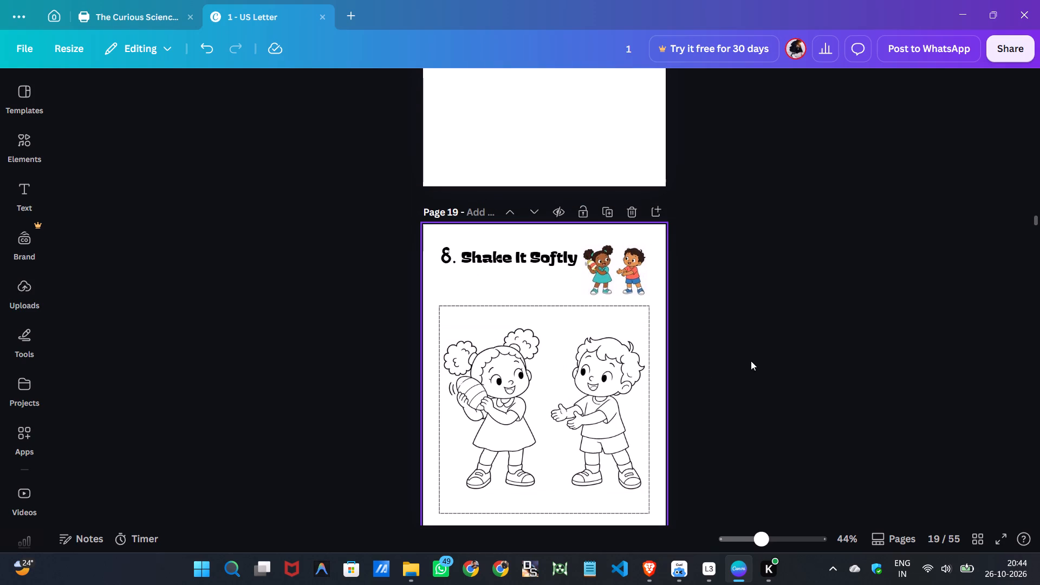
scroll(565, 399, up, 10)
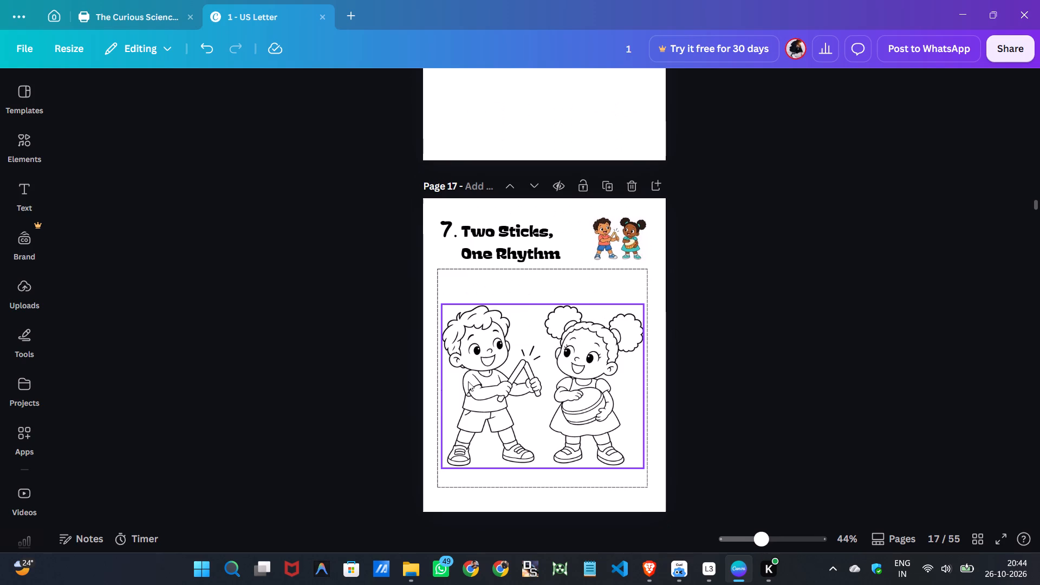
click(610, 246)
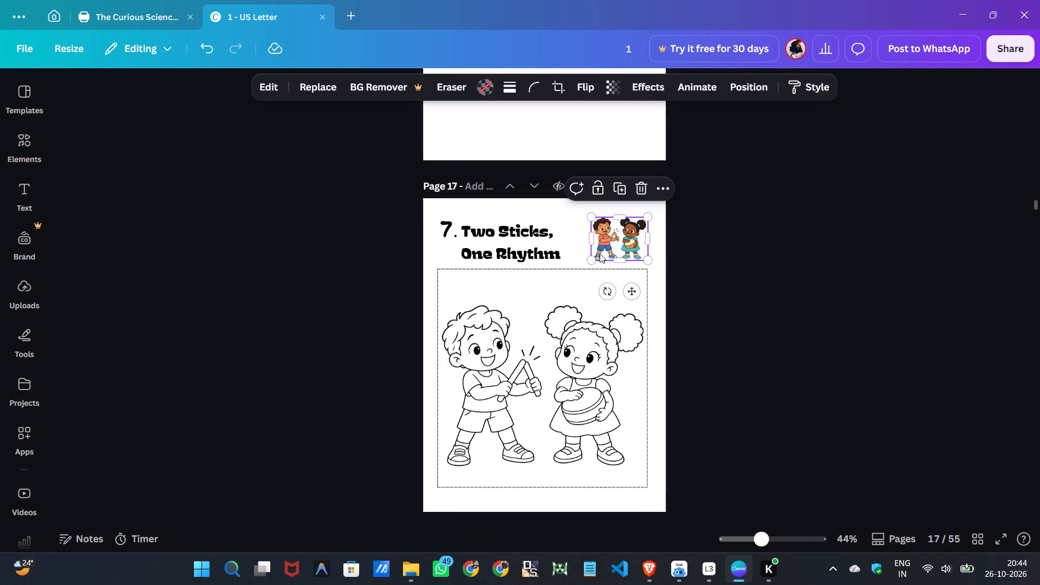
drag(590, 258, 580, 259)
click(788, 326)
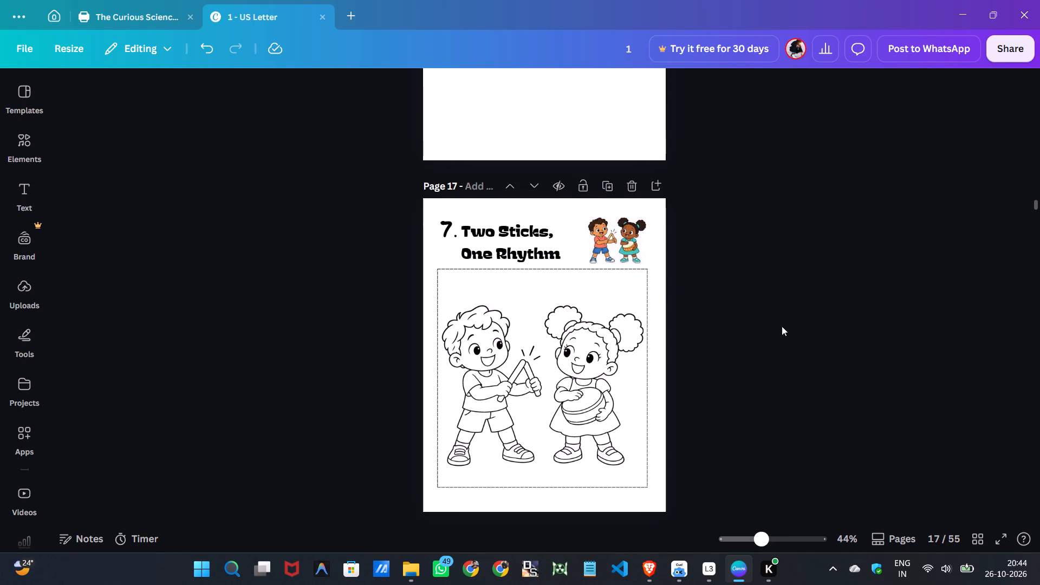
Lower the top edge of page 17's dashed frame to a height of about 7.6, and enlarge the colored thumbnail a little more.
click(524, 291)
click(541, 268)
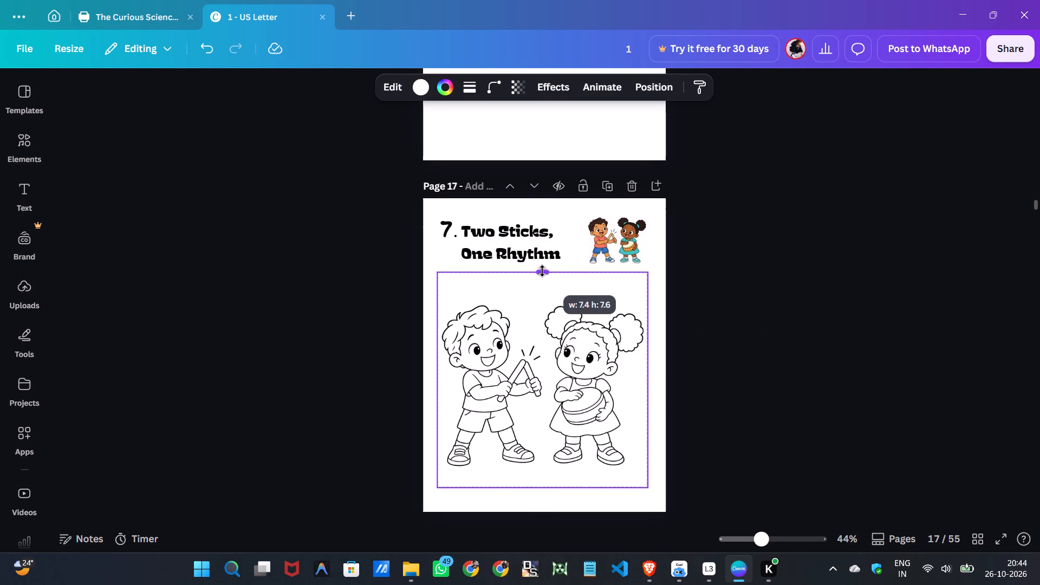
click(633, 247)
click(583, 264)
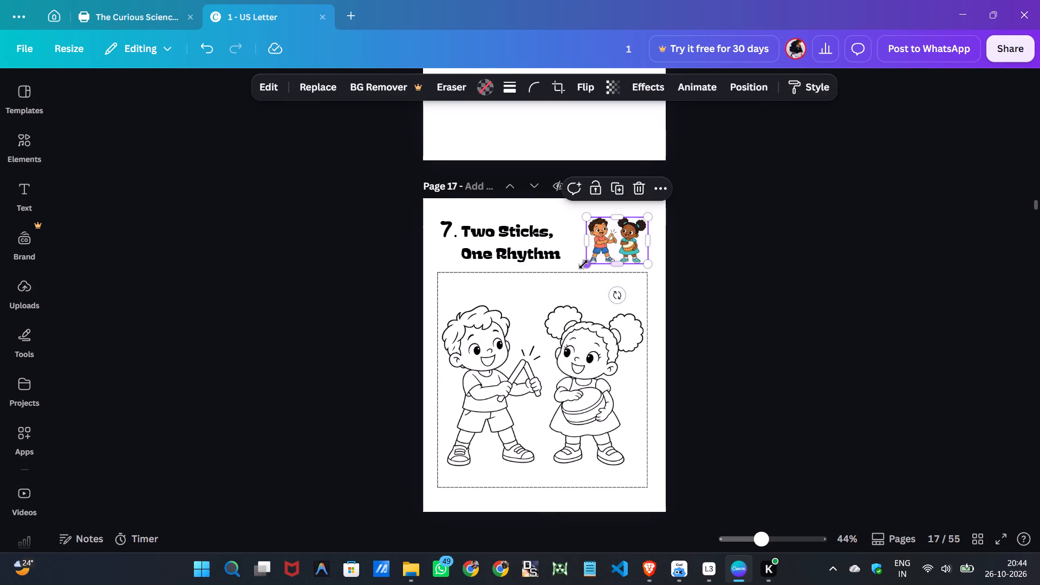
click(767, 272)
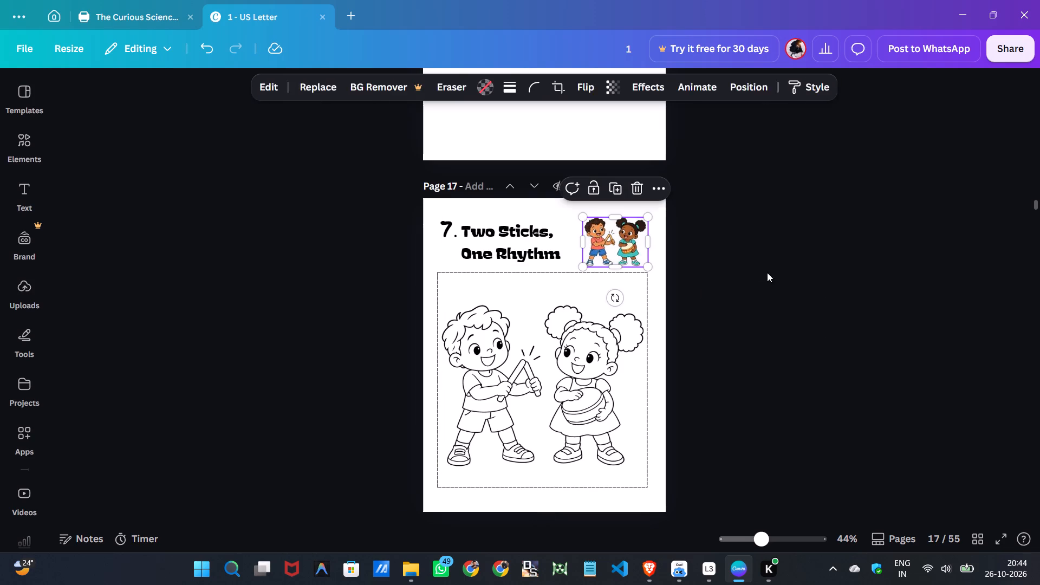
Enlarge the colored thumbnail on page 15, "Mira's Boom-Boom Beat", slightly from its lower-left corner.
scroll(577, 411, up, 3)
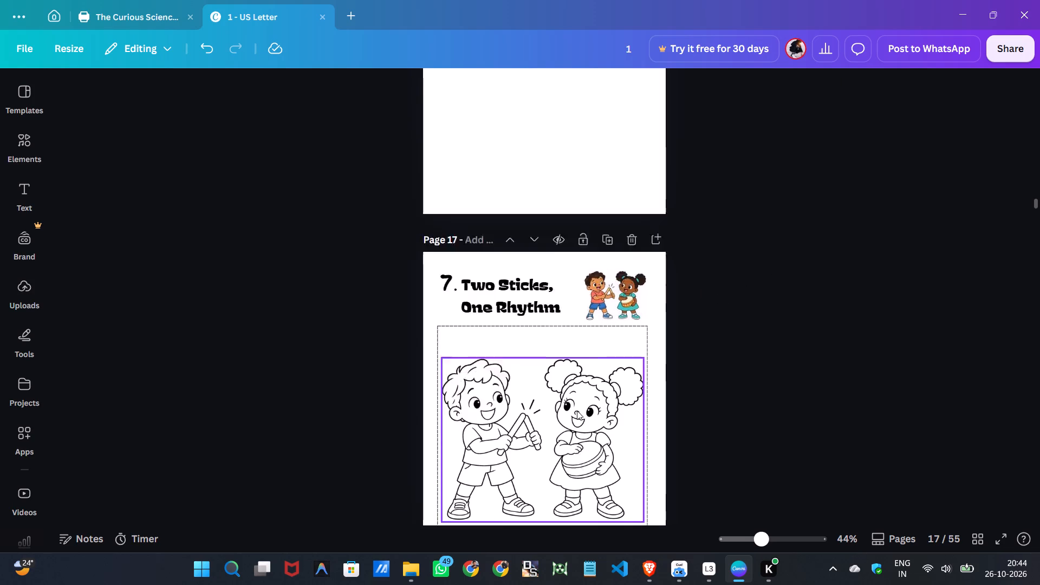
scroll(577, 411, up, 9)
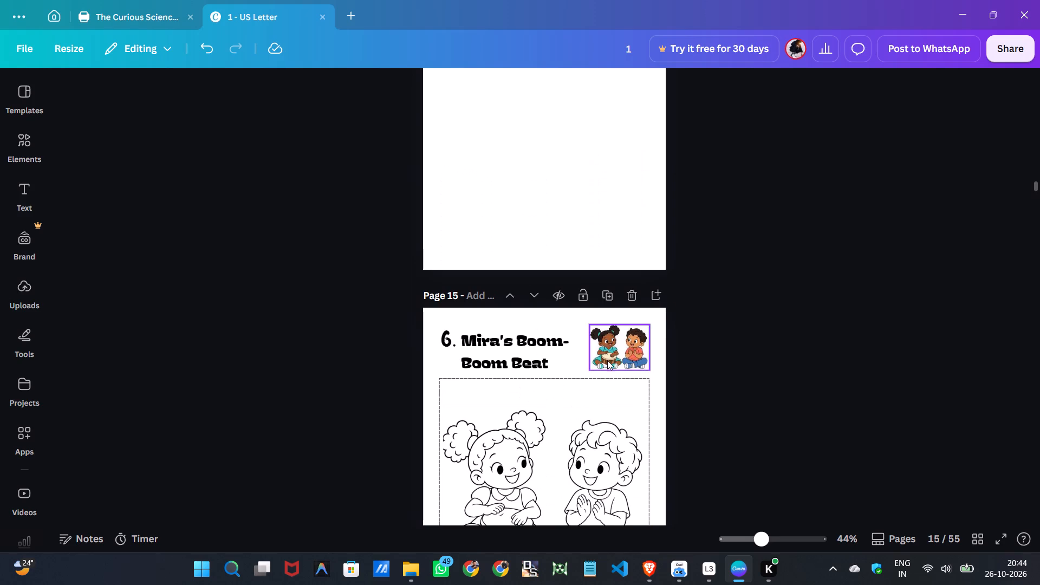
click(607, 360)
drag(590, 370, 584, 373)
click(739, 368)
Lower the top edge of page 15's dashed frame slightly to make more room beneath the title.
scroll(575, 381, down, 2)
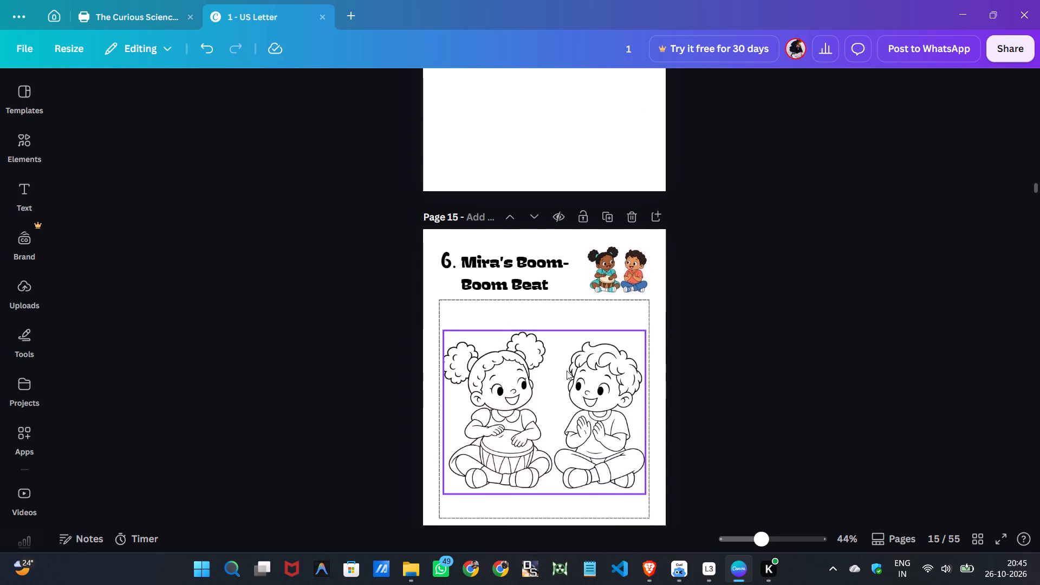
click(556, 262)
drag(548, 243, 548, 249)
Enlarge page 15's colored thumbnail further from its lower-left corner, and nudge it slightly up and left.
click(609, 222)
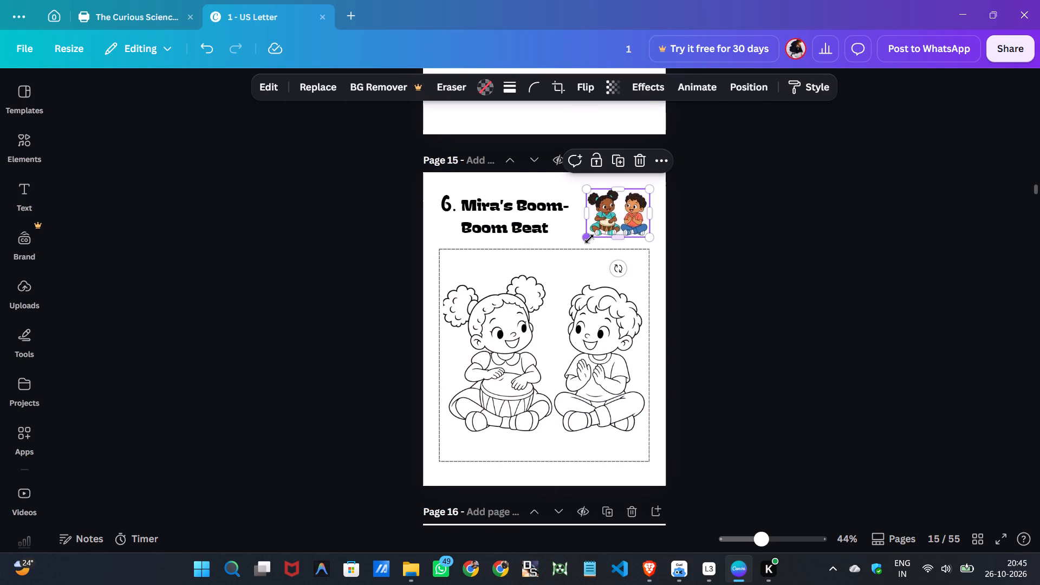
drag(589, 239, 583, 245)
click(610, 228)
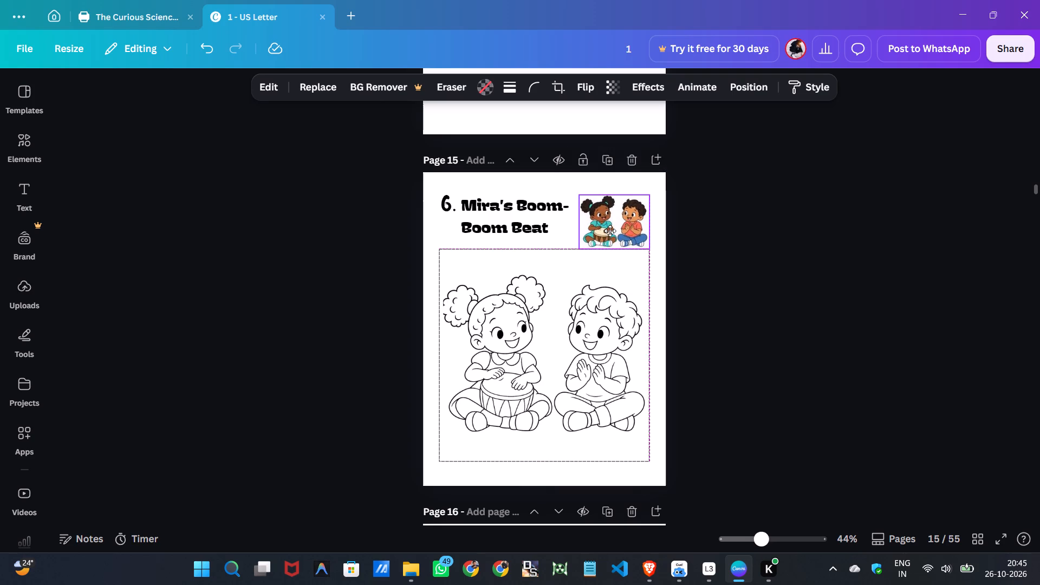
click(699, 243)
click(606, 222)
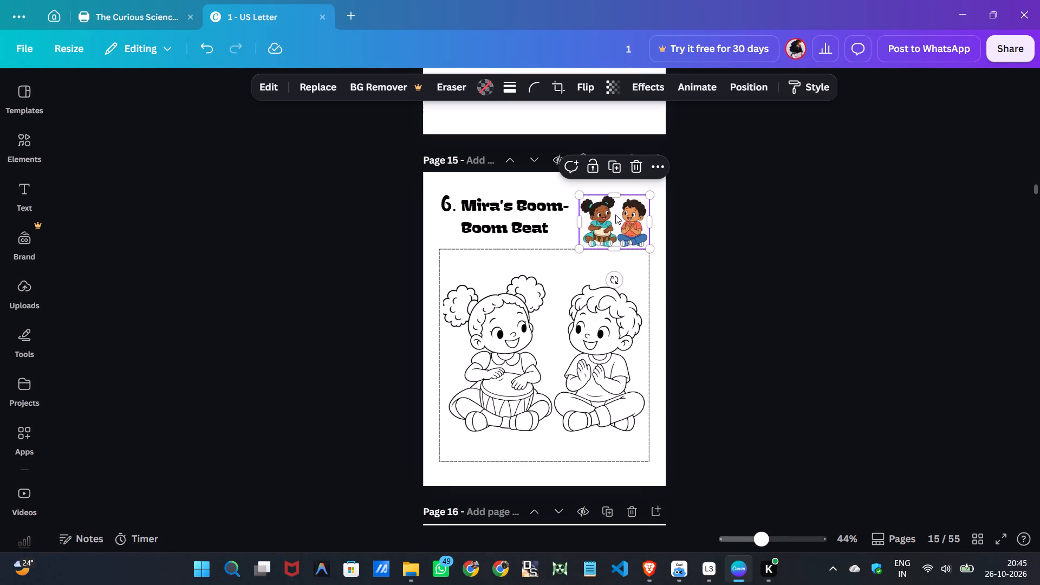
key(Up)
key(Left)
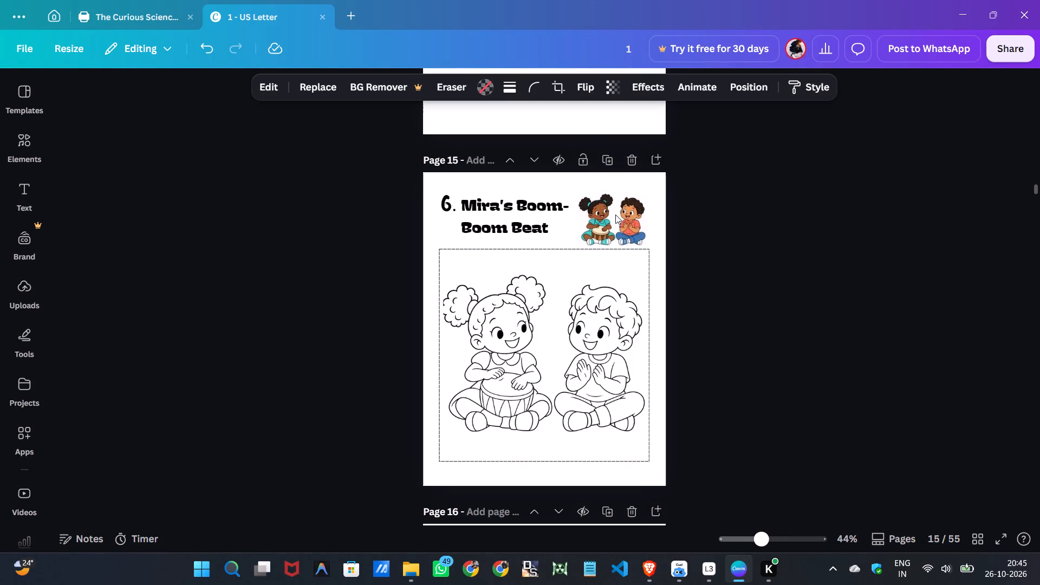
click(727, 229)
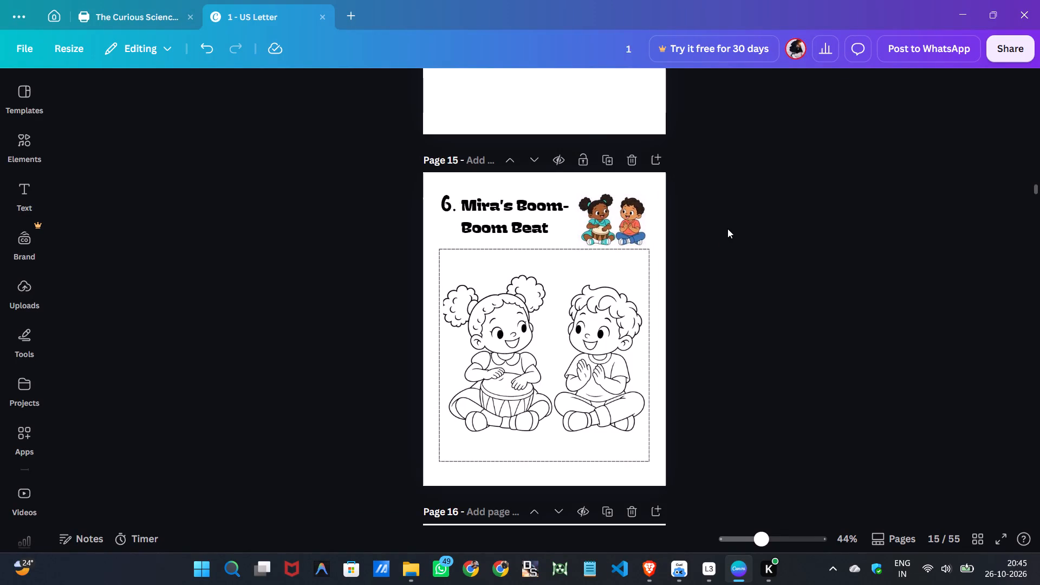
Review the layout of the earlier pages, going from page 15 back to the cover.
scroll(626, 310, up, 3)
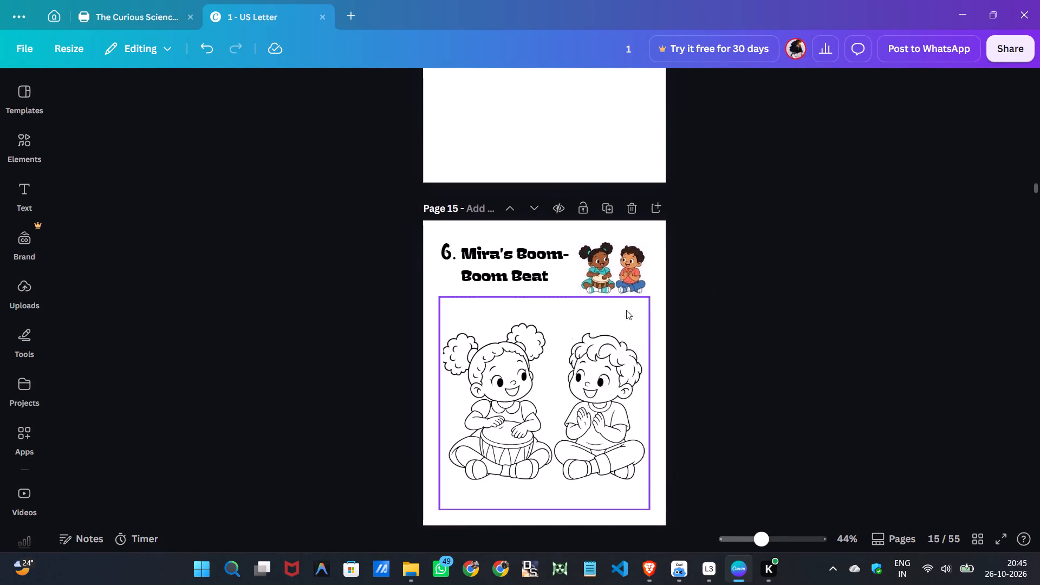
scroll(626, 310, up, 10)
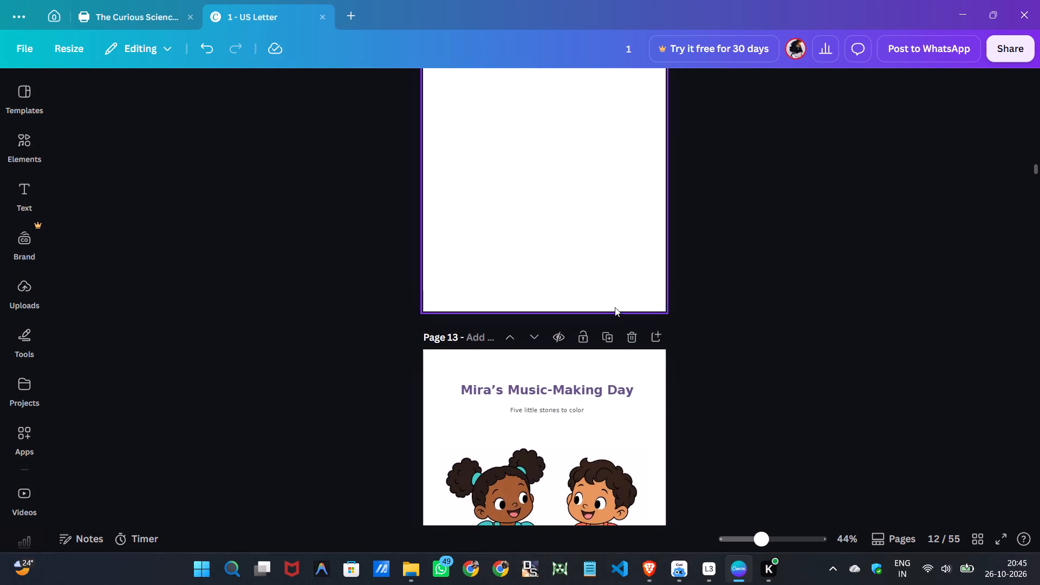
scroll(615, 307, down, 5)
scroll(615, 307, up, 4)
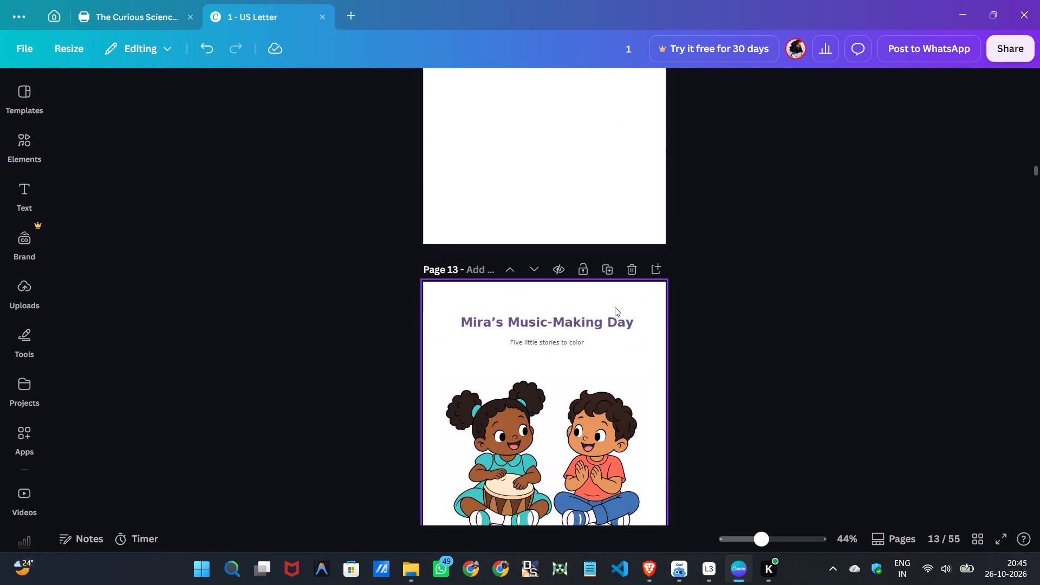
scroll(615, 305, up, 20)
scroll(615, 305, up, 8)
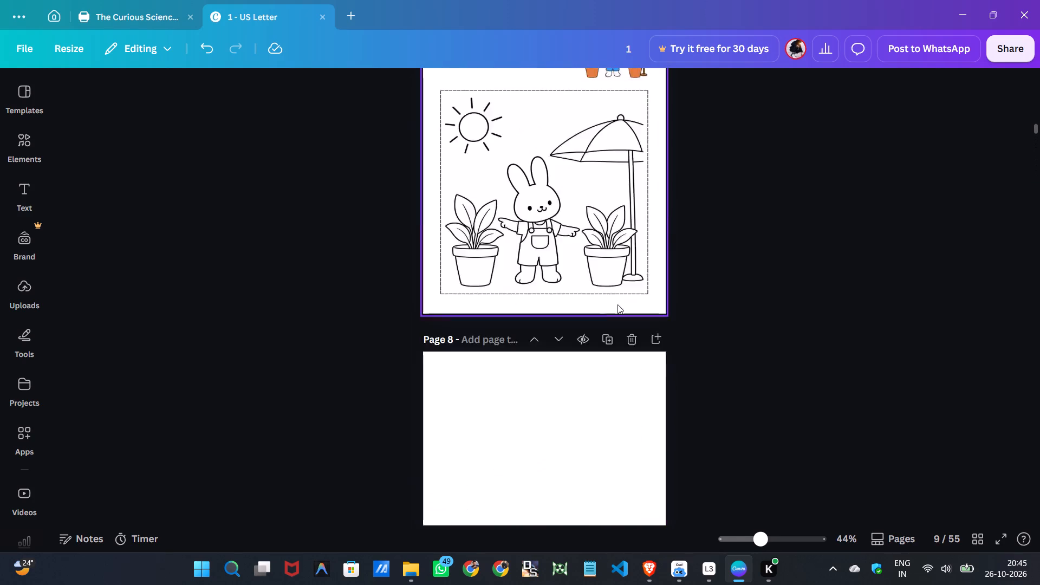
scroll(617, 304, up, 19)
scroll(620, 301, up, 14)
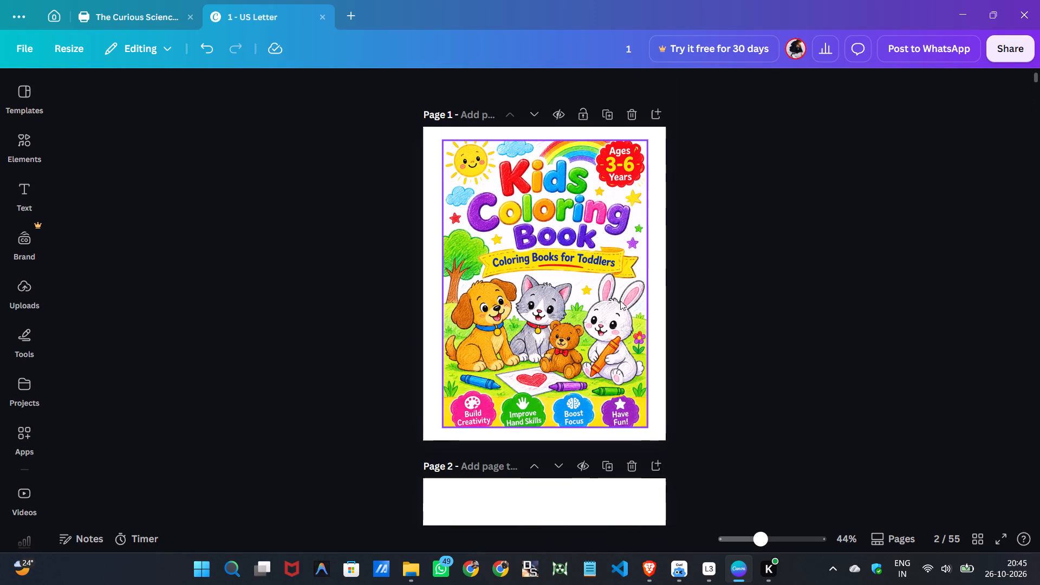
scroll(620, 301, up, 1)
scroll(620, 301, down, 10)
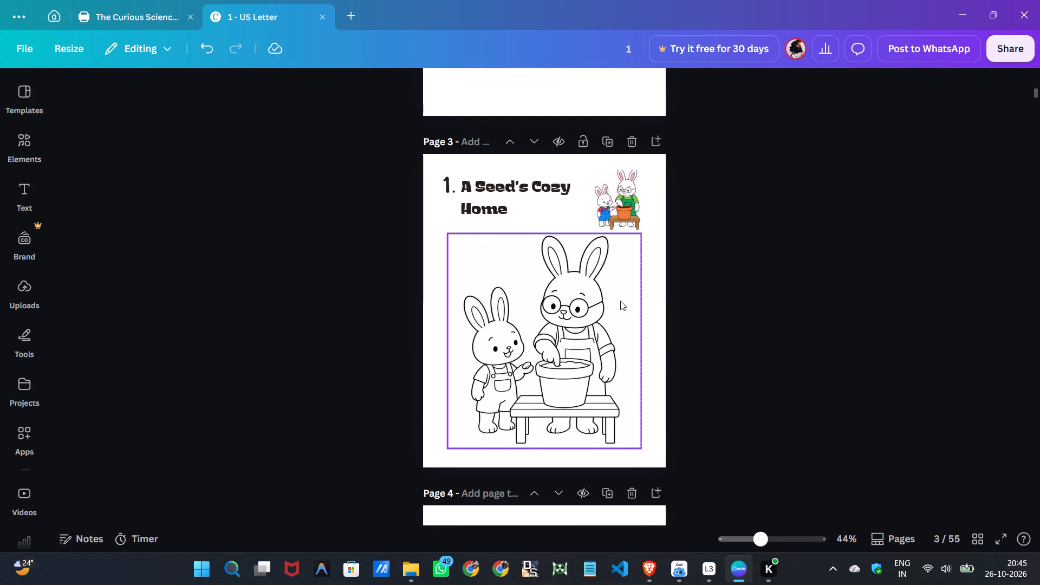
scroll(620, 301, up, 10)
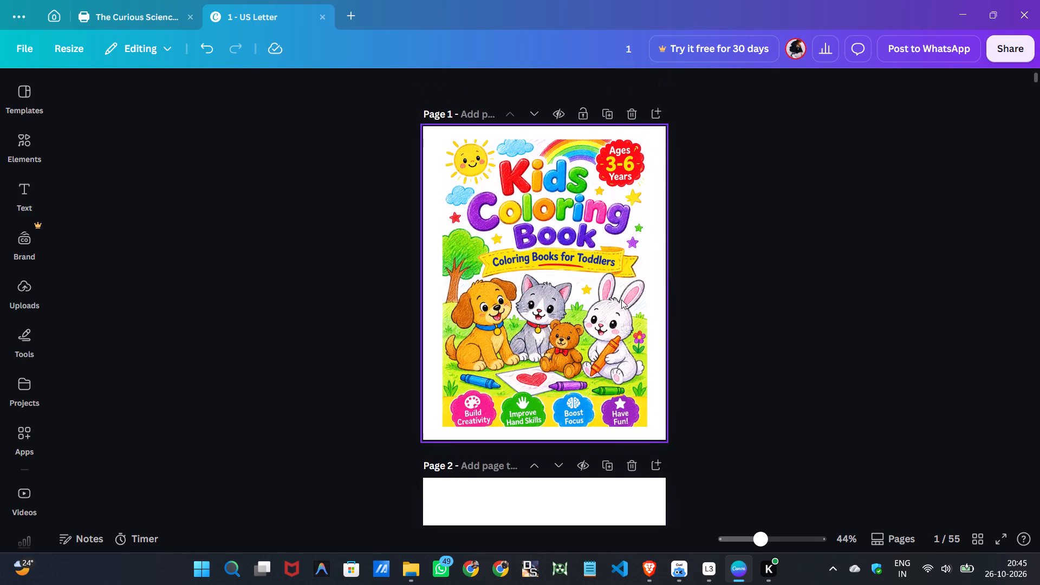
Review the pages from the cover onward, through to the "Toys on the Rug" story on pages 22 and 23.
scroll(621, 300, down, 20)
scroll(621, 300, down, 14)
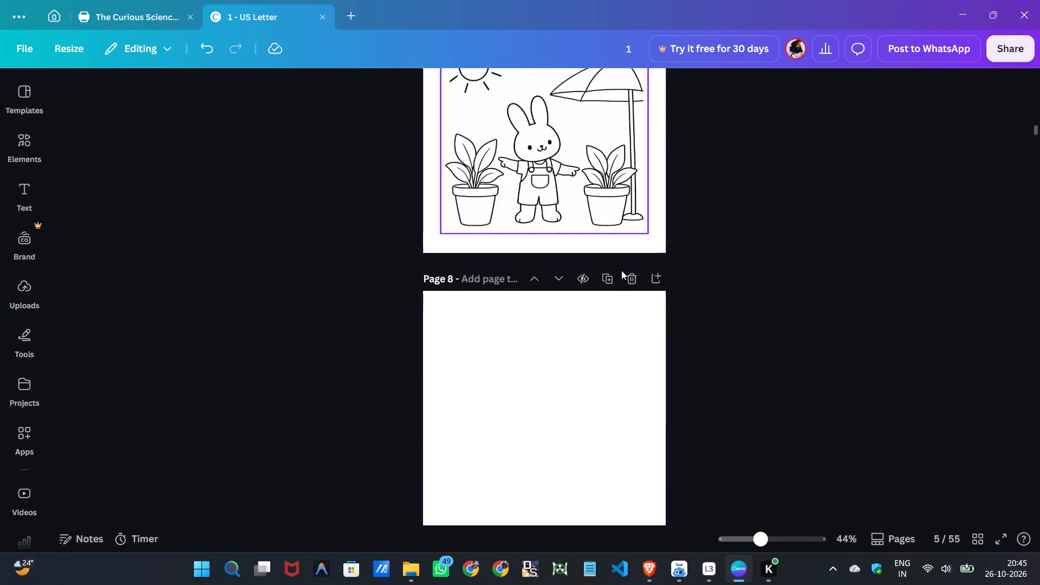
scroll(621, 270, down, 20)
scroll(621, 270, down, 20)
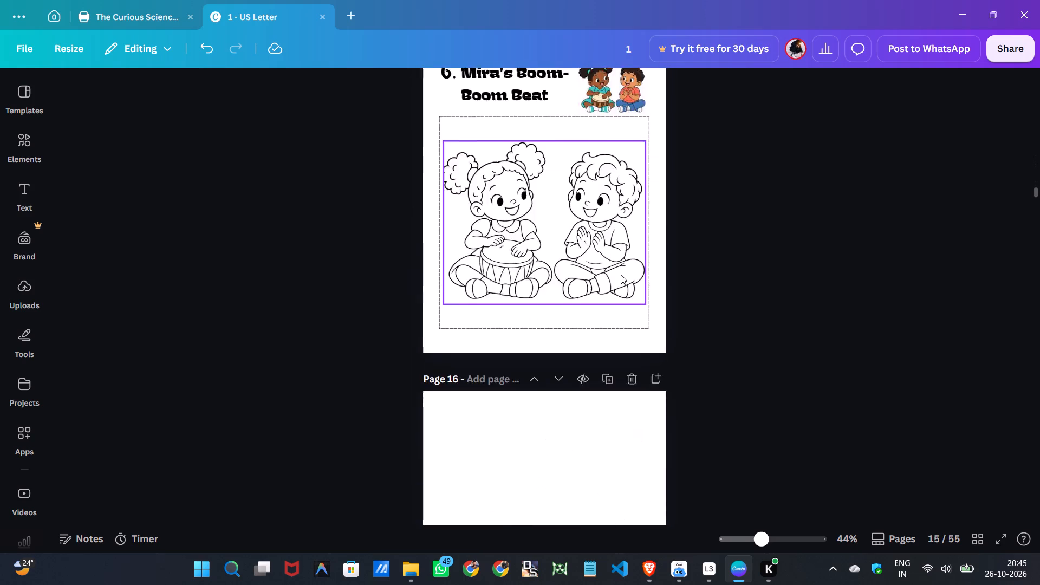
scroll(621, 275, down, 18)
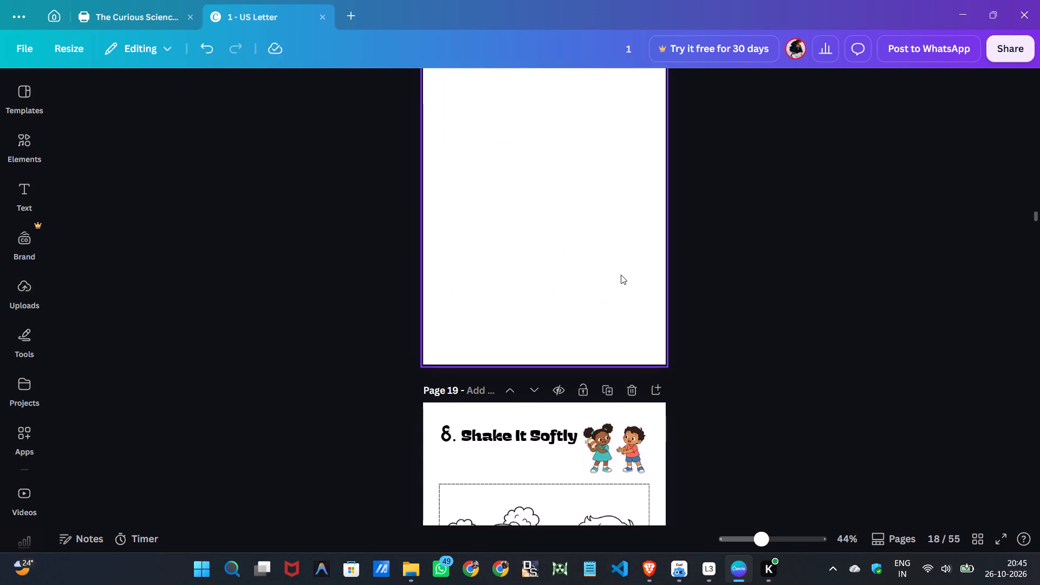
scroll(621, 275, down, 8)
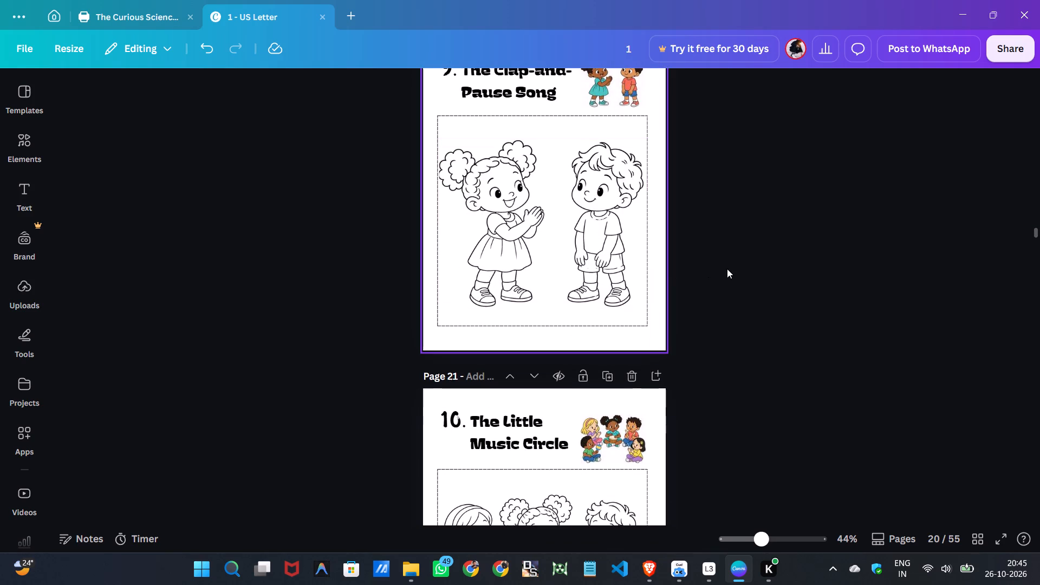
click(735, 270)
scroll(735, 270, down, 4)
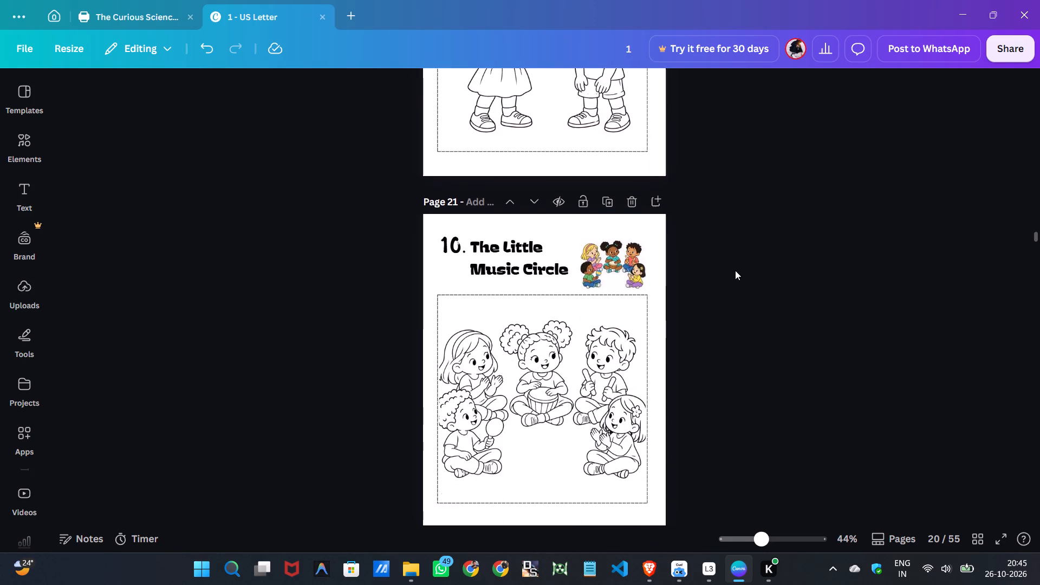
scroll(735, 270, down, 1)
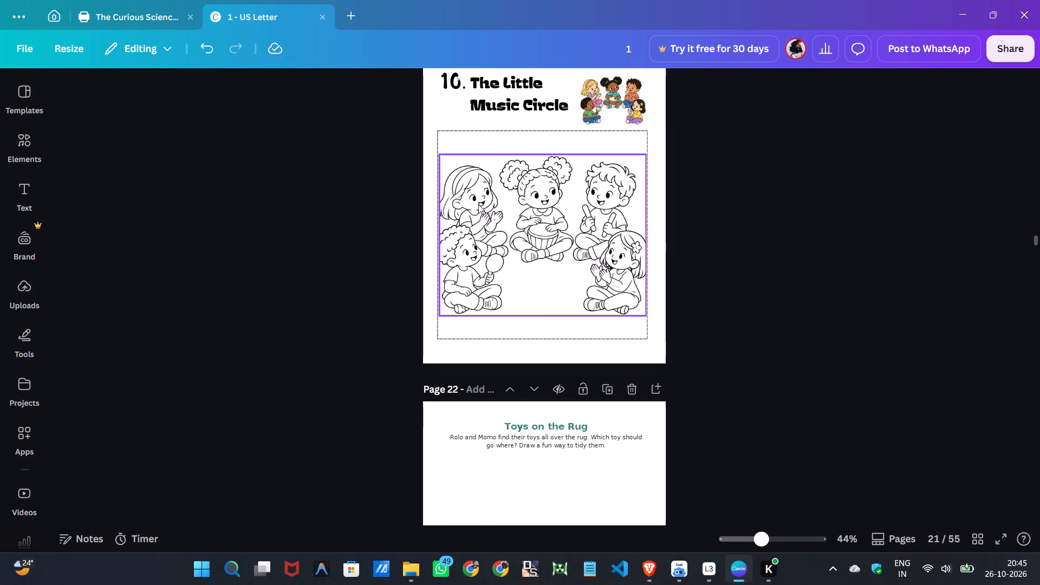
scroll(538, 319, down, 4)
scroll(577, 295, down, 2)
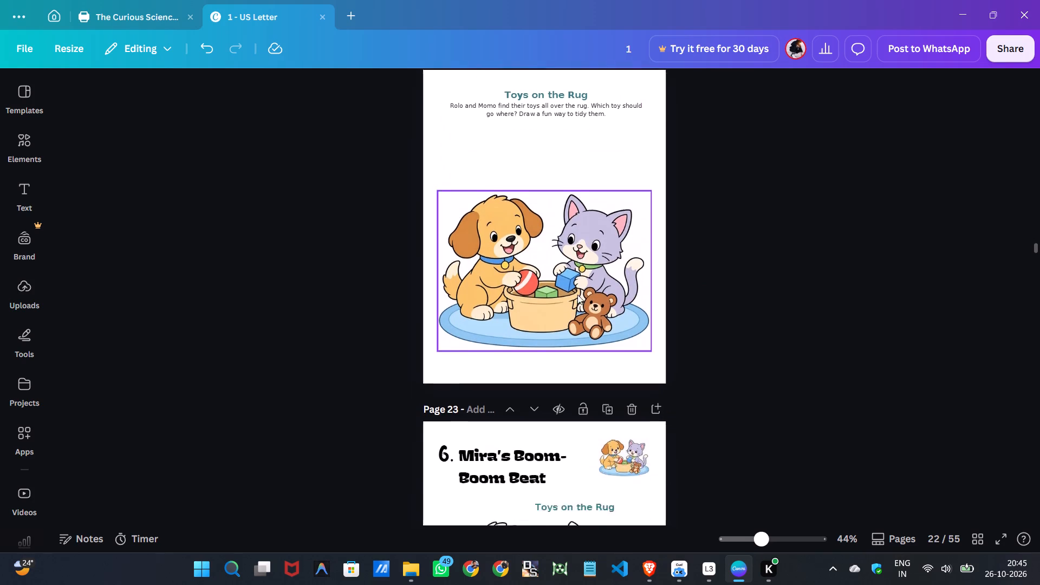
scroll(565, 315, up, 4)
scroll(565, 315, down, 6)
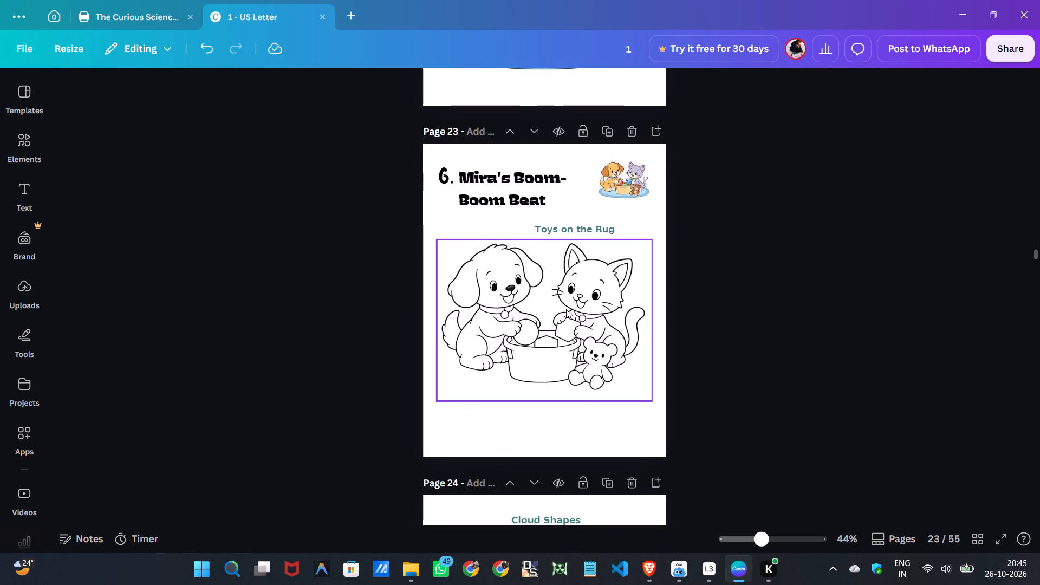
scroll(530, 297, up, 8)
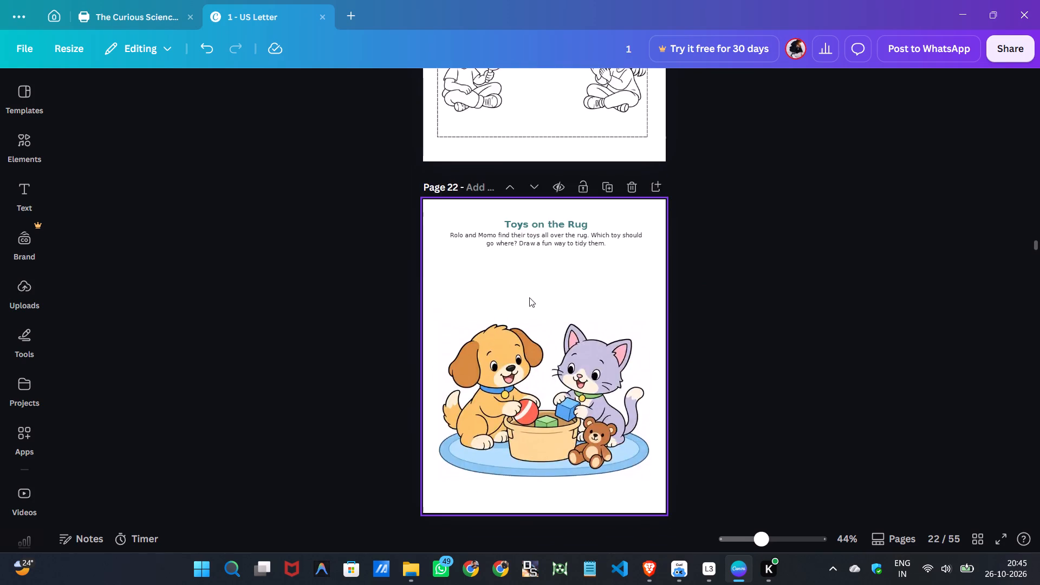
Change page 23's story number to 11 and widen its text box so the number fits on one line.
scroll(529, 297, up, 5)
scroll(529, 296, down, 10)
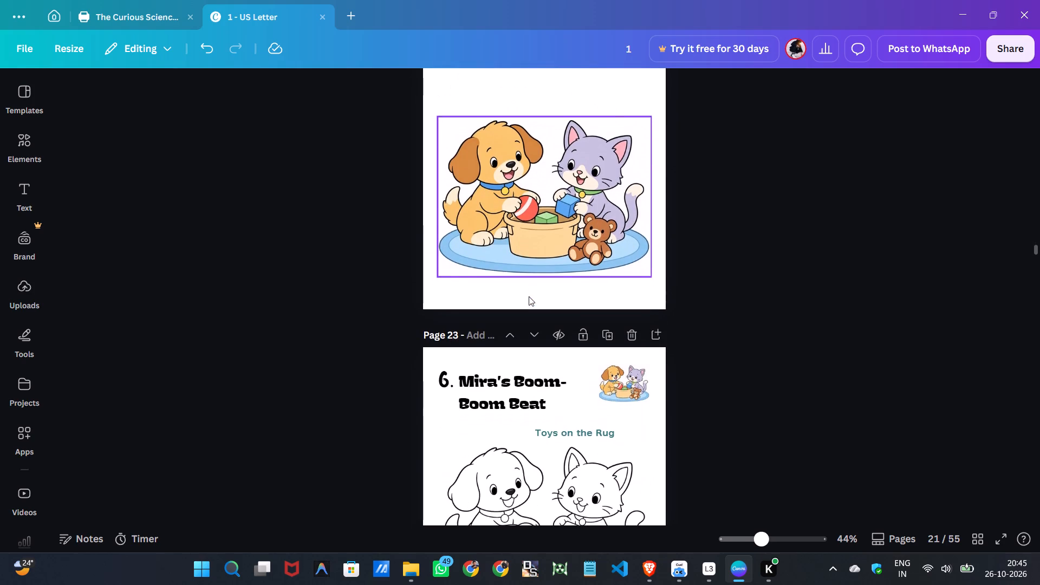
double_click(444, 373)
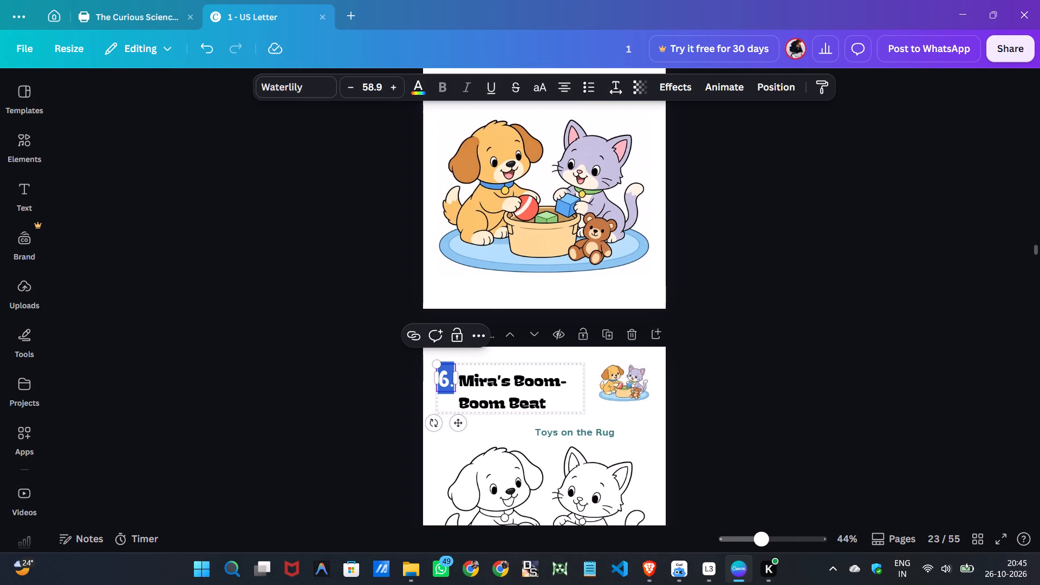
click(451, 373)
click(451, 377)
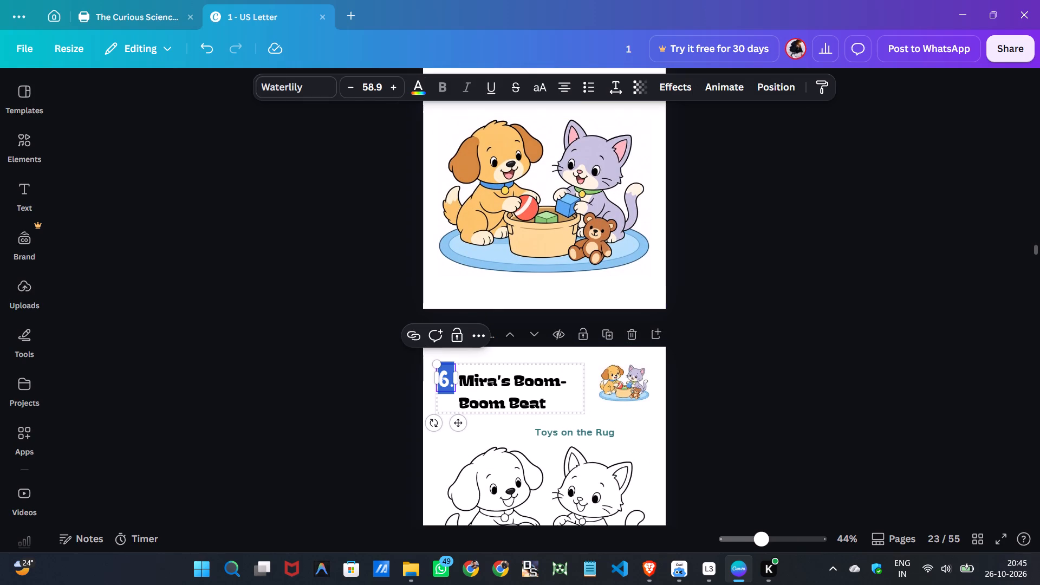
click(447, 380)
key(BackSpace)
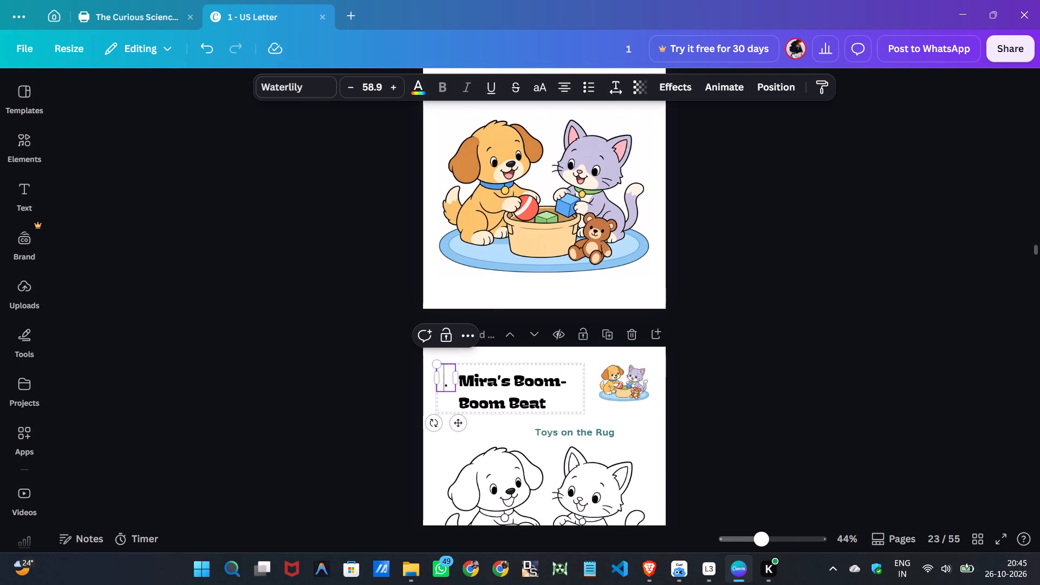
text(11)
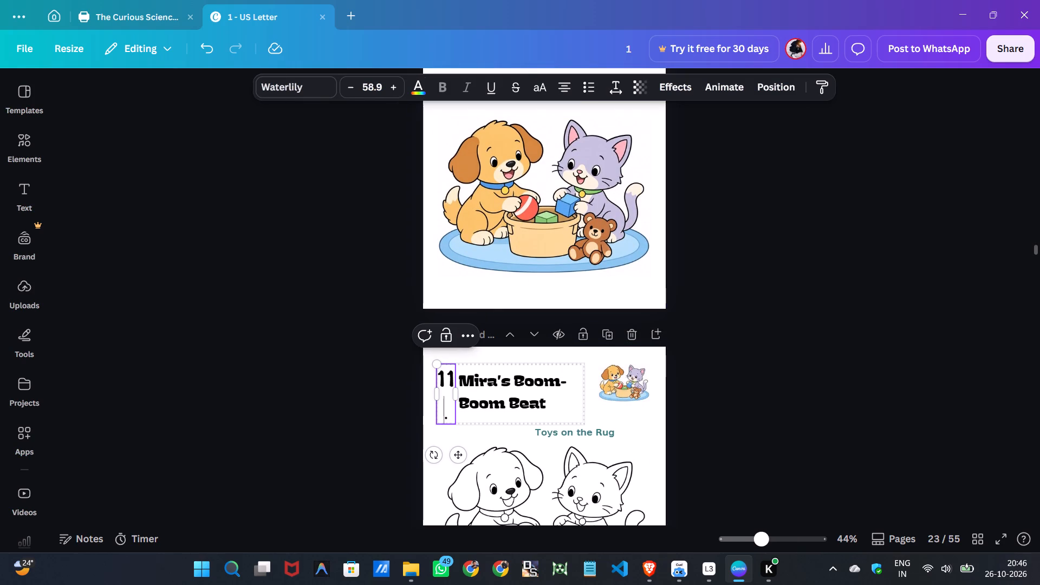
drag(459, 395, 465, 395)
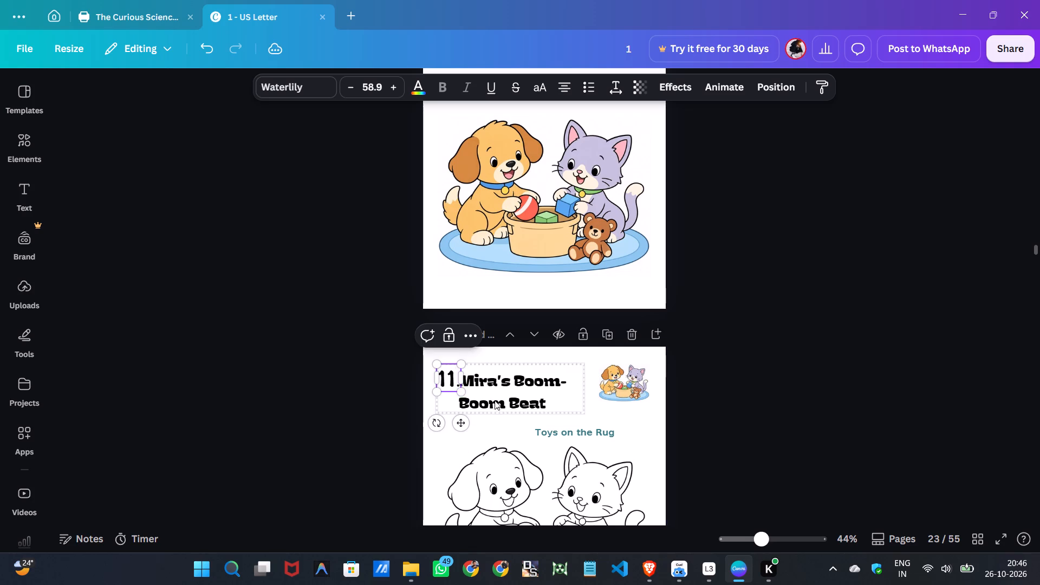
Nudge page 23's story title slightly right to leave space after the number 11.
click(497, 401)
key(Right)
key(Right)
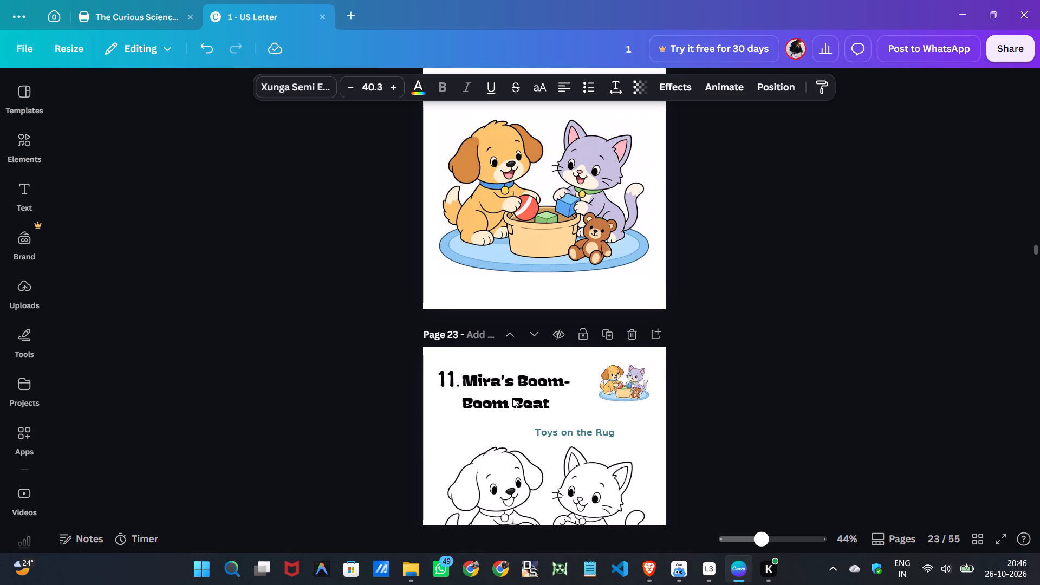
key(Right)
key(Right)
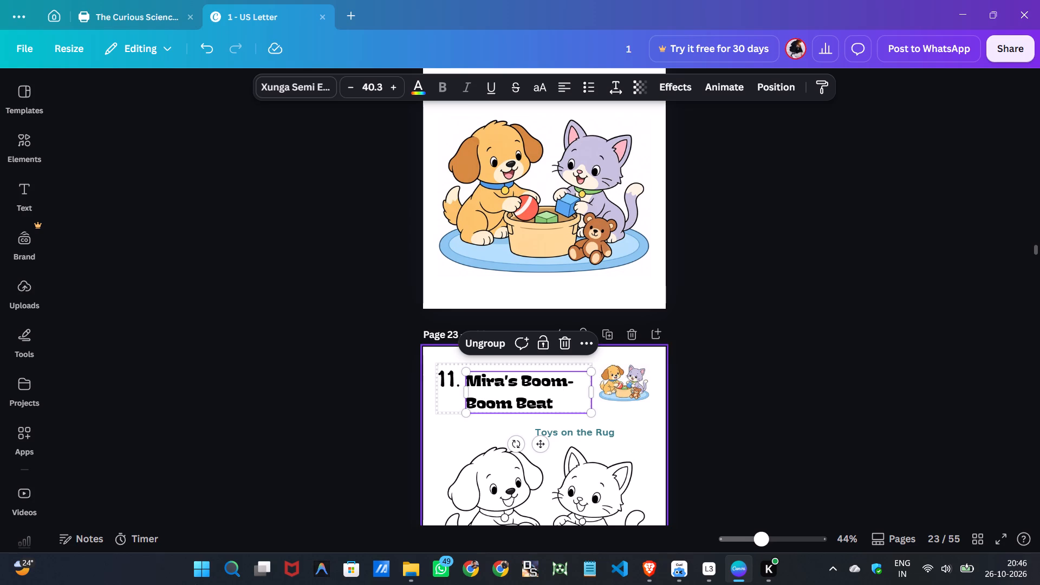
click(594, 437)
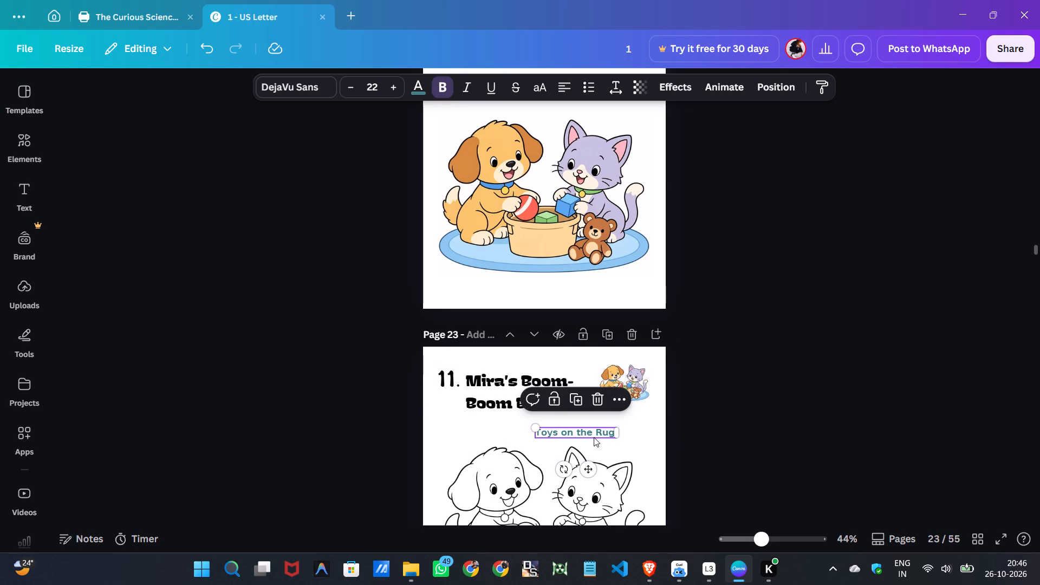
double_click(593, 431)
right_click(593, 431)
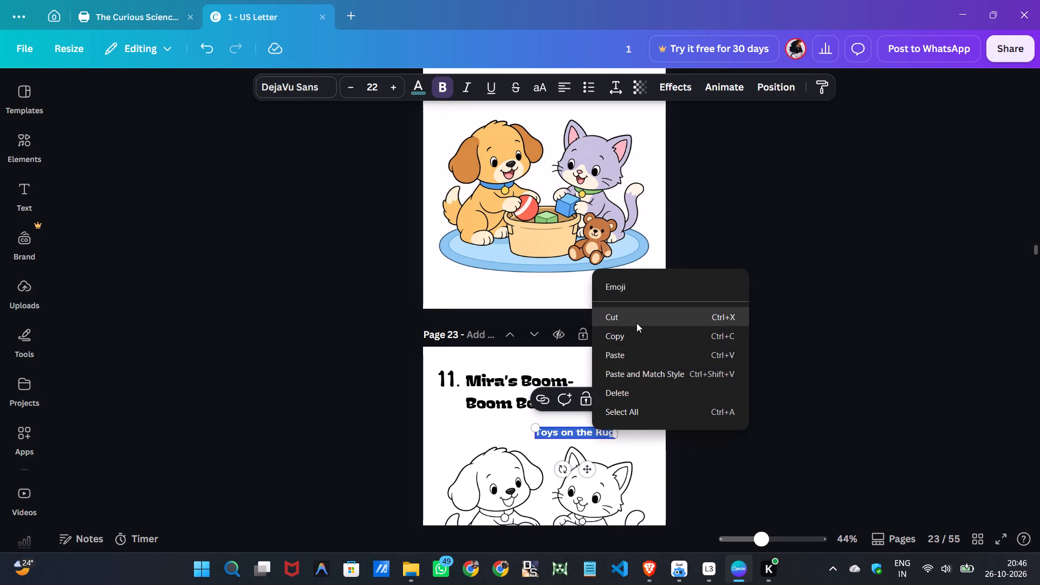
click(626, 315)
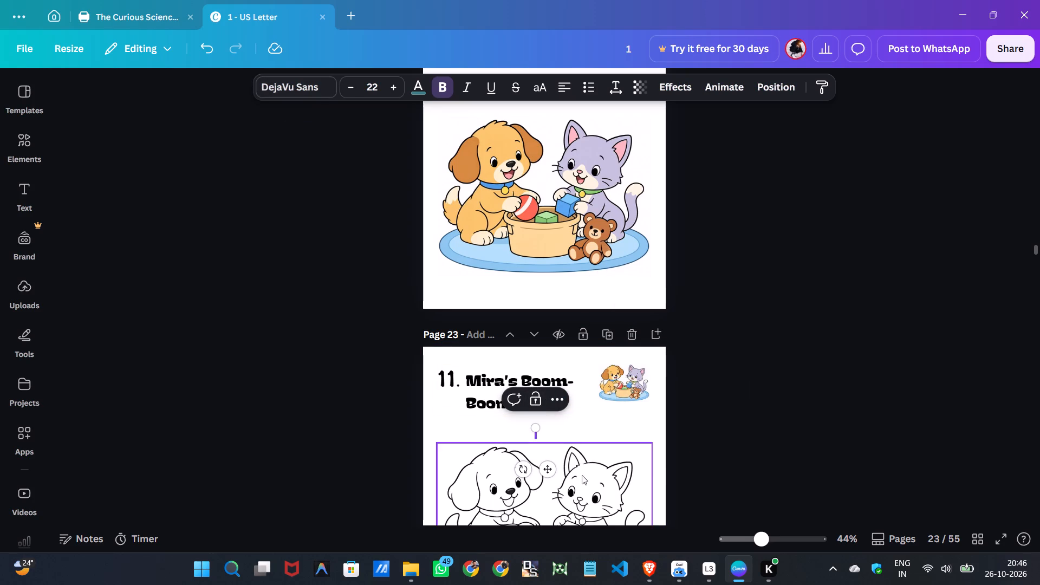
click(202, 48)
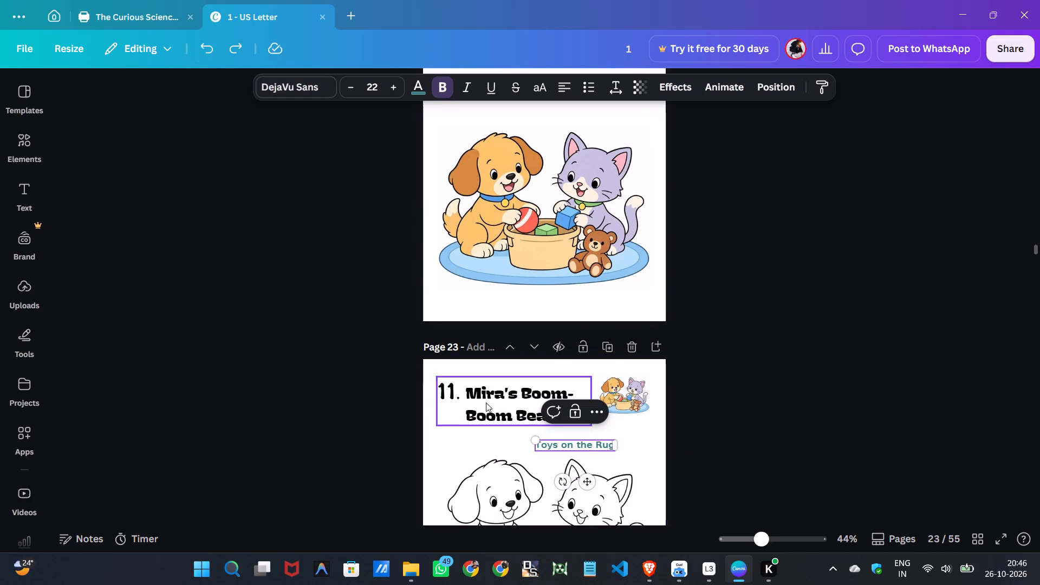
Replace page 23's "Mira's Boom-Boom Beat" title with "Toys on the Rug", copied from the teal subtitle.
double_click(584, 447)
click(584, 447)
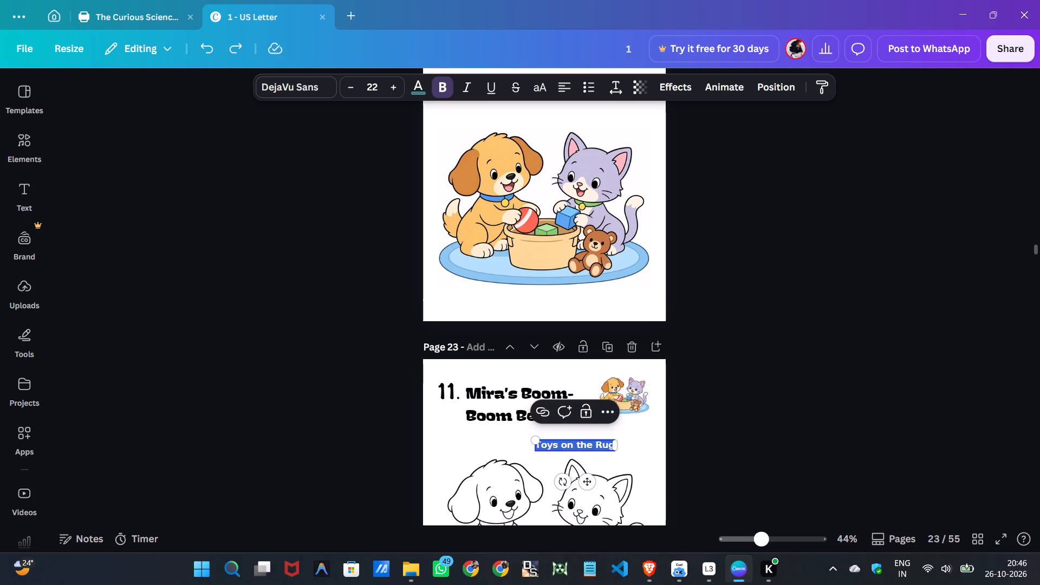
right_click(583, 443)
click(620, 354)
double_click(479, 403)
right_click(480, 402)
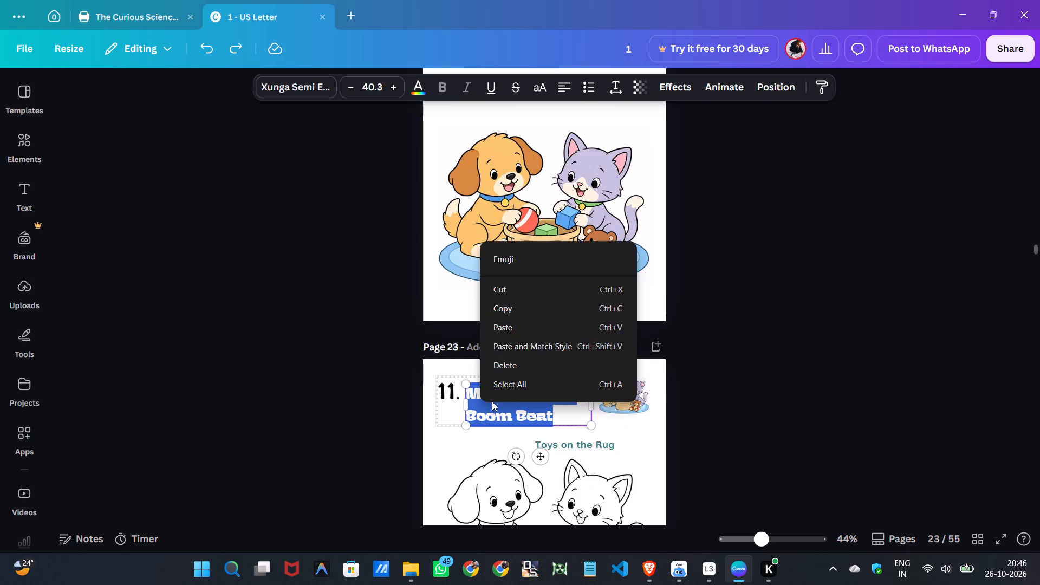
click(520, 325)
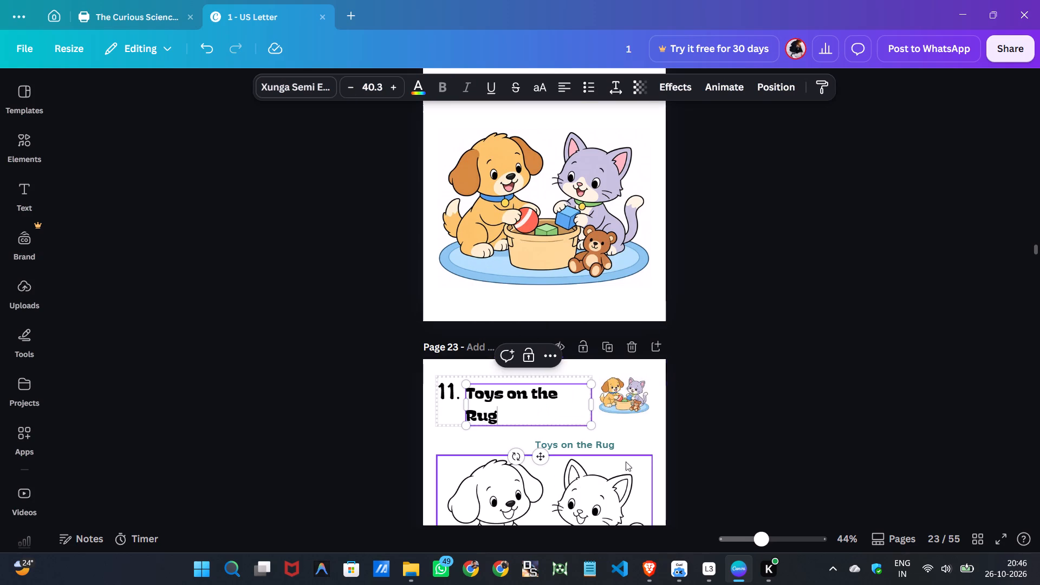
Delete the teal "Toys on the Rug" subtitle from page 23.
click(578, 445)
click(602, 408)
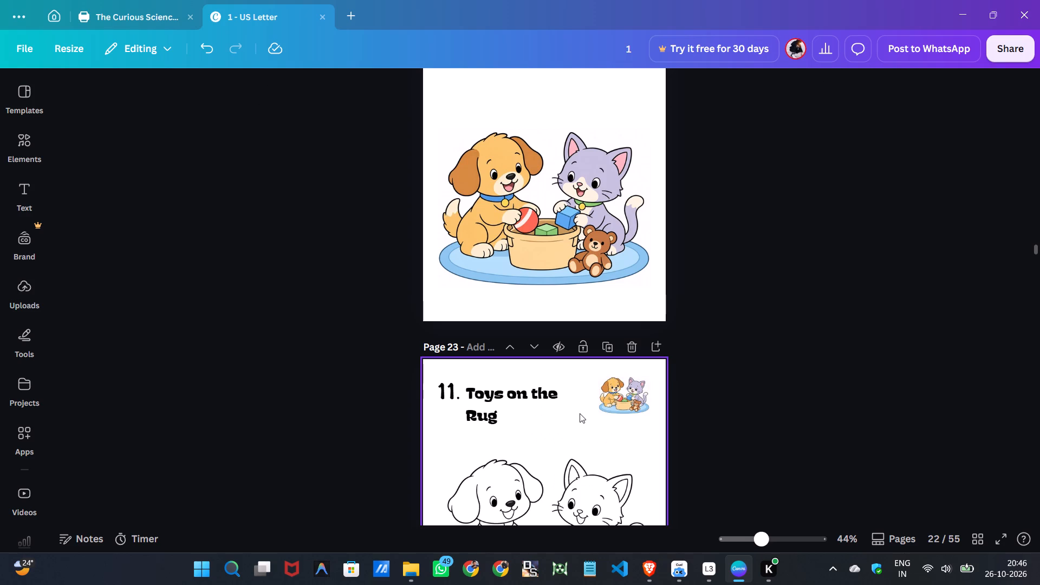
Replace page 25's "Mira's Boom-Boom Beat" title with "Cloud Shapes", copied from the teal subtitle.
scroll(582, 444, down, 1)
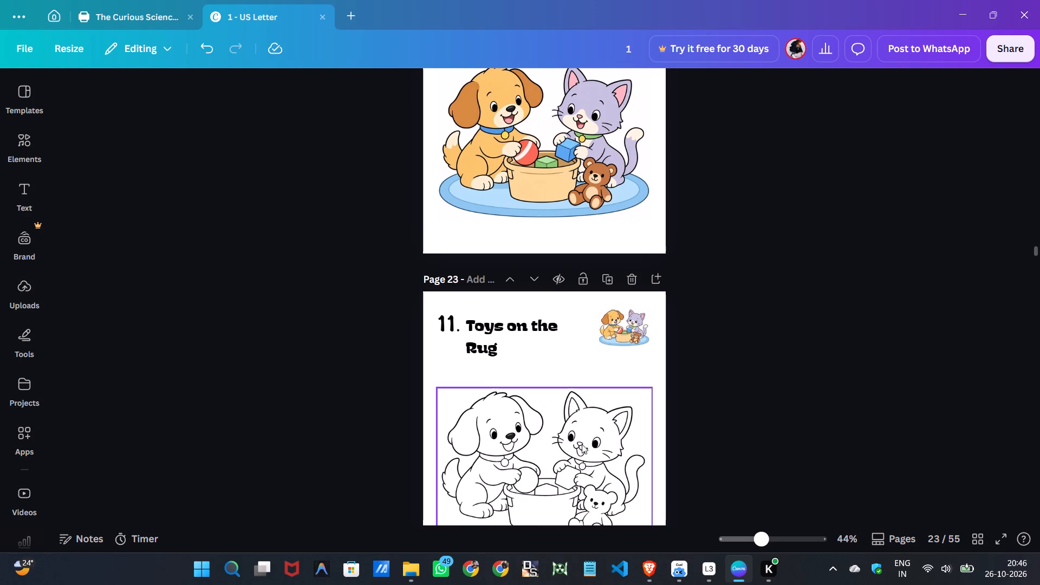
scroll(582, 444, down, 11)
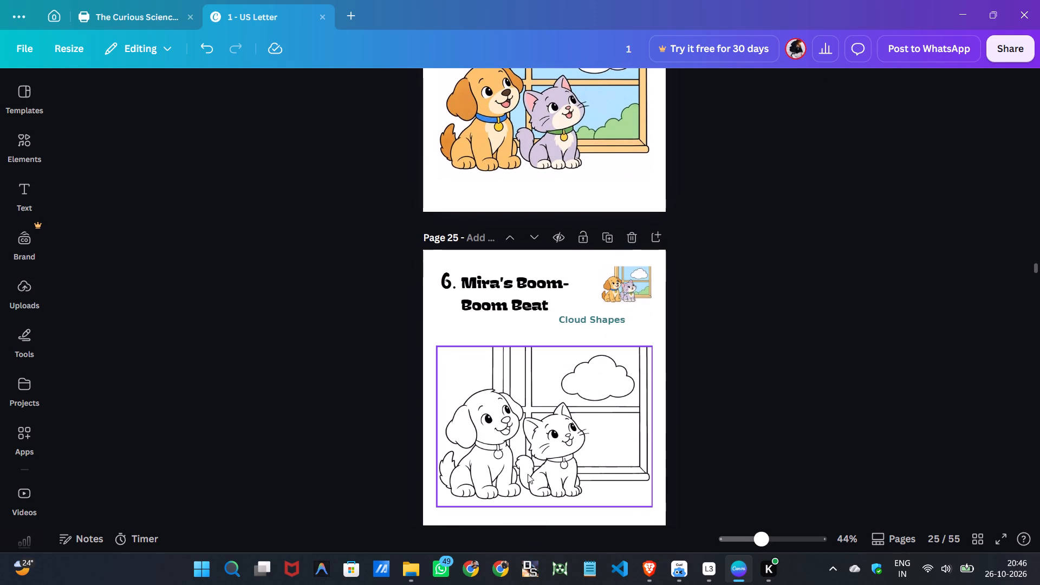
double_click(587, 320)
right_click(587, 320)
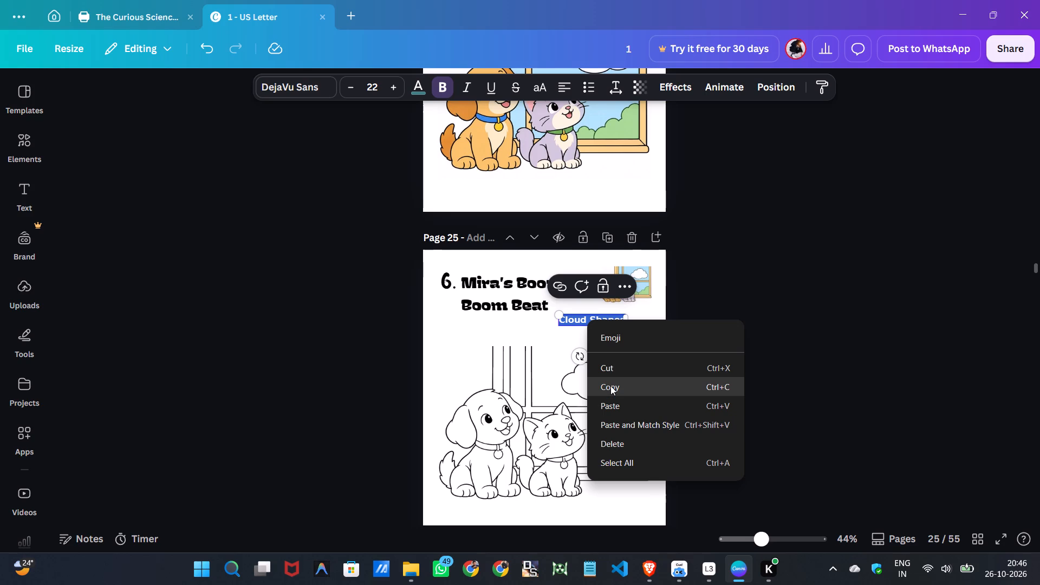
click(610, 386)
double_click(491, 297)
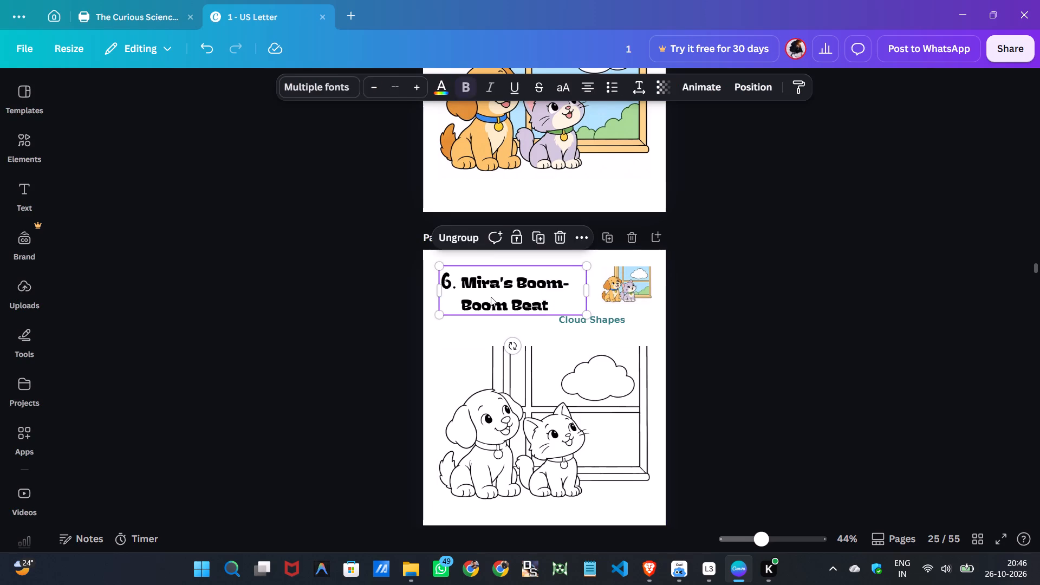
right_click(490, 297)
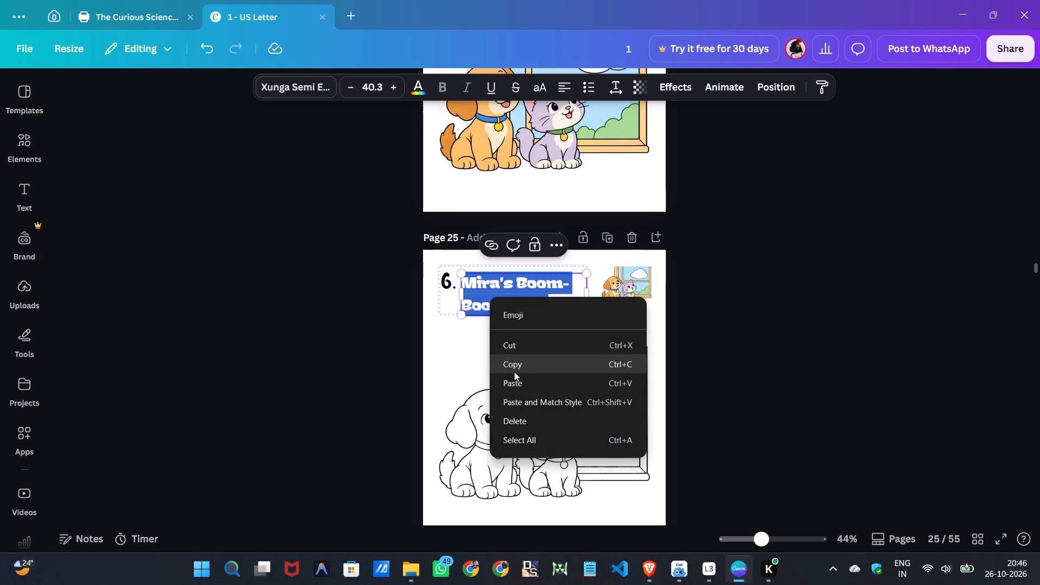
click(507, 388)
Change page 25's story number to 11 and widen its text box so the number fits on one line.
click(450, 283)
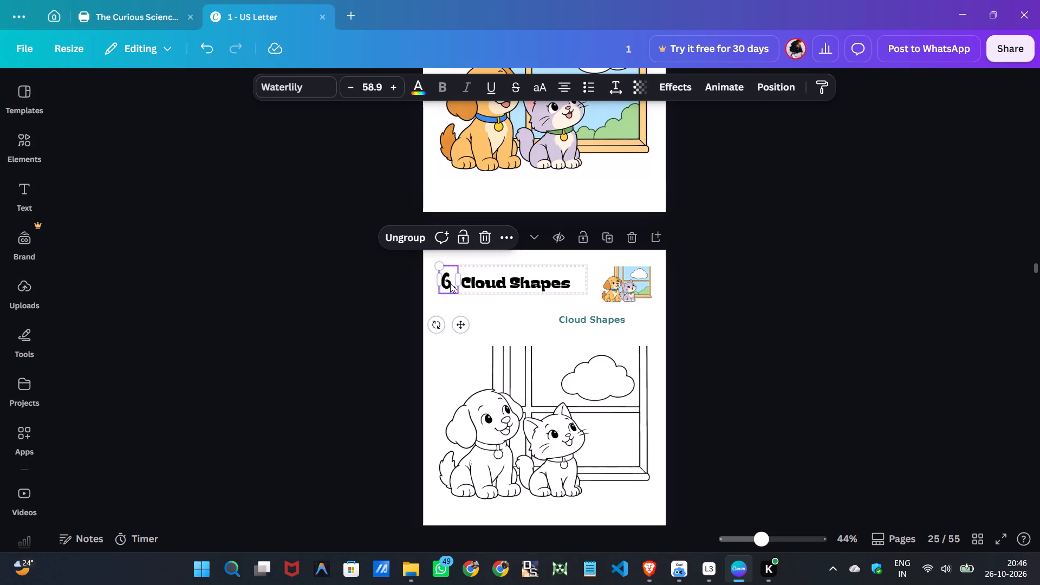
click(450, 283)
click(450, 283)
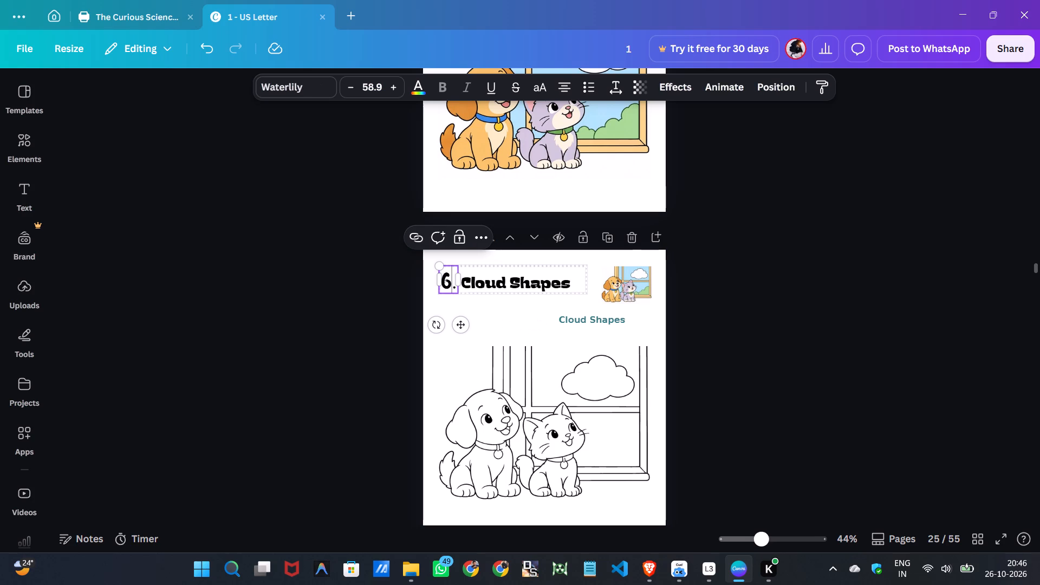
key(BackSpace)
text(11)
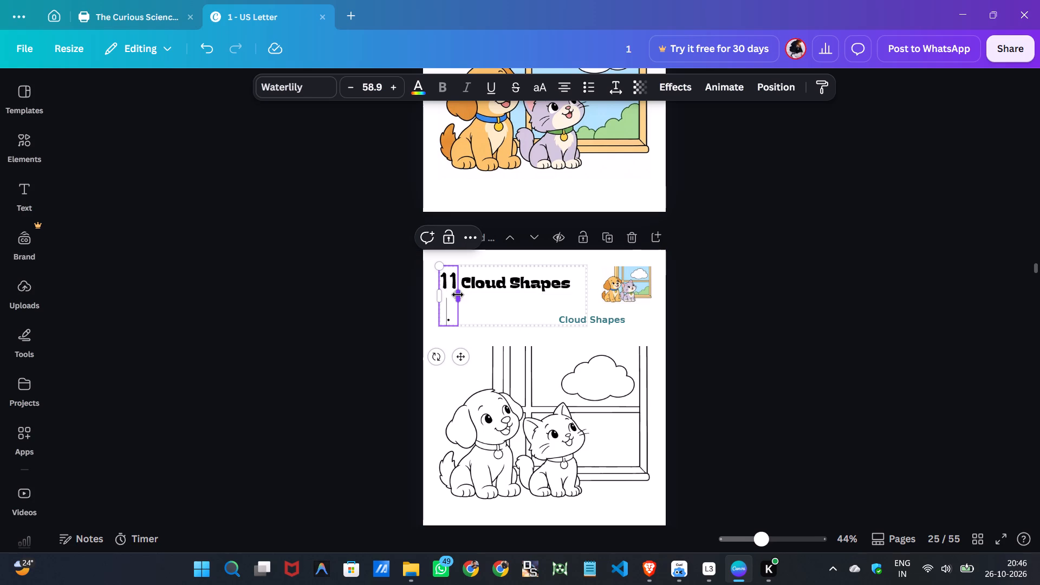
drag(458, 295, 463, 295)
click(405, 318)
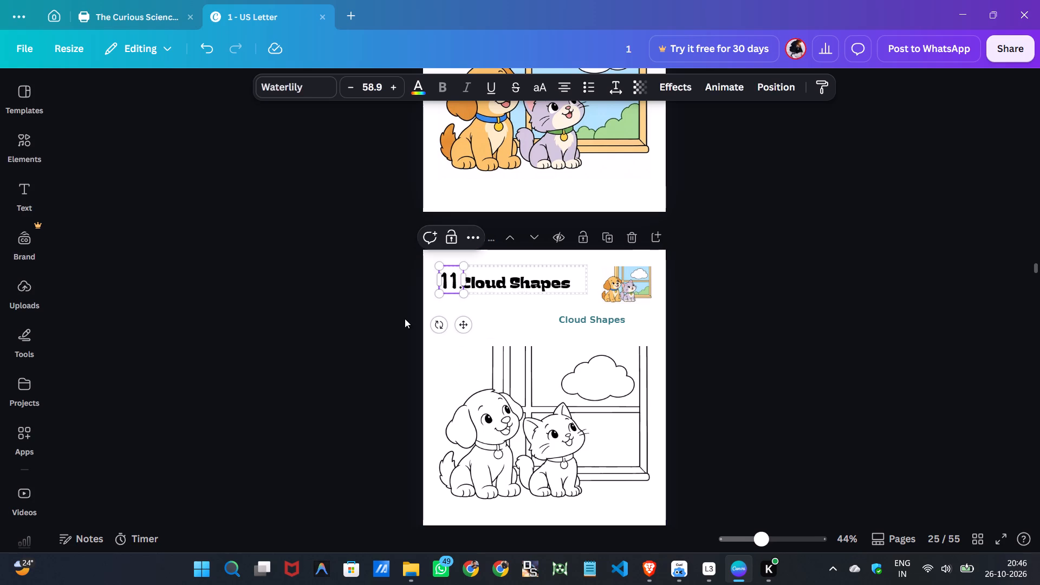
Nudge page 25's "Cloud Shapes" title slightly right to leave space after the number.
double_click(499, 285)
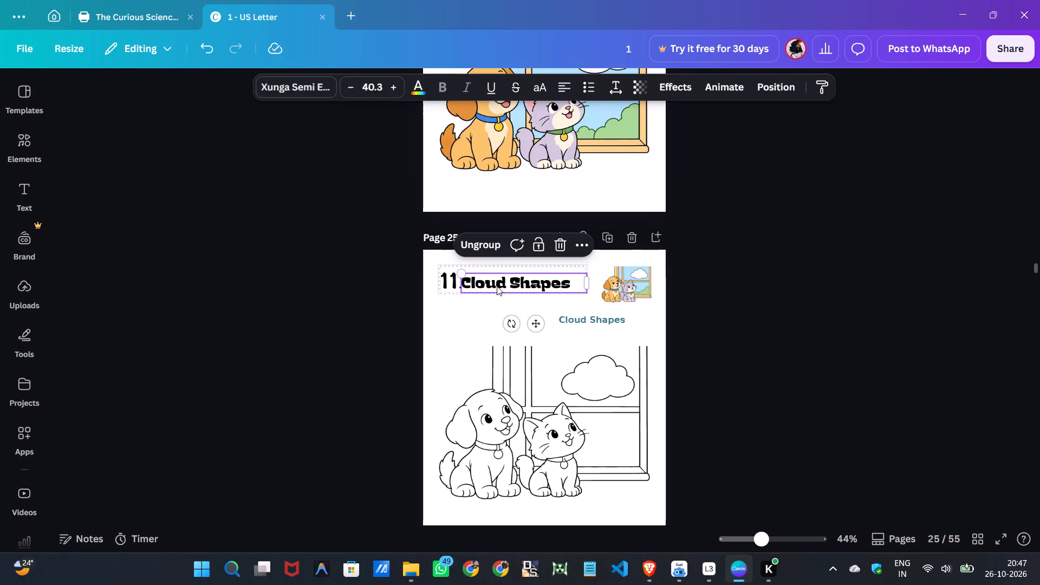
key(Right)
key(Right)
key(Right)
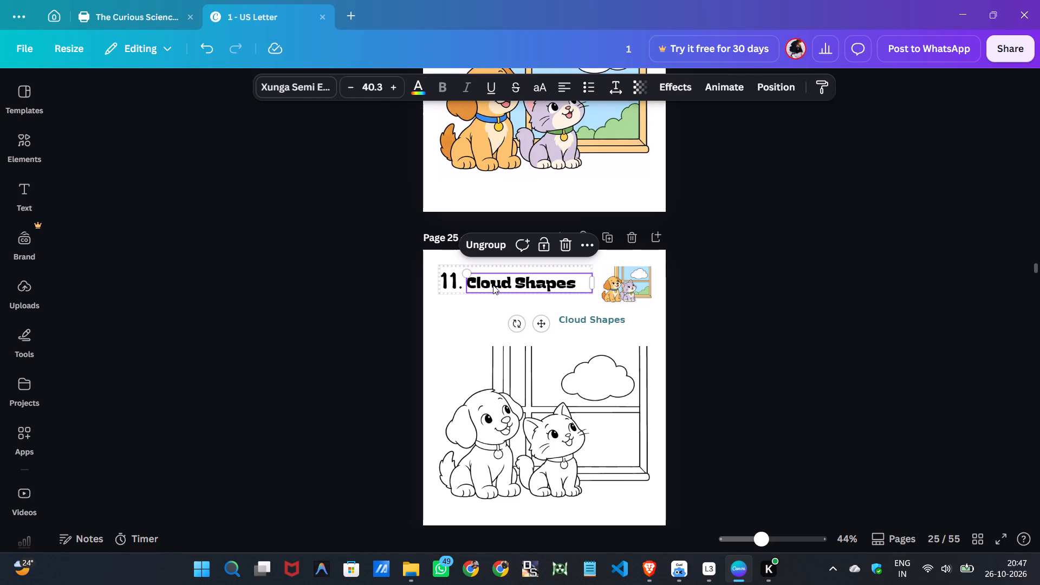
Delete the teal "Cloud Shapes" subtitle from page 25.
click(594, 324)
click(610, 283)
Compare the numbering and titles on pages 23 and 25, and look over the following pages through page 28.
scroll(594, 359, up, 2)
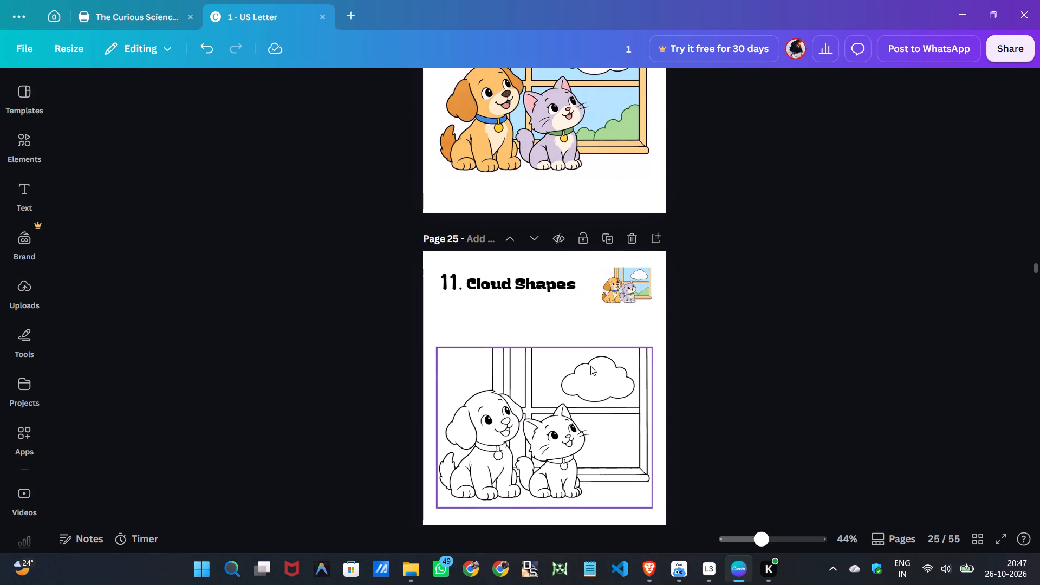
scroll(590, 366, up, 10)
scroll(590, 366, down, 1)
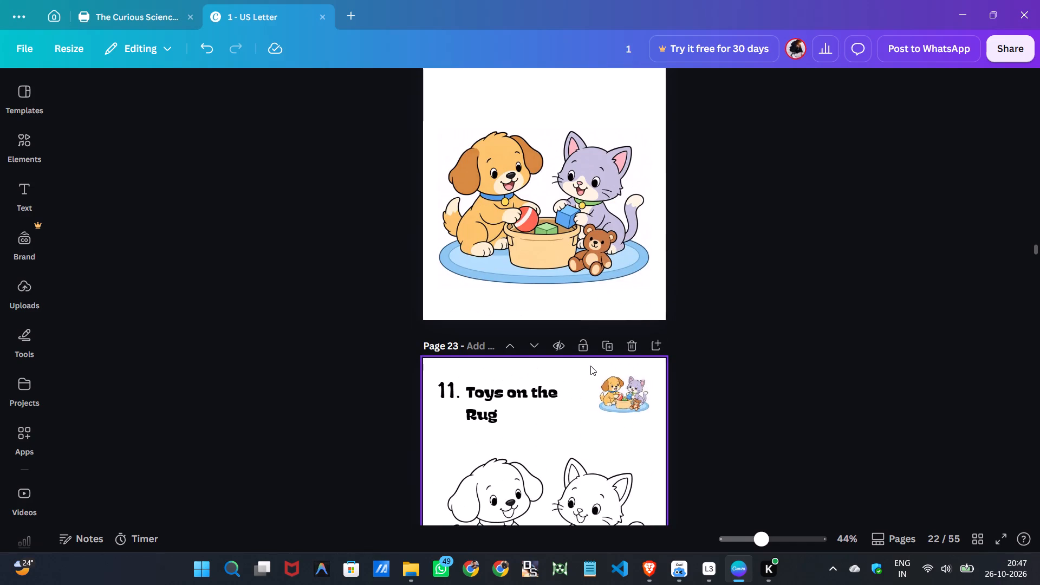
scroll(590, 366, down, 11)
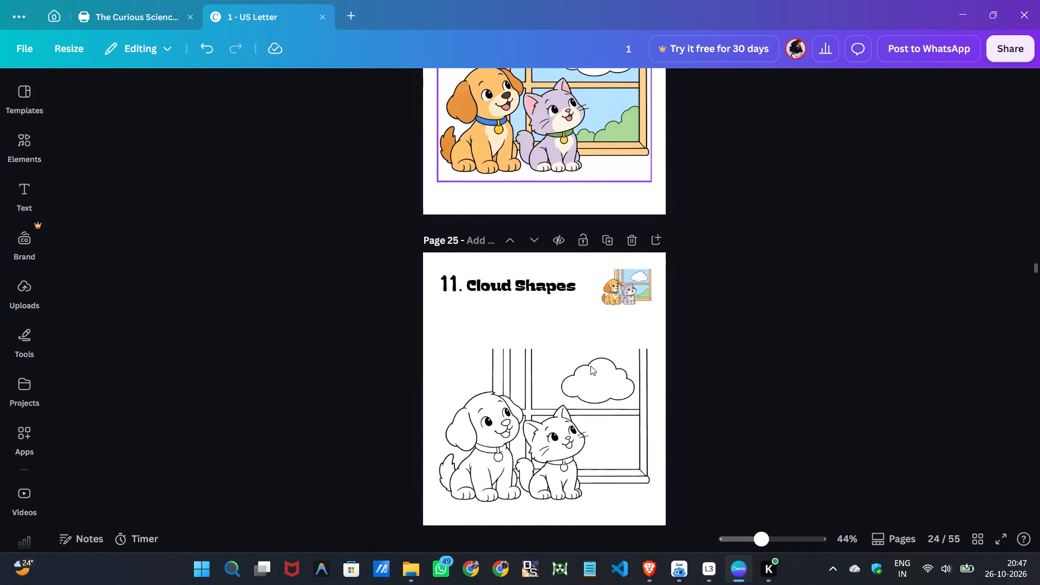
scroll(588, 361, up, 6)
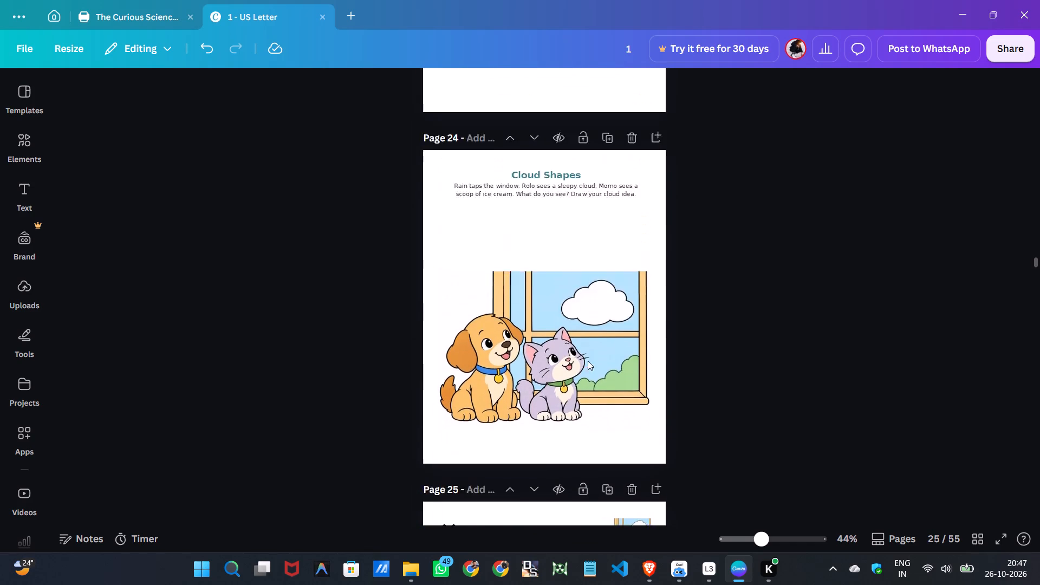
scroll(587, 360, up, 6)
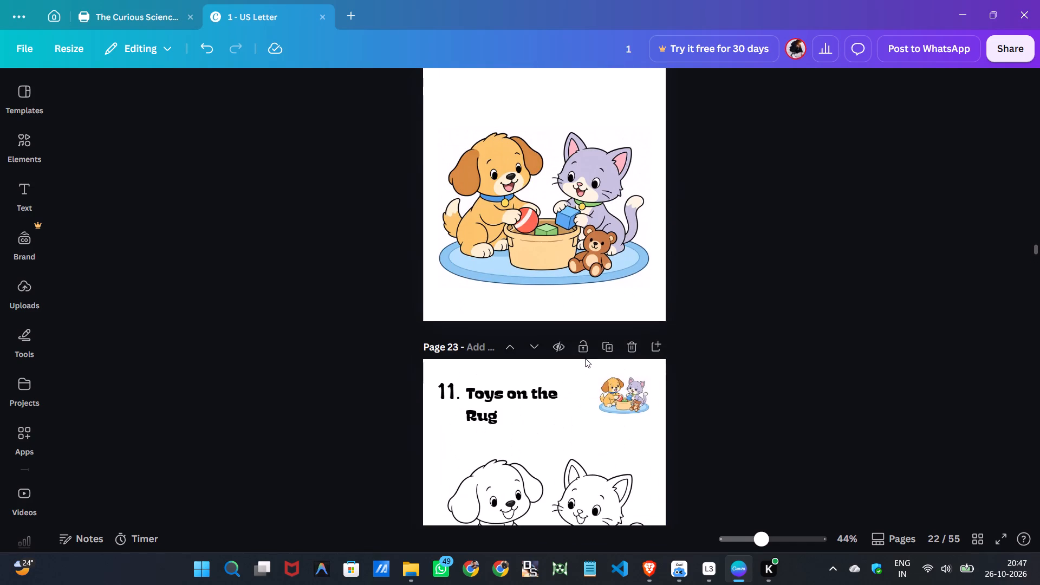
scroll(585, 358, down, 13)
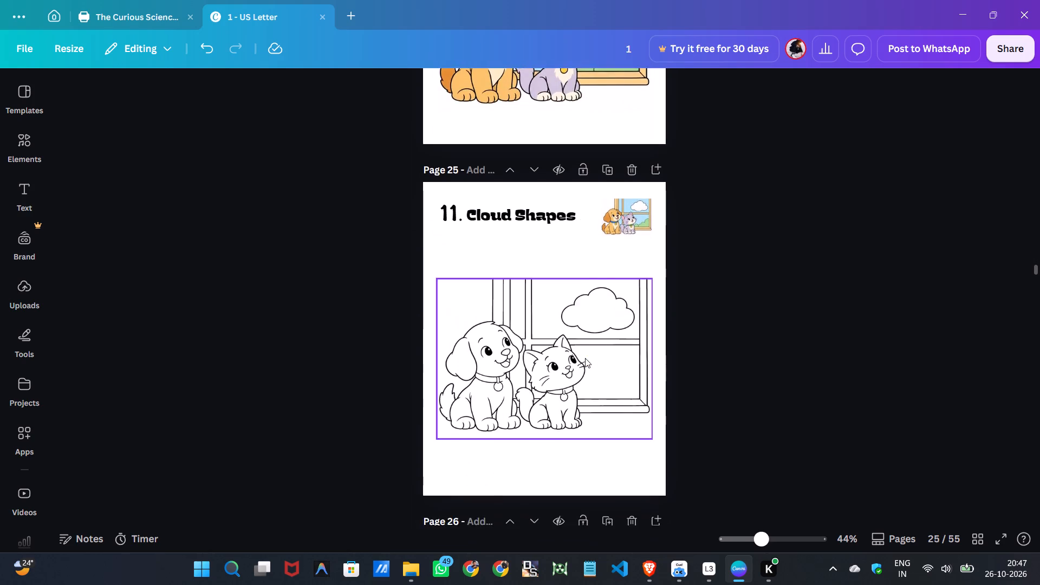
scroll(585, 358, down, 13)
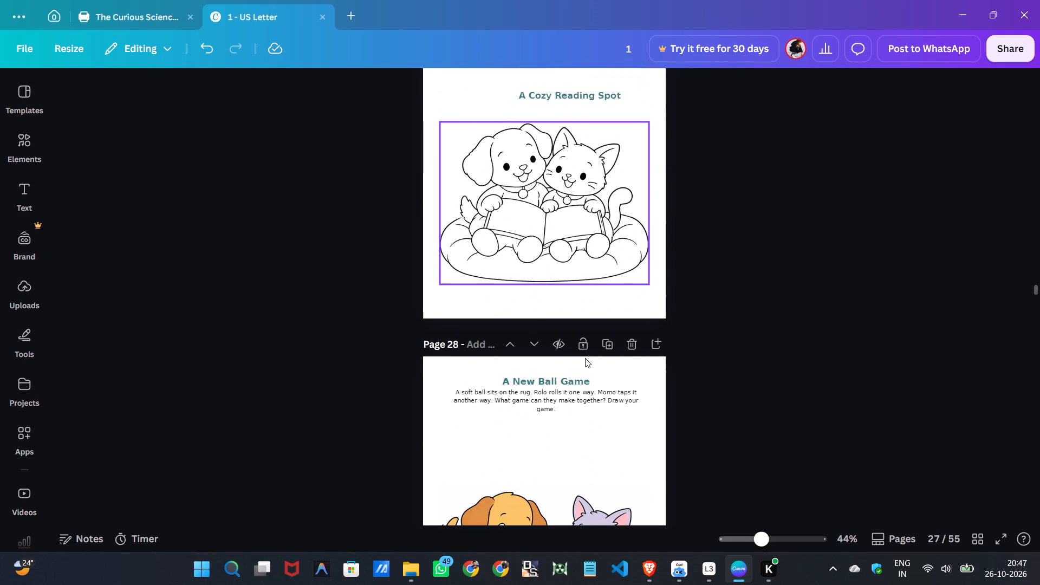
Look over pages 25 through 29, checking the titles, story numbers and drawings on the coloring pages.
scroll(585, 358, down, 9)
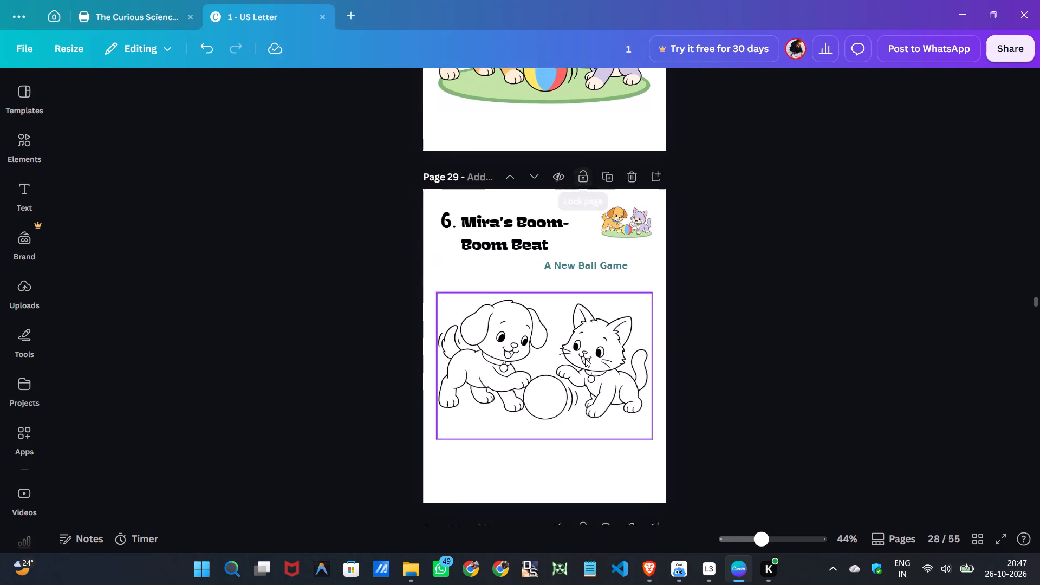
scroll(585, 358, up, 3)
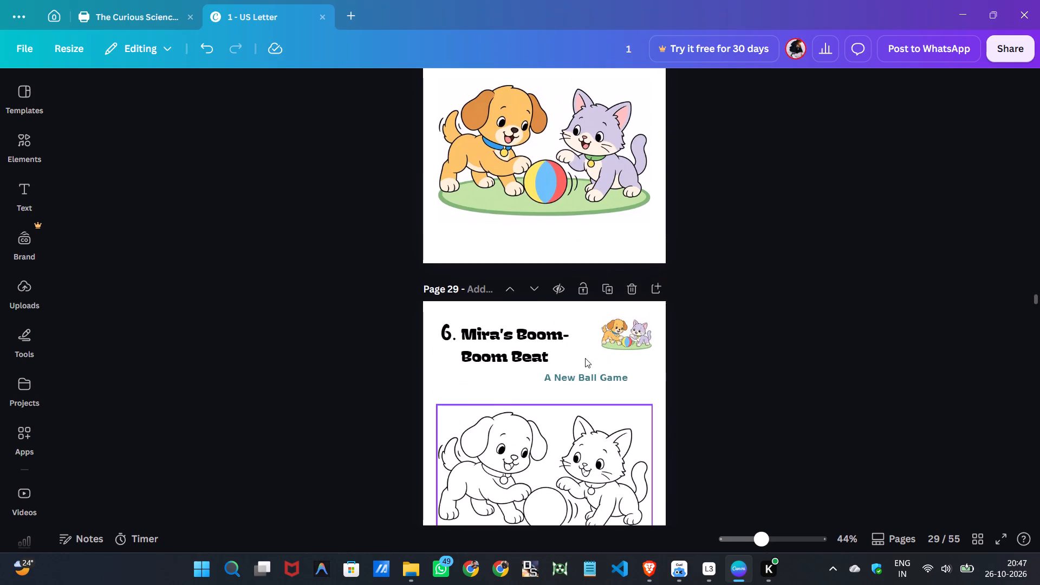
scroll(585, 358, up, 2)
scroll(585, 358, down, 2)
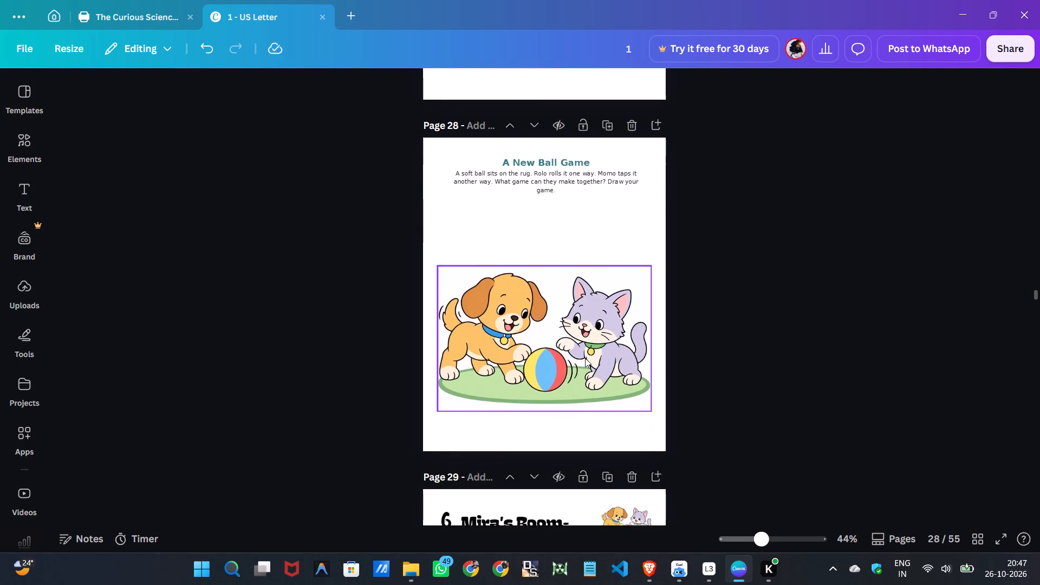
scroll(585, 358, down, 4)
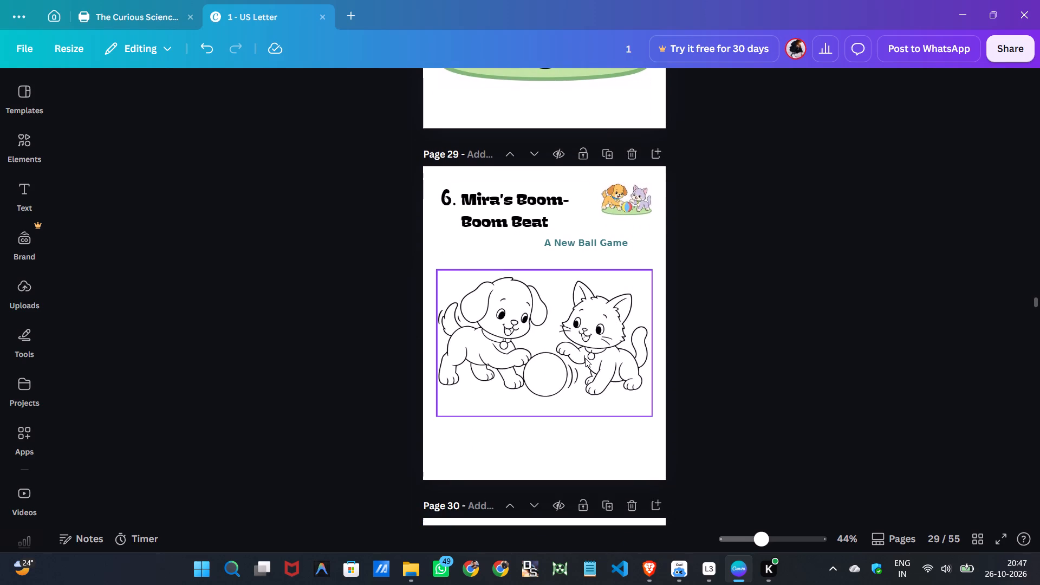
scroll(585, 358, up, 7)
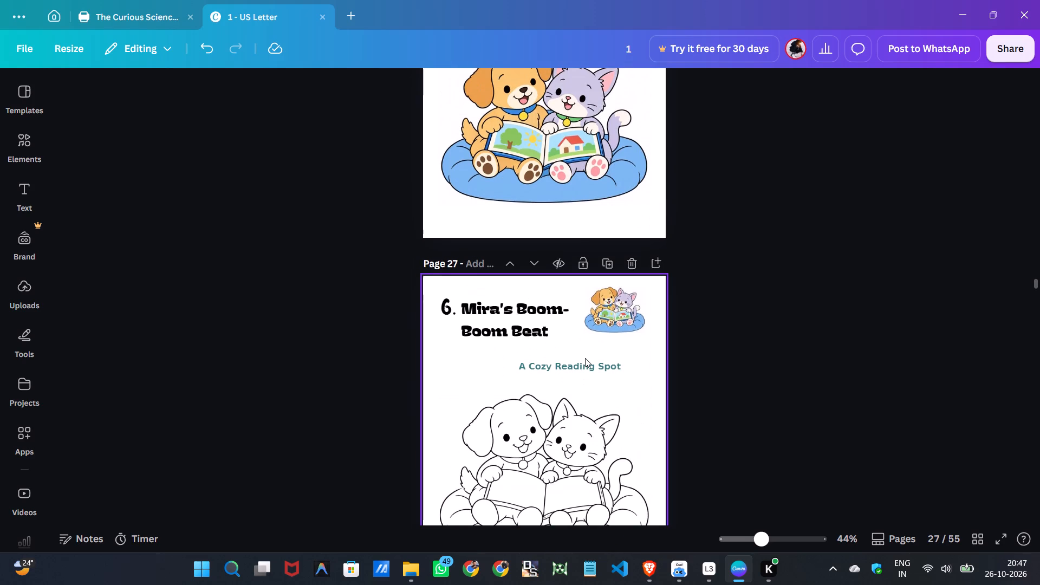
scroll(585, 358, up, 6)
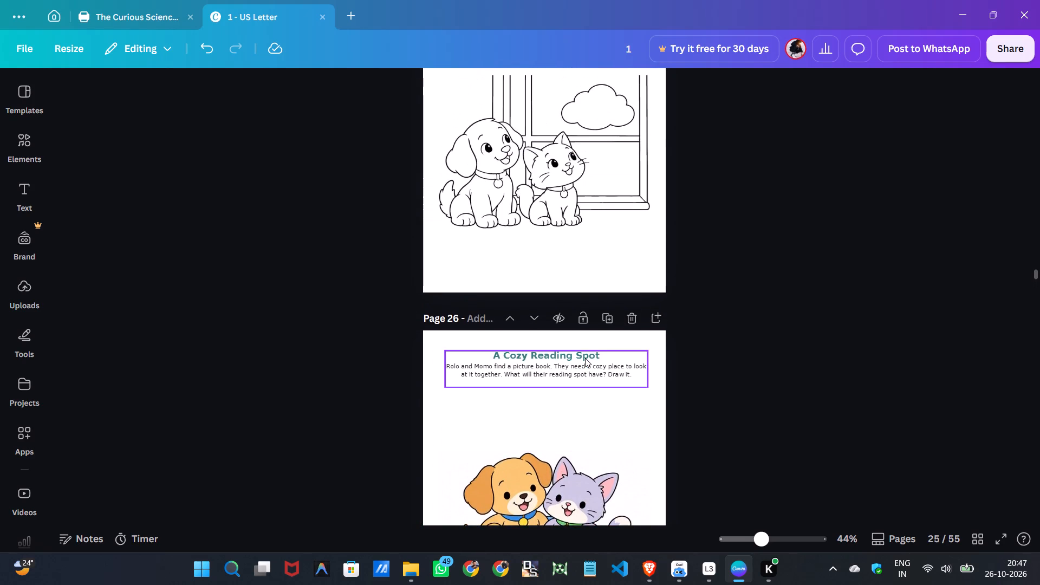
scroll(585, 358, up, 4)
scroll(585, 358, down, 8)
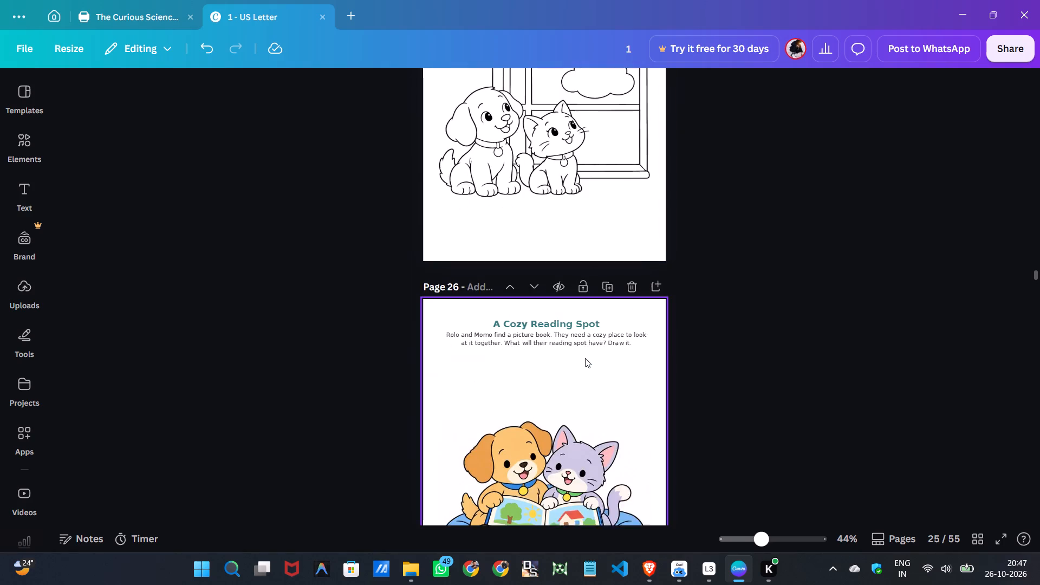
Replace page 27's "Mira's Boom-Boom Beat" title with "A Cozy Reading Spot", copied from the page's teal subtitle.
scroll(585, 358, down, 4)
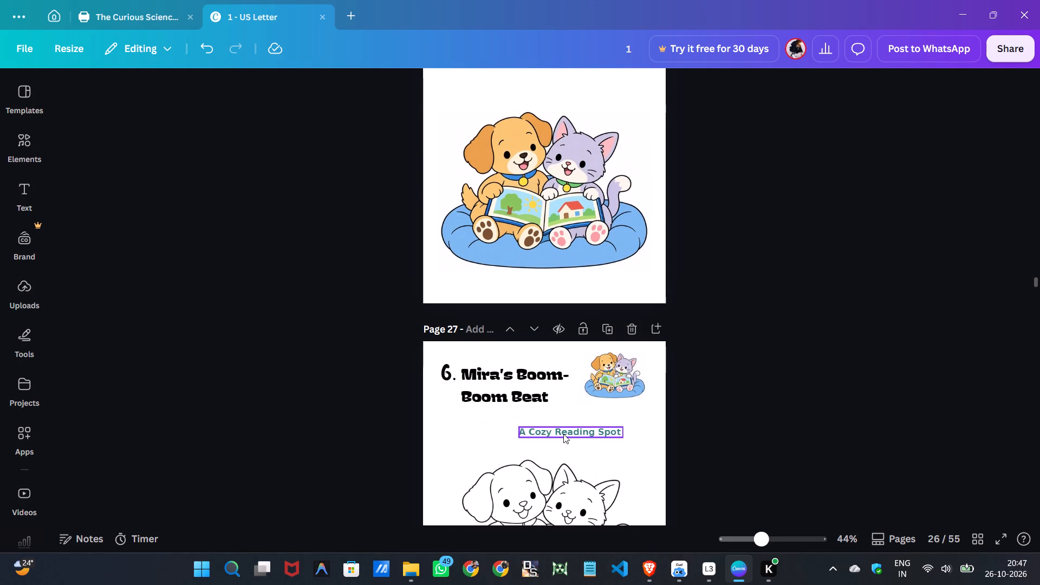
click(563, 434)
click(563, 434)
right_click(563, 434)
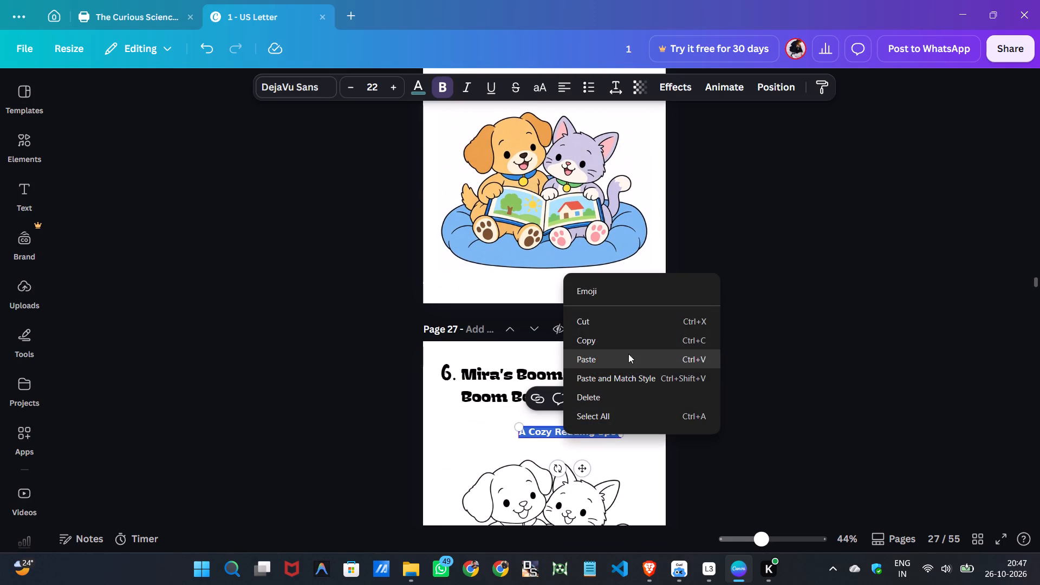
click(607, 344)
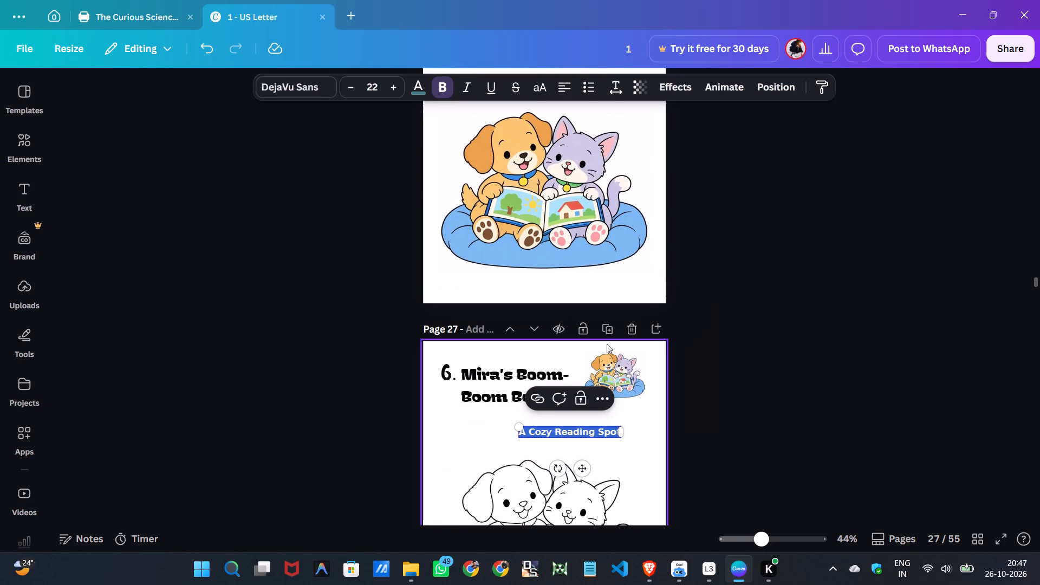
double_click(480, 380)
right_click(480, 380)
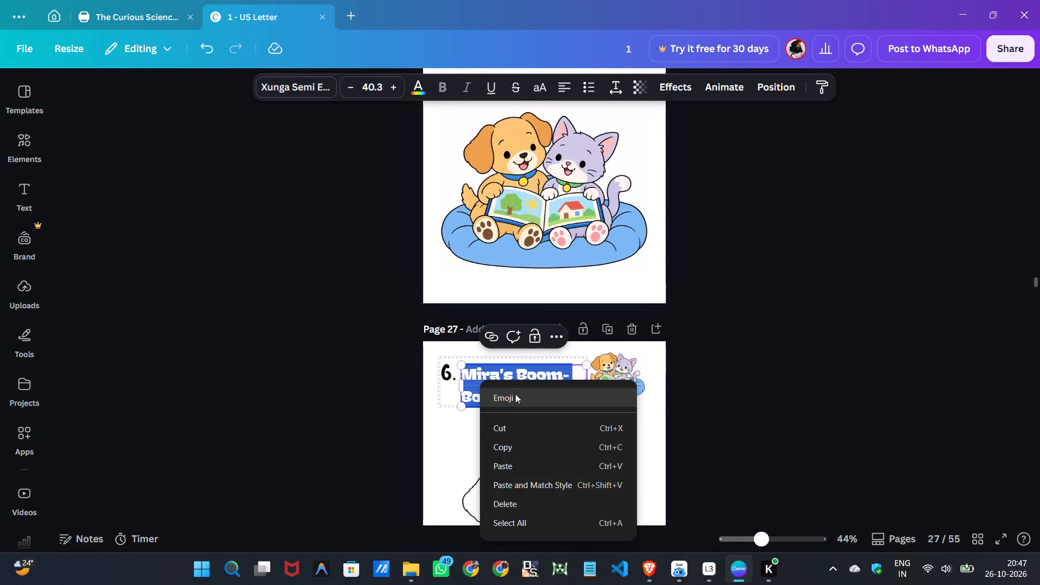
click(522, 469)
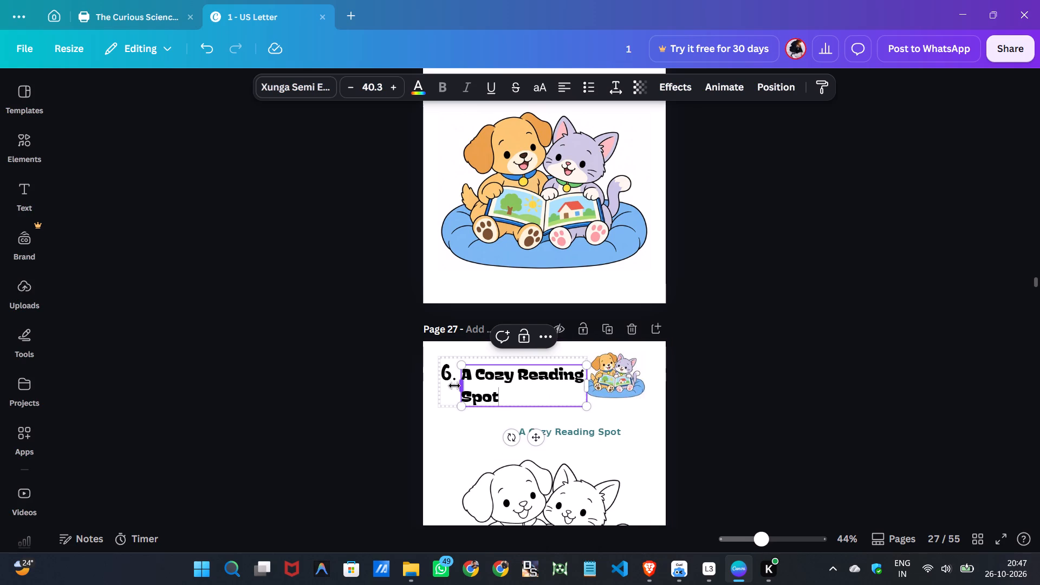
Change page 27's story number to 12 and widen its text box so the number fits on one line.
double_click(448, 376)
click(448, 376)
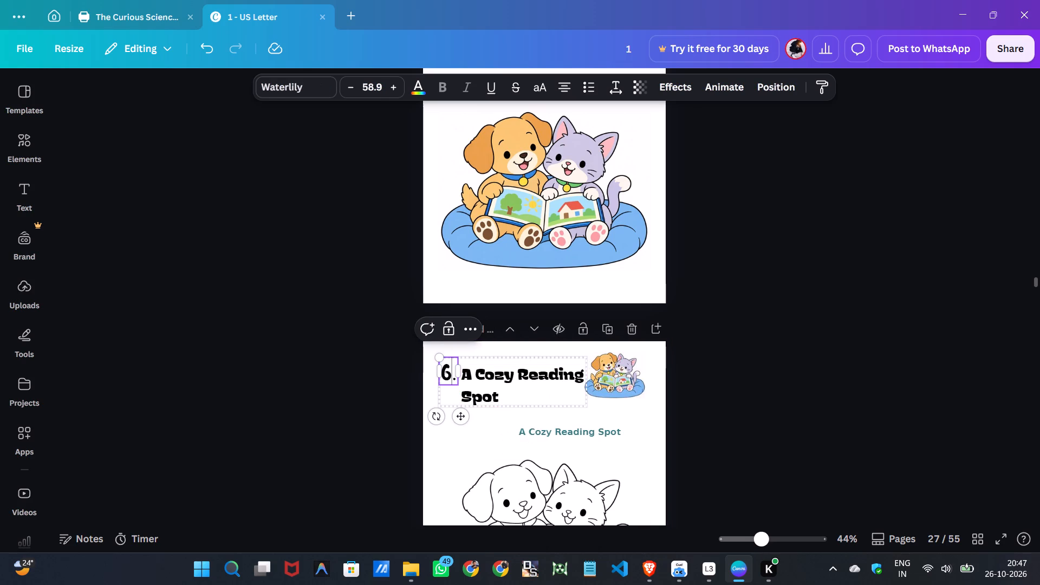
key(BackSpace)
text(12)
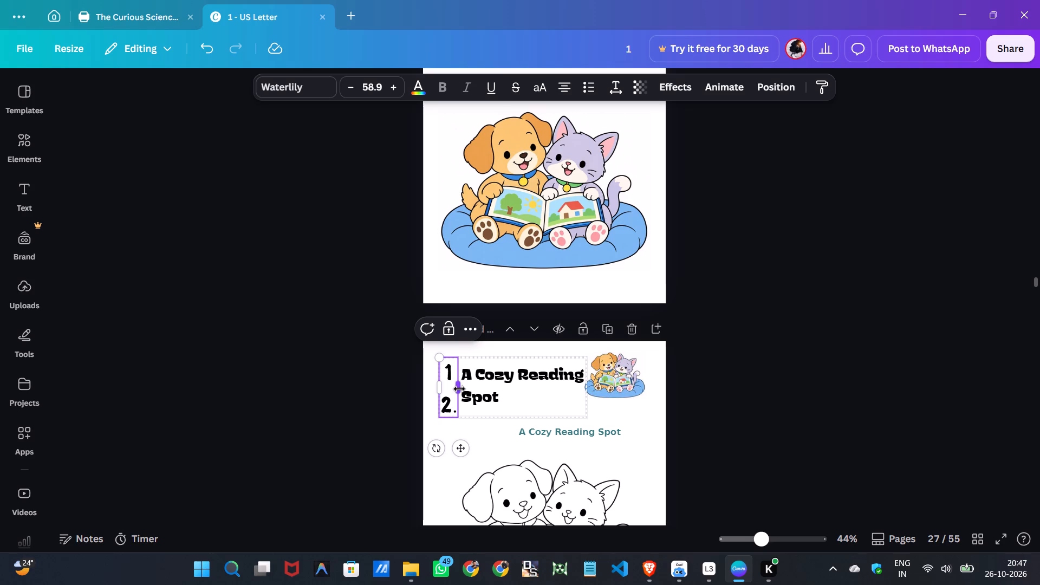
drag(459, 389, 468, 389)
Nudge page 27's "A Cozy Reading Spot" title right to leave space after the number.
click(487, 380)
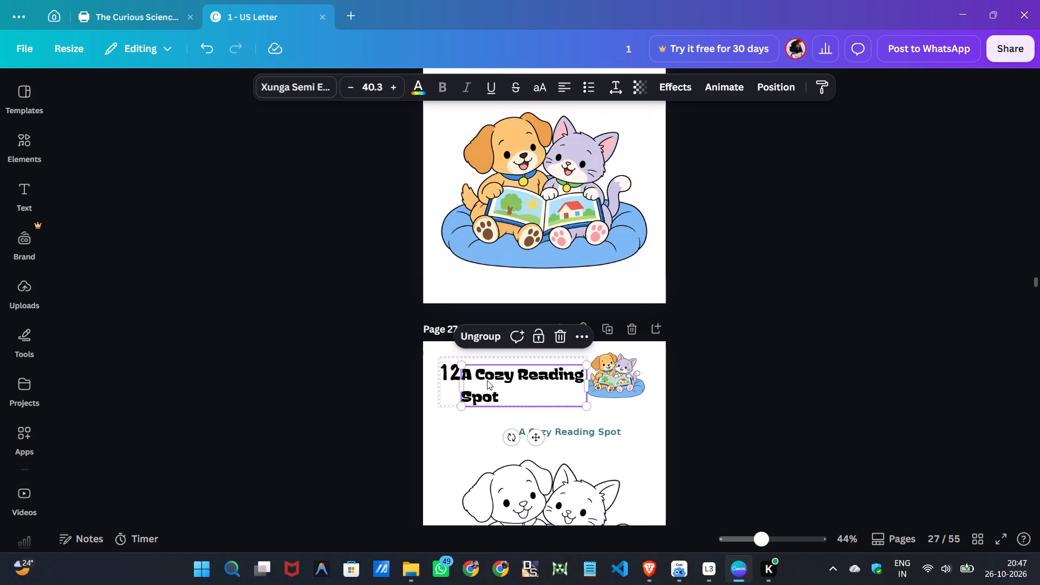
key(Right)
key(Right)
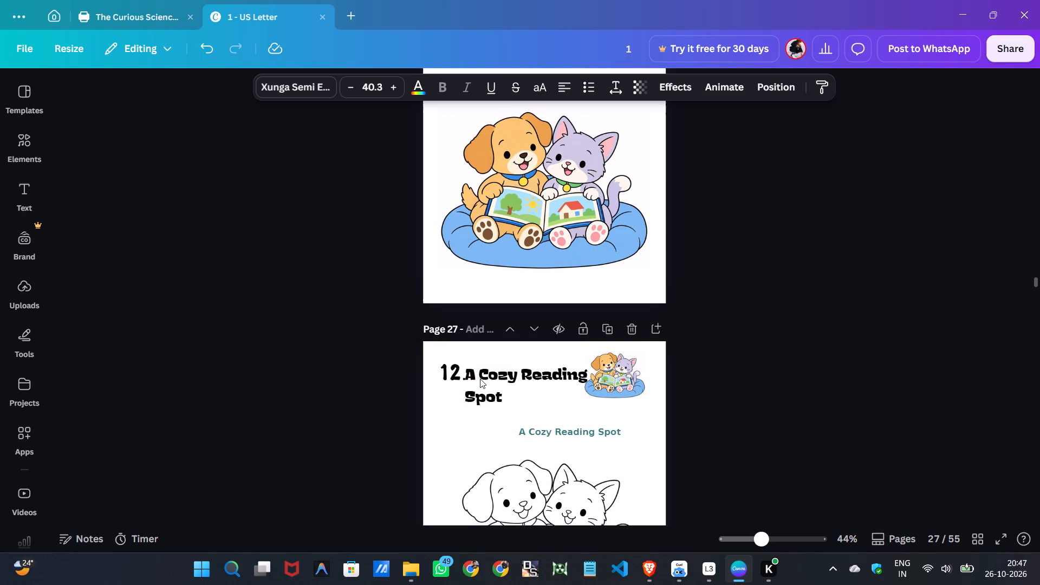
key(Right)
key(Right)
key(Right)
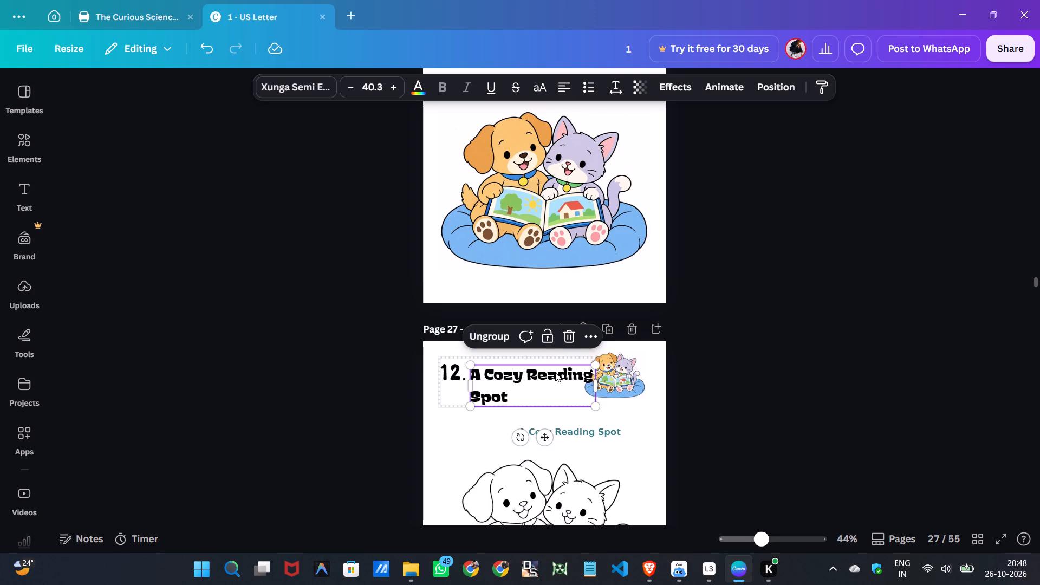
Shrink page 27's puppy-and-kitten thumbnail slightly and shift it right and down beside the title.
click(627, 378)
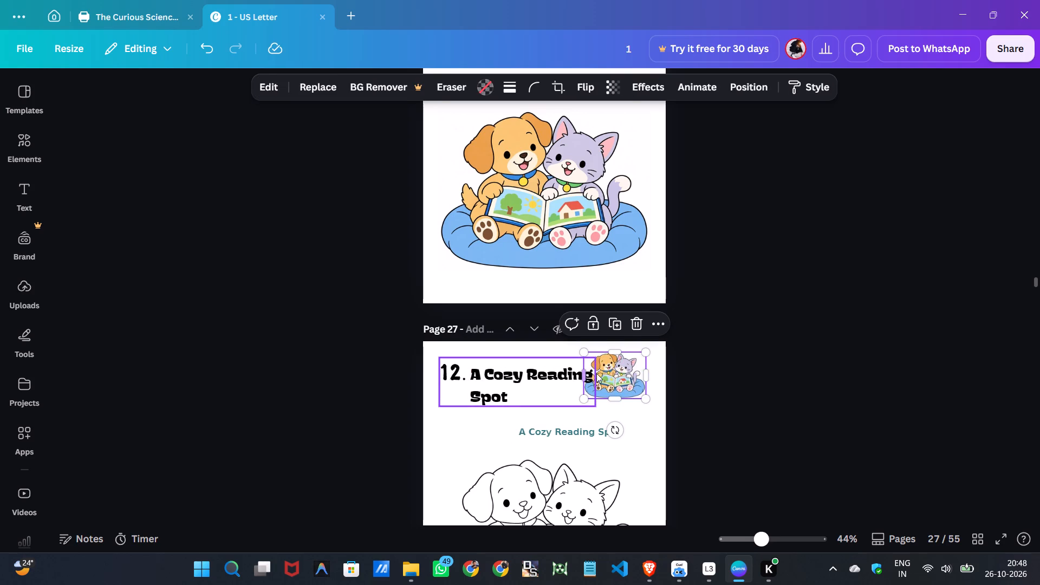
drag(646, 351, 645, 356)
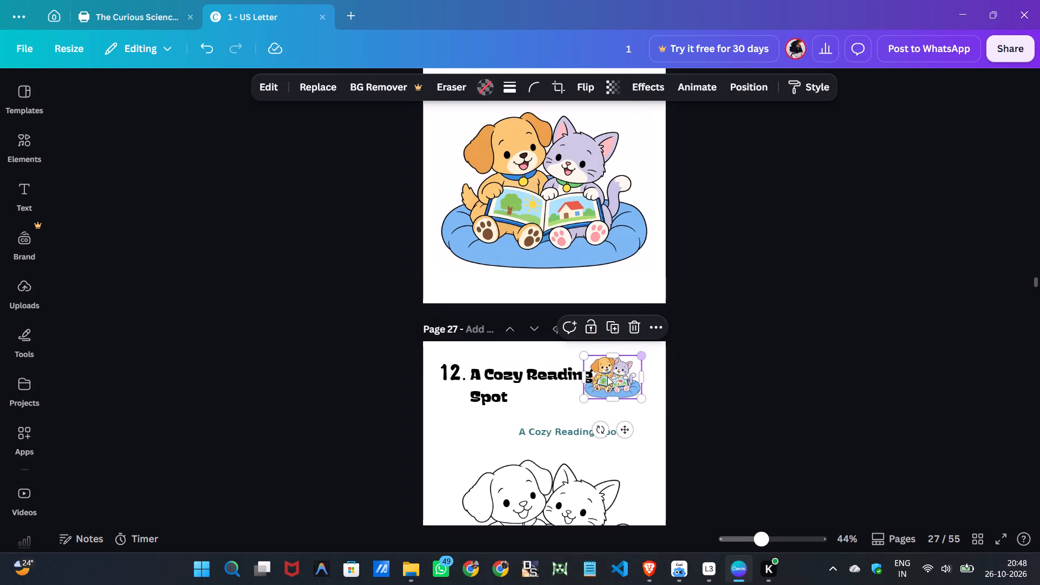
drag(607, 376, 617, 392)
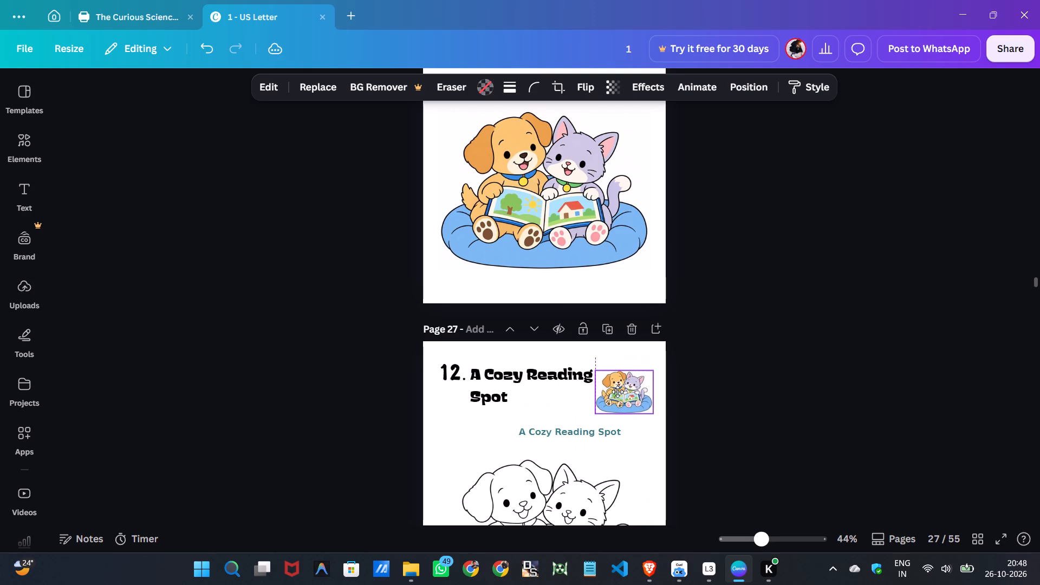
drag(617, 392, 615, 389)
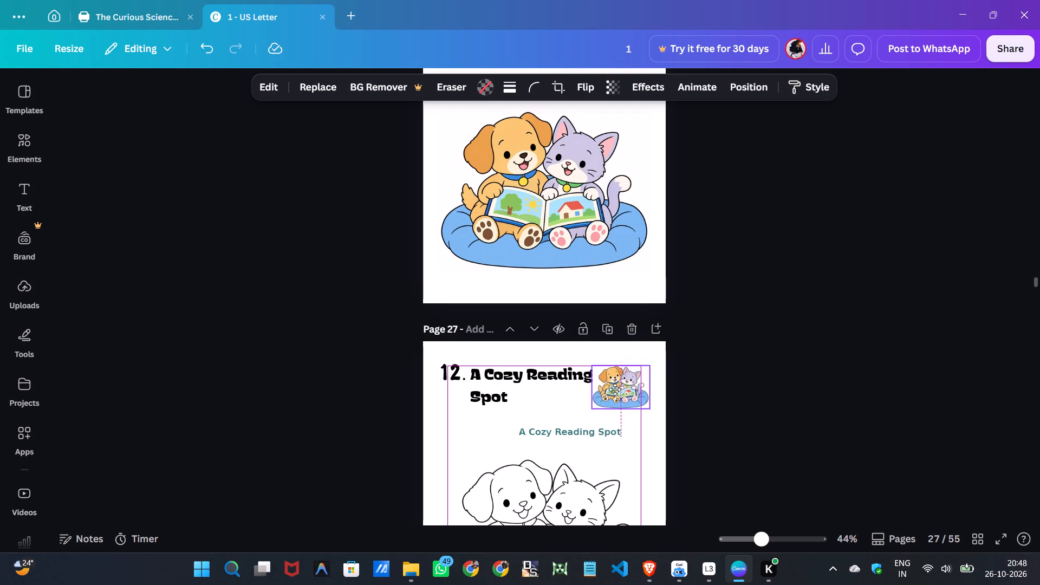
drag(615, 389, 613, 389)
click(762, 400)
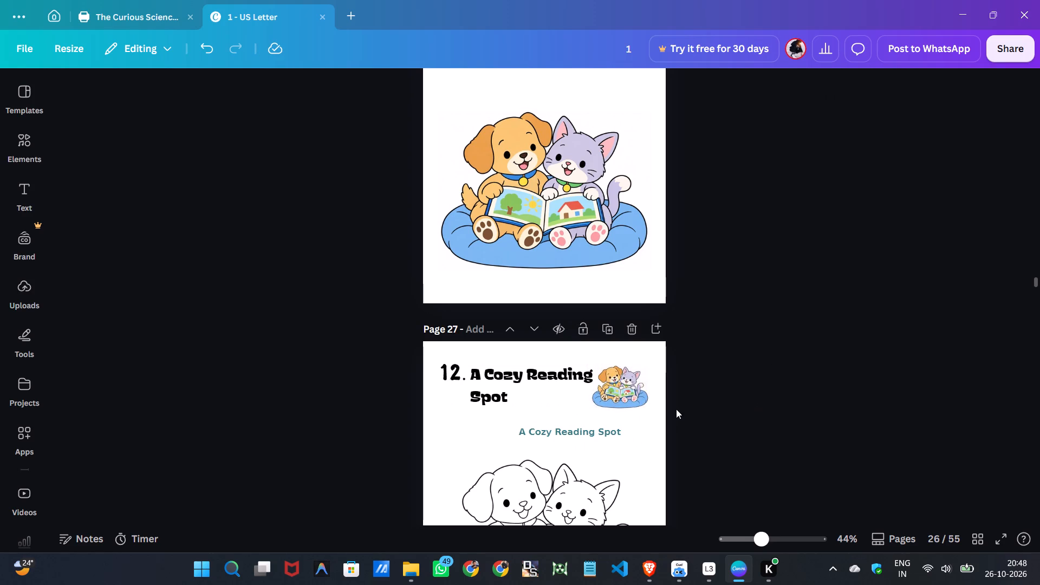
click(635, 394)
key(Left)
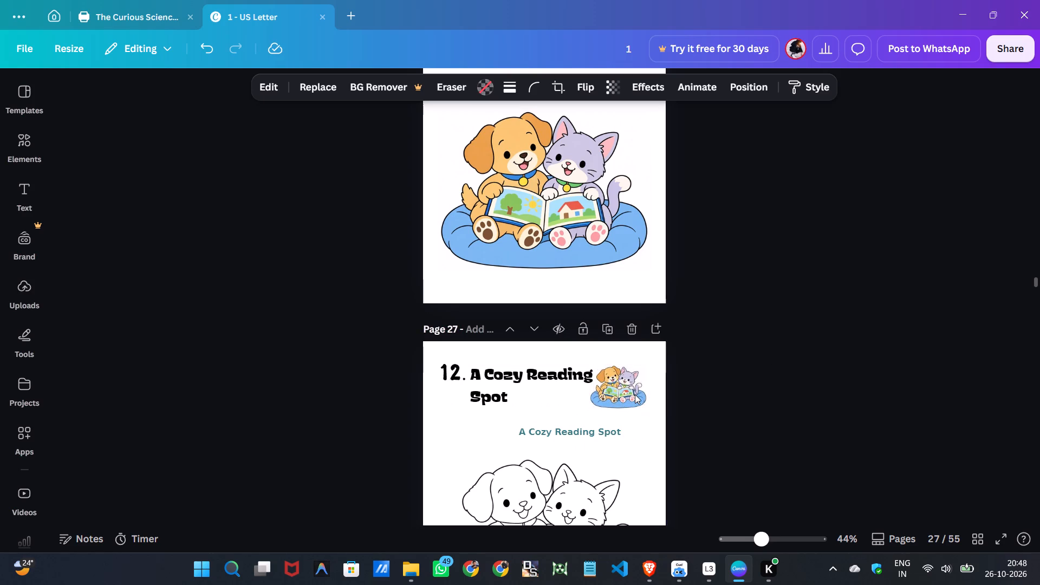
key(Up)
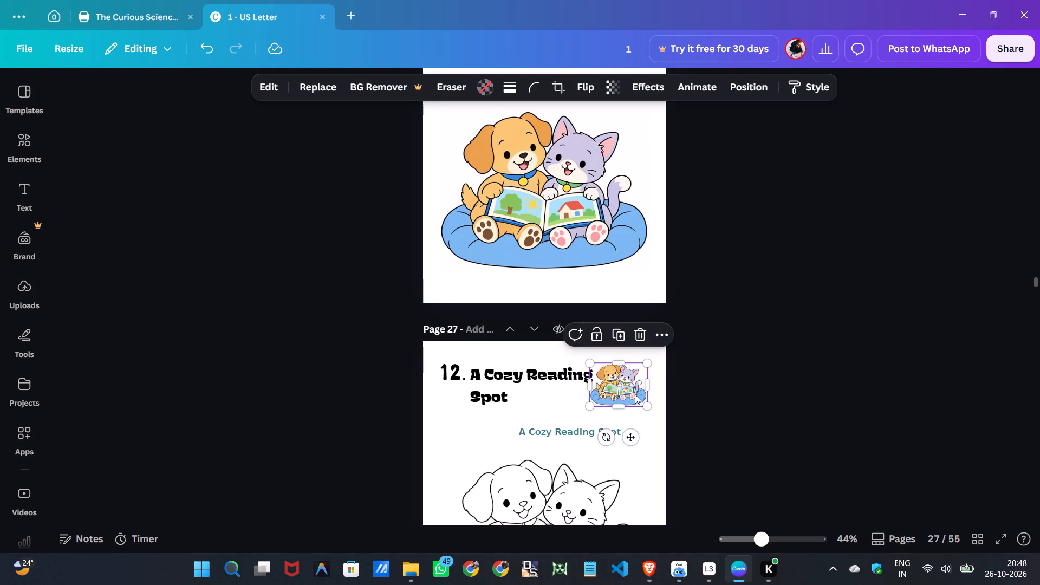
click(696, 438)
Shrink page 27's reading puppy-and-kitten line drawing slightly and recenter it a little higher on the page.
scroll(682, 441, down, 3)
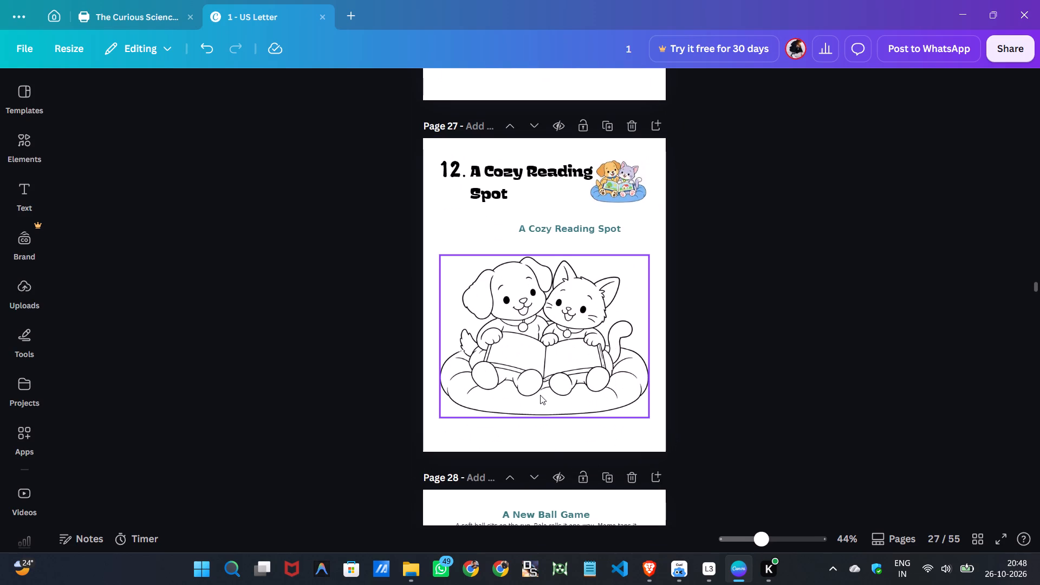
click(540, 395)
drag(651, 417, 641, 412)
drag(599, 383, 603, 376)
click(833, 373)
Delete the teal "A Cozy Reading Spot" subtitle from page 27.
click(579, 226)
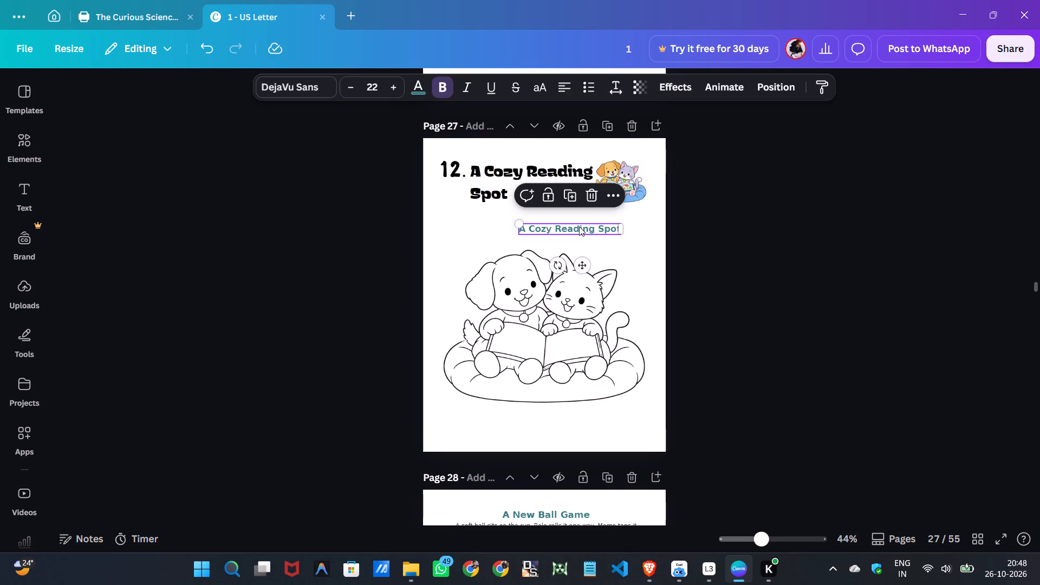
click(594, 191)
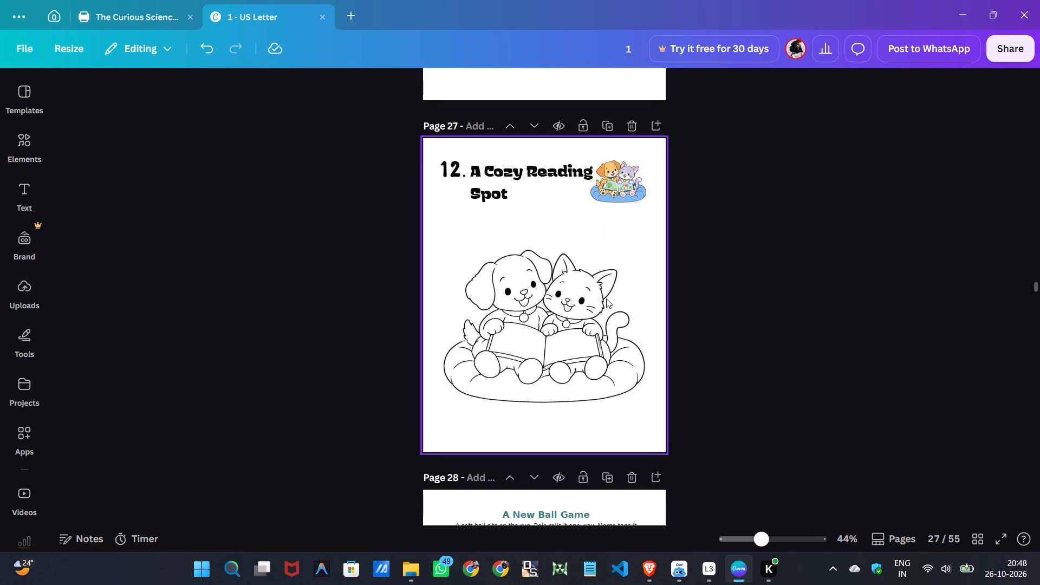
click(748, 268)
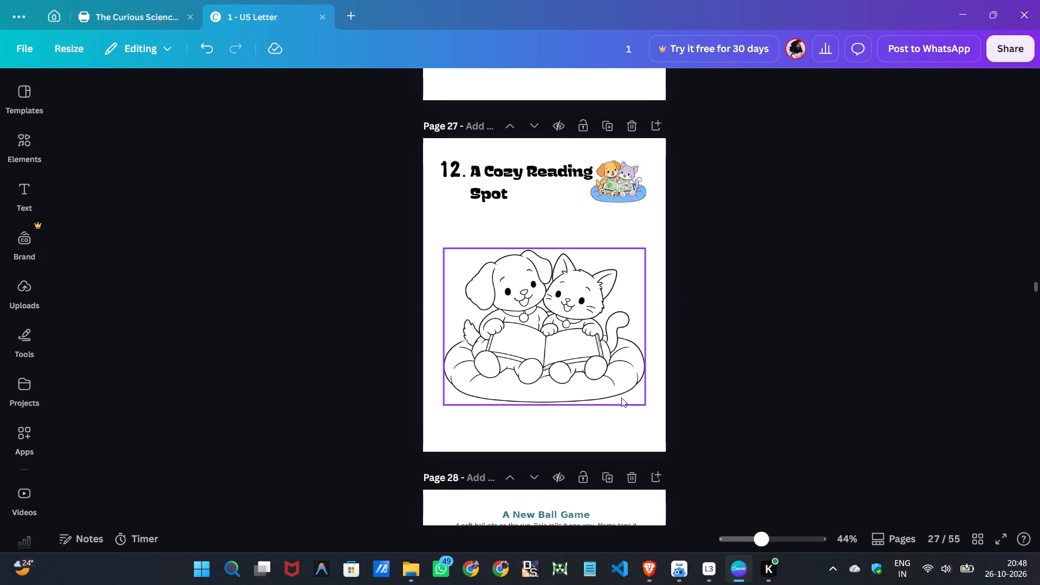
Nudge page 27's thumbnail slightly right, away from the end of the title.
click(615, 188)
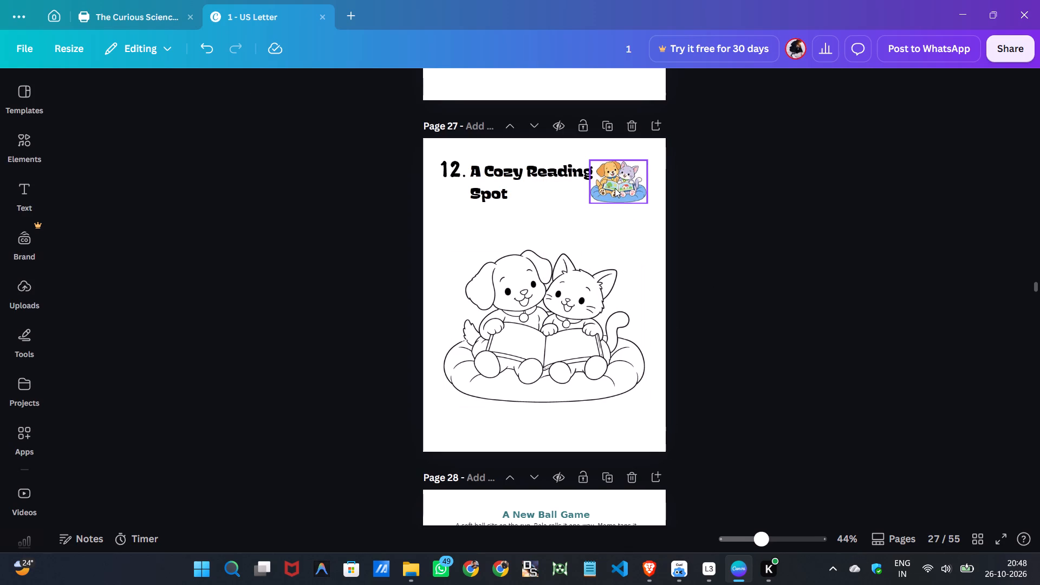
key(Right)
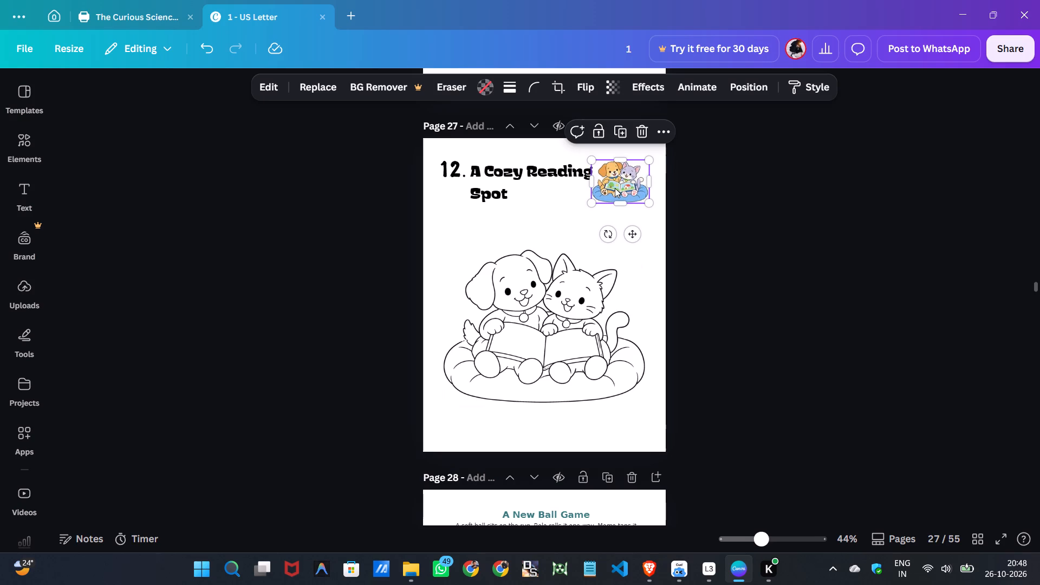
click(771, 197)
Replace the "Mira's Boom-Boom Beat" title on page 29 with "A New Ball Game", copied from the teal subtitle.
scroll(555, 404, down, 4)
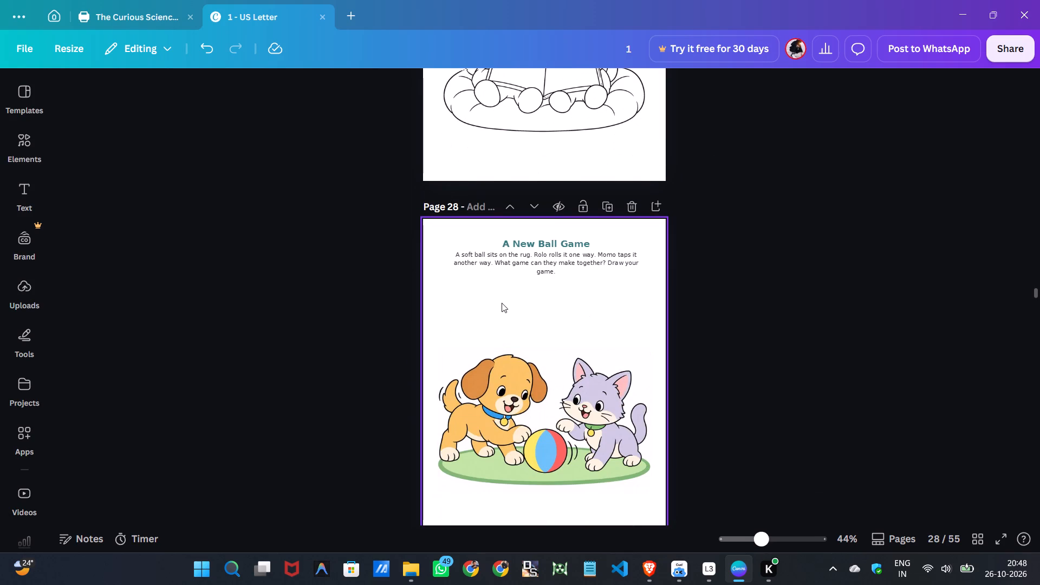
scroll(502, 303, down, 4)
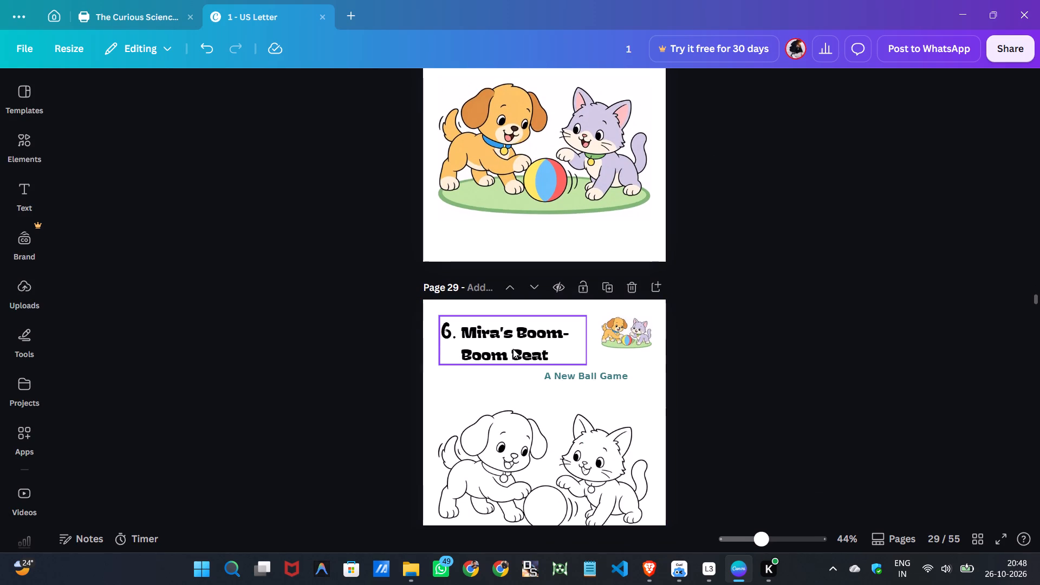
scroll(515, 347, up, 3)
scroll(515, 347, down, 4)
scroll(515, 344, up, 3)
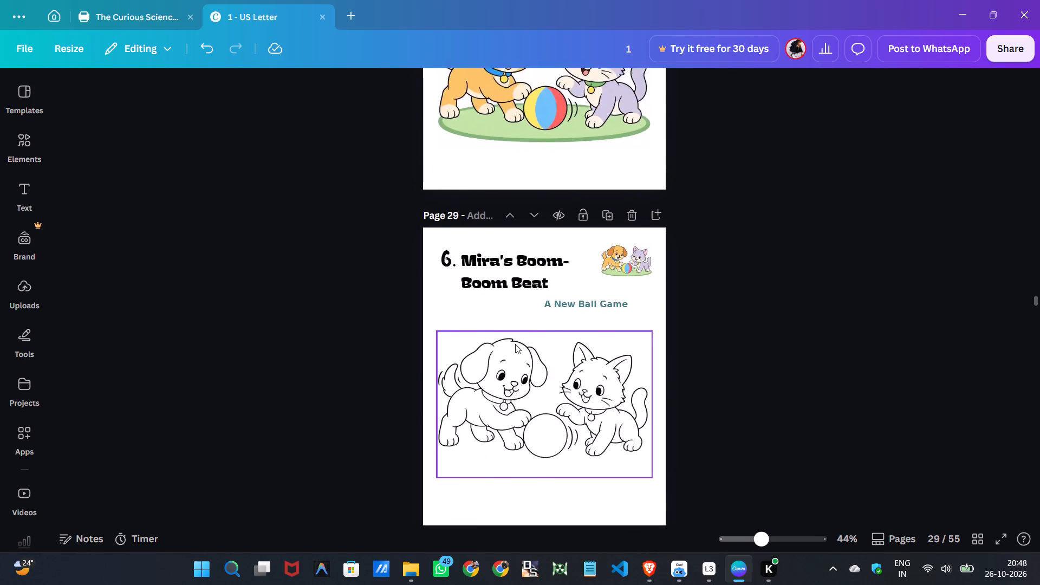
scroll(515, 344, up, 1)
scroll(515, 344, down, 2)
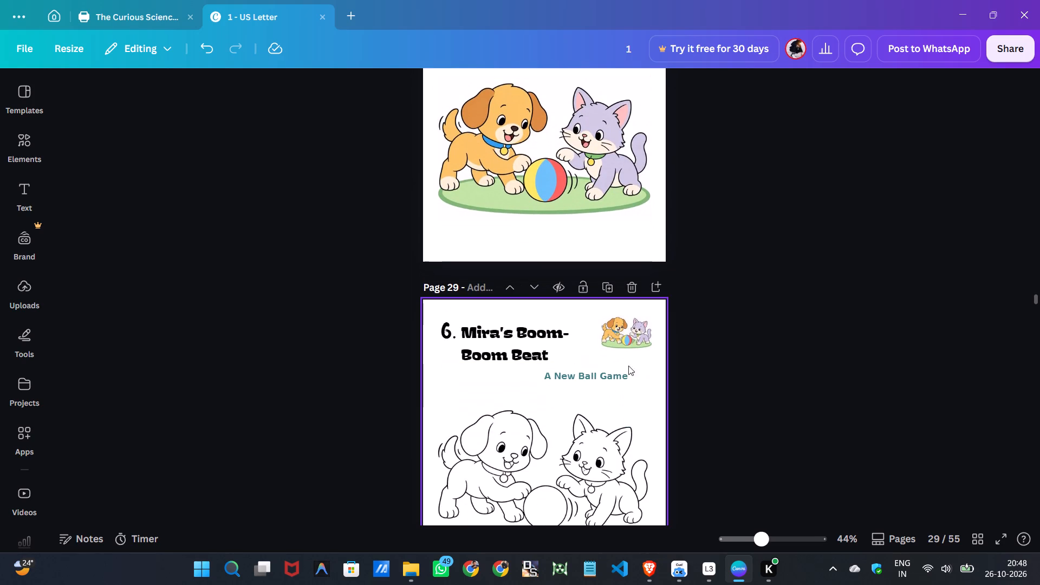
double_click(600, 377)
right_click(600, 377)
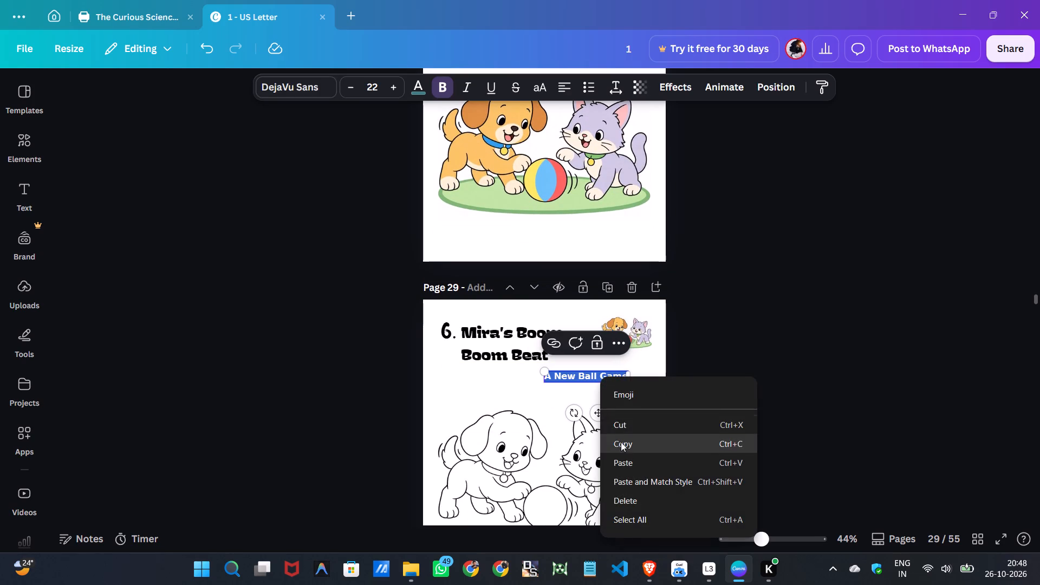
click(632, 448)
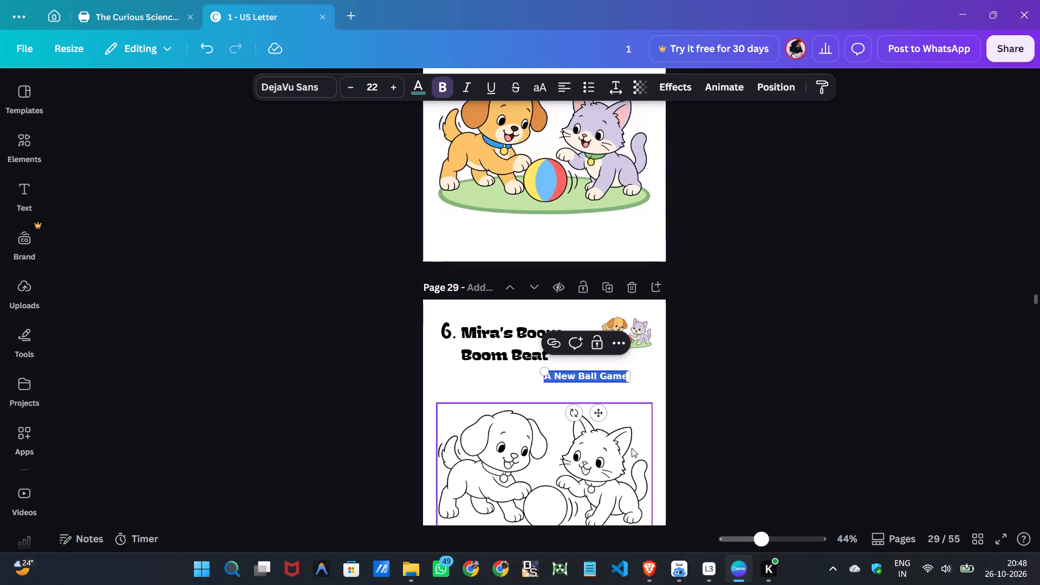
triple_click(521, 346)
right_click(521, 346)
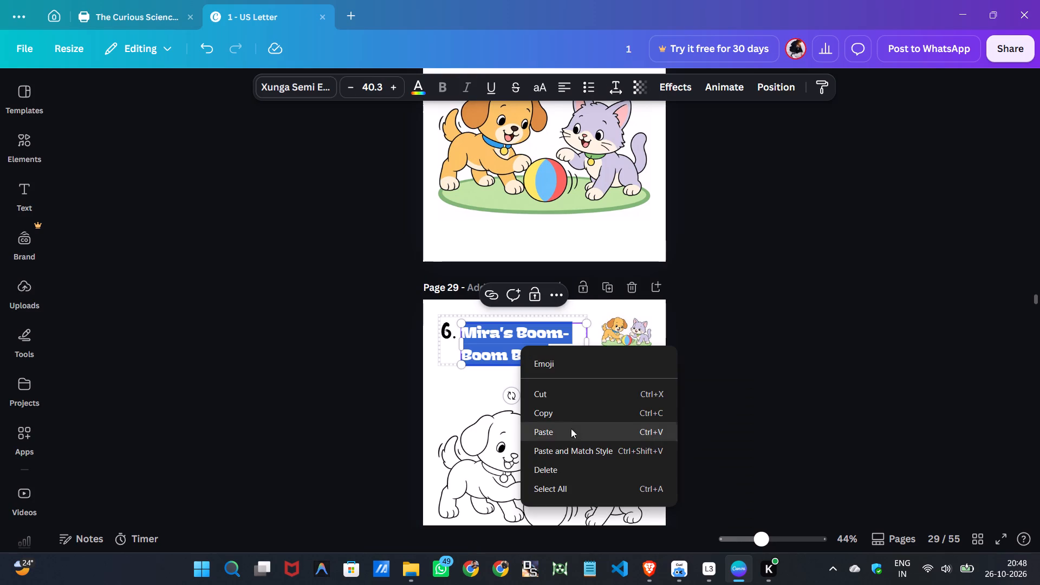
click(560, 432)
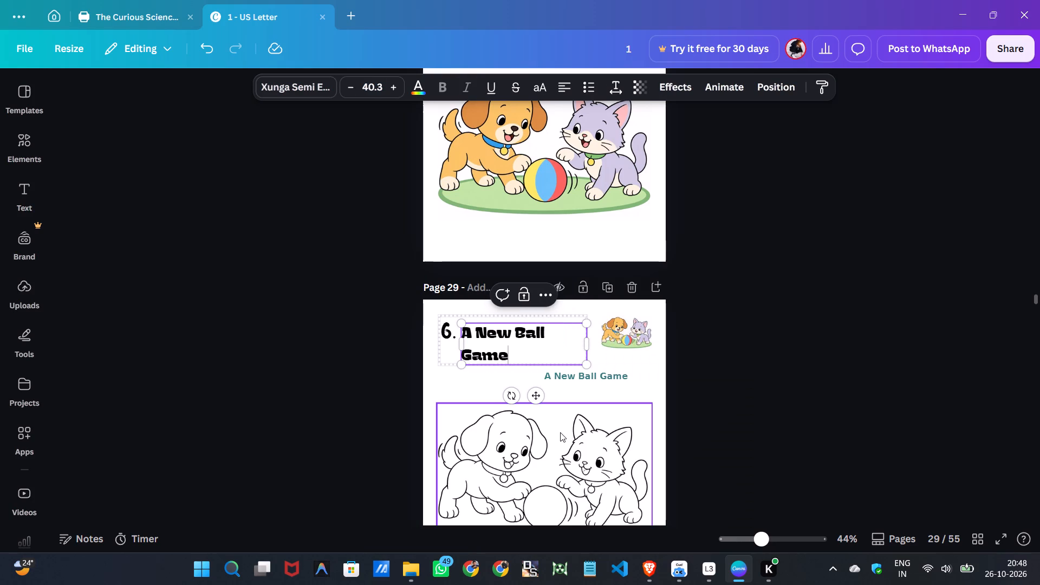
Nudge page 29's title text slightly right to make room for a two-digit number.
click(450, 329)
click(484, 341)
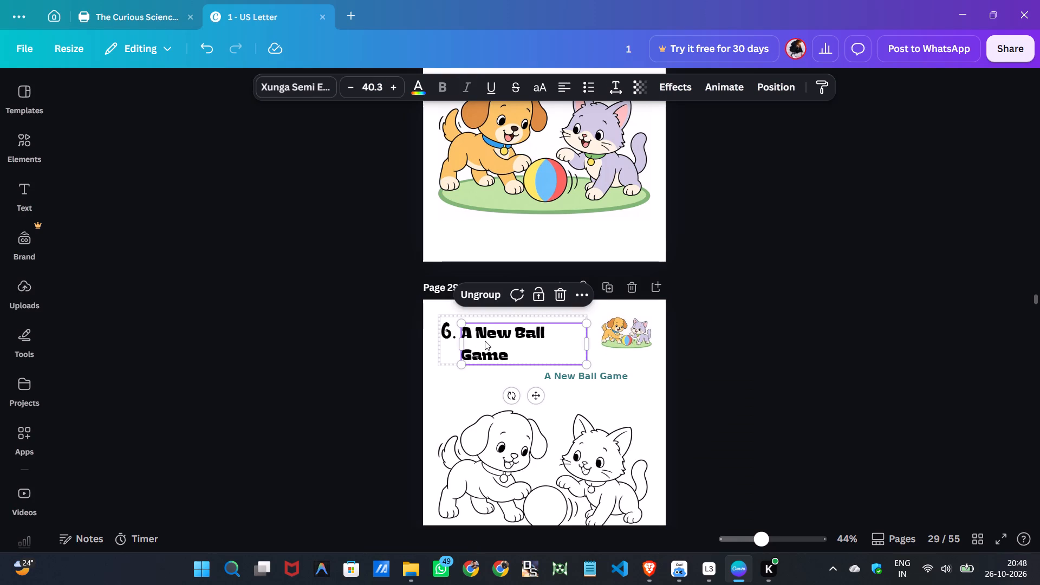
key(Right)
key(Right)
key(Right)
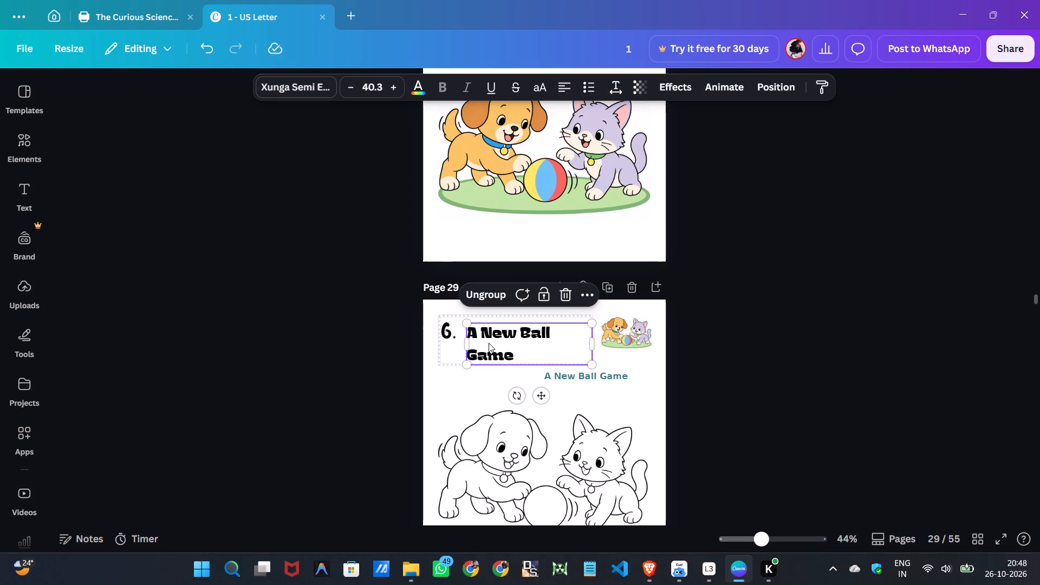
Change page 29's story number to 13 and widen its text box so the number fits on one line.
click(447, 335)
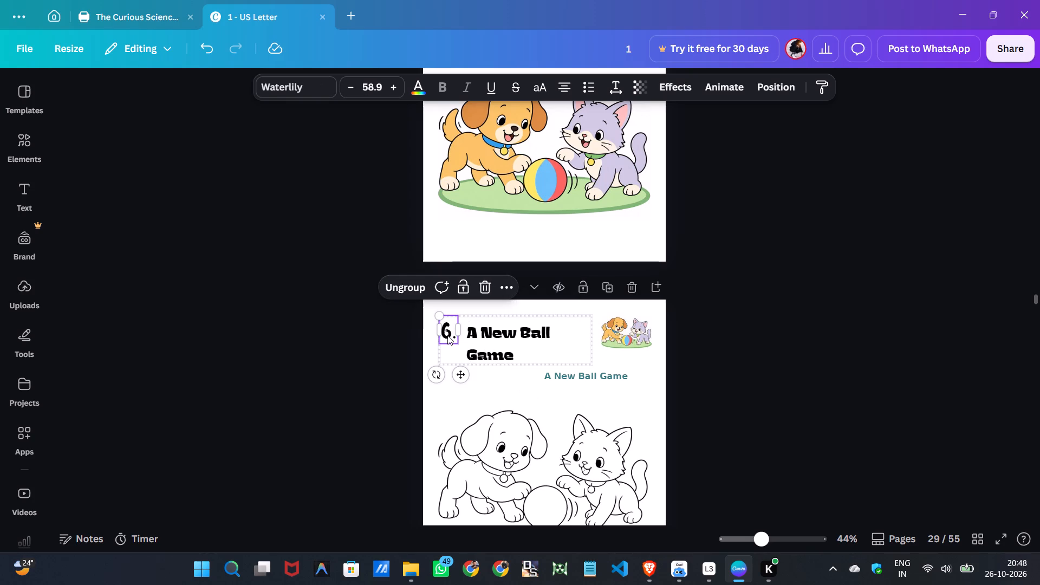
click(447, 335)
click(447, 335)
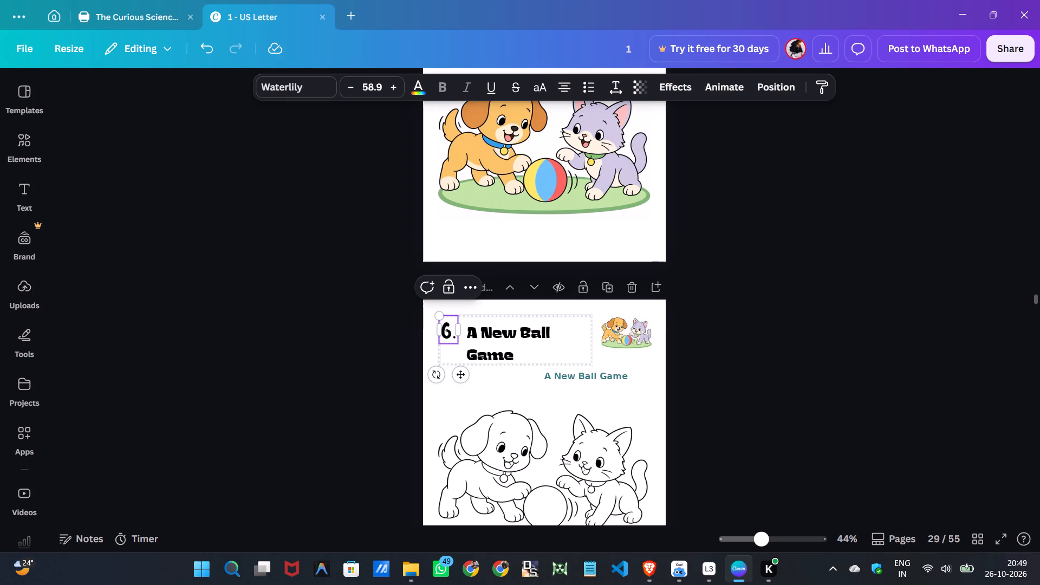
key(BackSpace)
text(13)
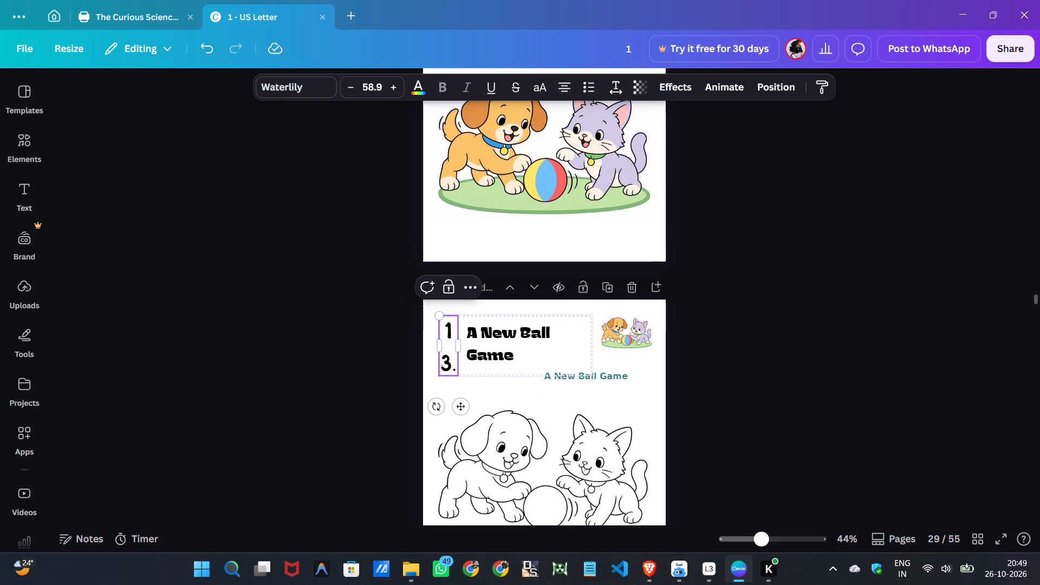
drag(459, 346, 462, 348)
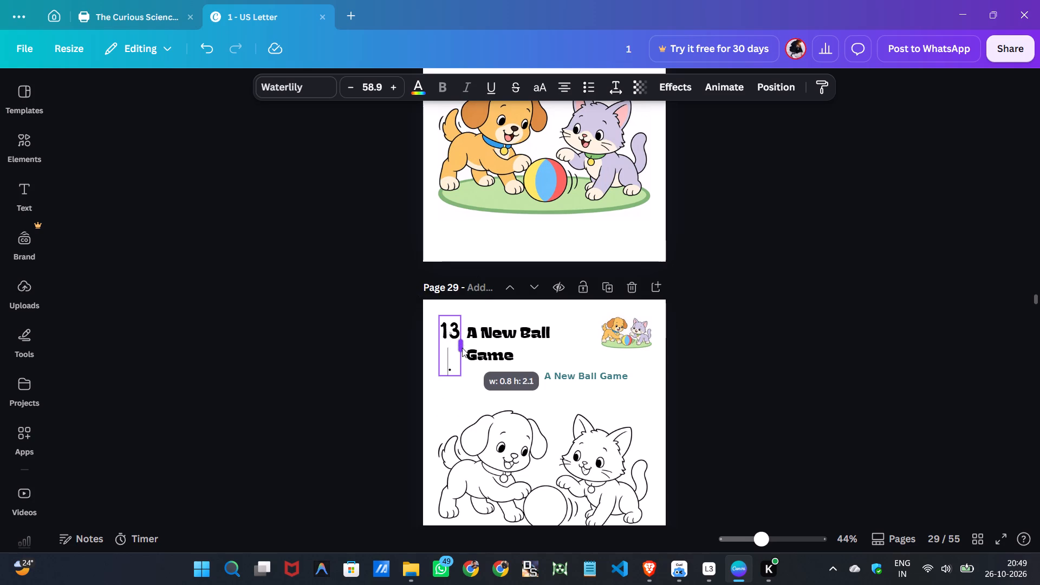
drag(462, 348, 467, 347)
click(311, 347)
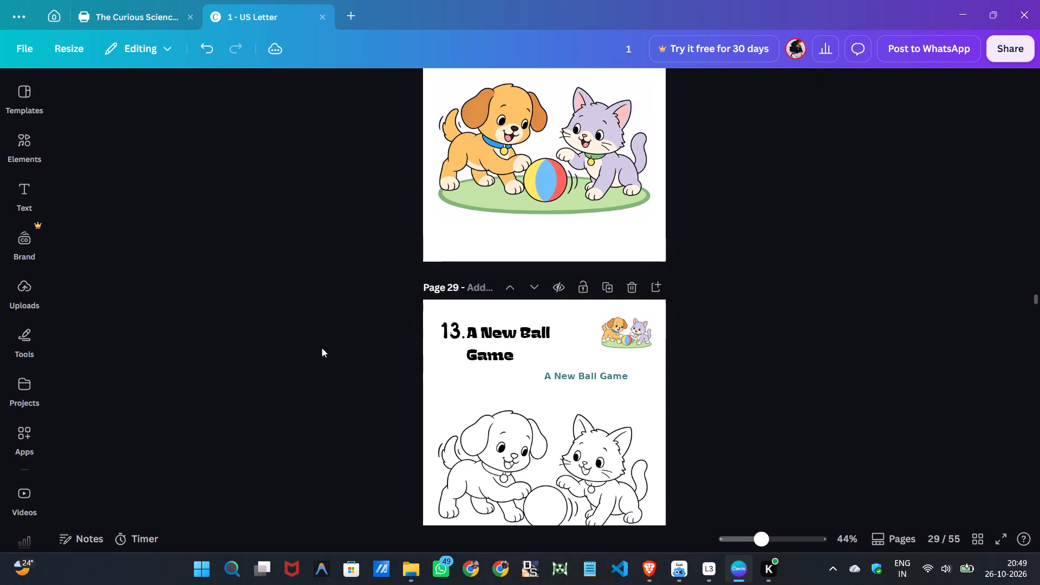
Nudge page 29's "A New Ball Game" title a little further right to leave a gap after the number.
double_click(505, 348)
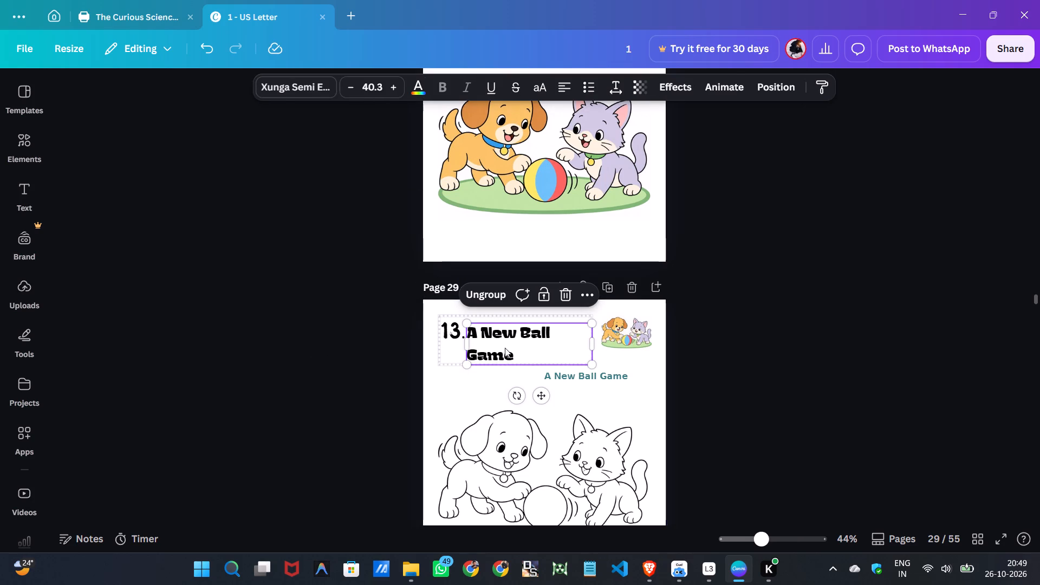
key(Right)
key(Right)
key(Right)
key(Left)
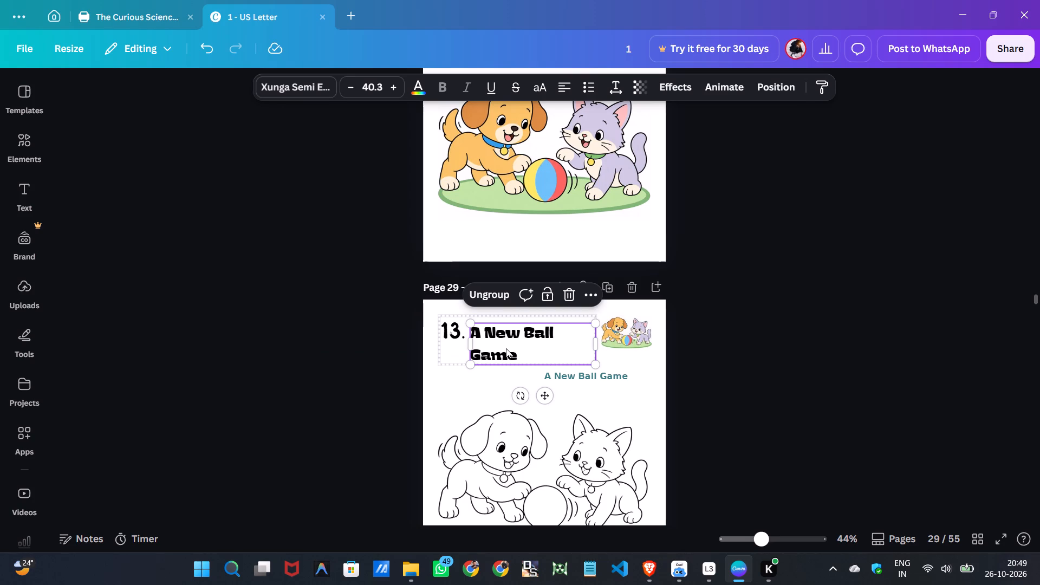
click(402, 349)
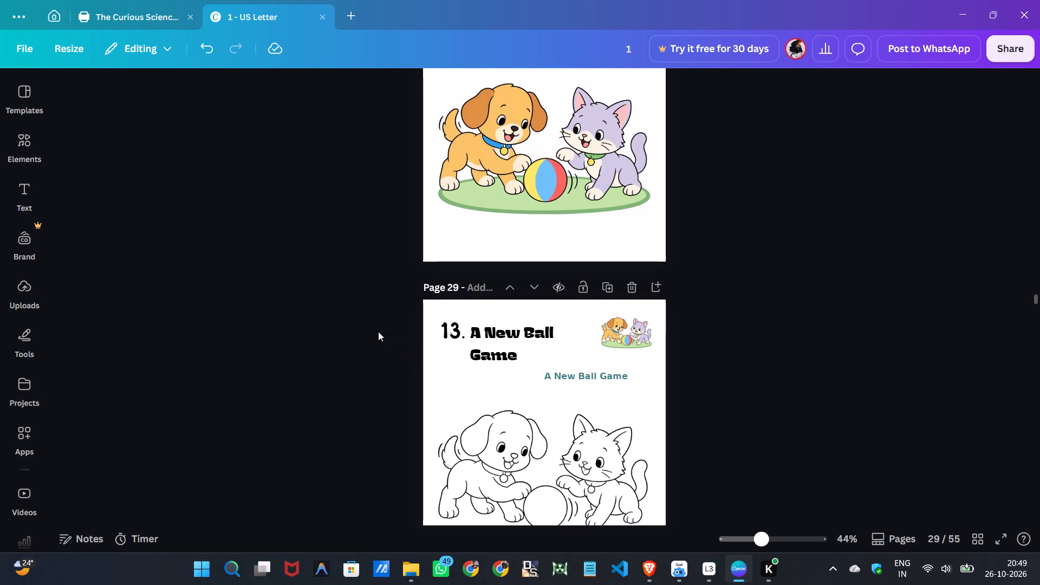
Change page 31's story number to 14 and widen its text box so the number fits on one line.
scroll(367, 328, down, 11)
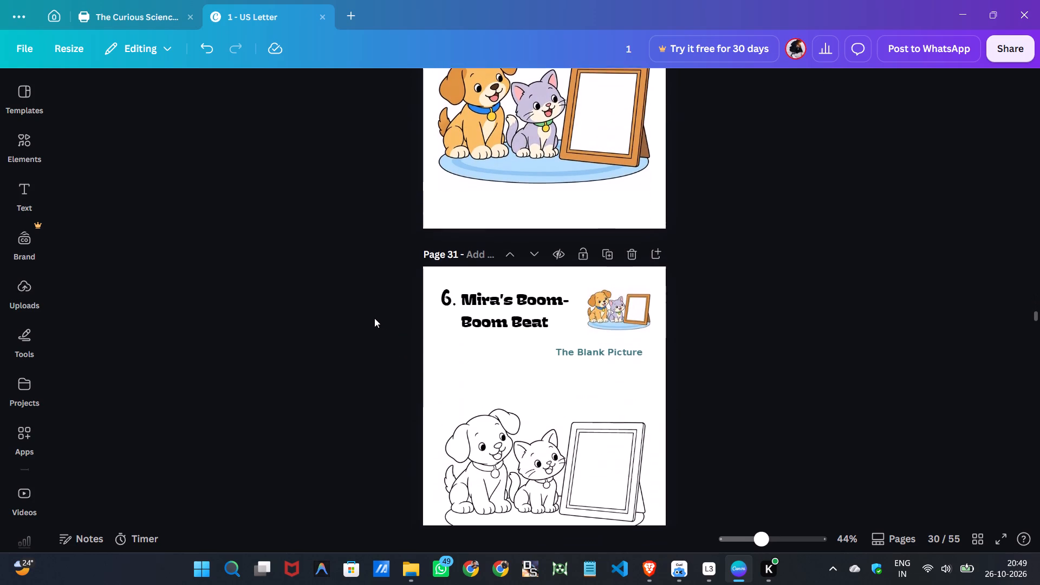
double_click(451, 292)
click(451, 292)
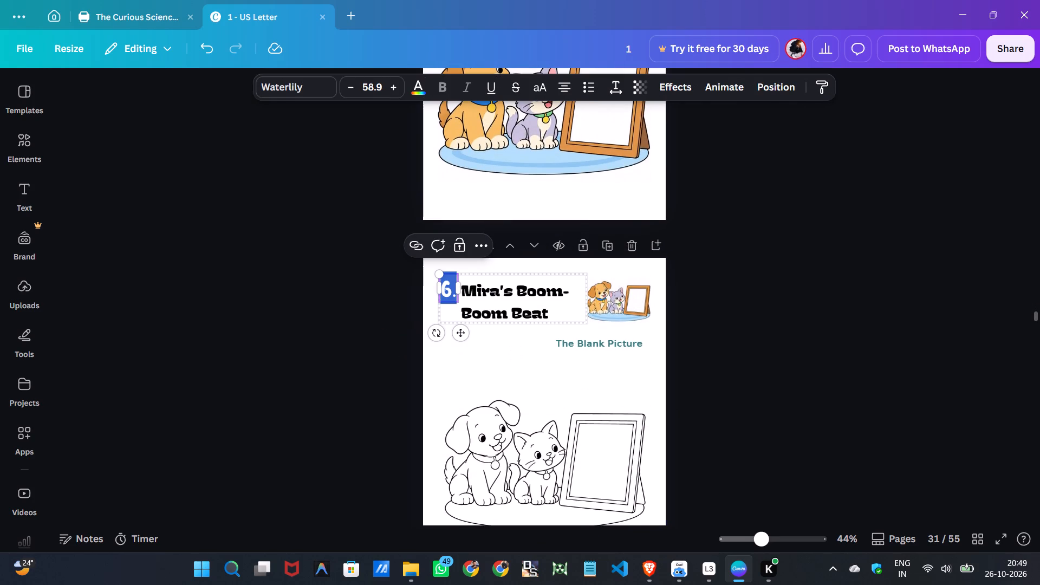
click(451, 292)
key(BackSpace)
text(14)
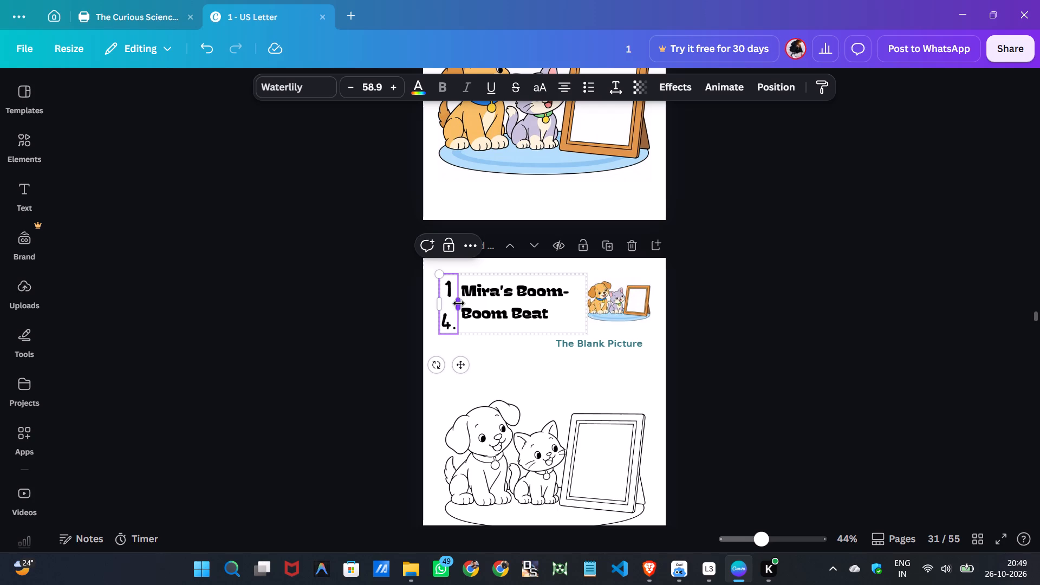
drag(459, 303, 466, 303)
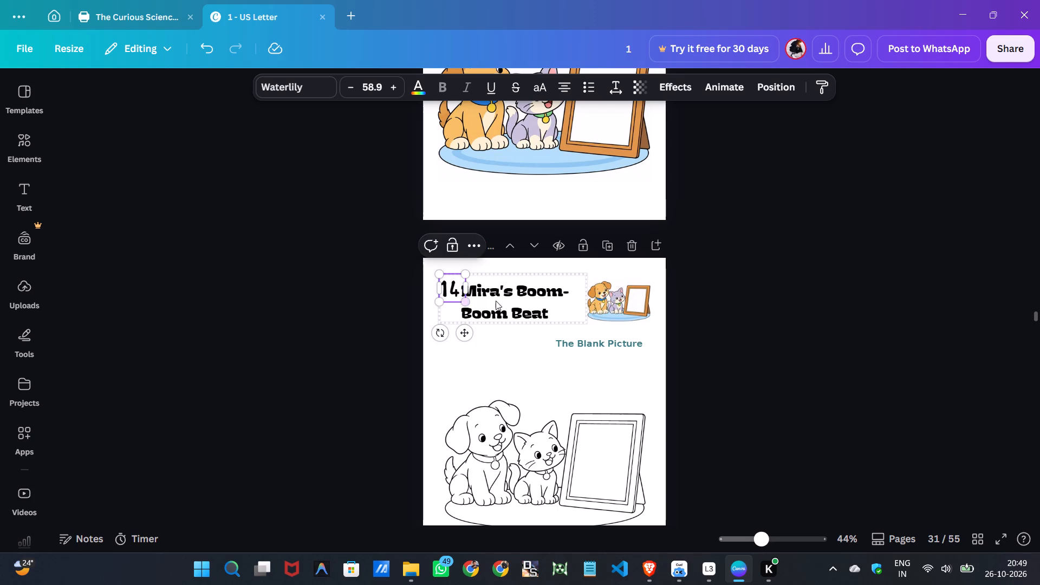
Replace the "Mira's Boom-Boom Beat" title on page 31 with "The Blank Picture", copied from the teal subtitle.
double_click(499, 300)
click(583, 346)
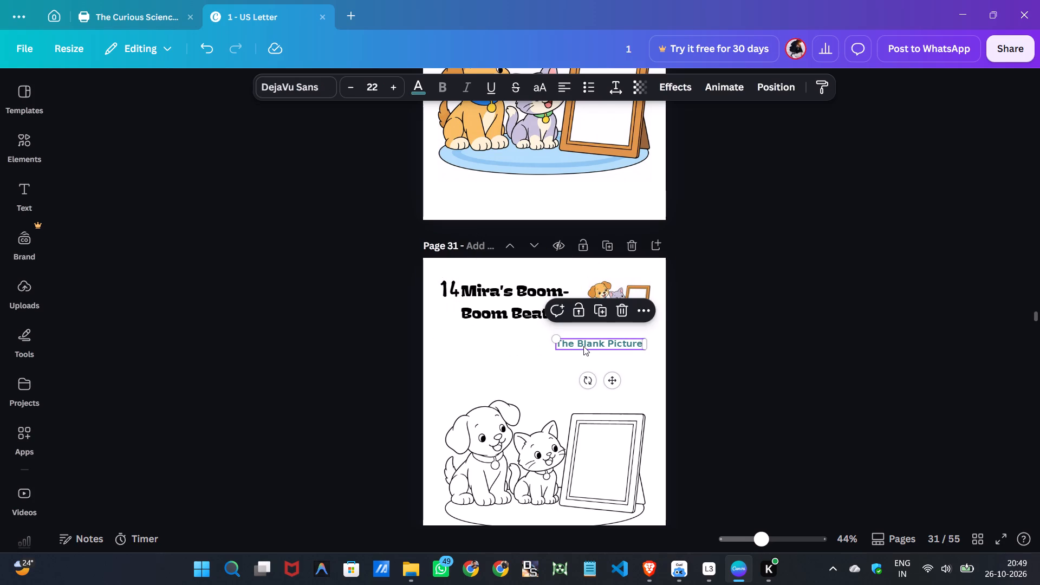
right_click(583, 346)
double_click(579, 344)
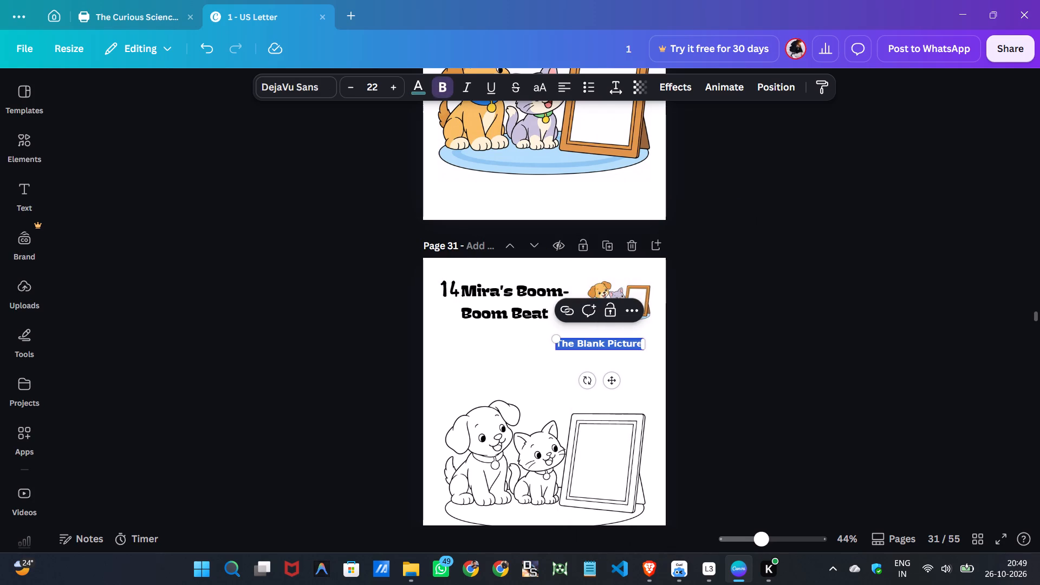
right_click(579, 344)
click(618, 417)
double_click(506, 288)
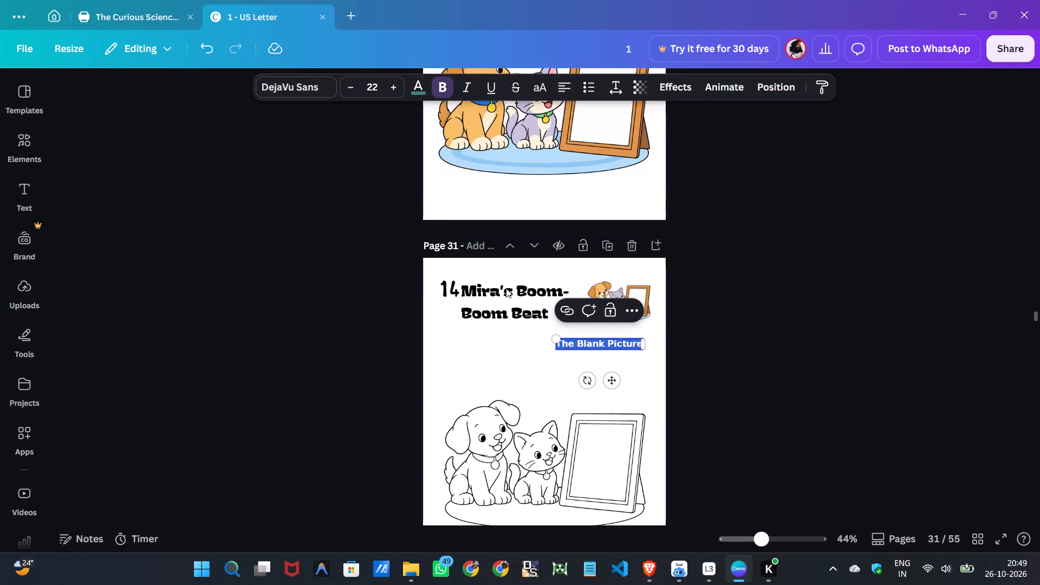
right_click(505, 288)
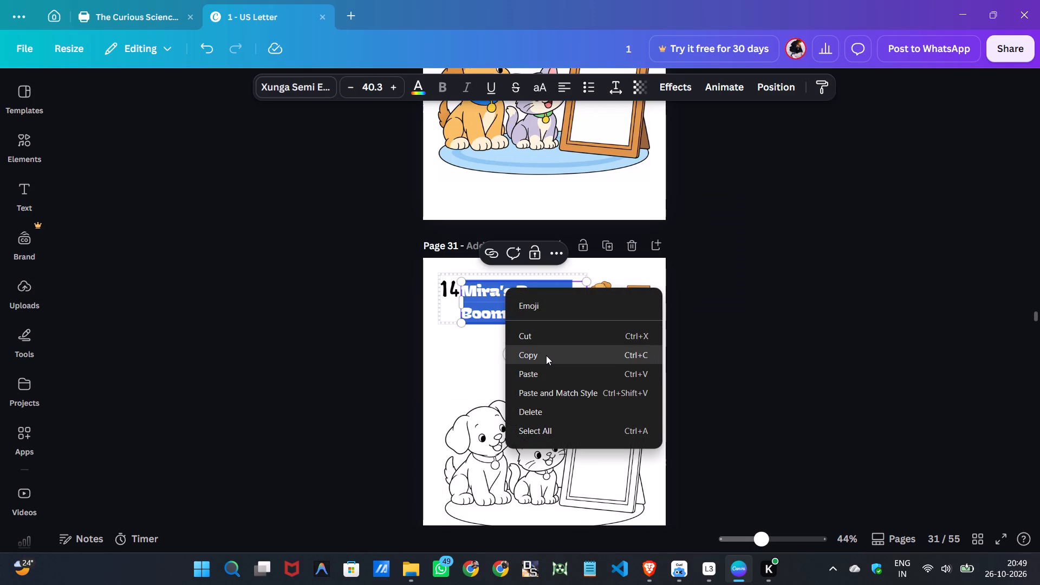
click(538, 375)
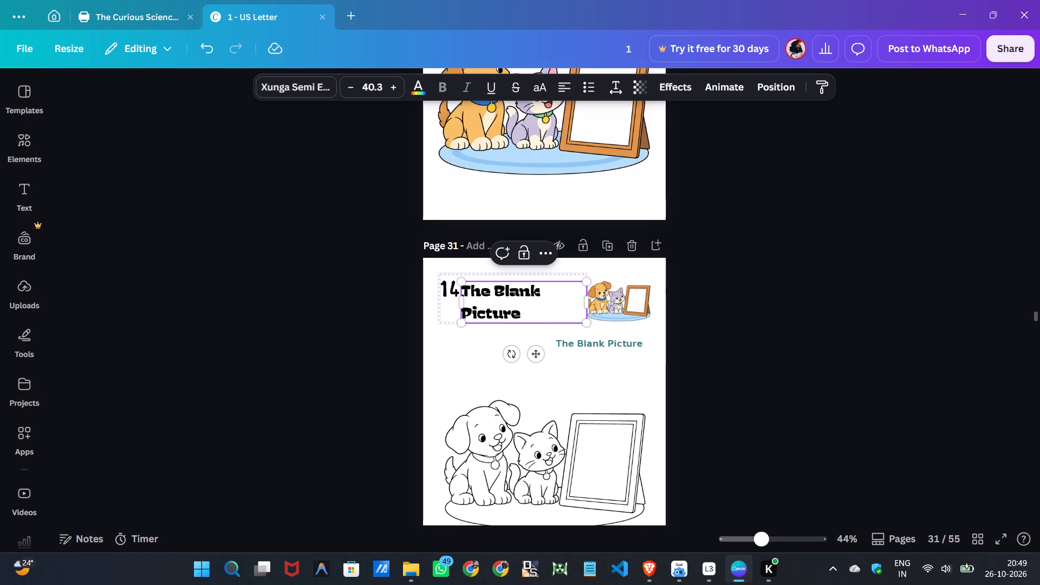
click(383, 367)
Nudge page 31's "The Blank Picture" title slightly right so it clears the story number.
click(505, 309)
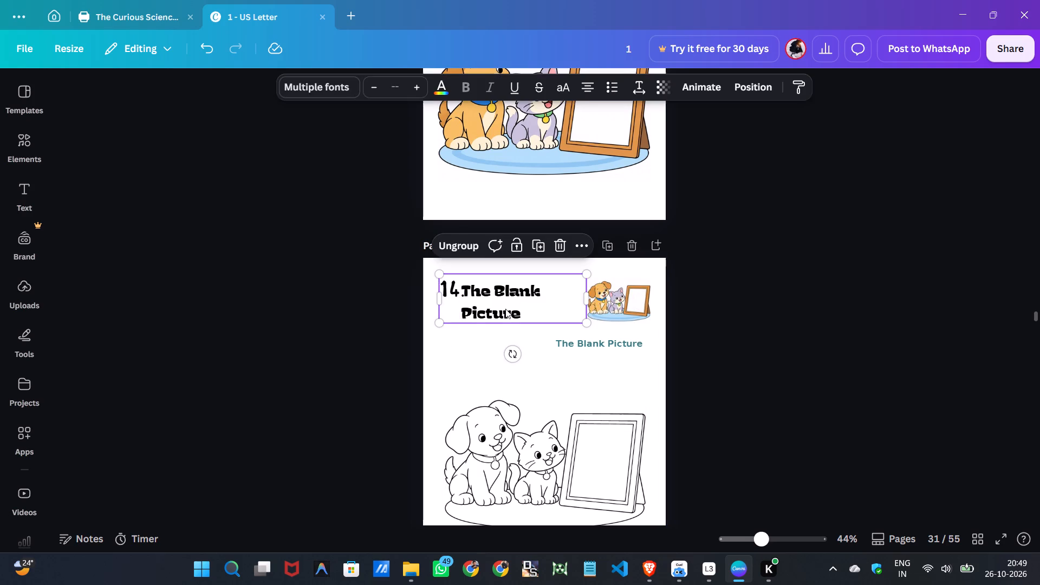
click(505, 309)
key(Right)
key(Right)
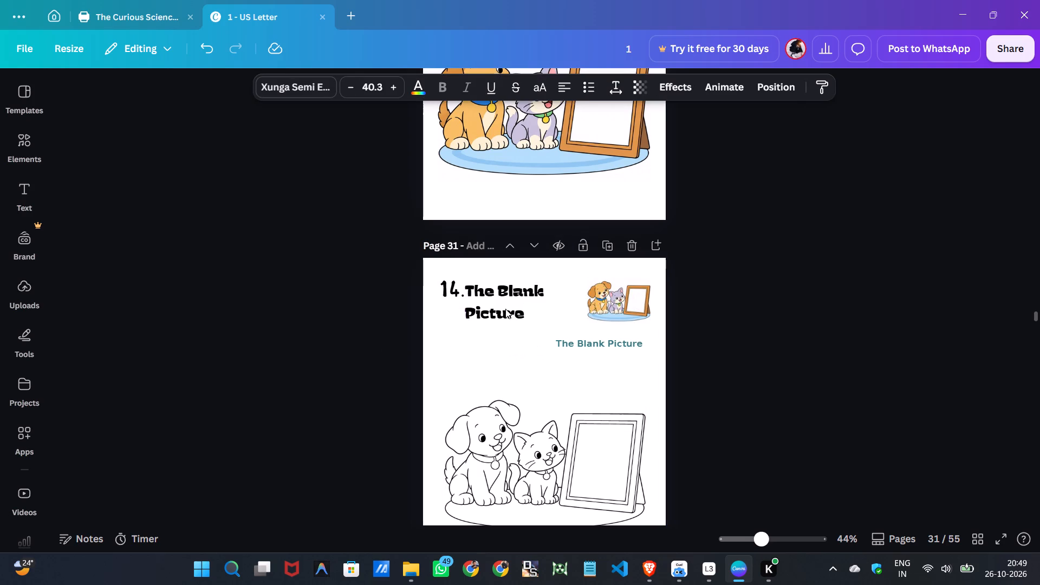
key(Right)
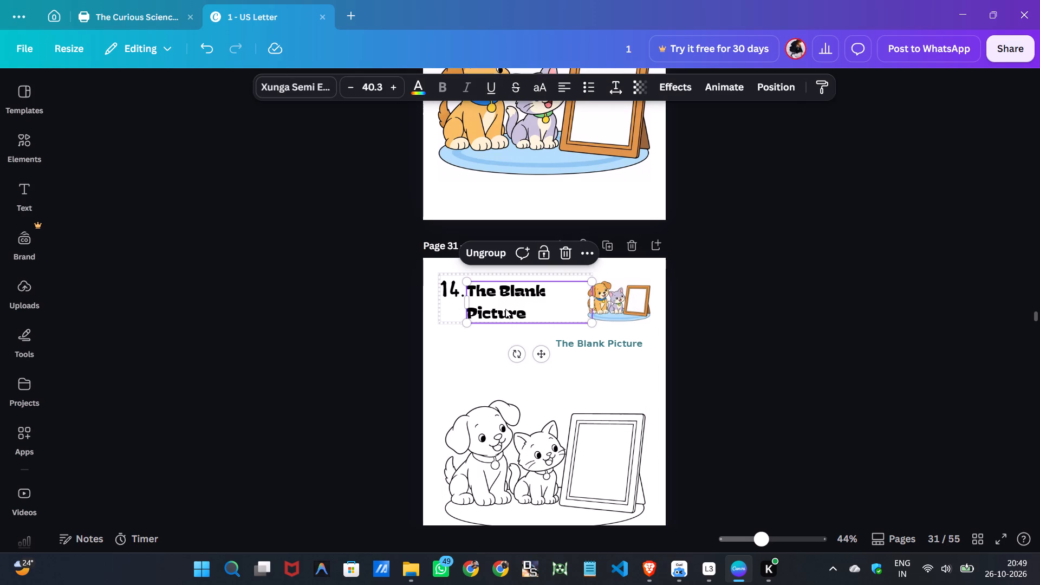
click(371, 331)
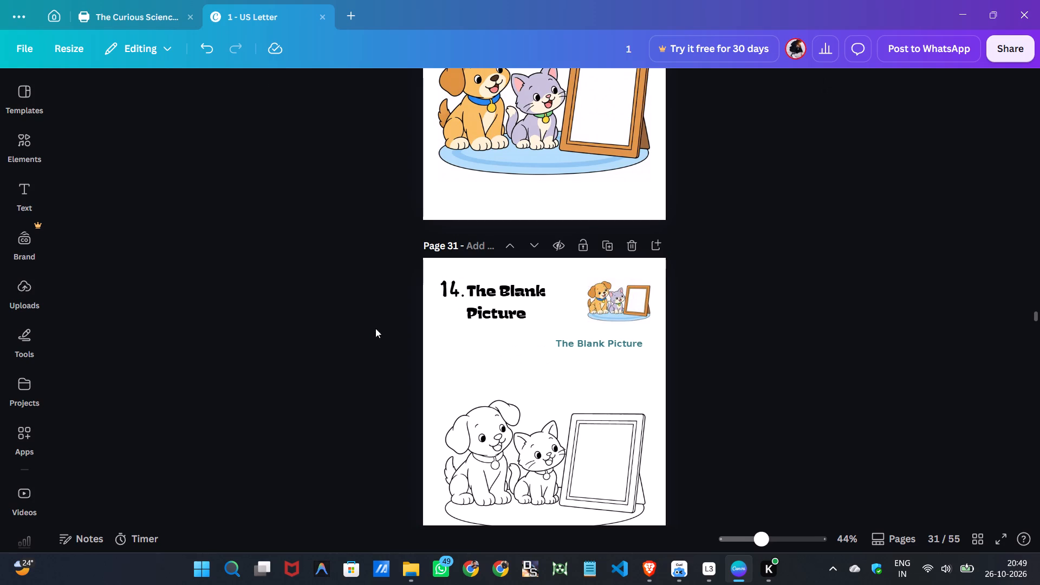
Change page 34's story number to 15 and widen its text box so the number fits on one line.
scroll(479, 353, down, 8)
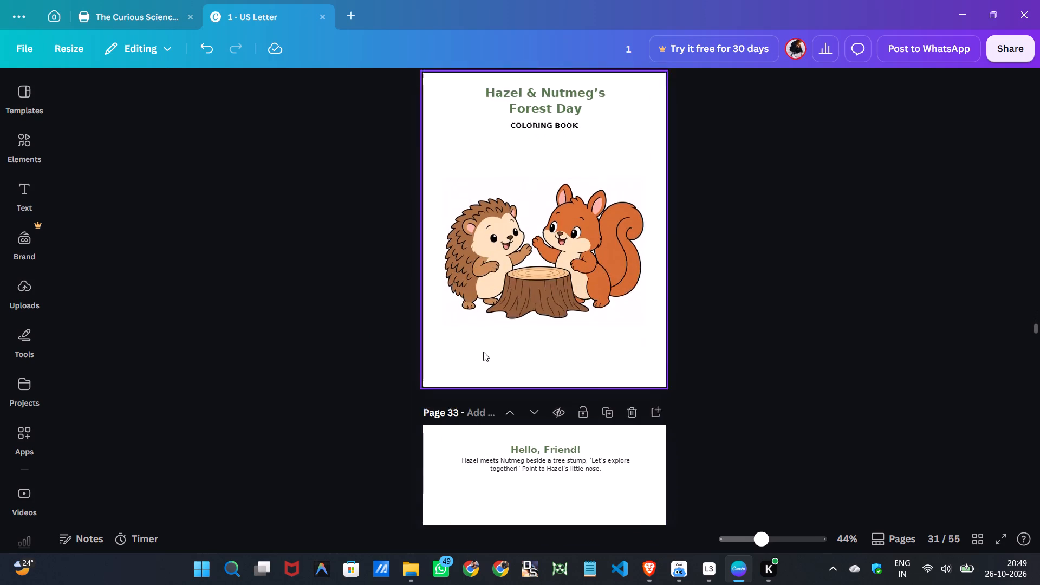
scroll(483, 352, down, 6)
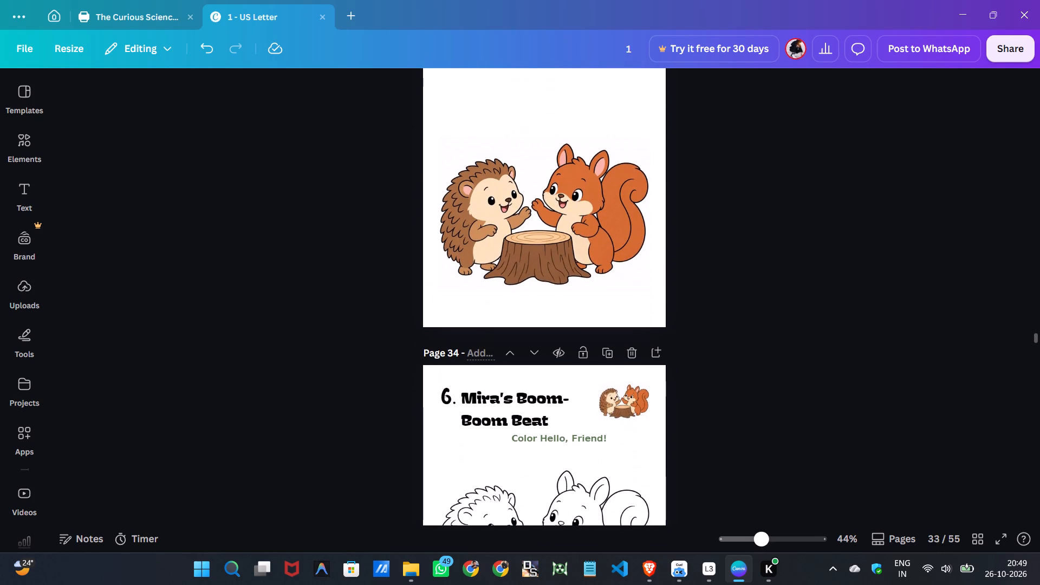
click(446, 387)
click(446, 388)
click(446, 388)
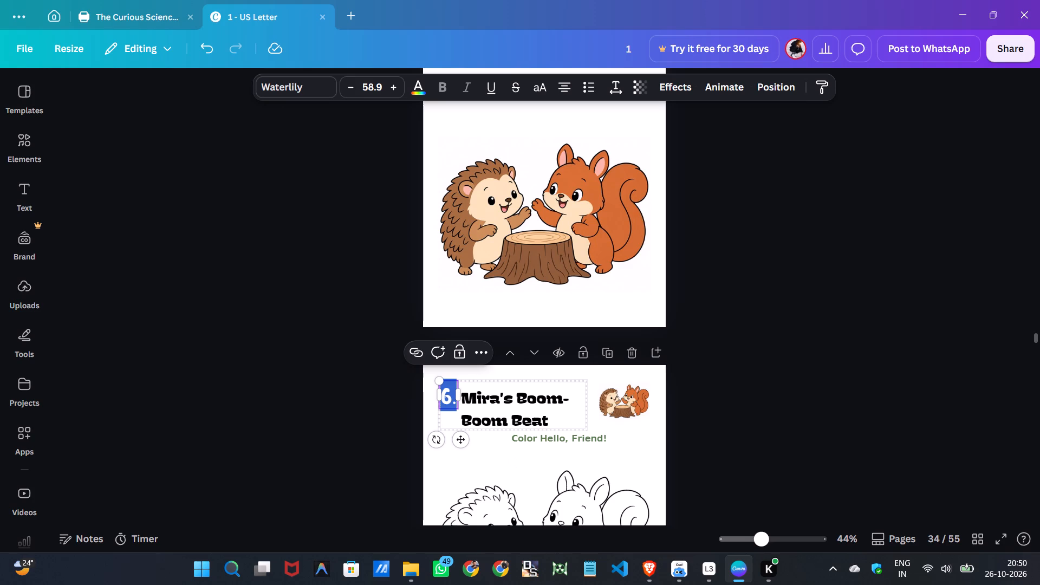
click(446, 388)
key(BackSpace)
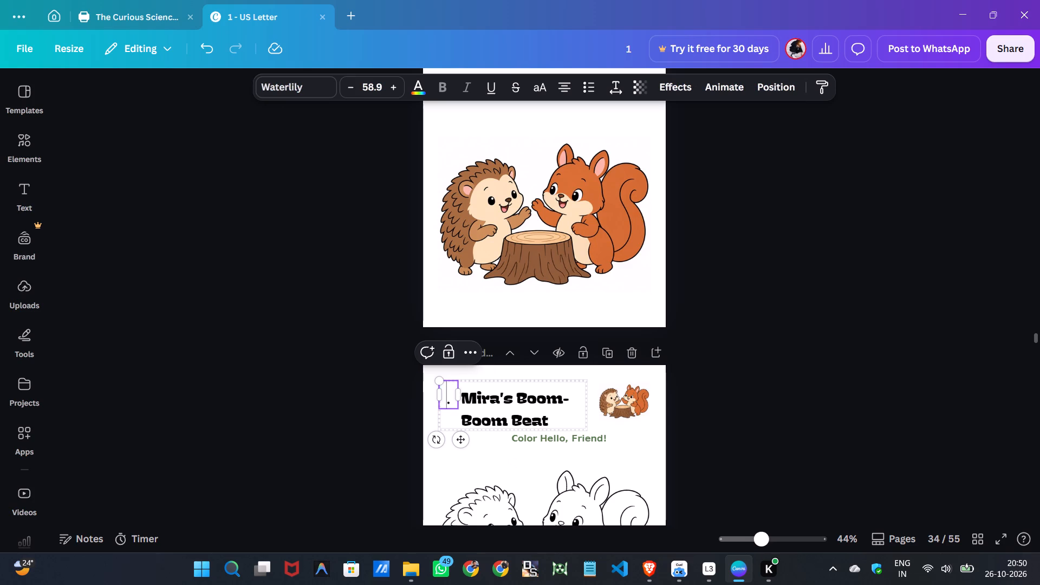
text(15)
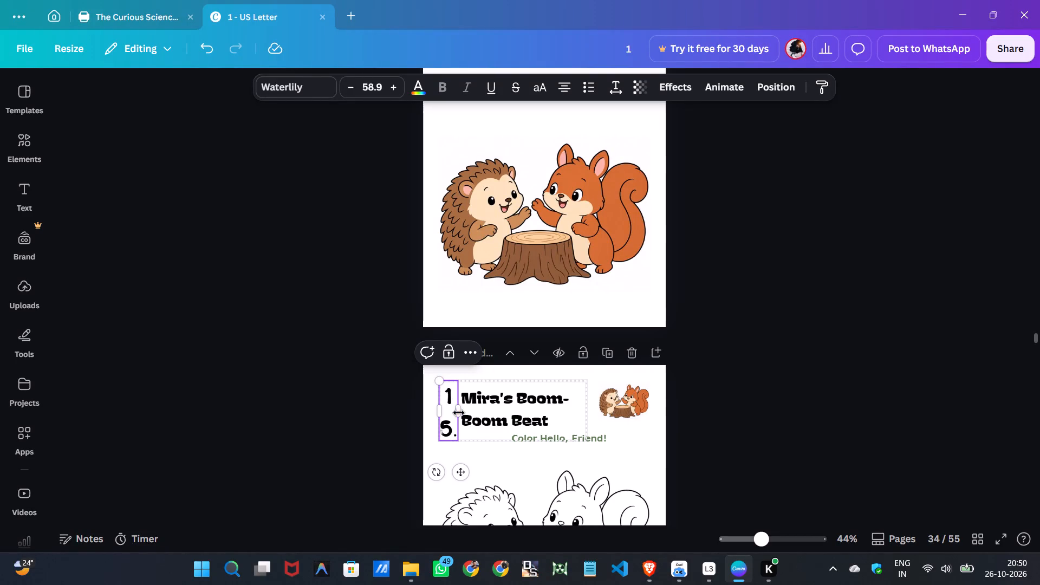
drag(459, 413, 470, 408)
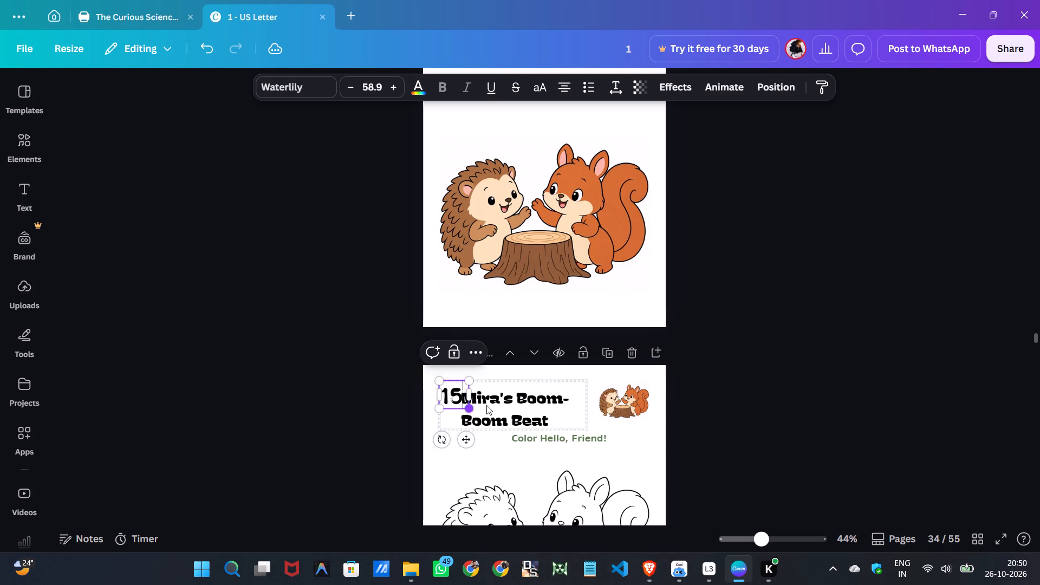
Nudge page 34's "Mira's Boom-Boom Beat" title right so it clears the story number.
double_click(495, 403)
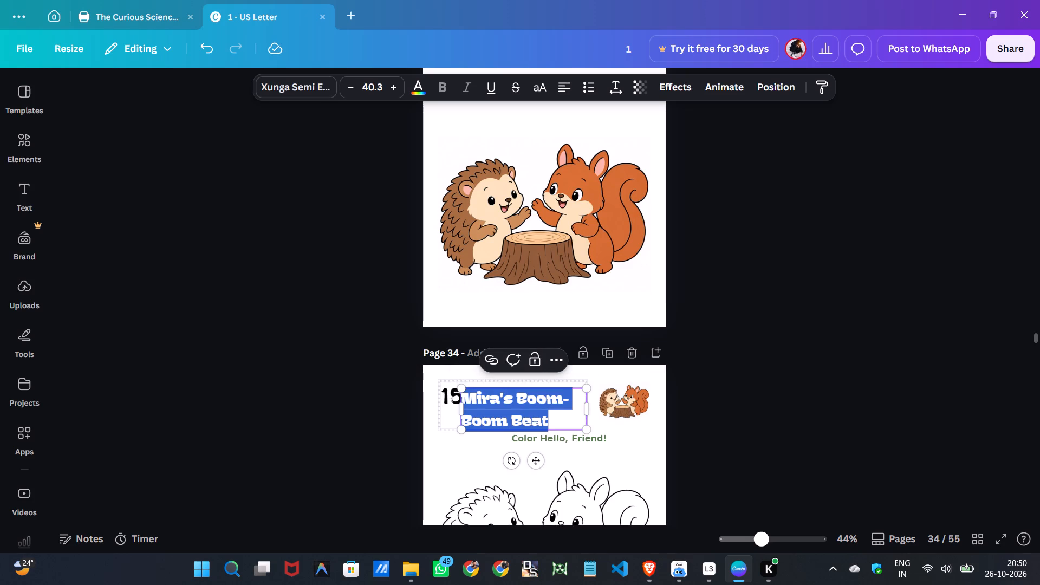
click(463, 462)
click(509, 426)
click(509, 426)
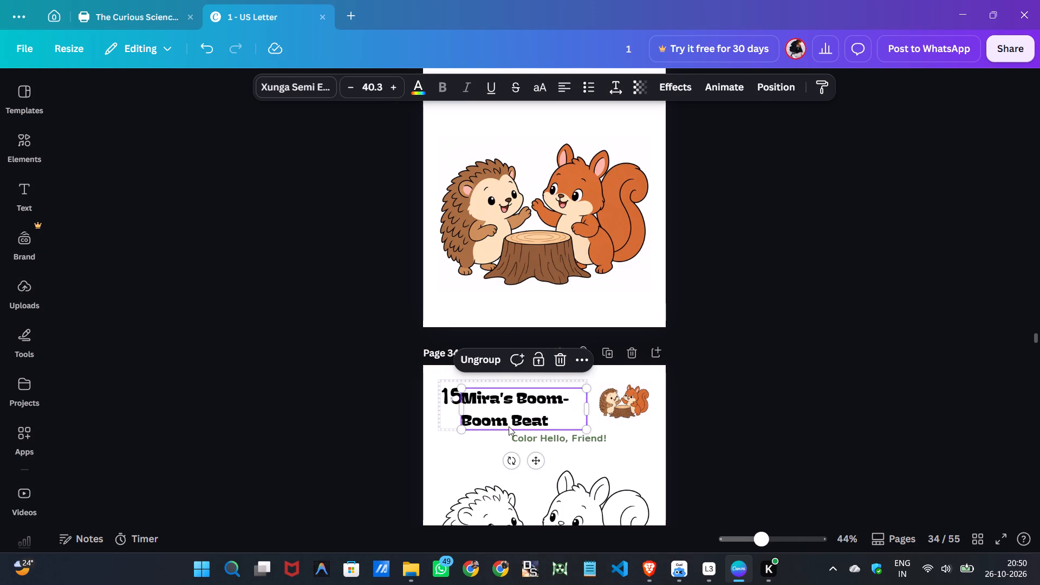
key(Right)
key(Right)
key(Right)
key(Right)
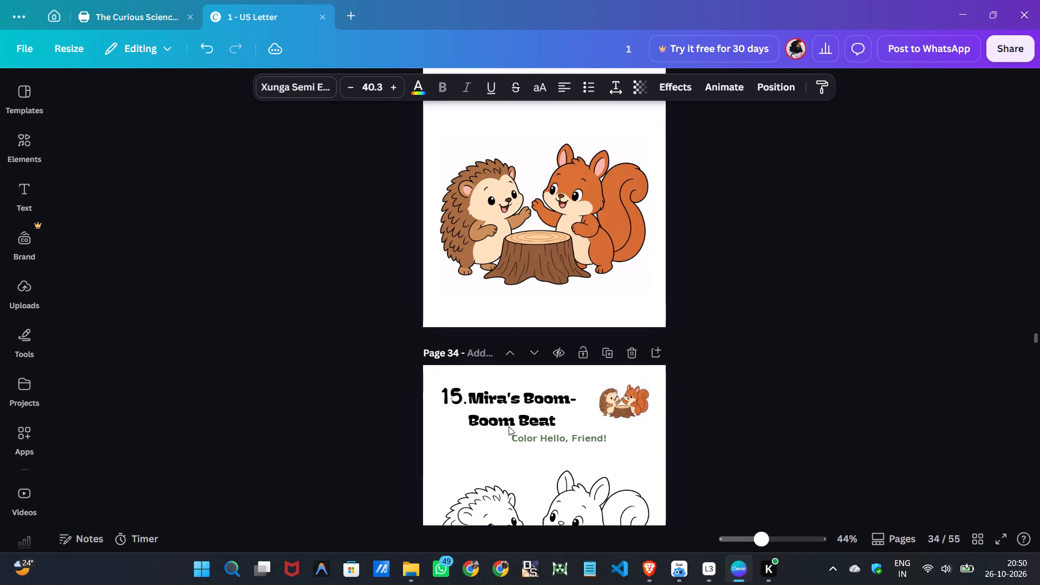
key(Right)
key(Right)
key(Left)
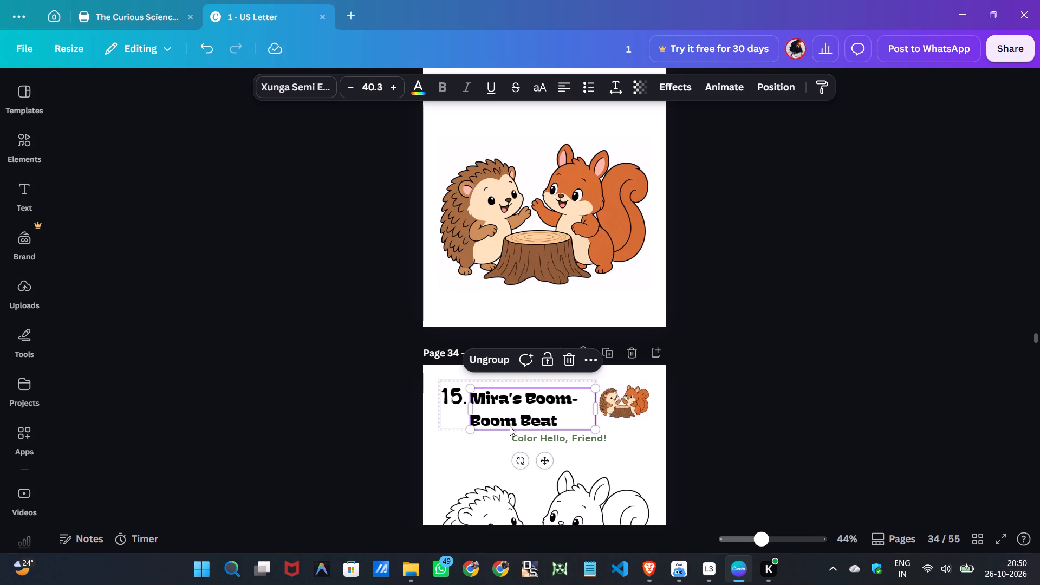
Replace the "Mira's Boom-Boom Beat" title on page 34 with "Color Hello, Friend!", copied from the green subtitle.
double_click(553, 435)
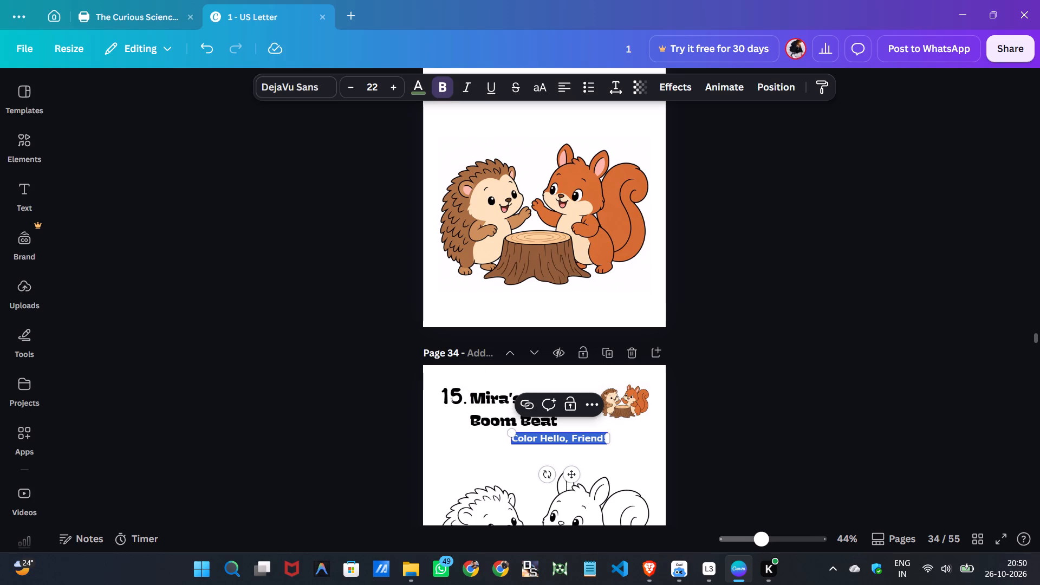
right_click(549, 438)
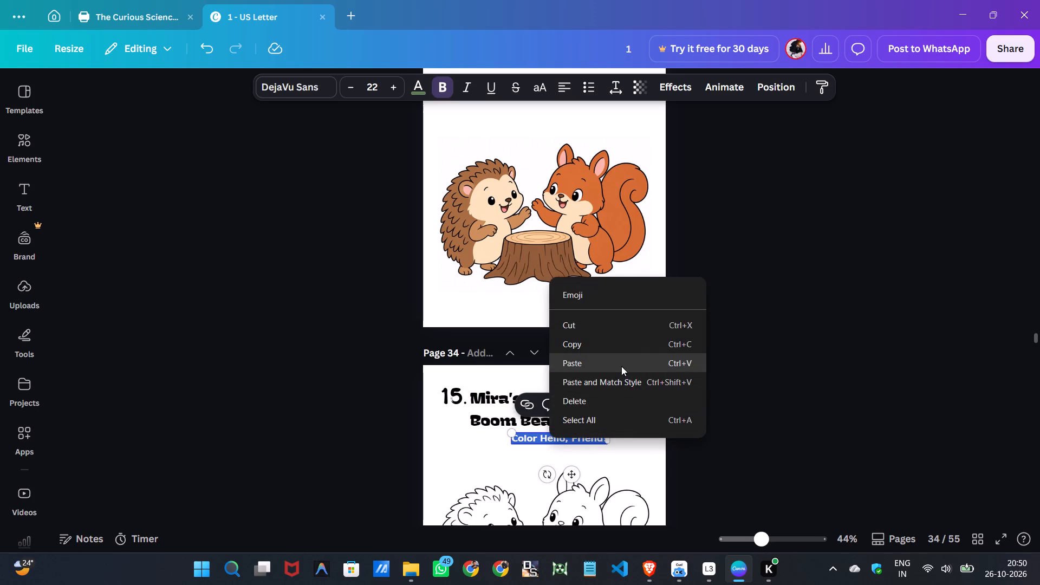
click(604, 343)
double_click(497, 417)
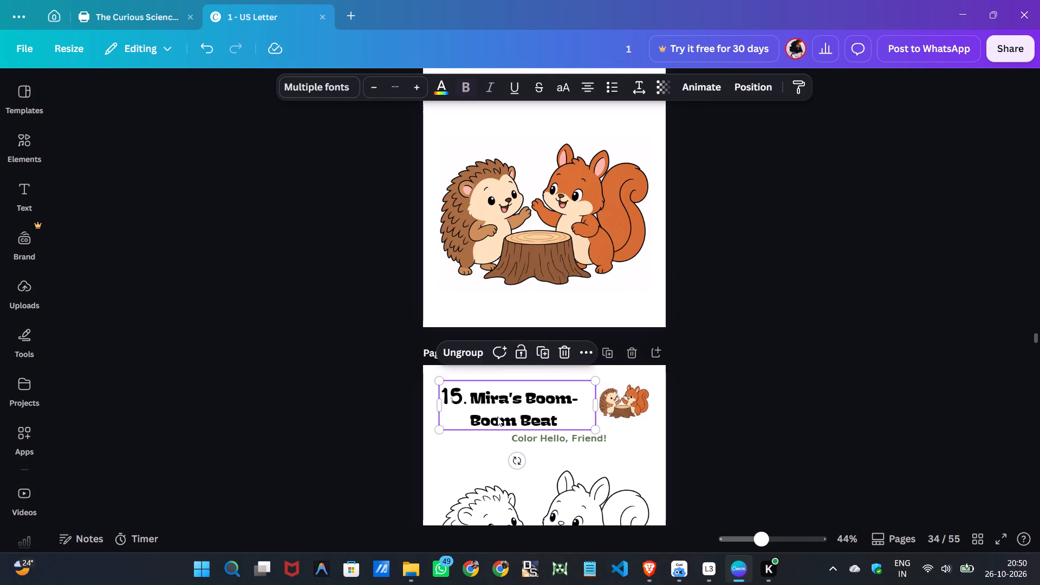
right_click(497, 417)
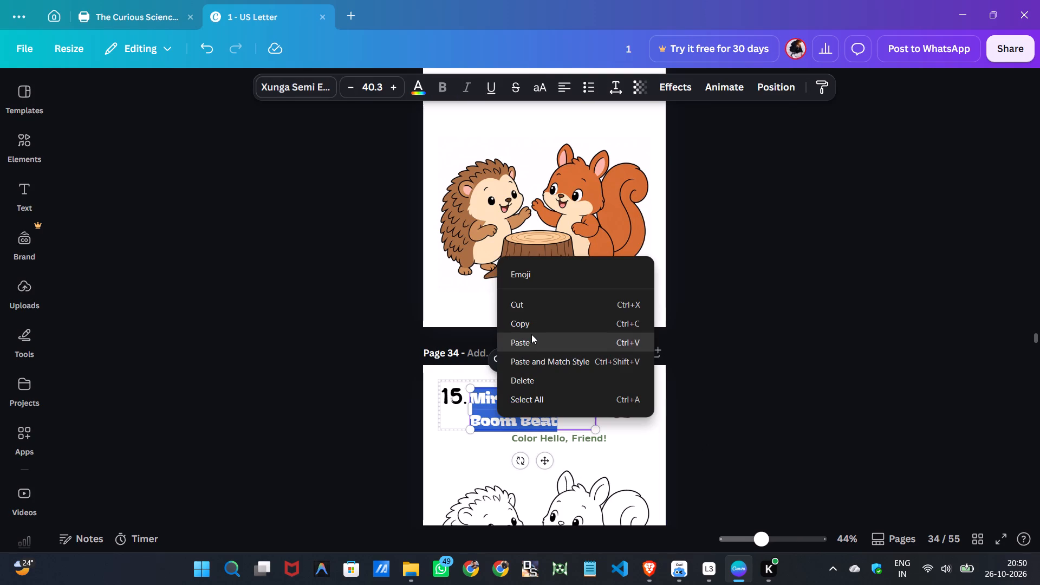
click(531, 334)
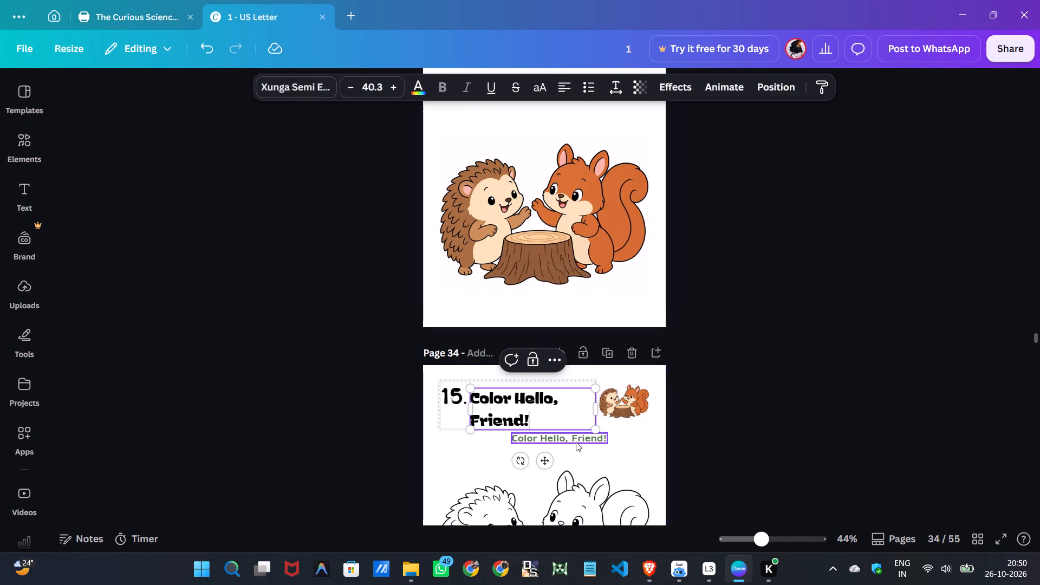
Delete the green "Color Hello, Friend!" subtitle from page 34.
click(576, 440)
click(578, 414)
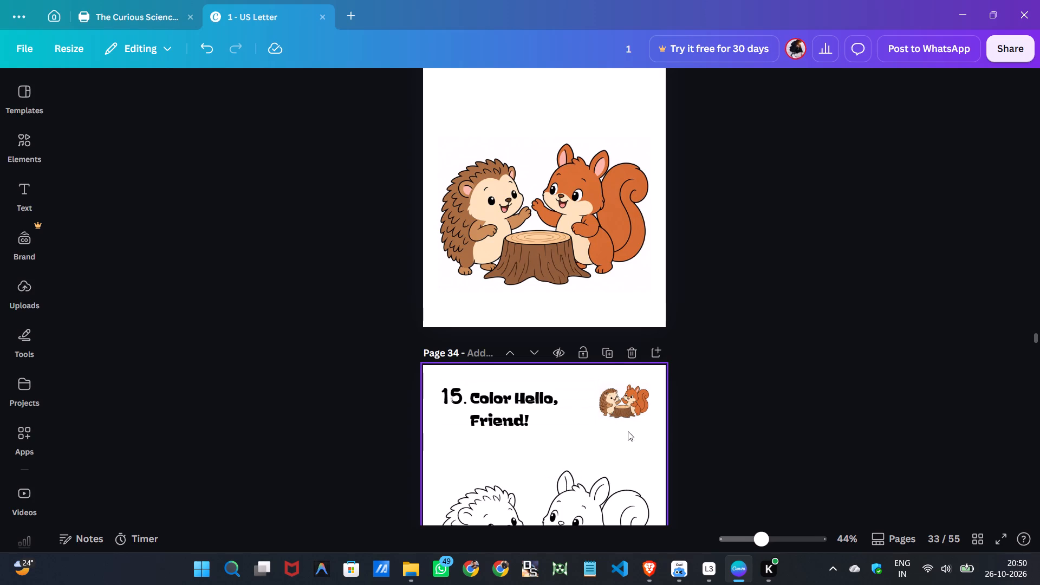
click(616, 386)
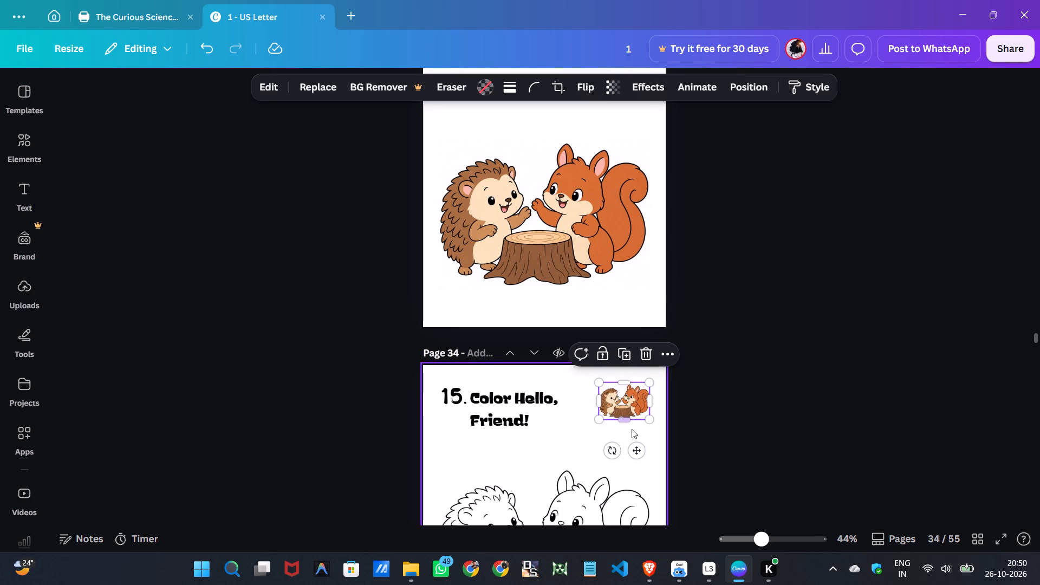
Change page 36's story number to 16 and widen its text box so the number fits on one line.
scroll(623, 428, down, 5)
scroll(545, 403, down, 4)
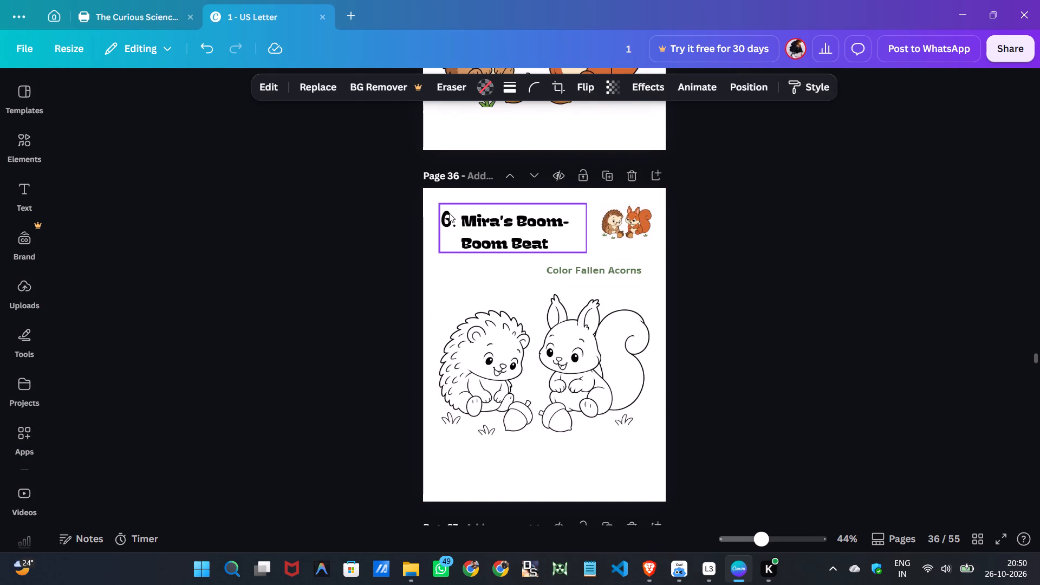
double_click(448, 216)
click(448, 216)
click(448, 222)
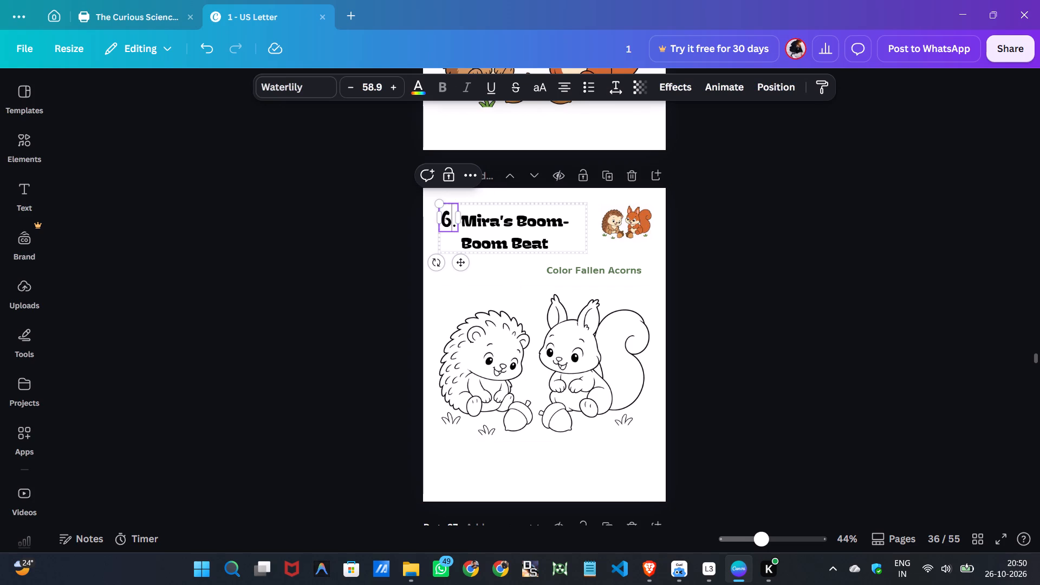
key(BackSpace)
text(16)
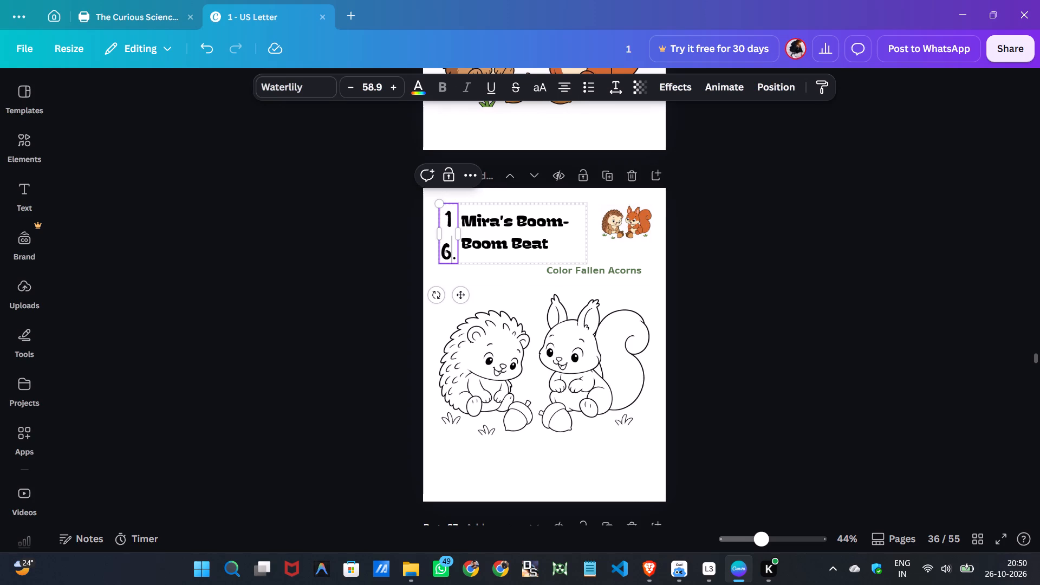
drag(459, 235, 470, 235)
Nudge page 36's "Mira's Boom-Boom Beat" title right to leave a gap after the story number.
double_click(505, 230)
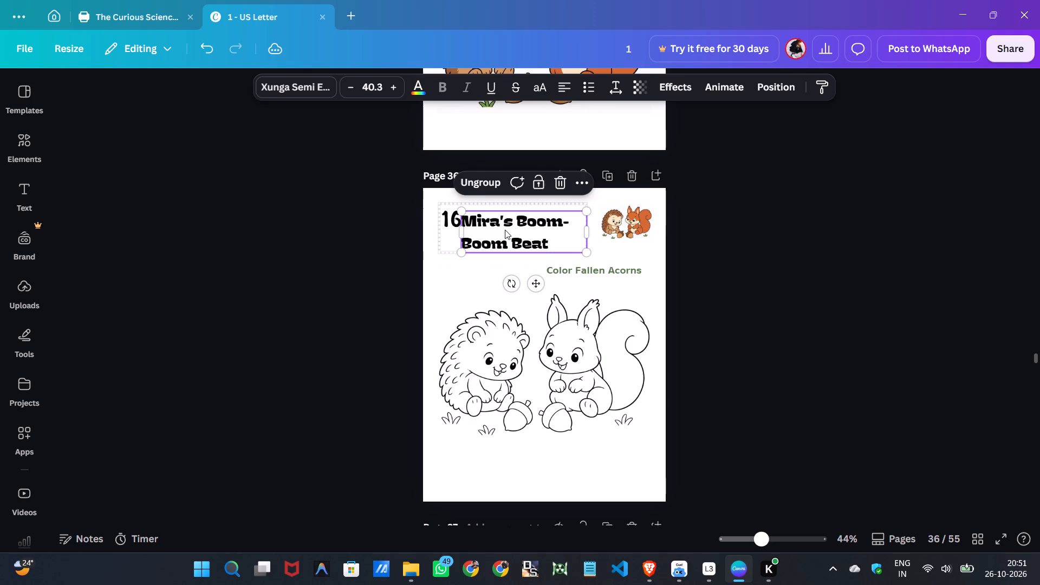
click(447, 255)
double_click(518, 243)
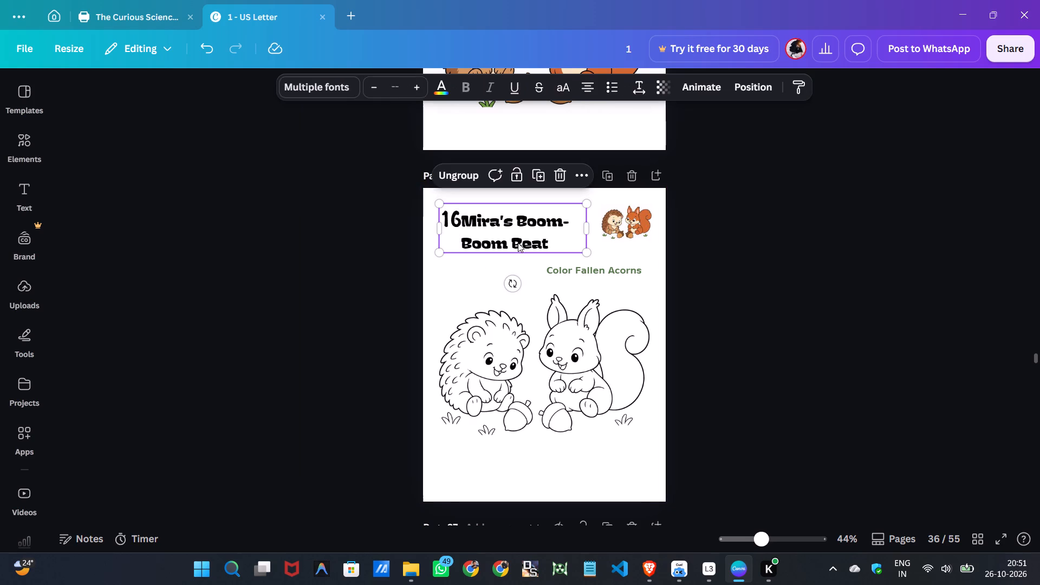
key(Right)
key(Right)
key(Right)
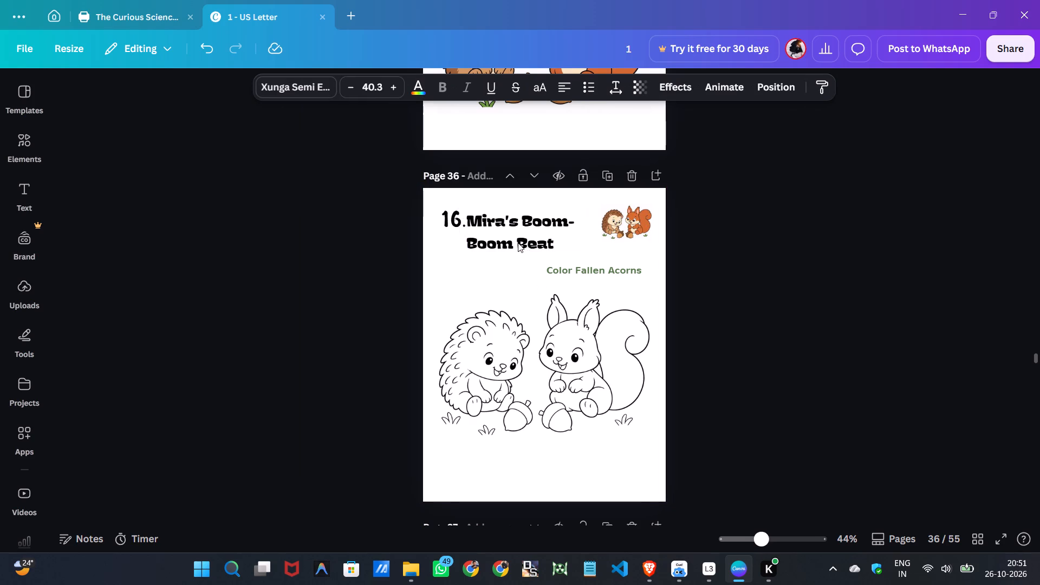
key(Right)
key(Right)
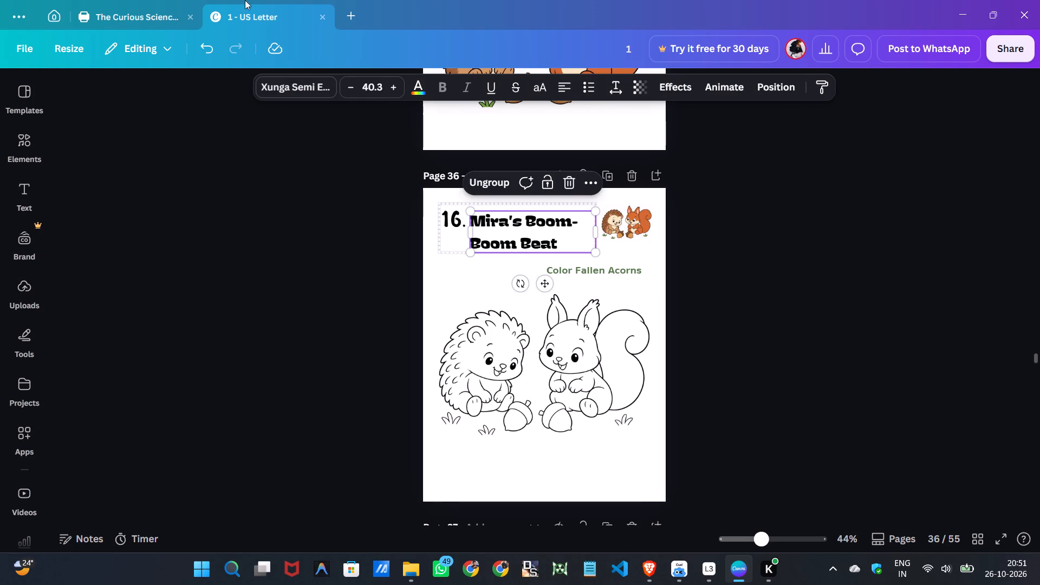
Replace the "Mira's Boom-Boom Beat" title on page 36 with "Color Fallen Acorns", copied from the green subtitle.
double_click(574, 268)
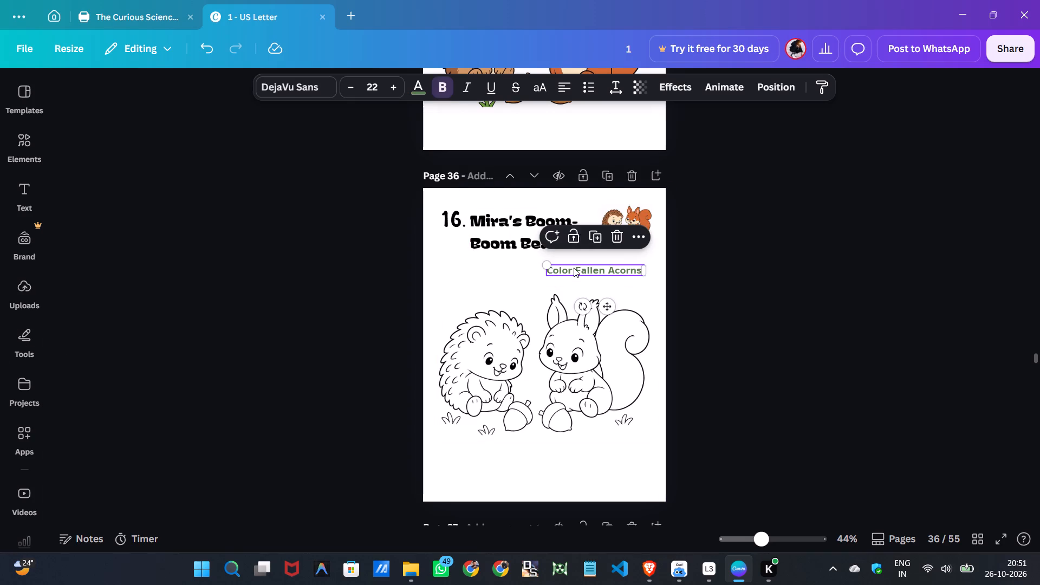
right_click(575, 273)
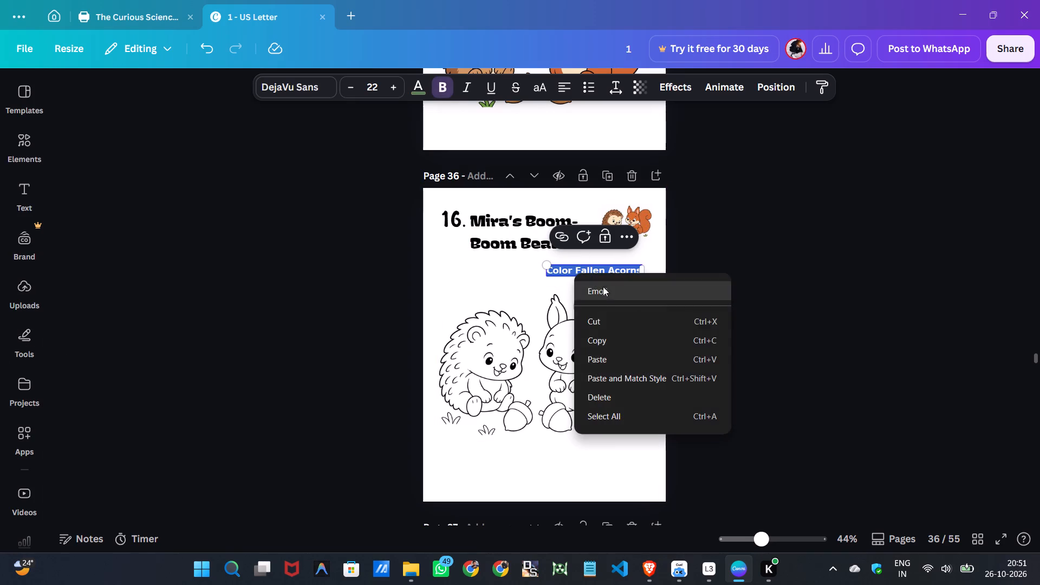
click(607, 341)
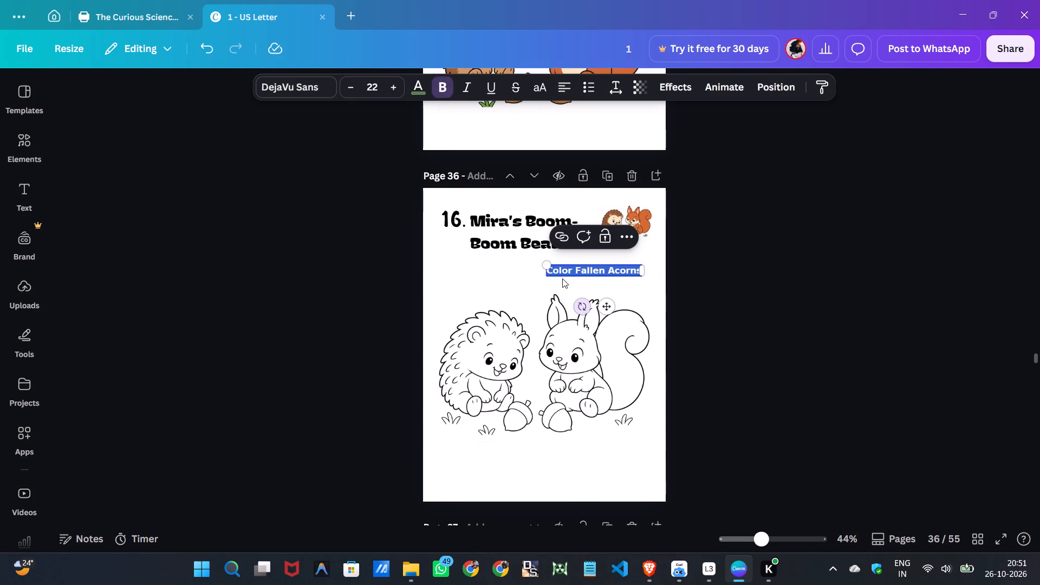
double_click(526, 249)
right_click(526, 249)
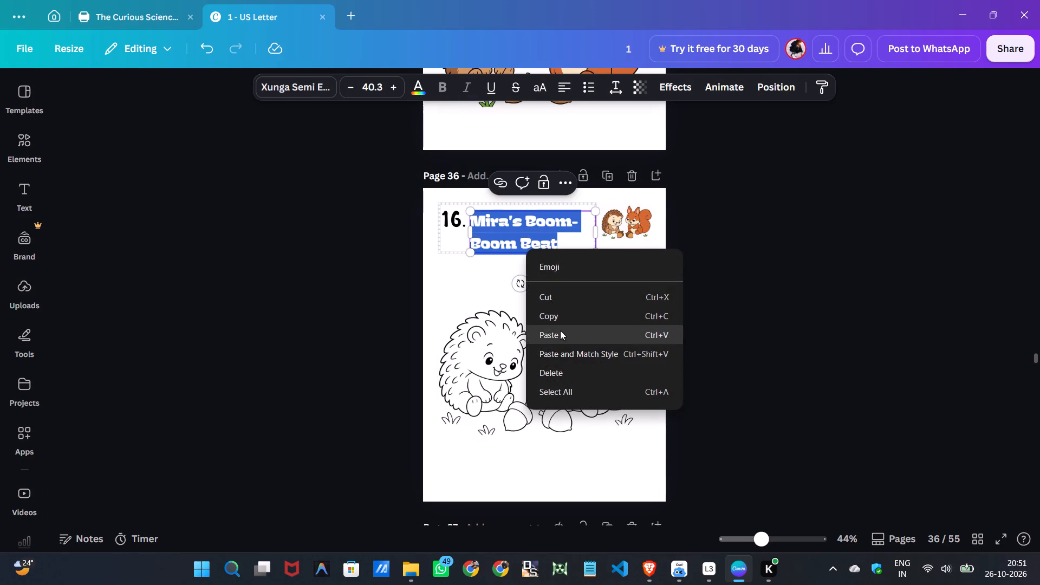
click(560, 332)
Delete the green "Color Fallen Acorns" subtitle from page 36.
click(594, 270)
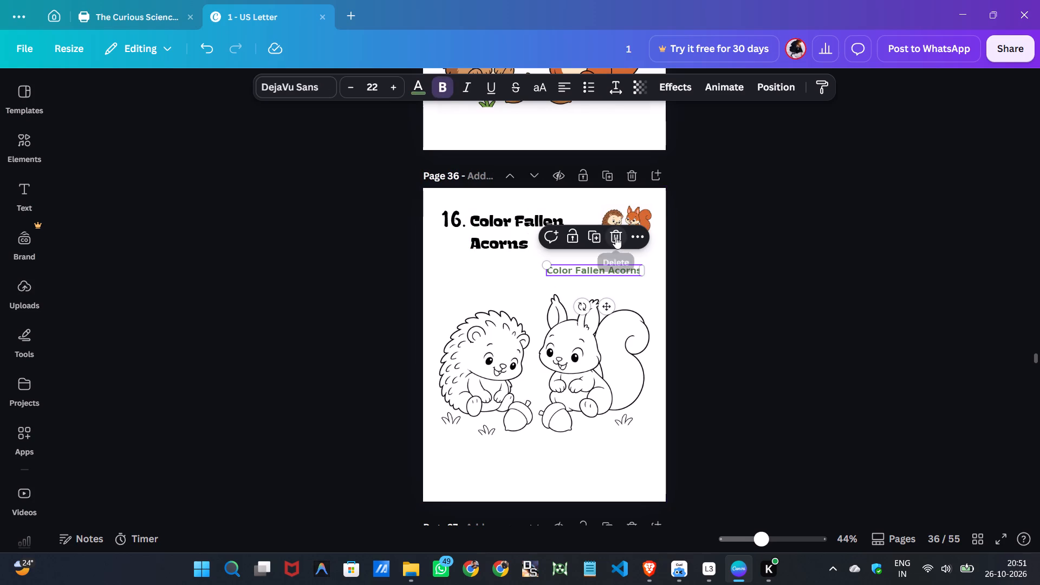
click(615, 237)
Change page 38's story number to 17 and widen its text box so the number fits on one line.
scroll(330, 352, down, 5)
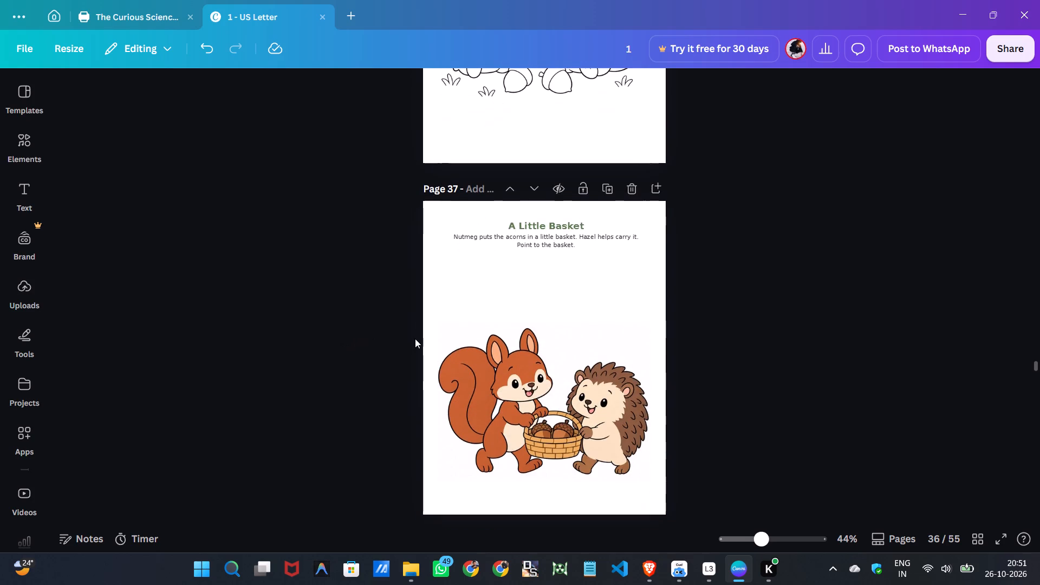
scroll(424, 339, down, 5)
double_click(447, 251)
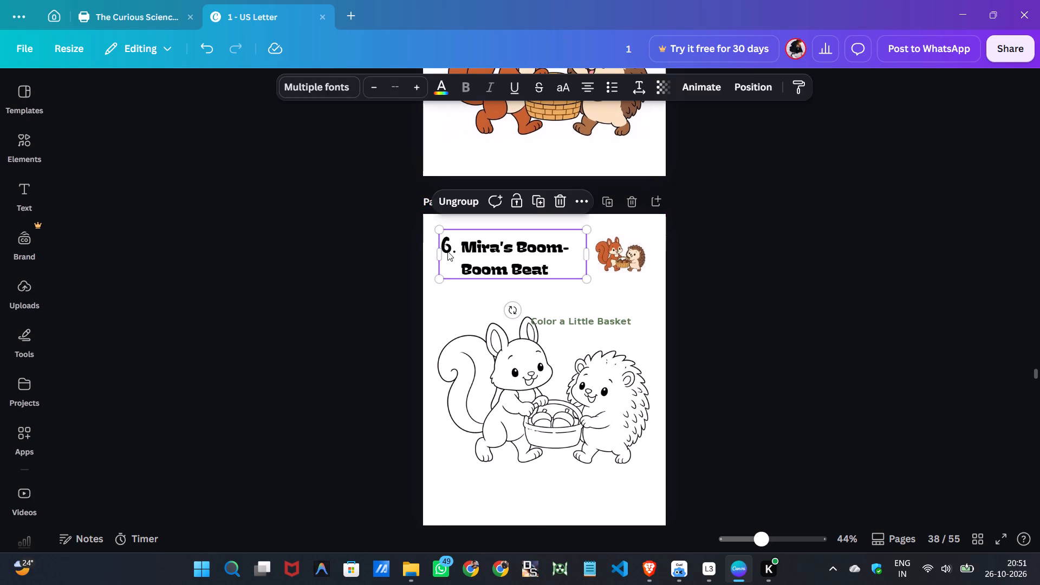
click(447, 251)
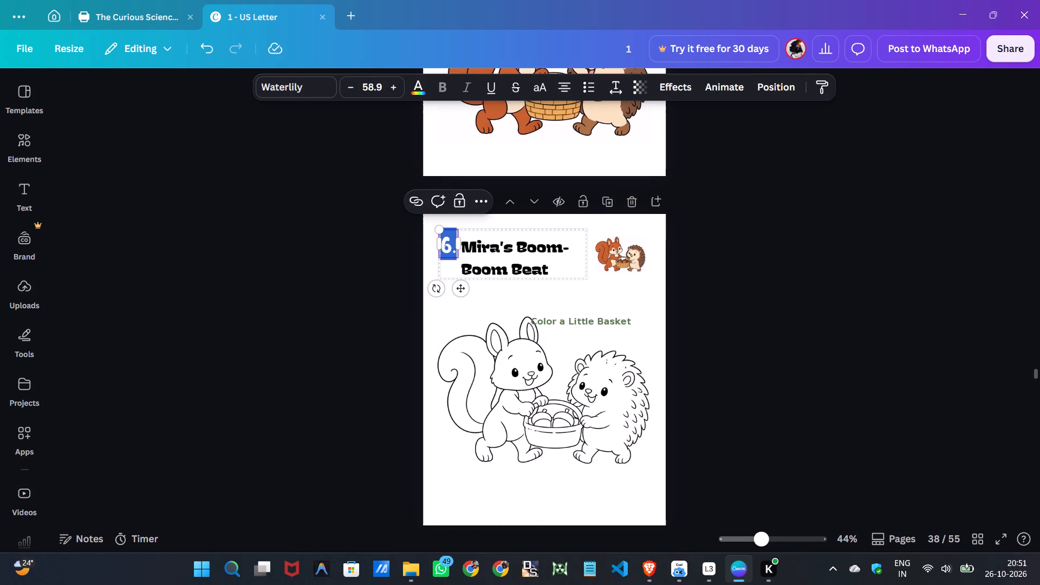
key(BackSpace)
key(1)
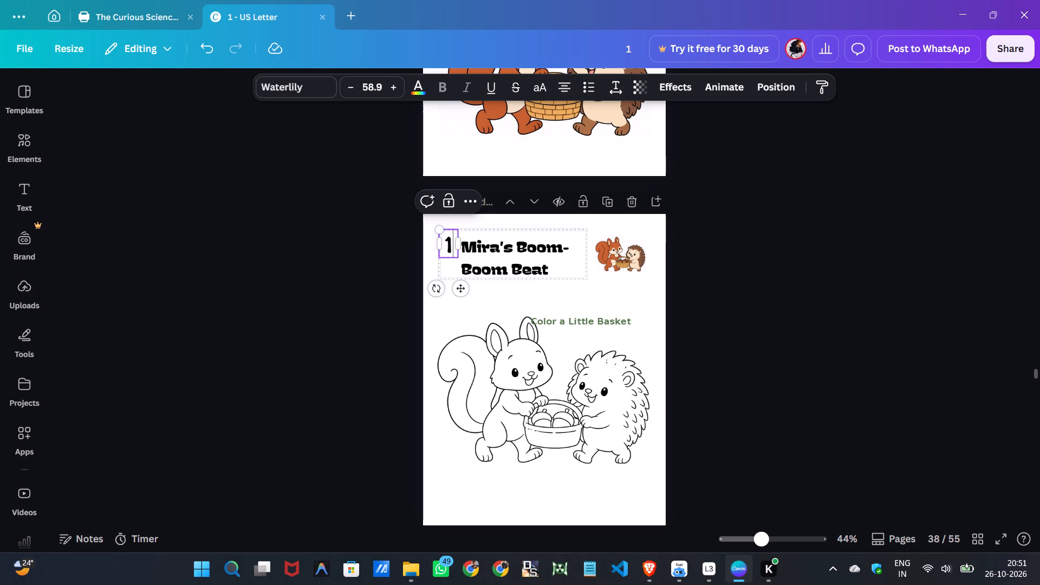
text(7.)
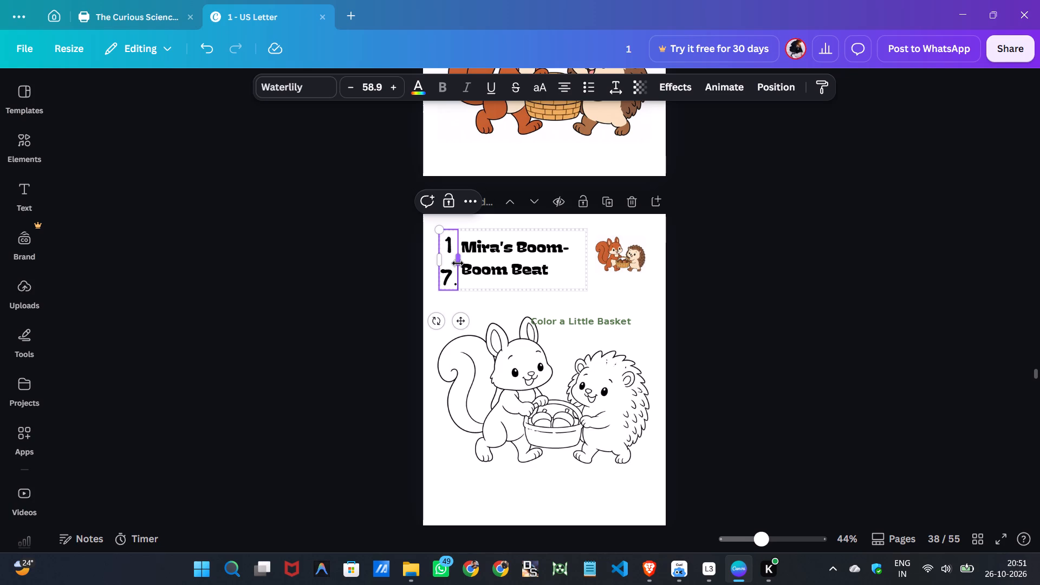
drag(458, 263, 470, 262)
Nudge page 38's "Mira's Boom-Boom Beat" title right to leave a gap after the story number.
click(495, 258)
click(495, 258)
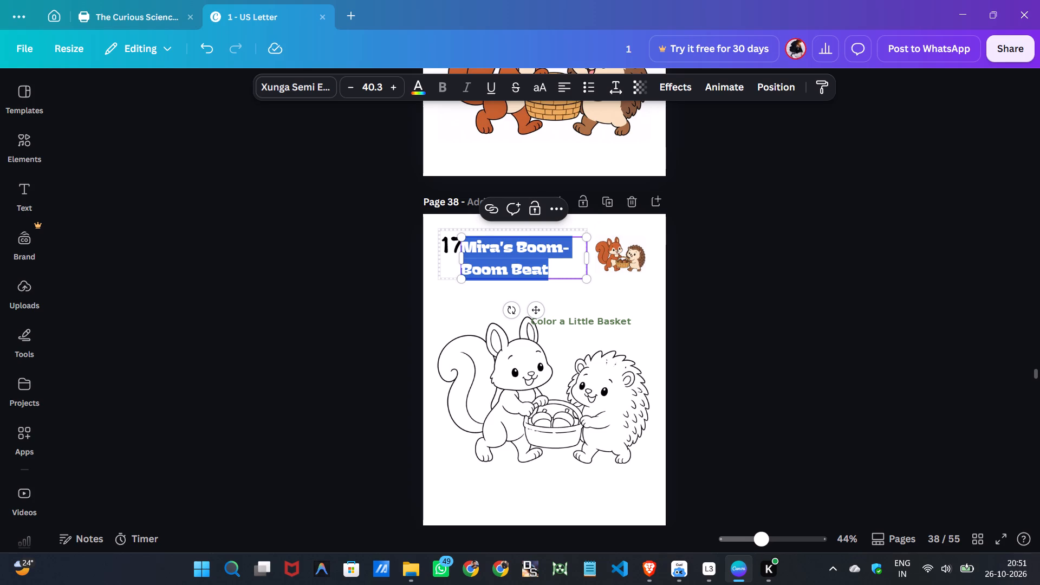
click(441, 317)
click(503, 254)
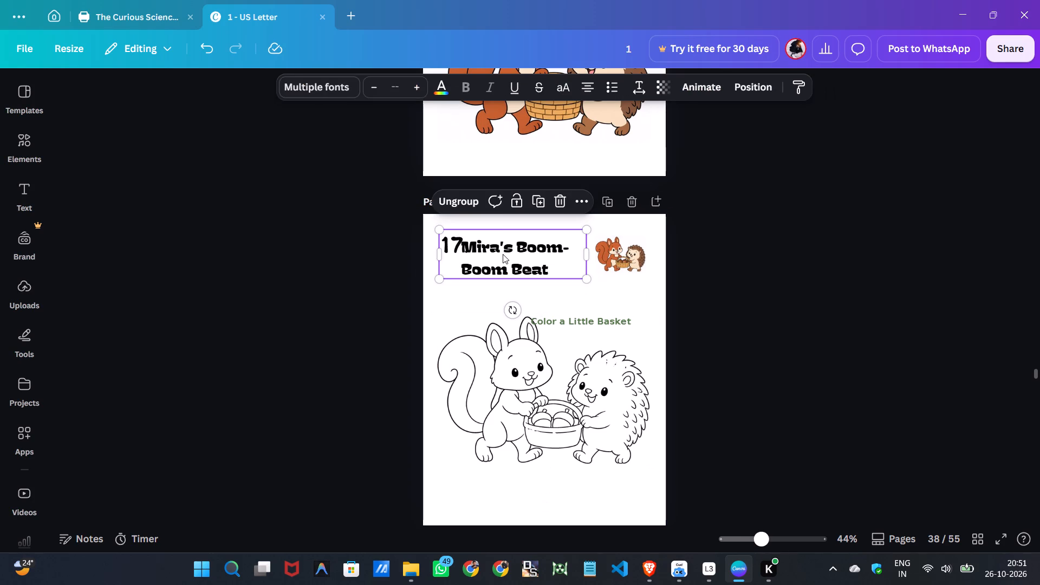
click(503, 254)
key(Right)
key(Right)
key(Right)
key(Right)
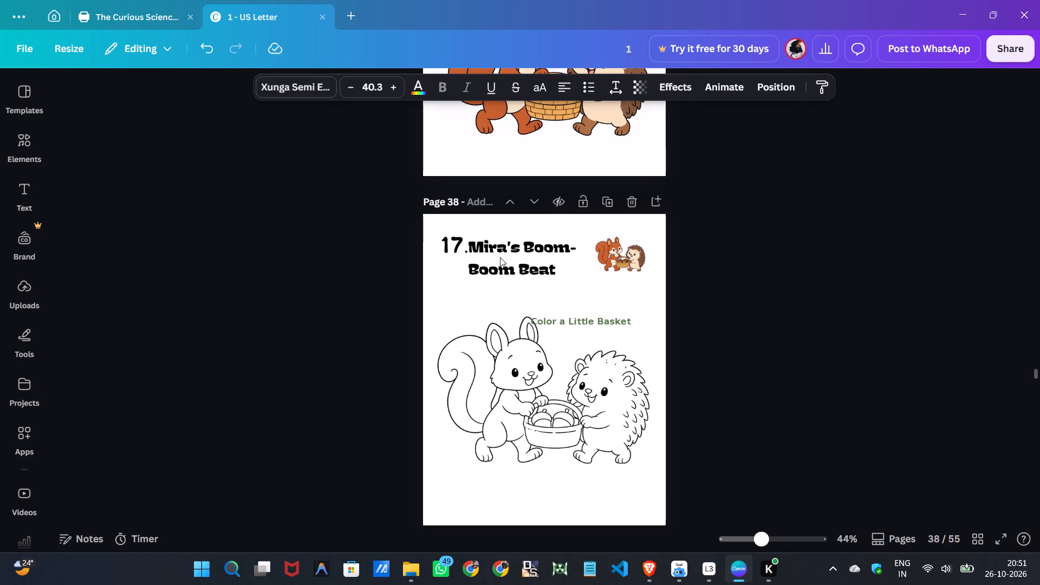
key(Right)
key(Right)
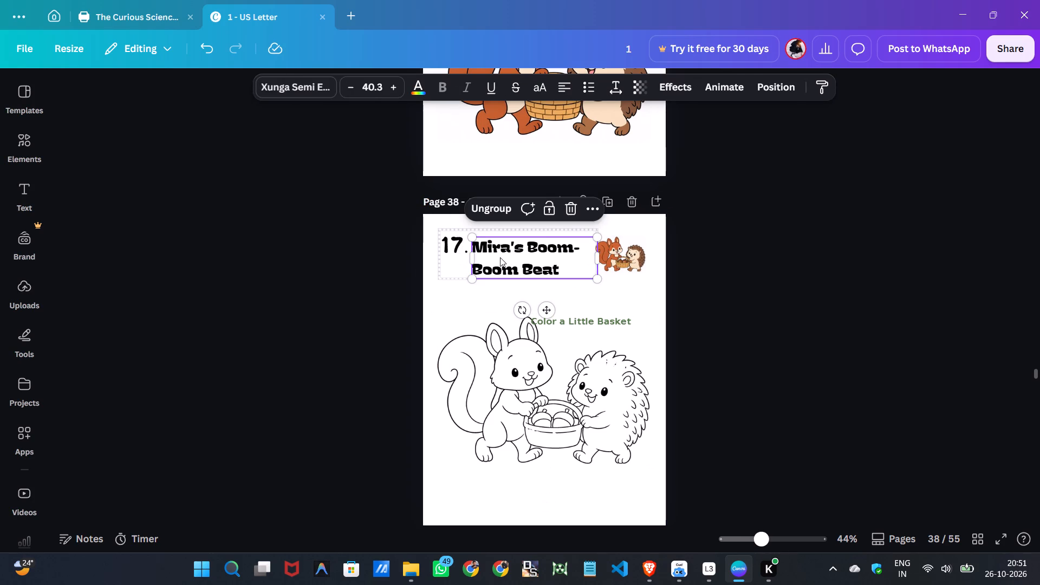
Replace the "Mira's Boom-Boom Beat" title on page 38 with "Color a Little Basket", copied from the green subtitle.
double_click(582, 322)
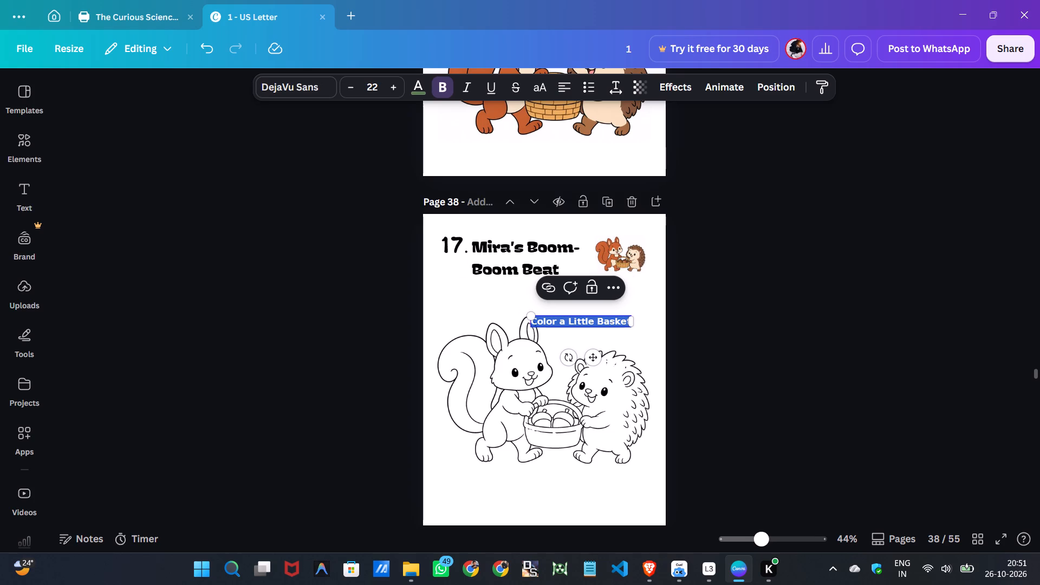
right_click(581, 322)
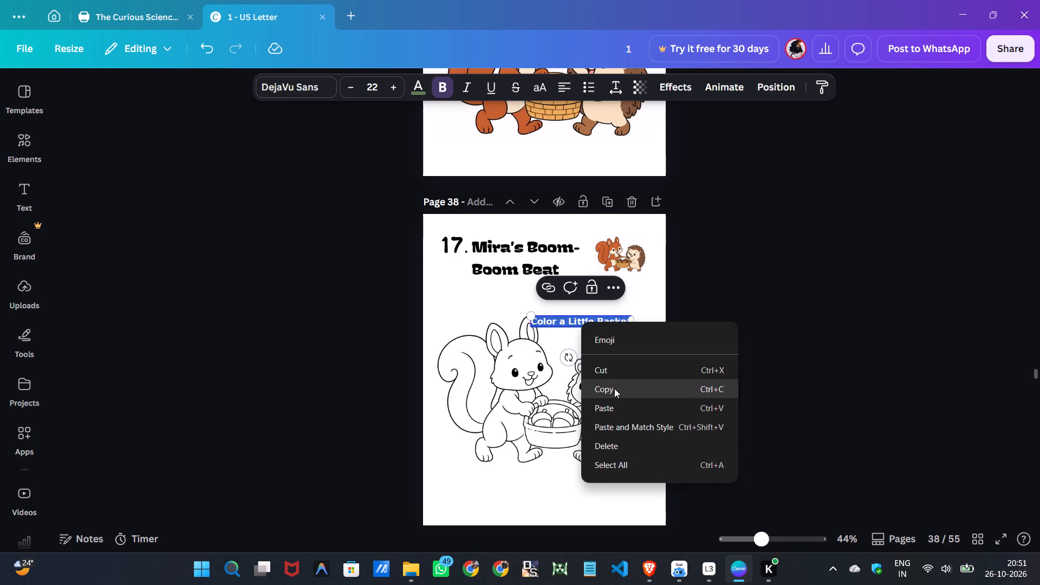
click(614, 388)
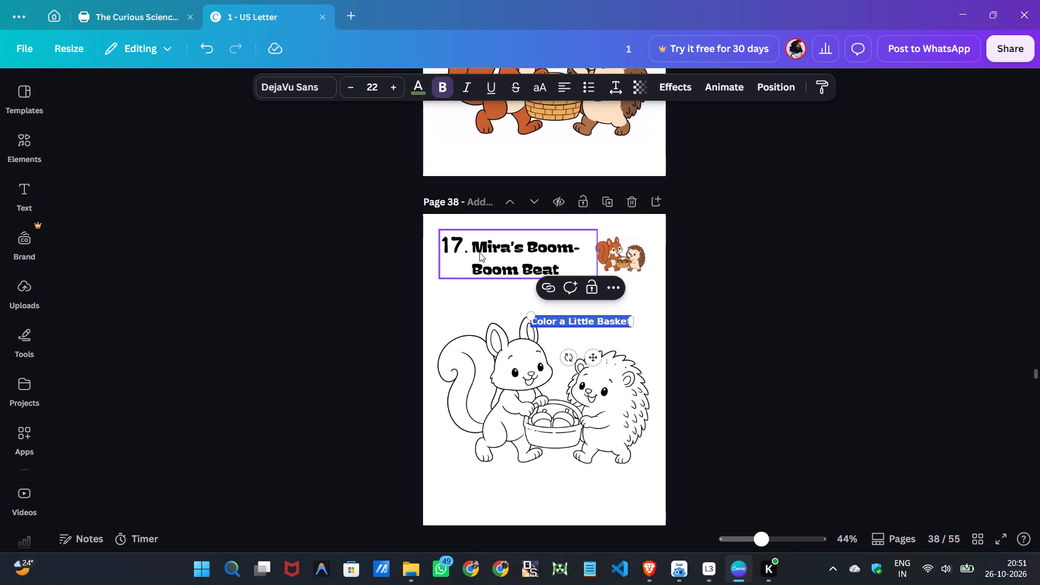
double_click(506, 249)
right_click(506, 249)
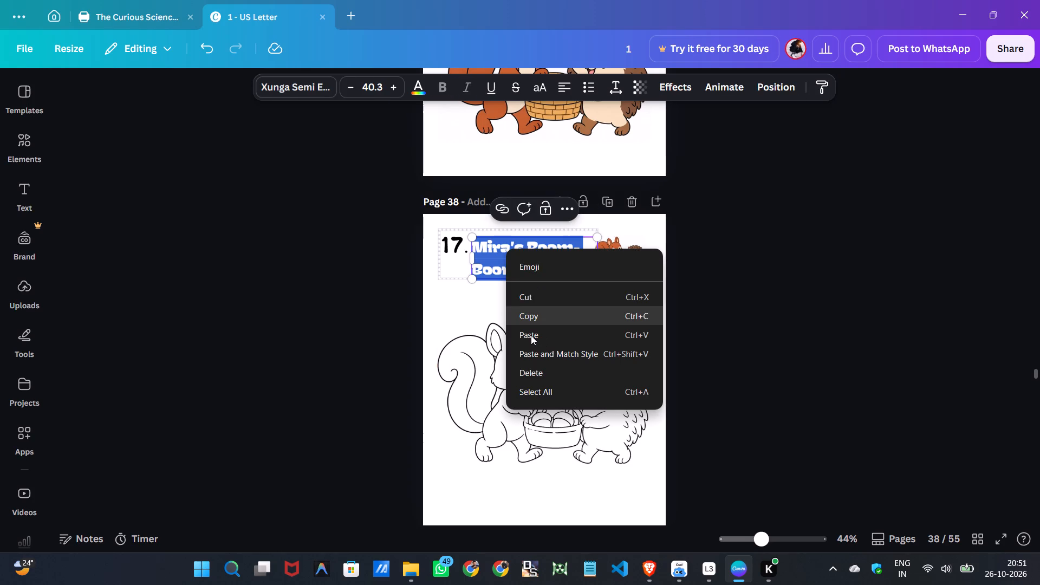
click(531, 335)
Delete the green "Color a Little Basket" subtitle from page 38.
click(560, 319)
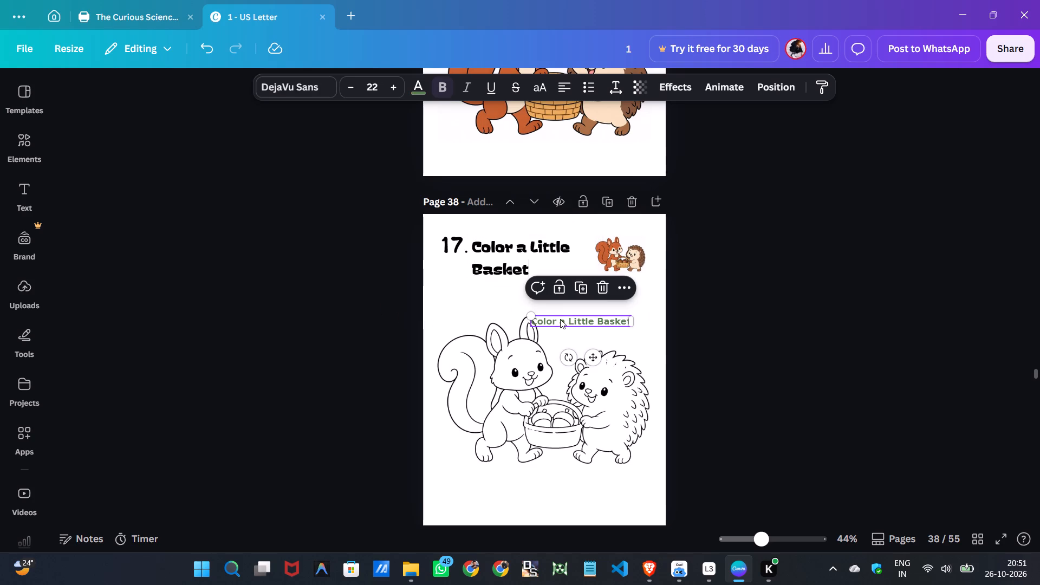
click(604, 291)
Change page 40's story number to 18 and widen its text box so the number fits on one line.
scroll(586, 344, up, 6)
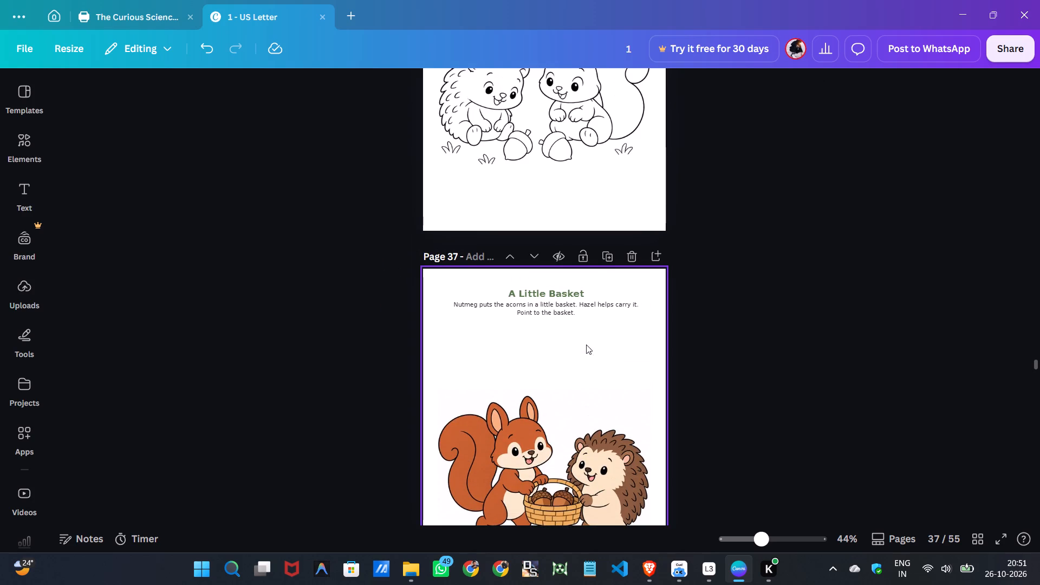
scroll(581, 351, up, 5)
scroll(581, 351, down, 6)
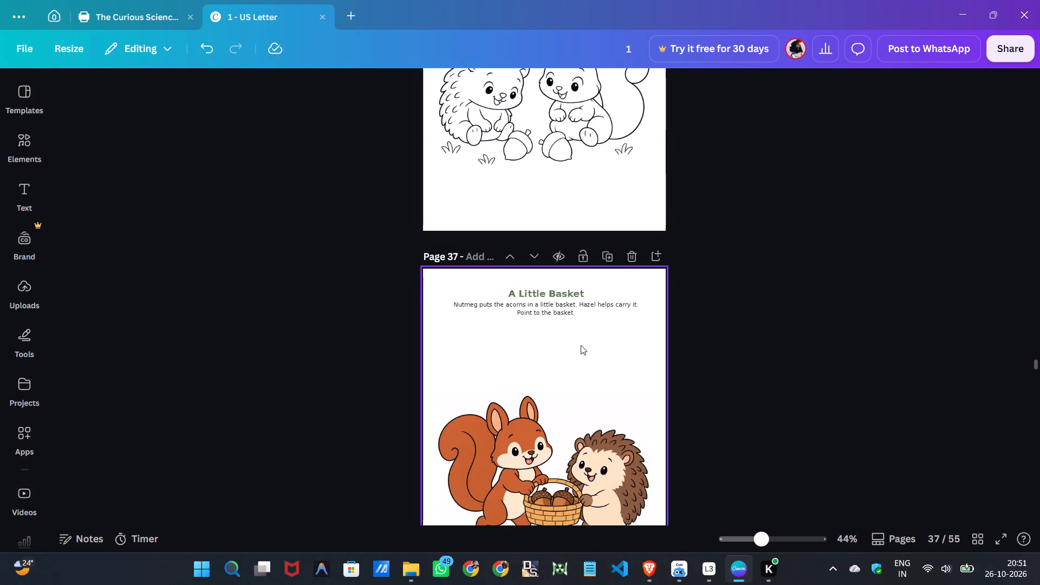
scroll(581, 345, down, 10)
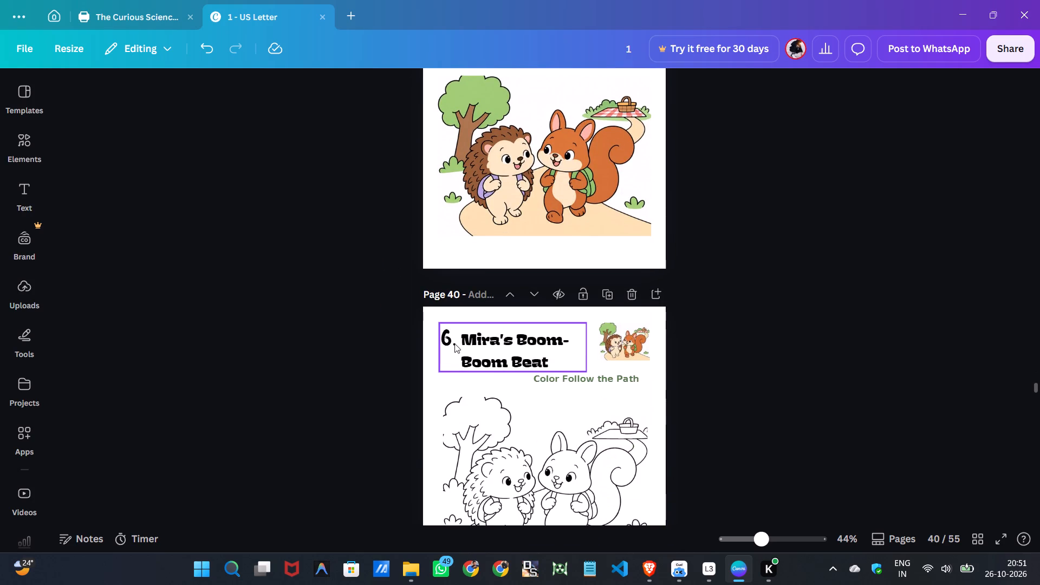
click(443, 339)
click(443, 339)
double_click(446, 336)
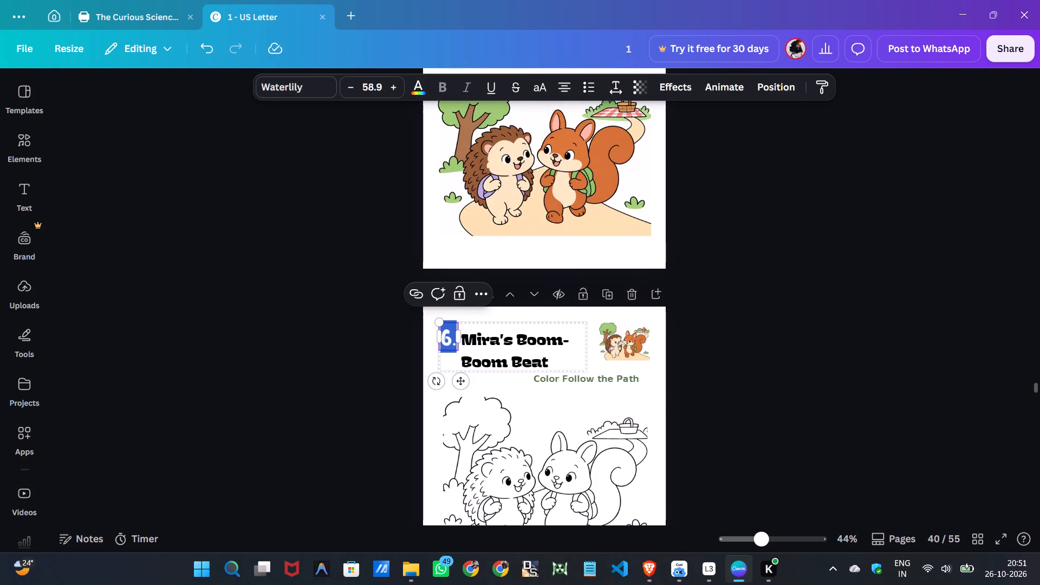
click(446, 336)
click(451, 338)
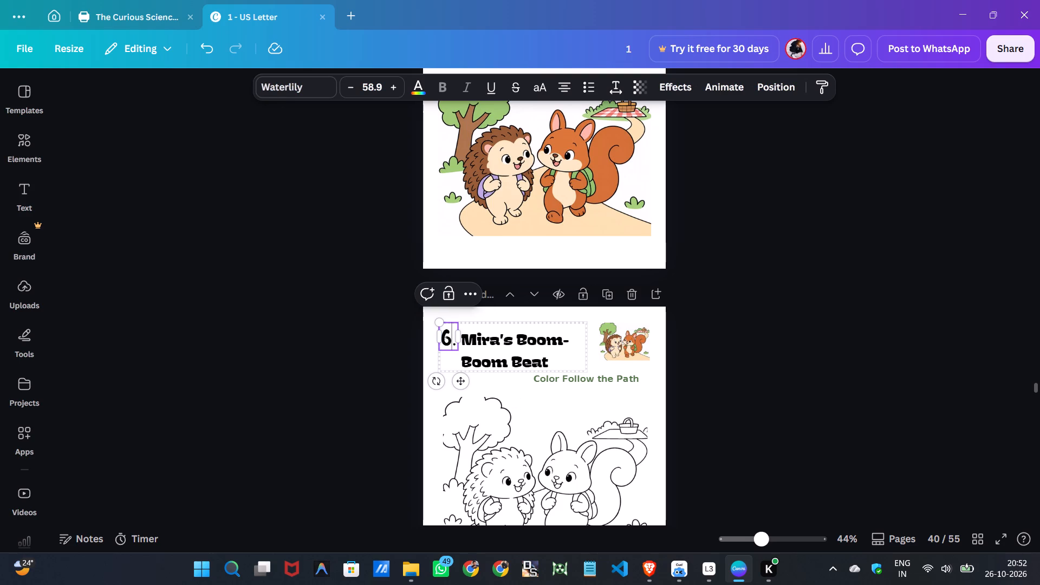
key(BackSpace)
text(18)
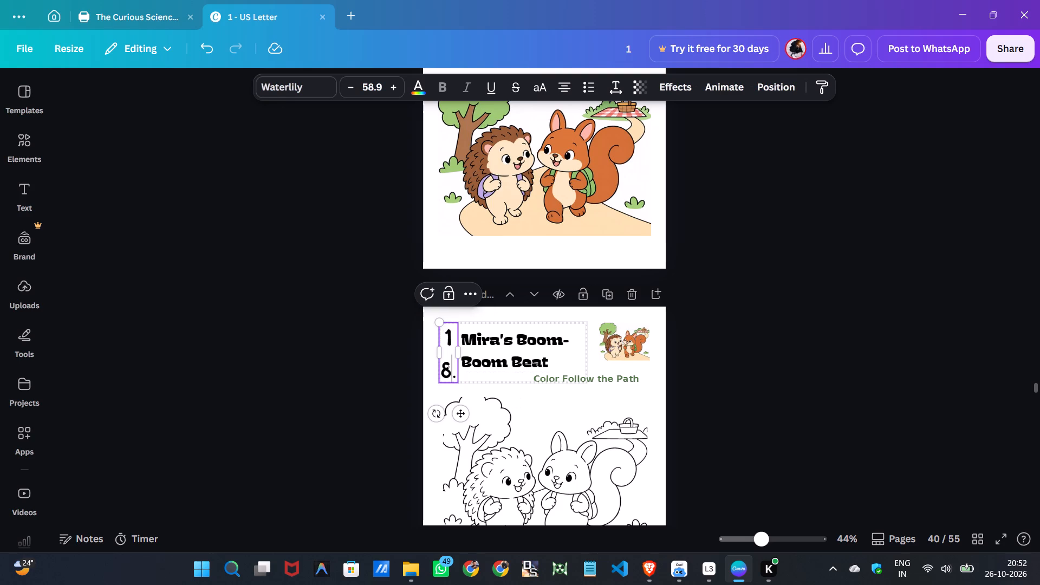
drag(463, 356, 475, 357)
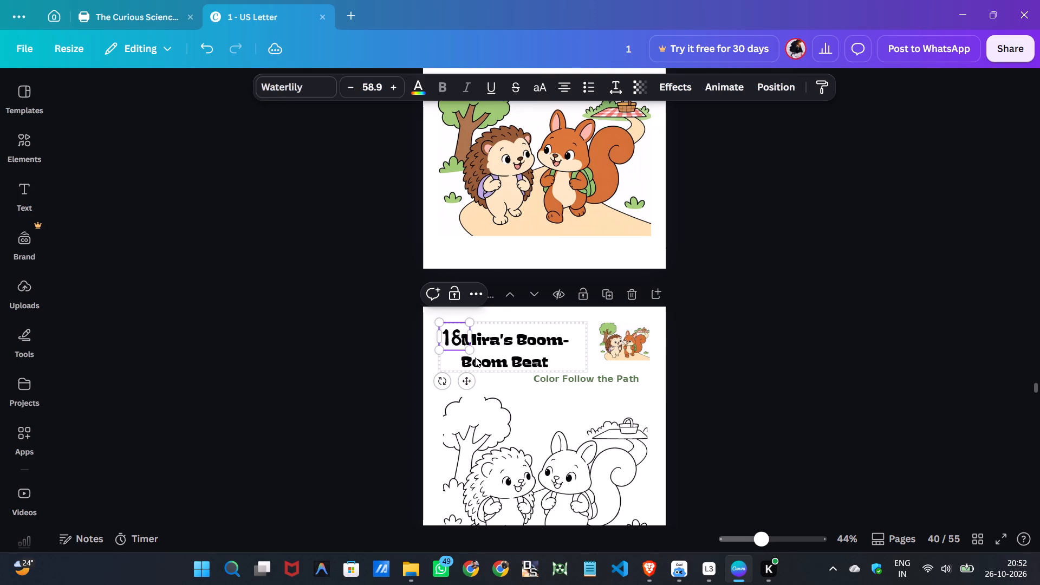
Nudge page 40's "Mira's Boom-Boom Beat" title right to leave a gap after the story number.
double_click(491, 351)
click(458, 377)
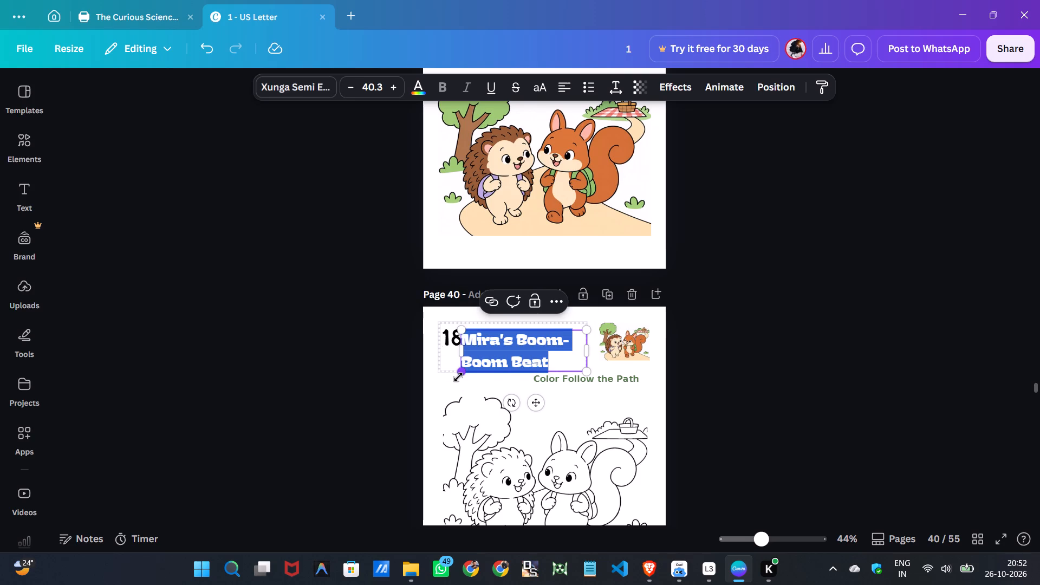
click(460, 395)
double_click(495, 362)
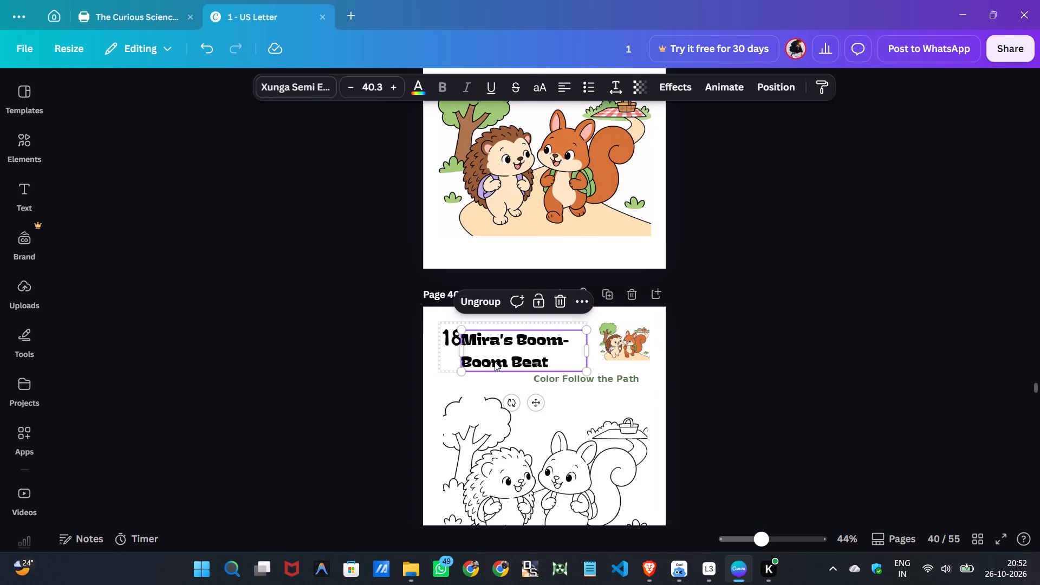
key(Right)
key(Right)
key(Right)
key(Right)
key(Right)
key(Right)
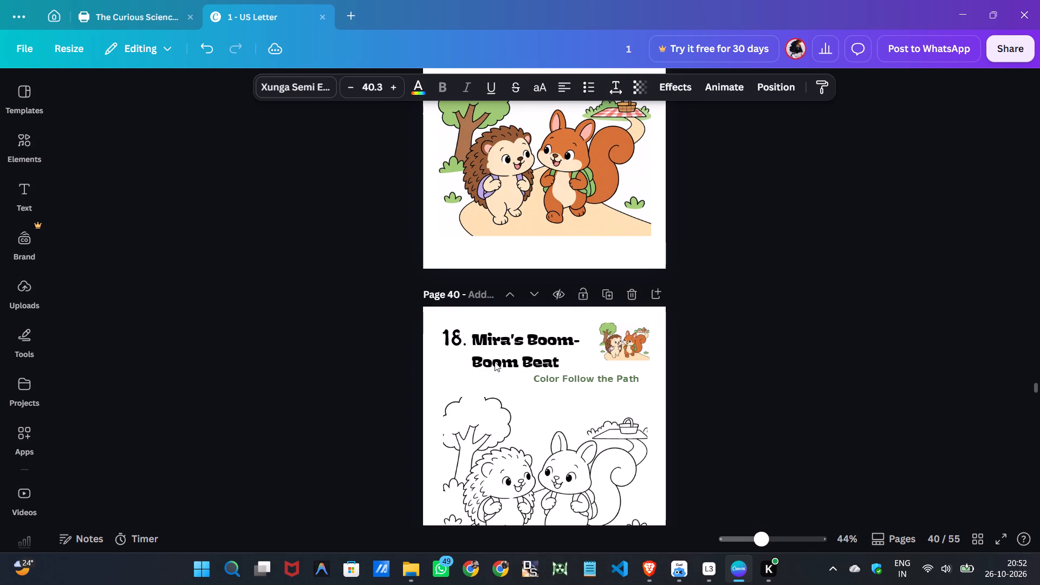
click(310, 389)
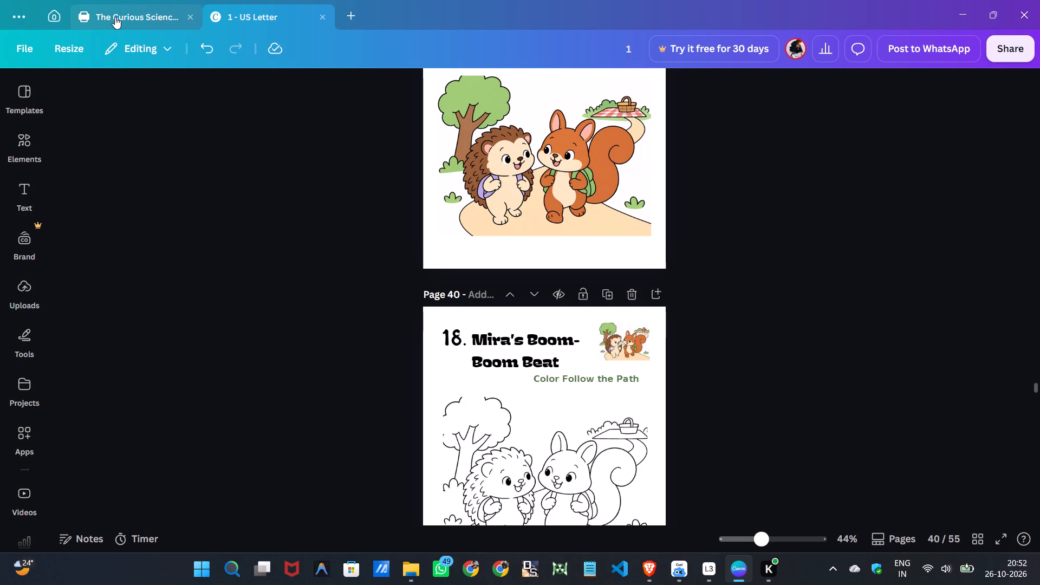
Change page 42's story number to 19 and widen its text box so the number fits on one line.
scroll(424, 313, down, 8)
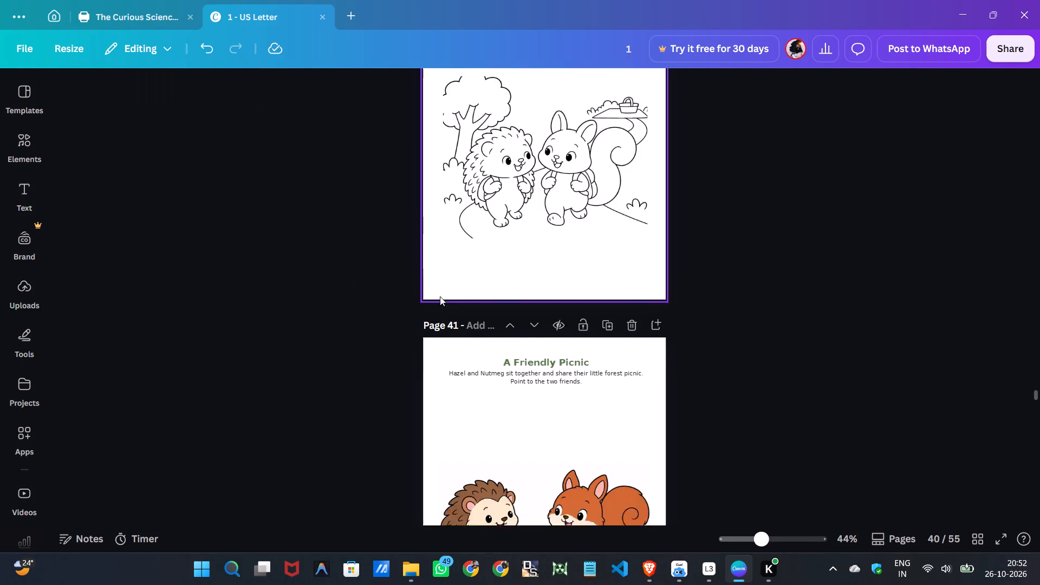
scroll(435, 305, down, 4)
double_click(448, 228)
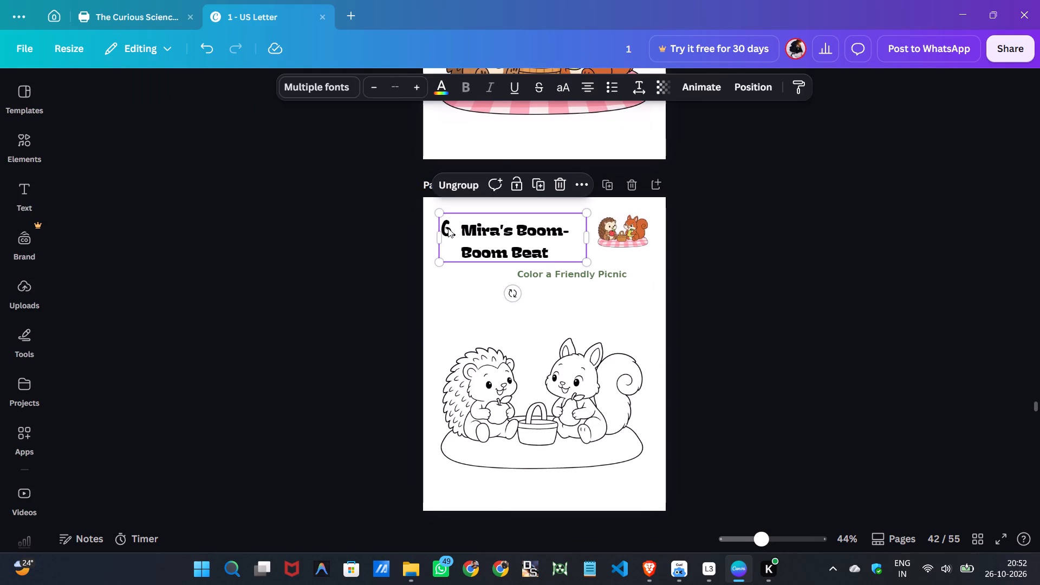
click(448, 228)
key(BackSpace)
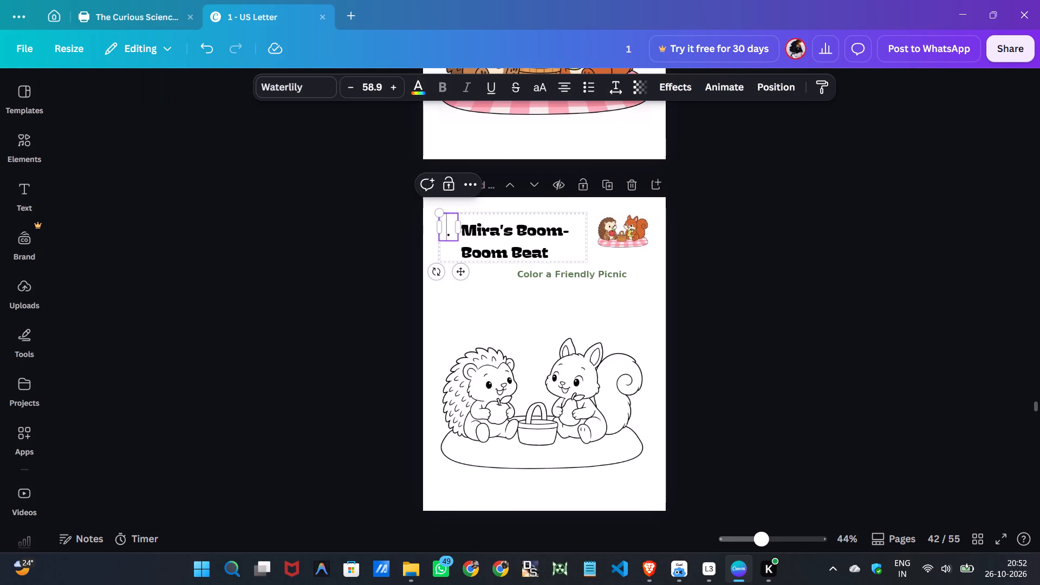
text(19)
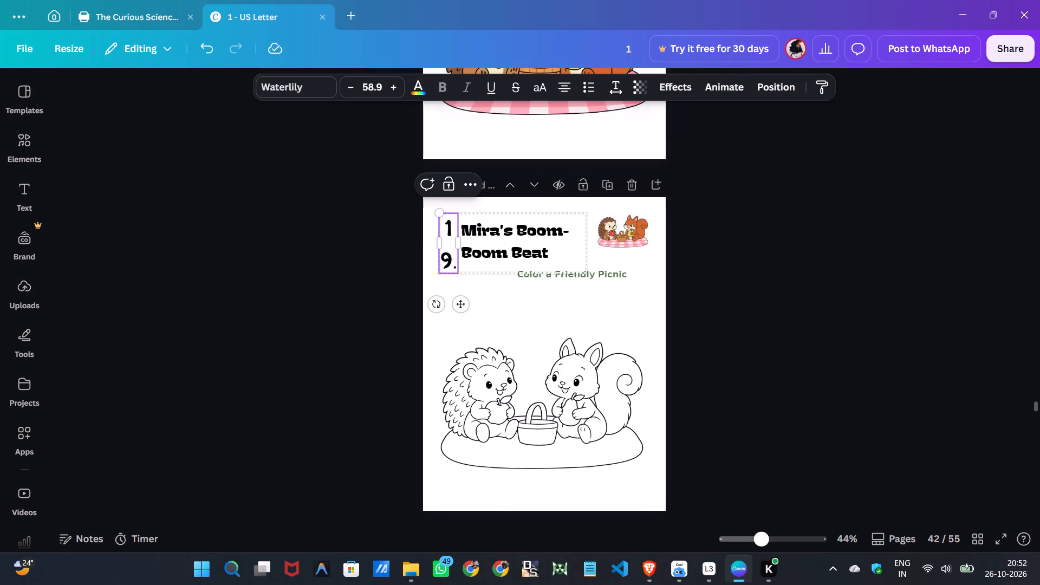
drag(458, 246, 469, 240)
Nudge page 42's "Mira's Boom-Boom Beat" title right to leave a gap after the story number.
click(536, 238)
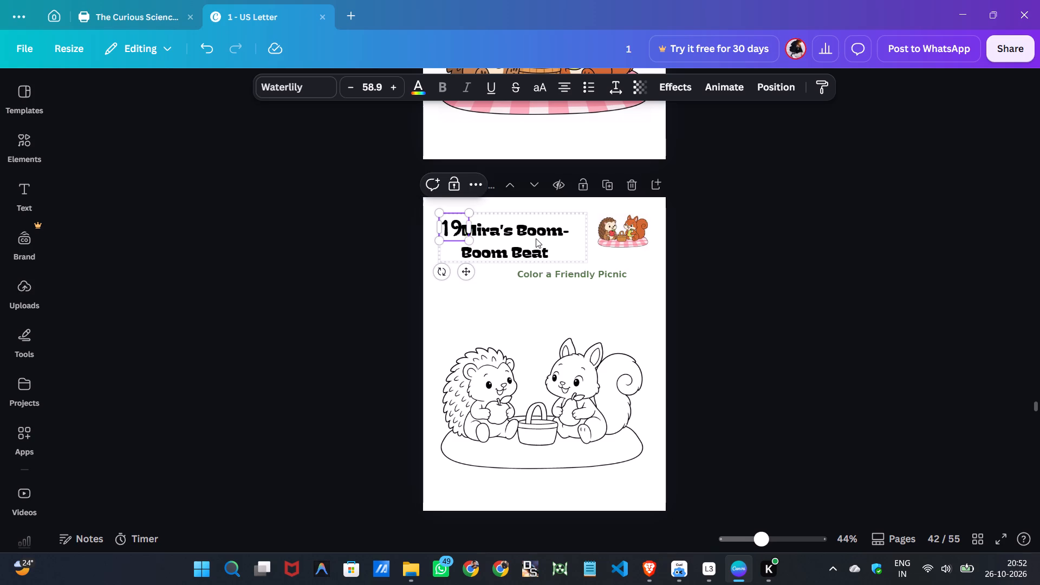
key(Right)
key(Right)
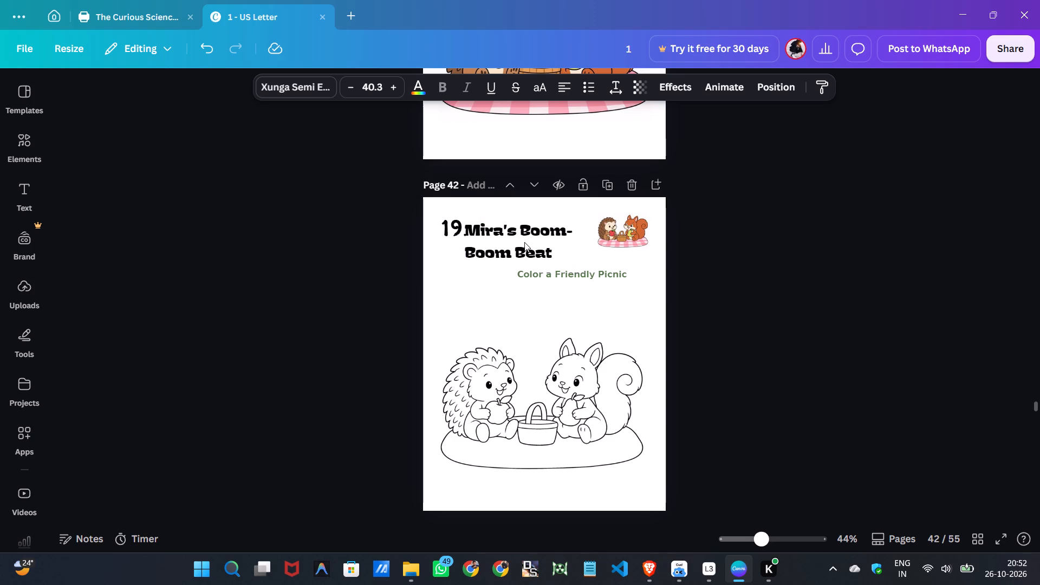
key(Right)
key(Right)
key(Right)
key(Right)
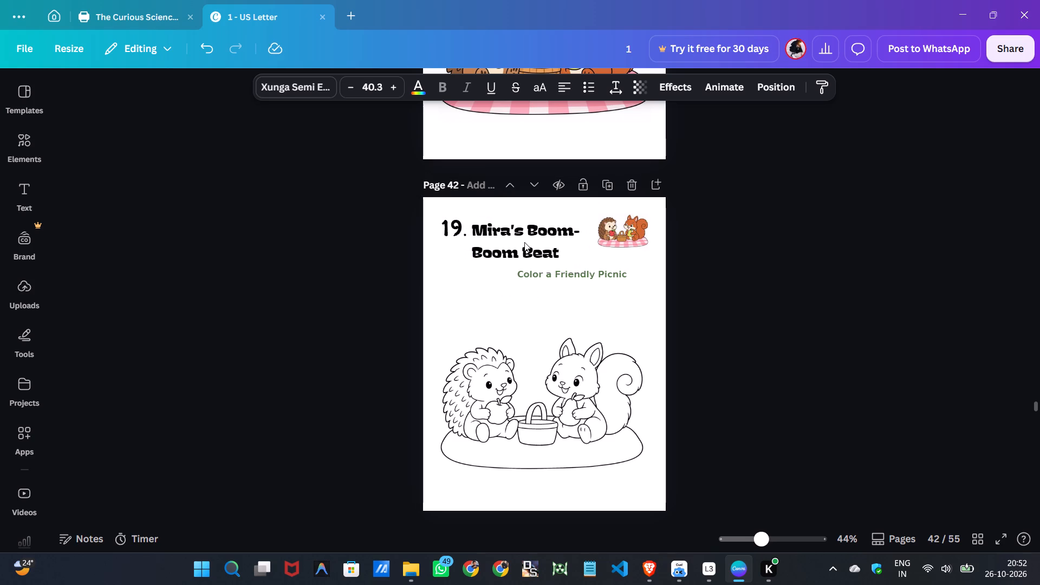
click(444, 322)
Change page 45's story number to 20 and widen its text box so the number fits on one line.
scroll(438, 321, down, 7)
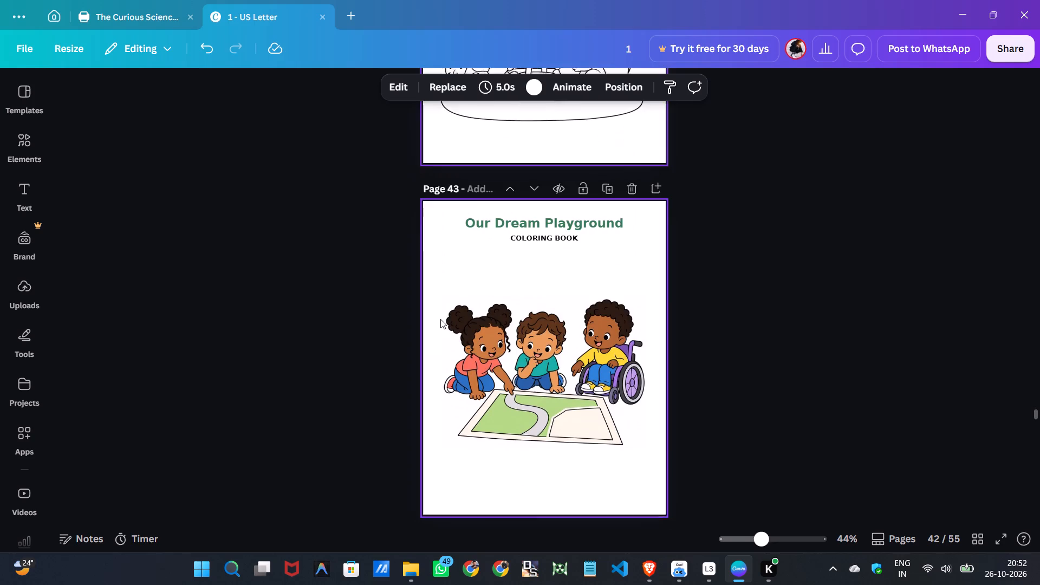
scroll(440, 319, down, 8)
scroll(440, 319, up, 4)
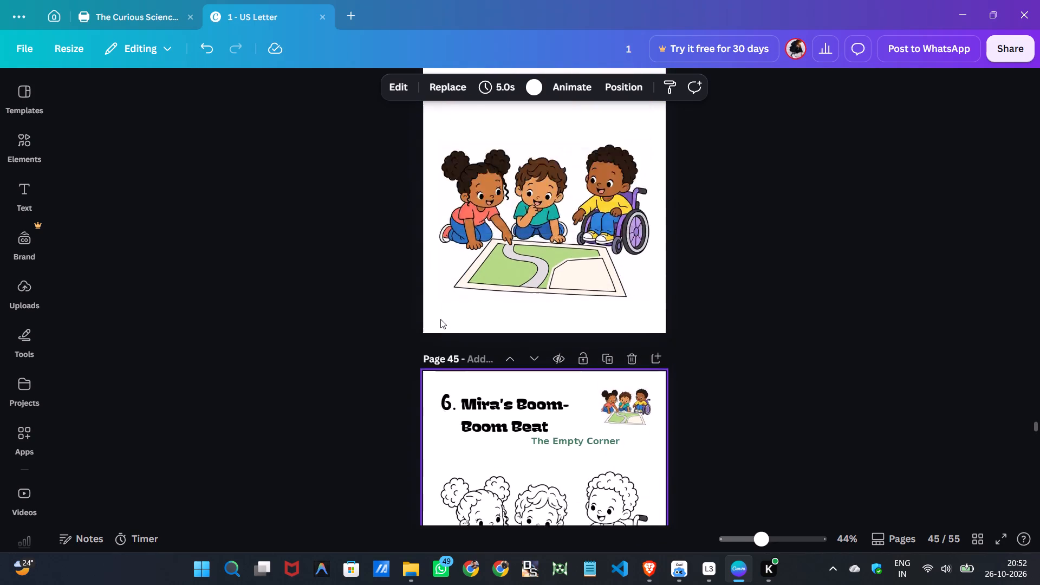
scroll(440, 319, down, 4)
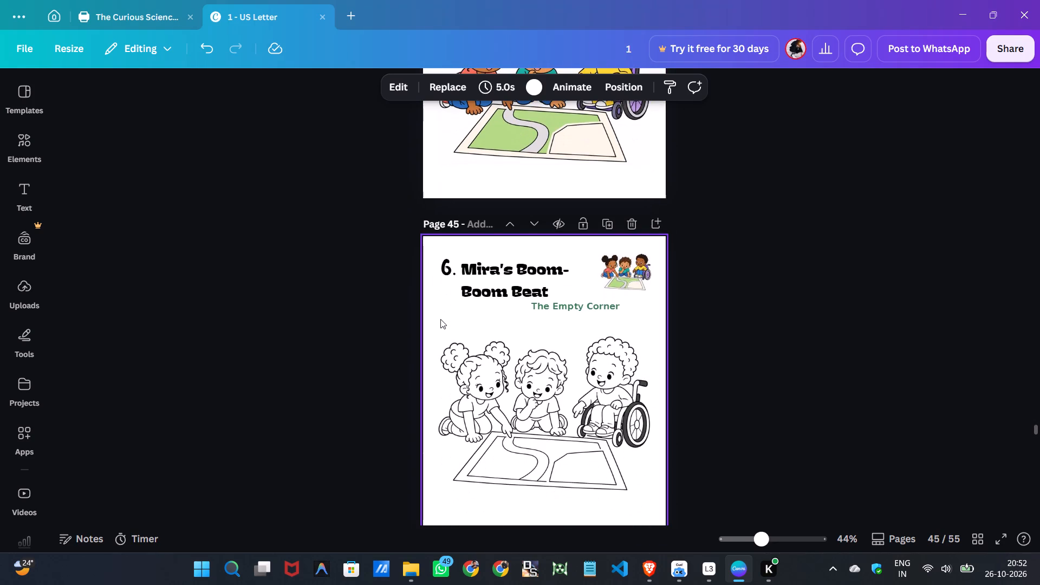
scroll(440, 319, up, 16)
scroll(446, 326, down, 15)
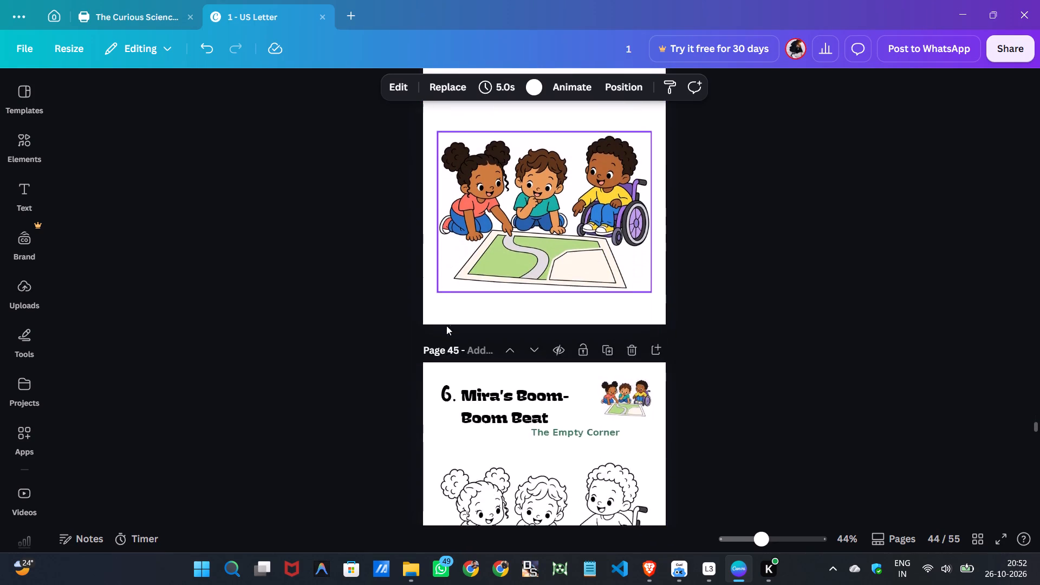
double_click(446, 328)
click(446, 328)
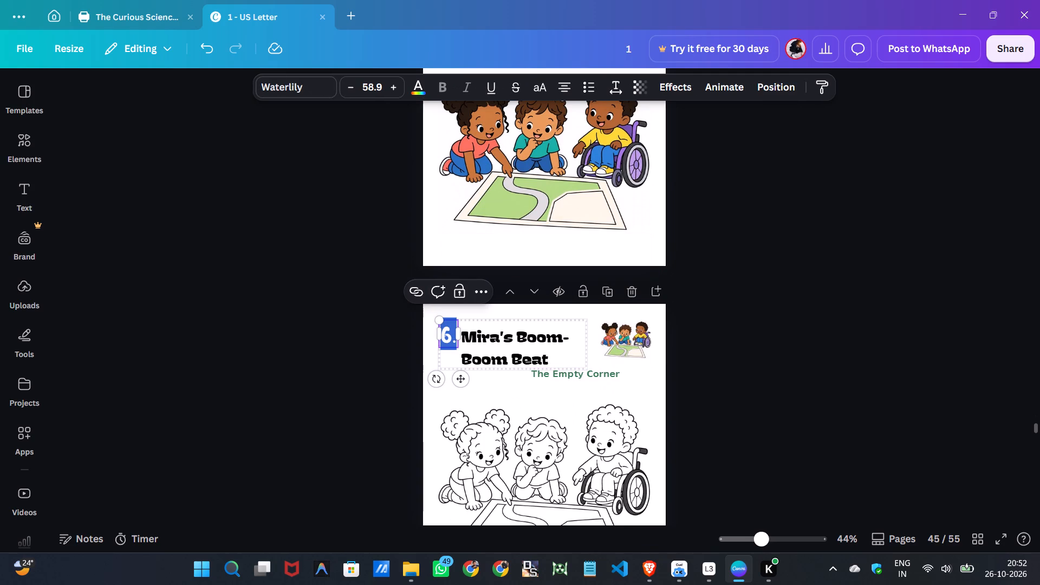
click(450, 336)
key(BackSpace)
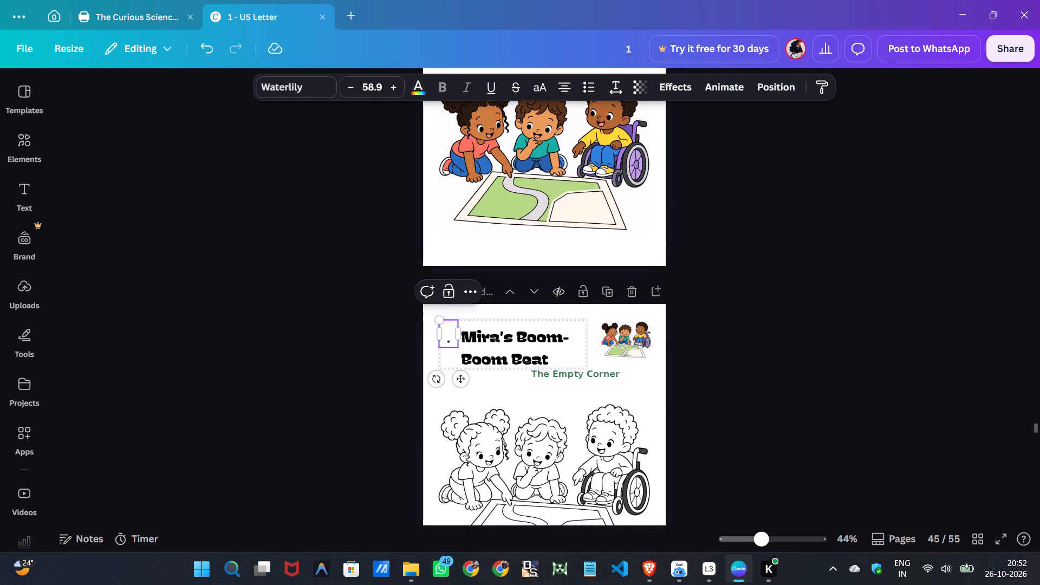
text(20)
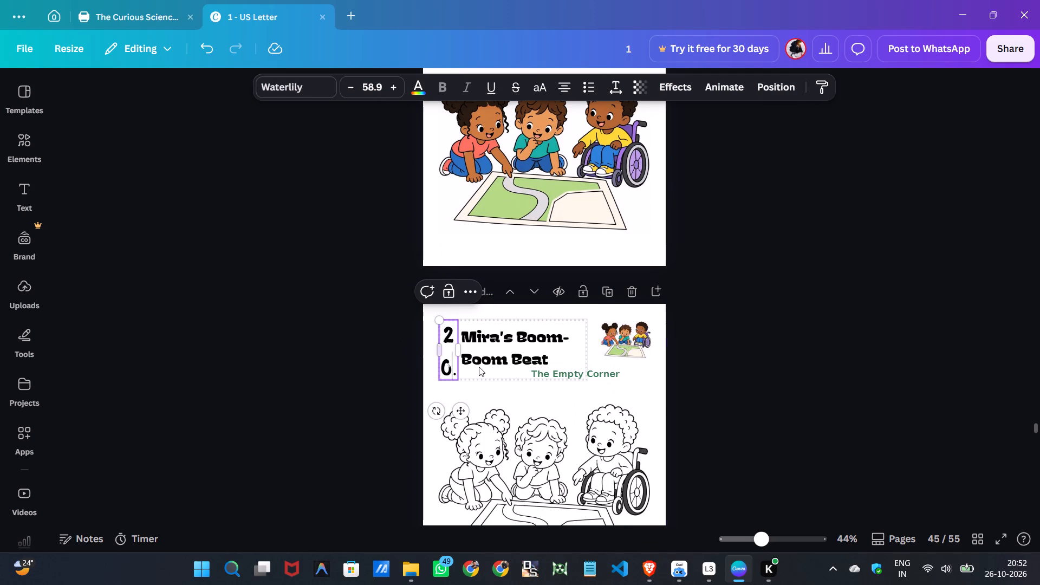
drag(461, 353, 474, 351)
Nudge page 45's "Mira's Boom-Boom Beat" title right to leave a gap after the story number.
click(487, 346)
key(Right)
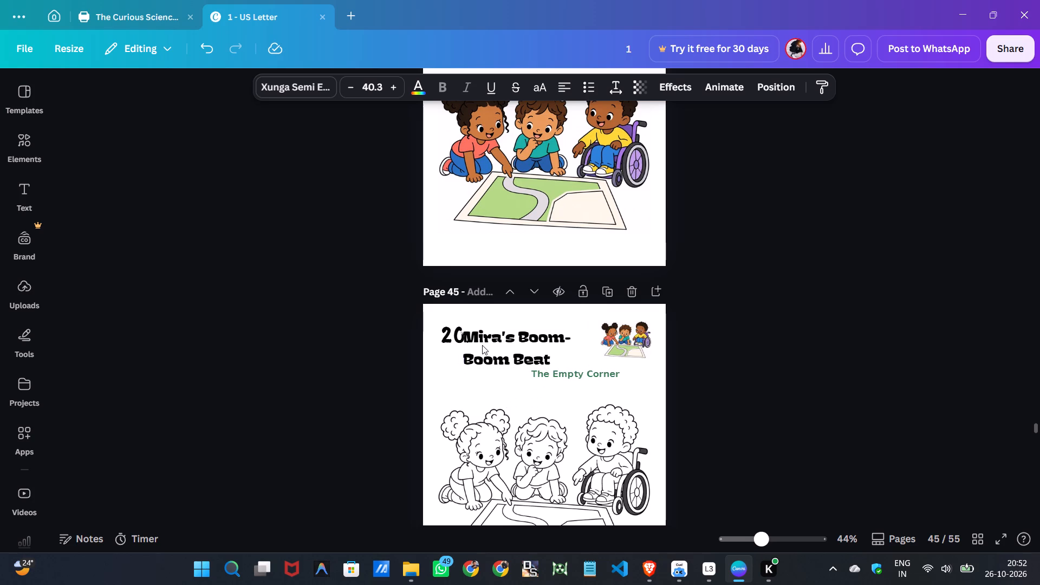
key(Right)
key(Right)
key(Right)
key(Right)
key(Right)
key(Right)
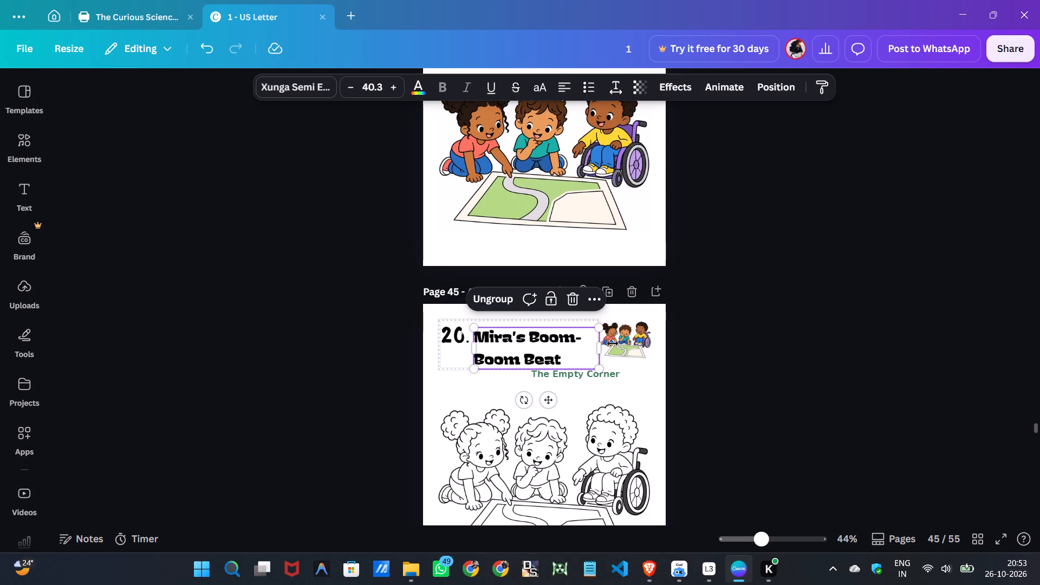
Replace page 45's story title with "The Empty Corner", copied from the green subtitle.
click(613, 338)
double_click(583, 376)
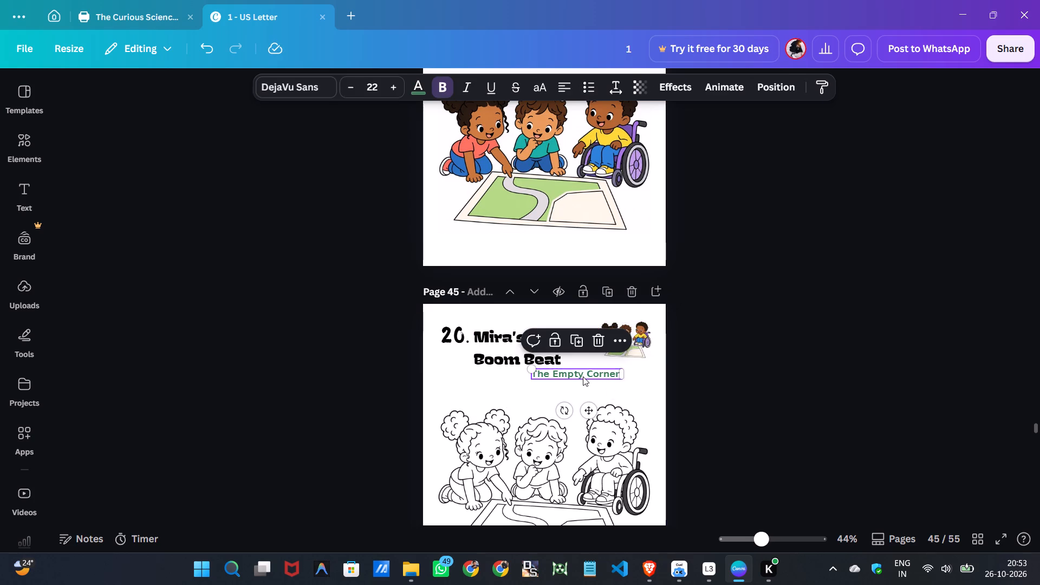
right_click(582, 376)
click(609, 447)
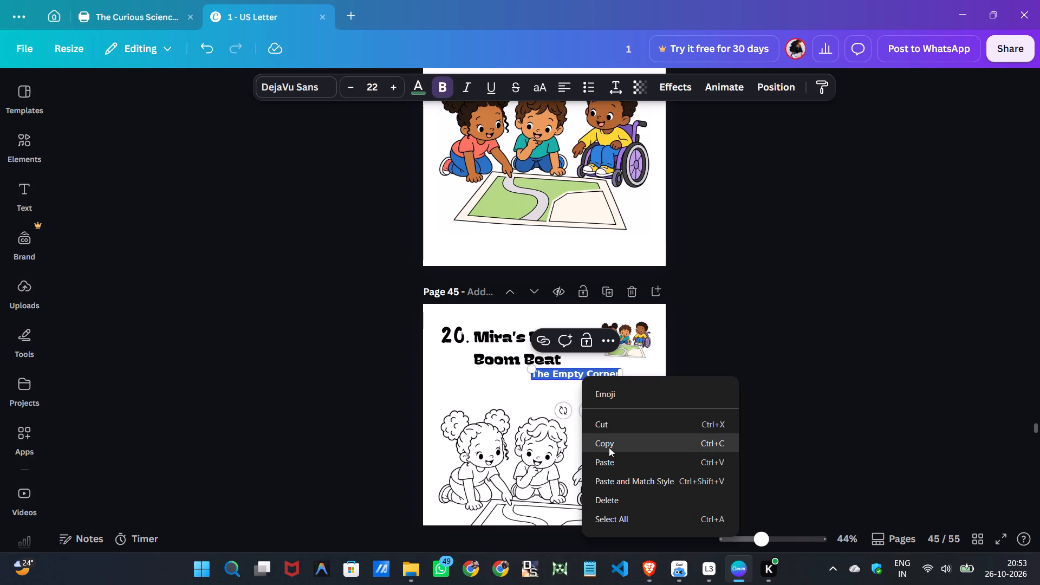
double_click(499, 352)
right_click(499, 350)
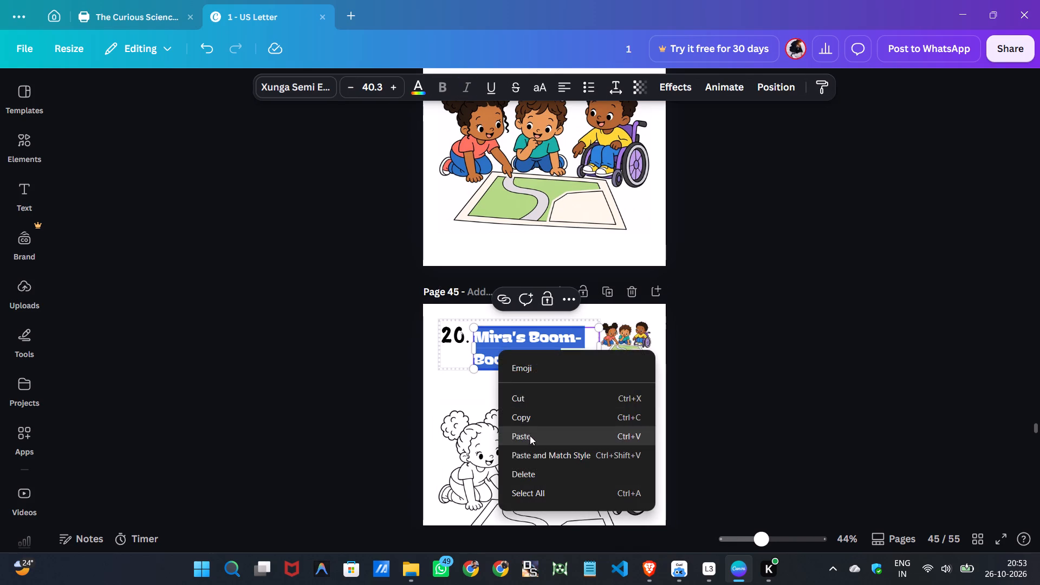
click(530, 438)
Delete the green "The Empty Corner" subtitle on page 45.
click(568, 367)
click(567, 372)
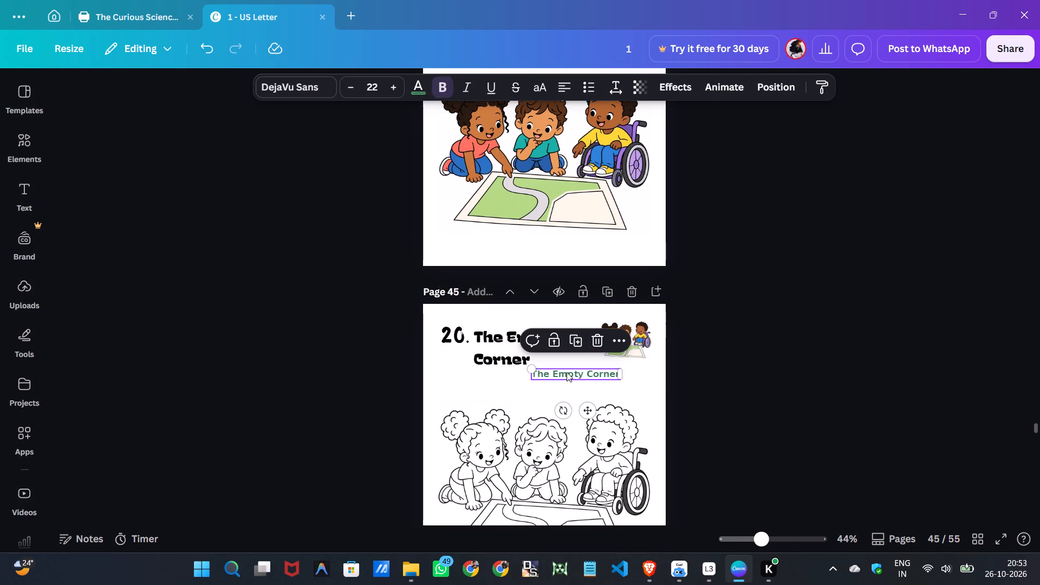
click(596, 344)
Enlarge page 45's colour thumbnail and move it to sit beside the story title.
click(628, 348)
drag(600, 362, 576, 371)
drag(602, 356, 592, 356)
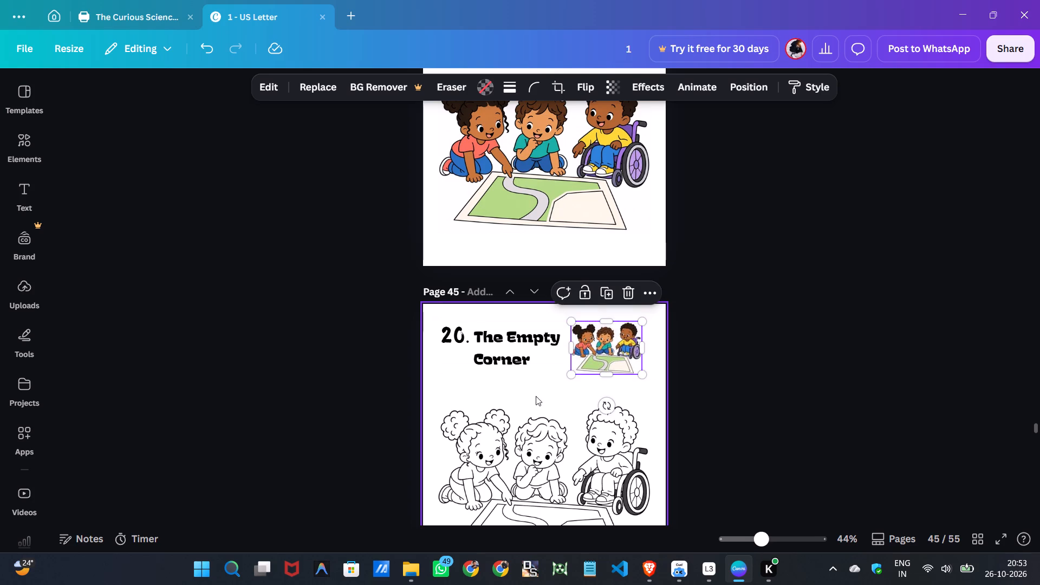
click(534, 395)
Shrink page 45's line drawing of the three children slightly and centre it on the page.
scroll(521, 373, down, 1)
click(547, 401)
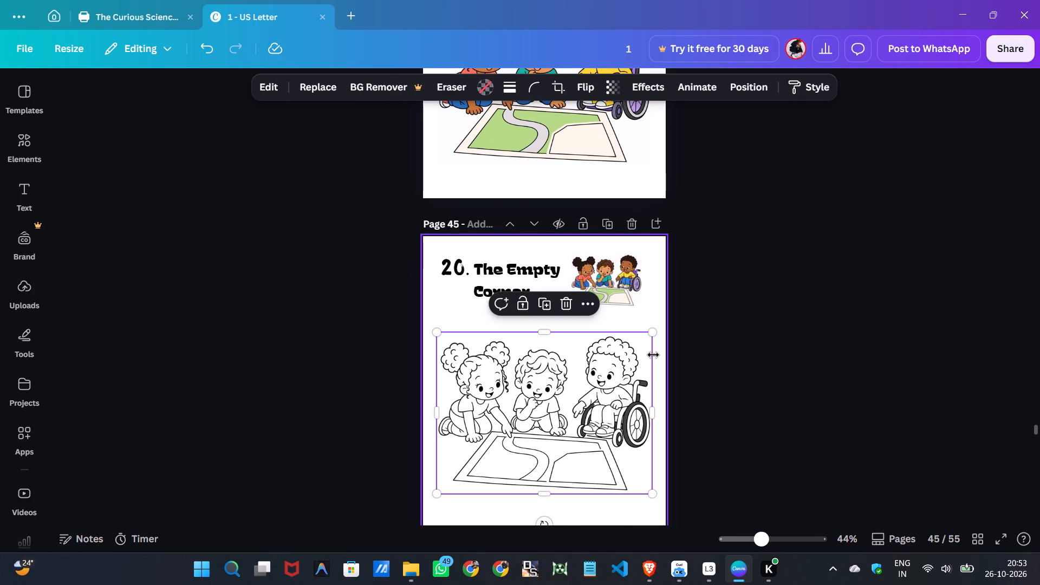
drag(653, 334, 630, 347)
drag(589, 405, 599, 399)
click(781, 386)
Change page 47's story number to 21 and widen its text box so the number fits on one line.
scroll(755, 409, down, 1)
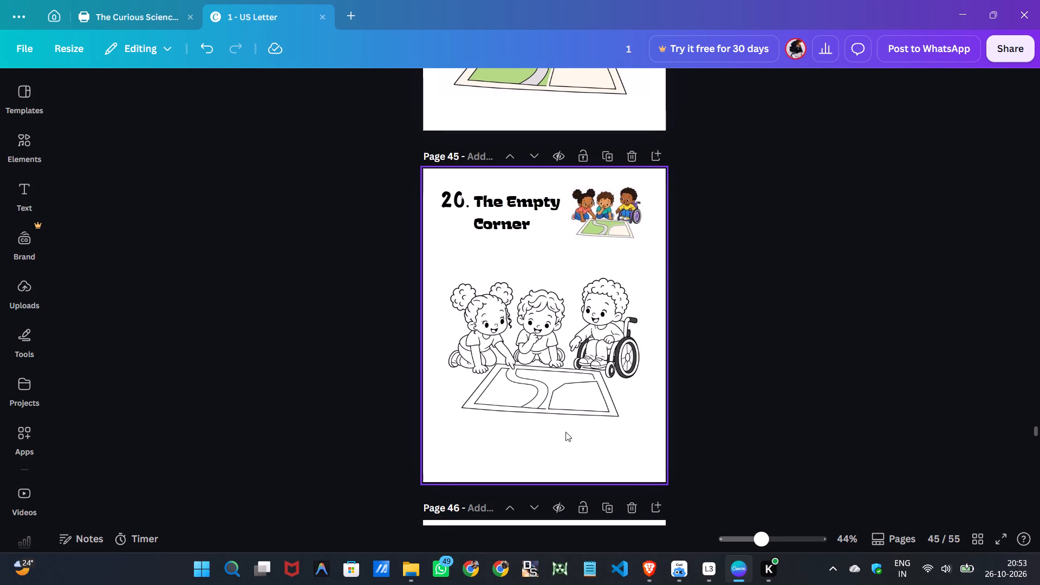
scroll(557, 426, down, 5)
scroll(517, 404, down, 4)
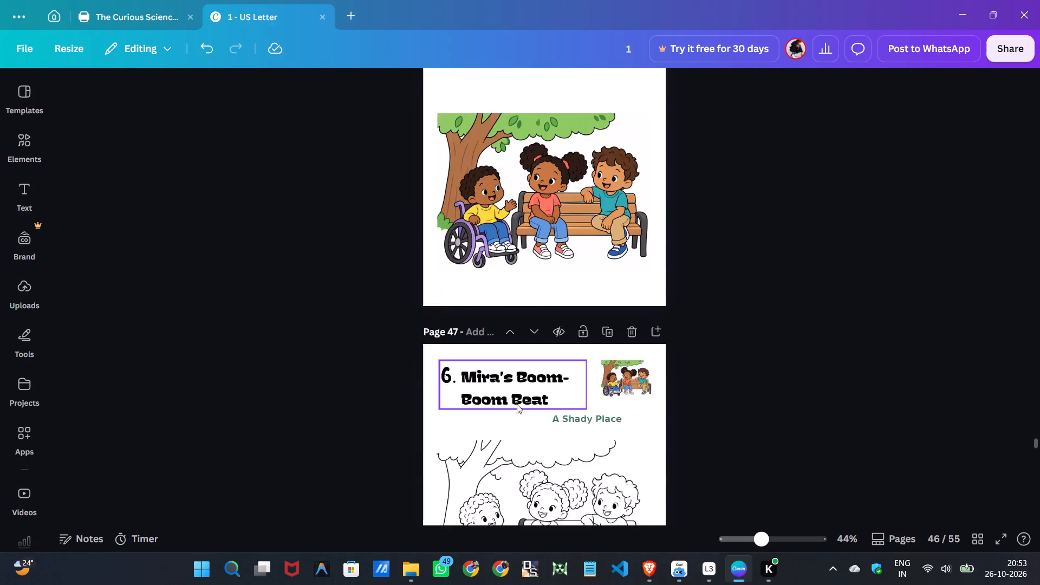
double_click(445, 299)
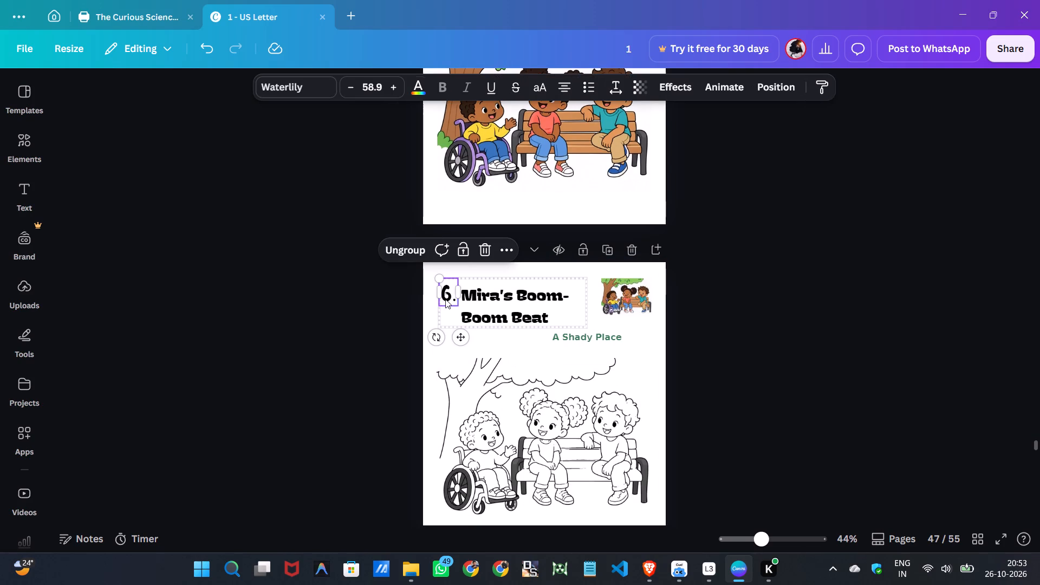
click(452, 294)
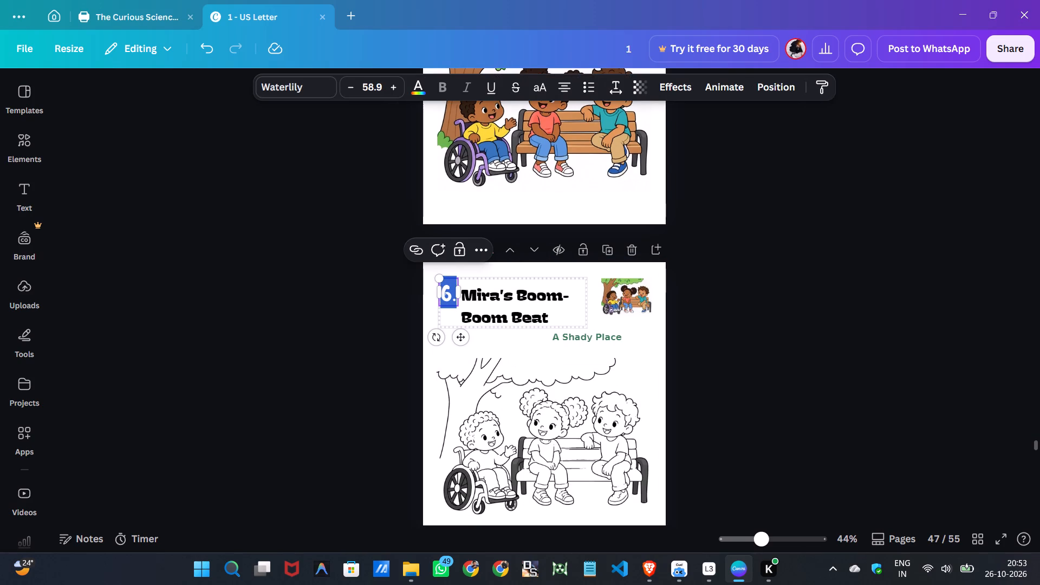
text(21.)
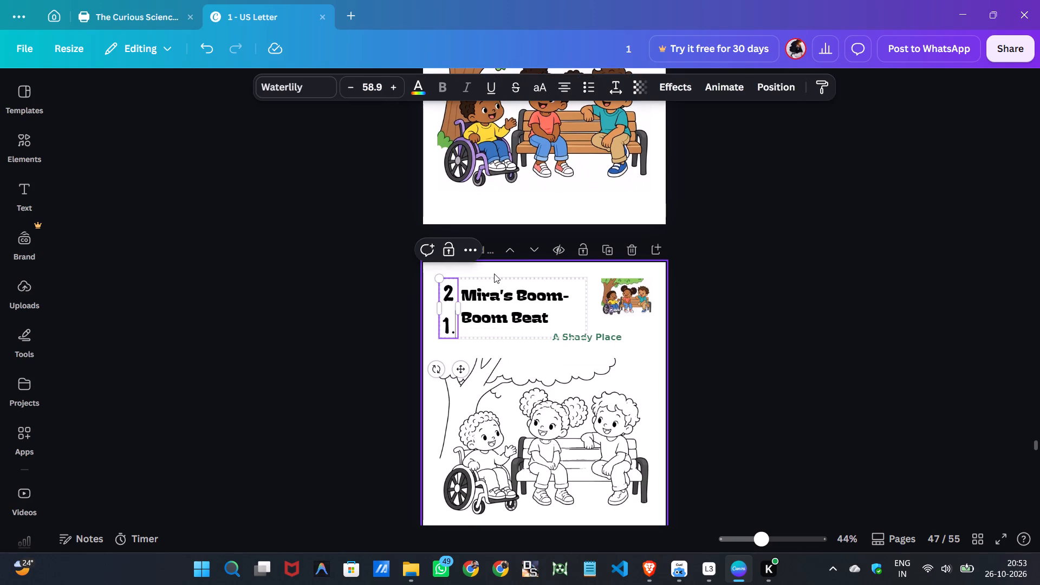
drag(463, 305, 471, 305)
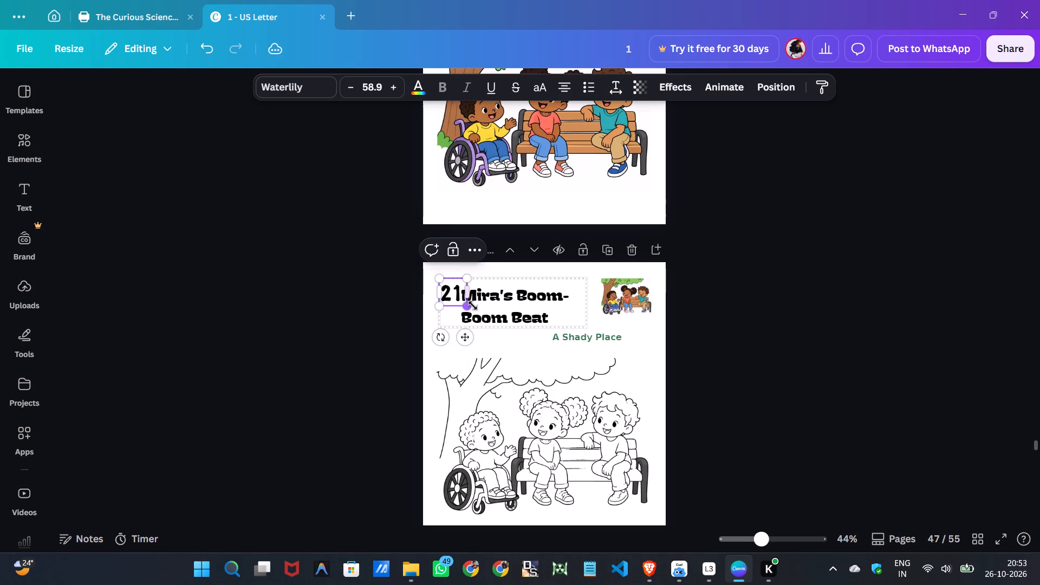
Nudge page 47's "Mira's Boom-Boom Beat" title right to leave a gap after the story number.
click(491, 301)
key(Right)
key(Right)
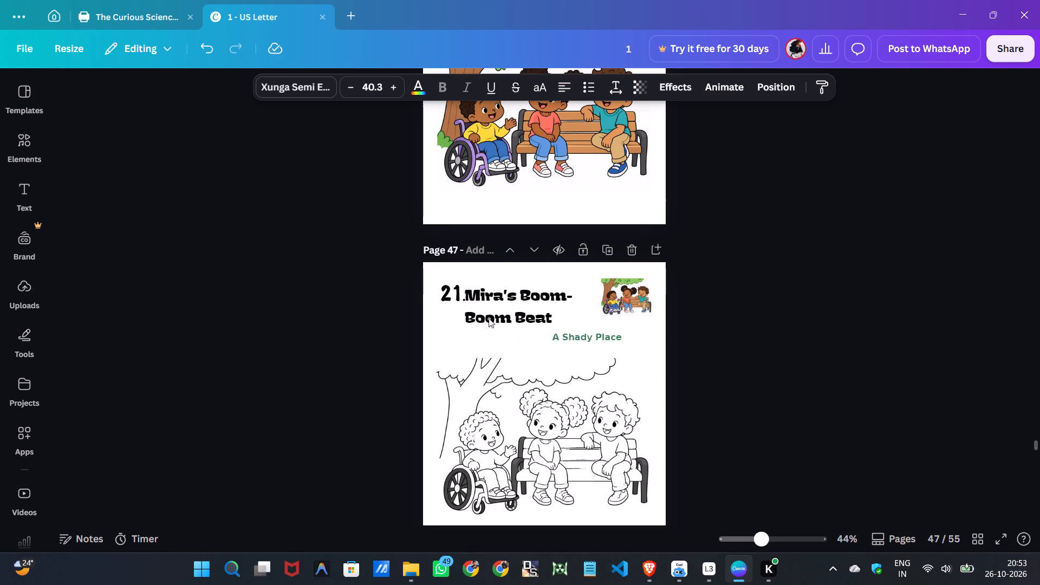
key(Right)
key(Right)
key(Right)
key(Right)
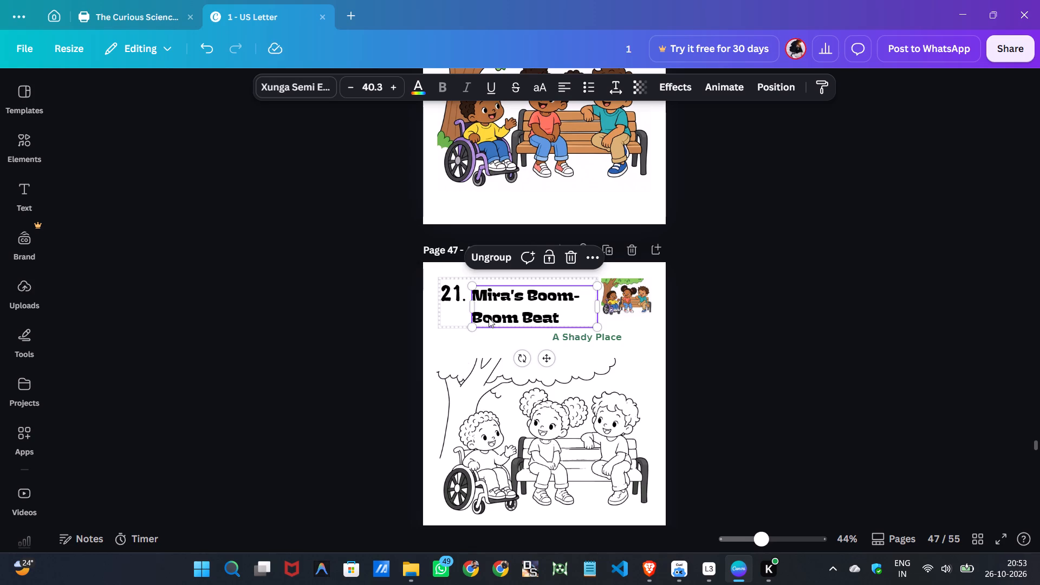
Replace page 47's story title with "A Shady Place", copied from the green subtitle.
double_click(562, 334)
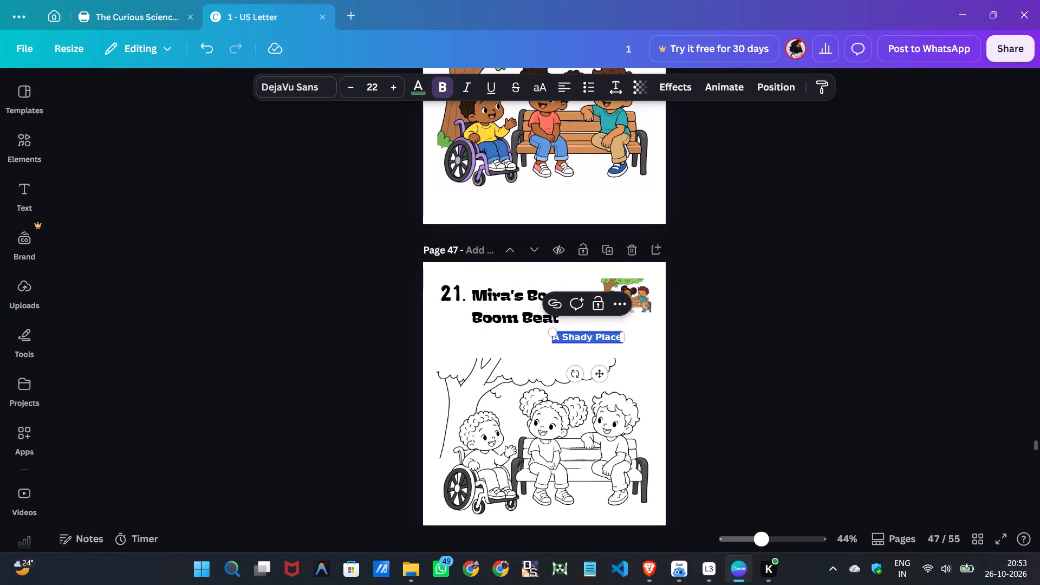
right_click(562, 334)
click(576, 395)
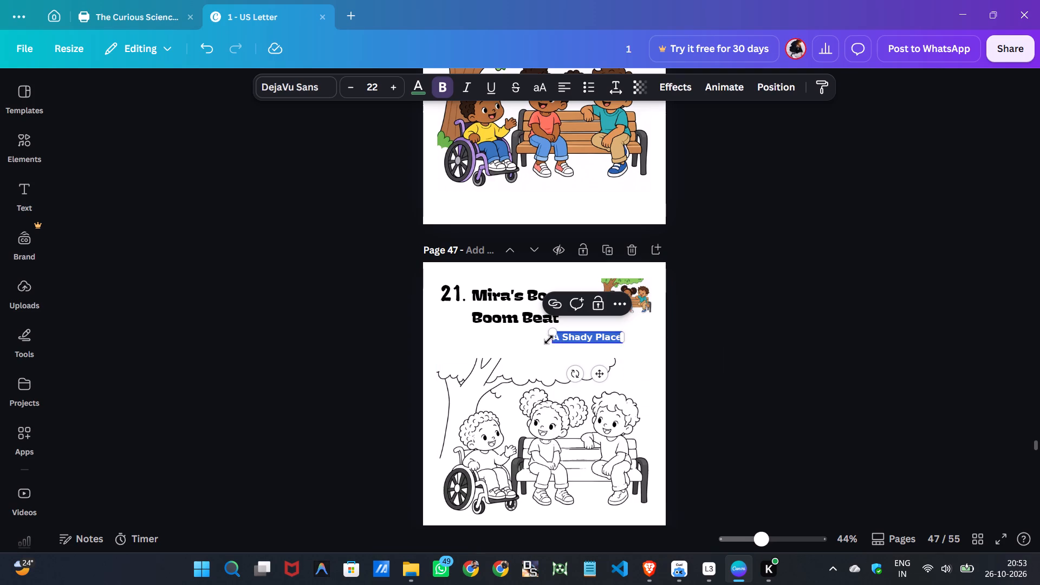
double_click(528, 314)
right_click(527, 314)
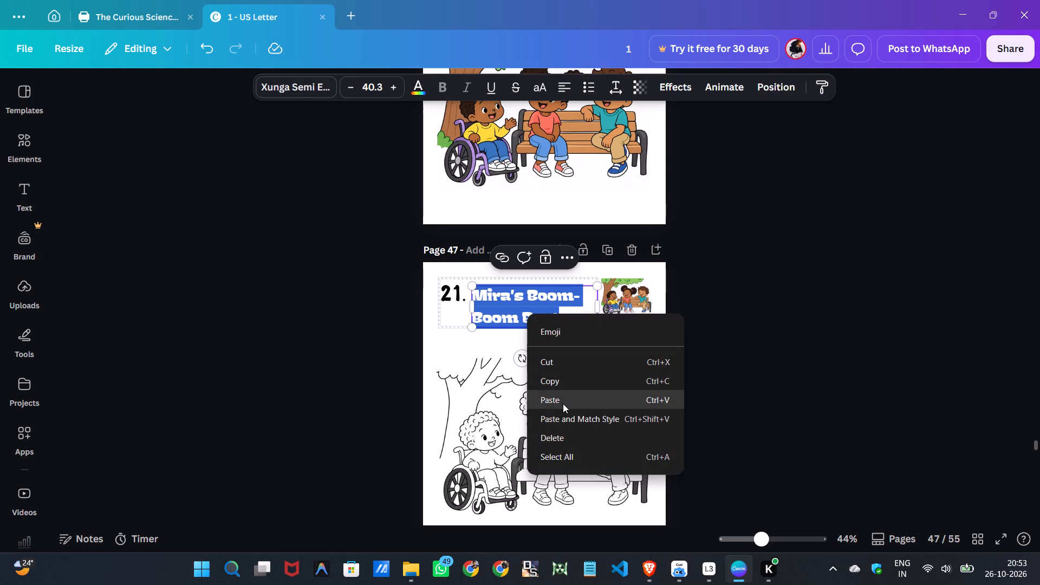
click(562, 403)
Delete the green "A Shady Place" subtitle on page 47.
click(584, 340)
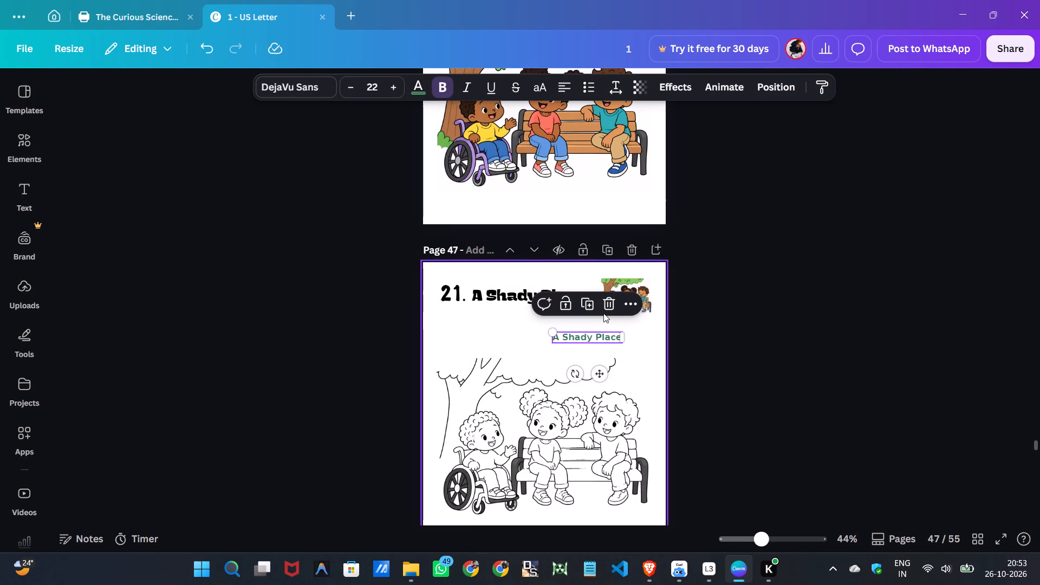
click(610, 303)
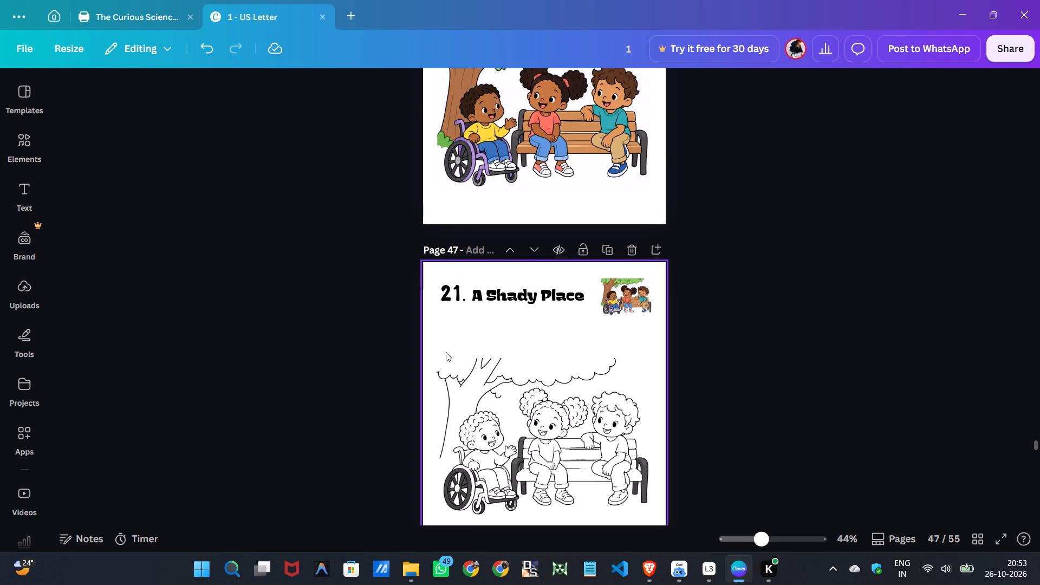
Change page 49's story number to 21 and widen its text box so the number fits on one line.
scroll(459, 348, down, 10)
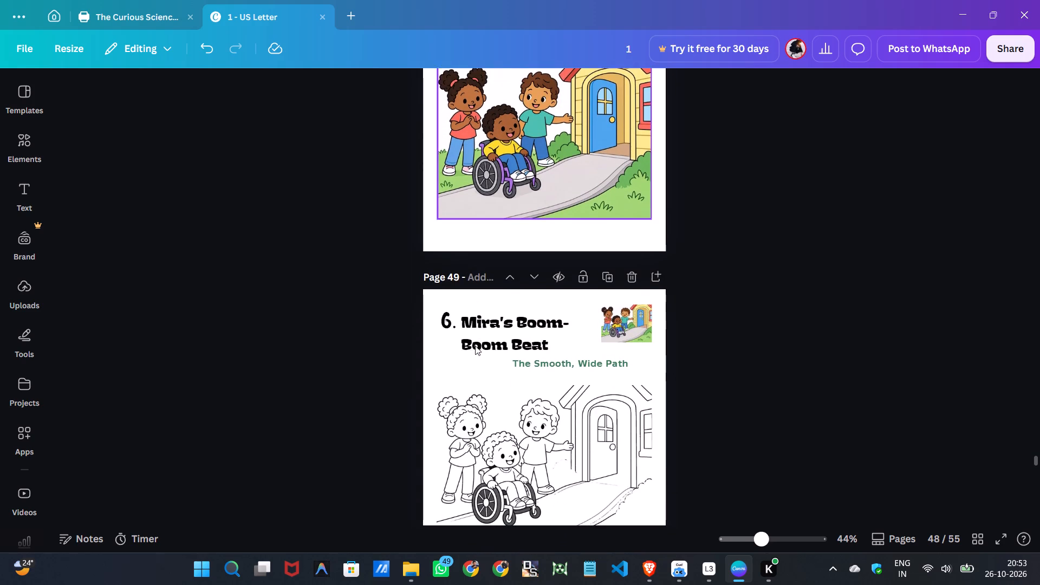
click(440, 322)
double_click(448, 325)
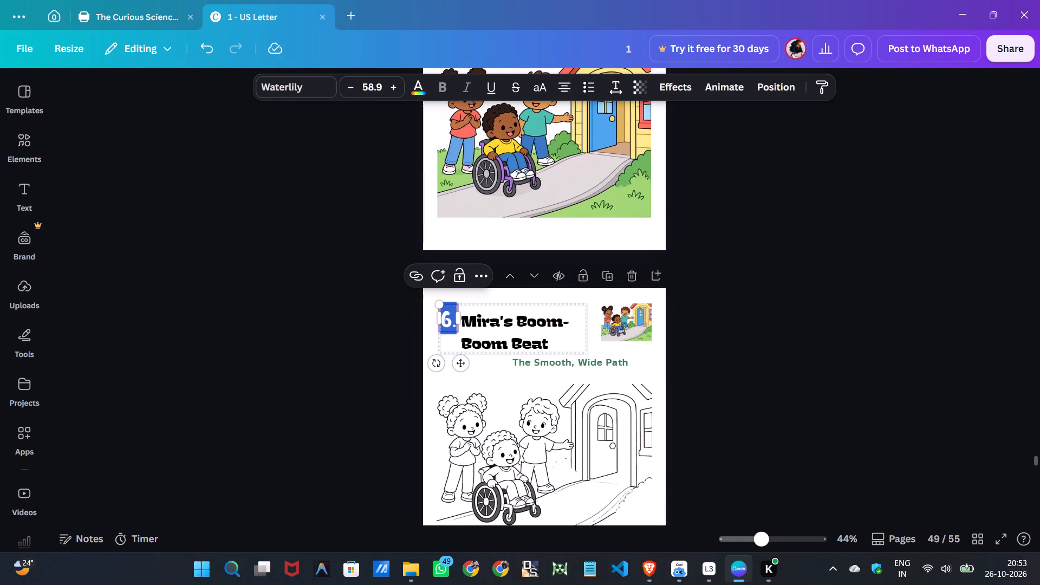
text(21.)
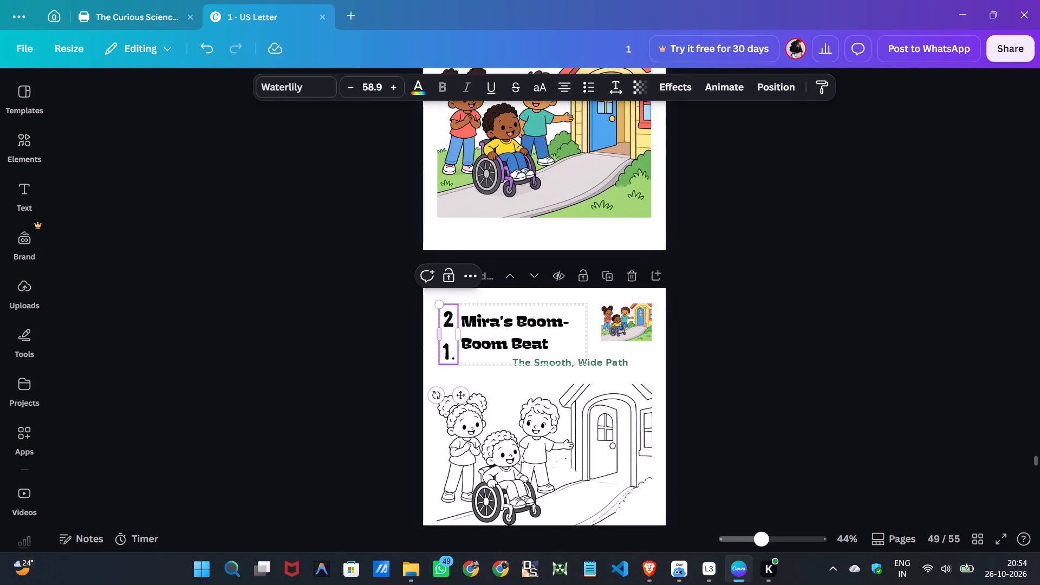
click(781, 533)
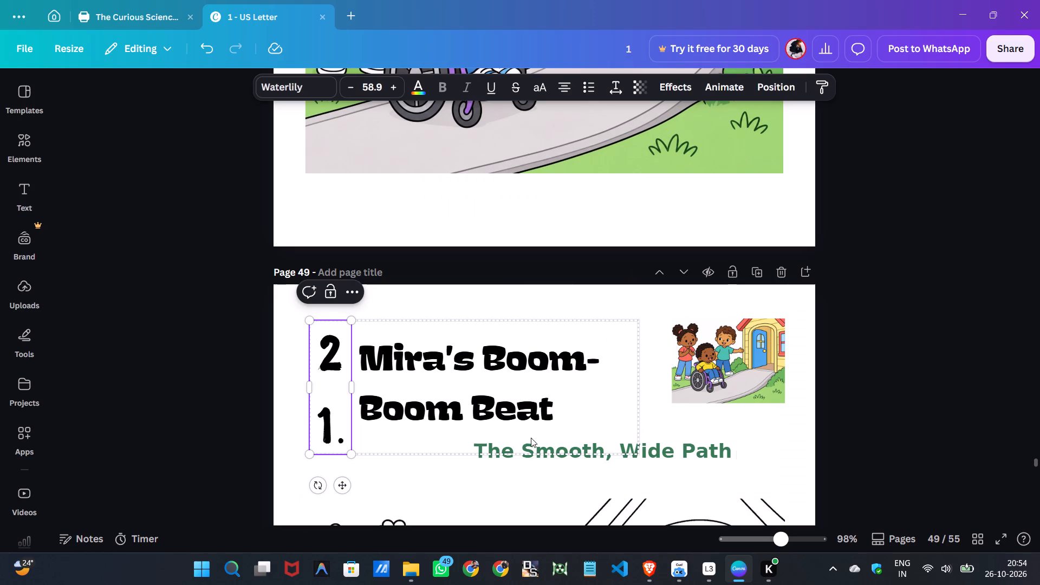
drag(356, 387, 379, 380)
Nudge page 49's "Mira's Boom-Boom Beat" title right to leave a gap after the story number.
click(417, 372)
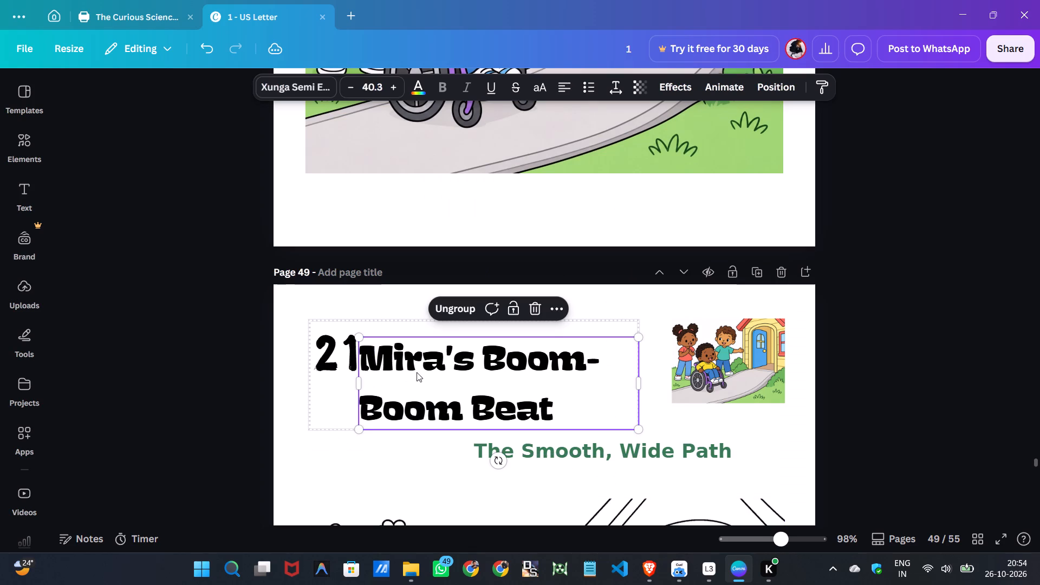
key(Right)
key(Right)
key(Right)
key(Right)
key(Right)
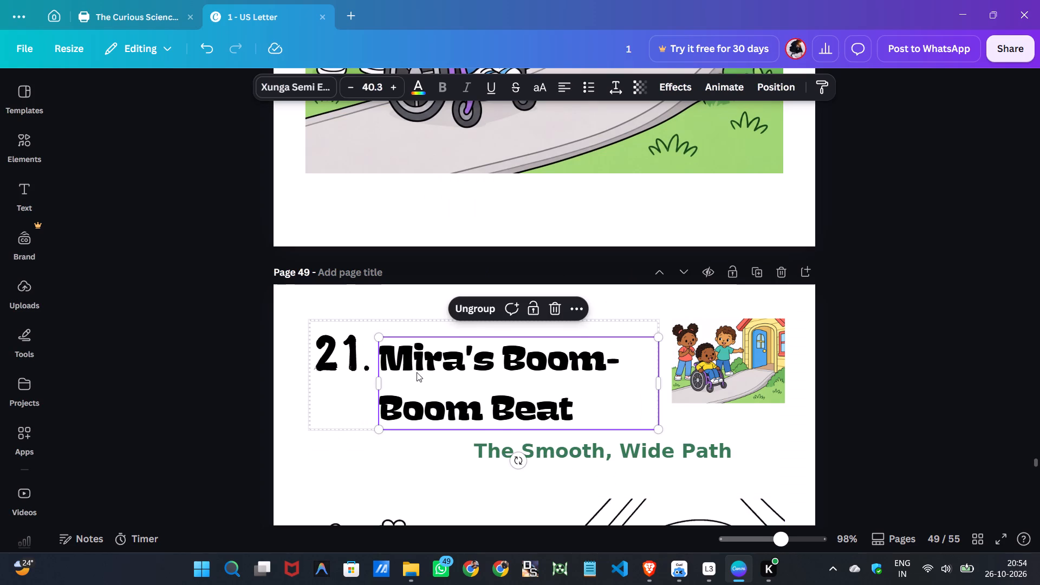
Replace page 49's story title with "The Smooth, Wide Path", copied from the green subtitle.
double_click(622, 453)
right_click(622, 453)
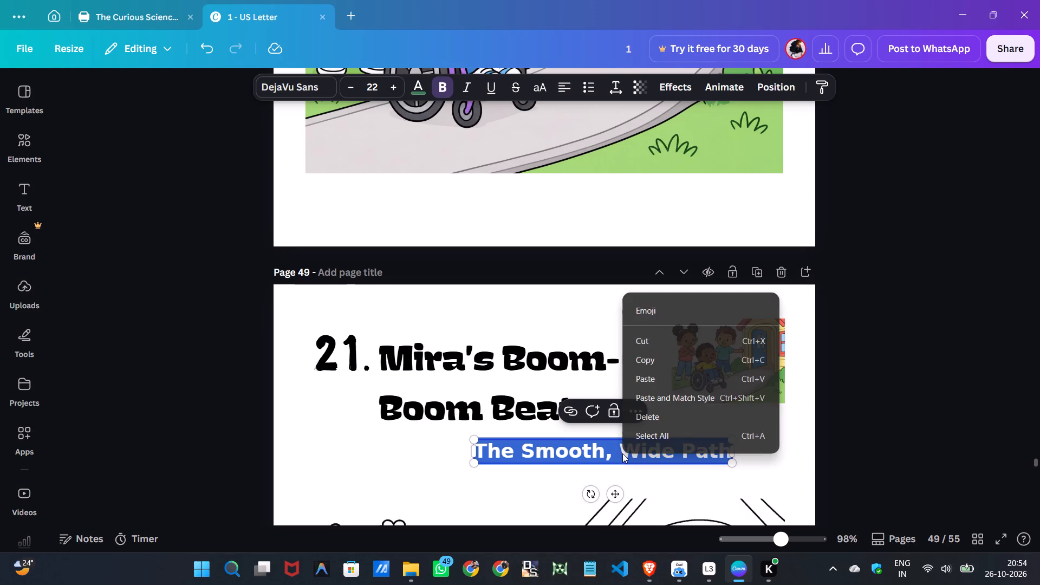
click(668, 360)
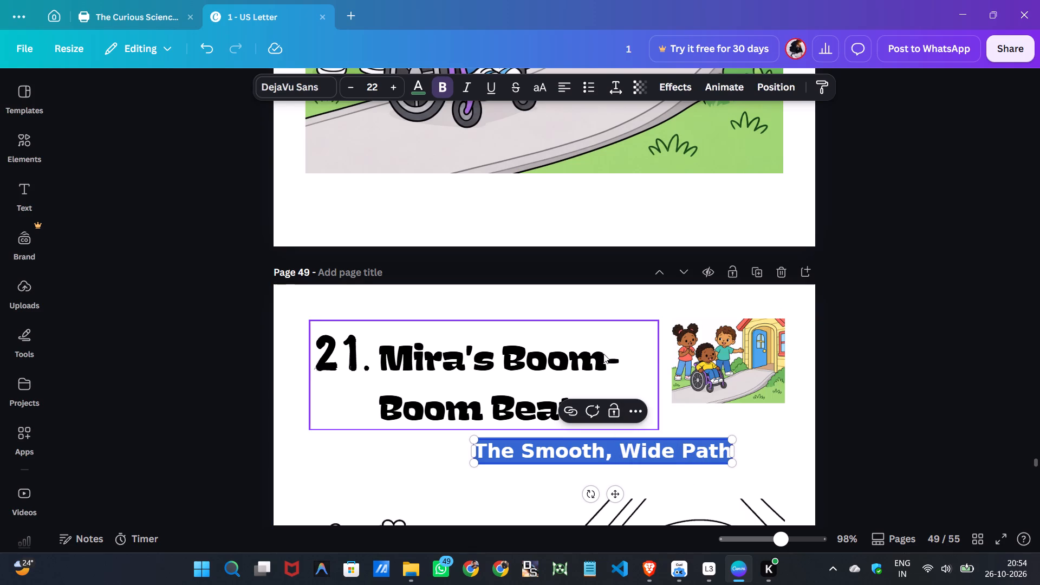
double_click(496, 369)
right_click(497, 366)
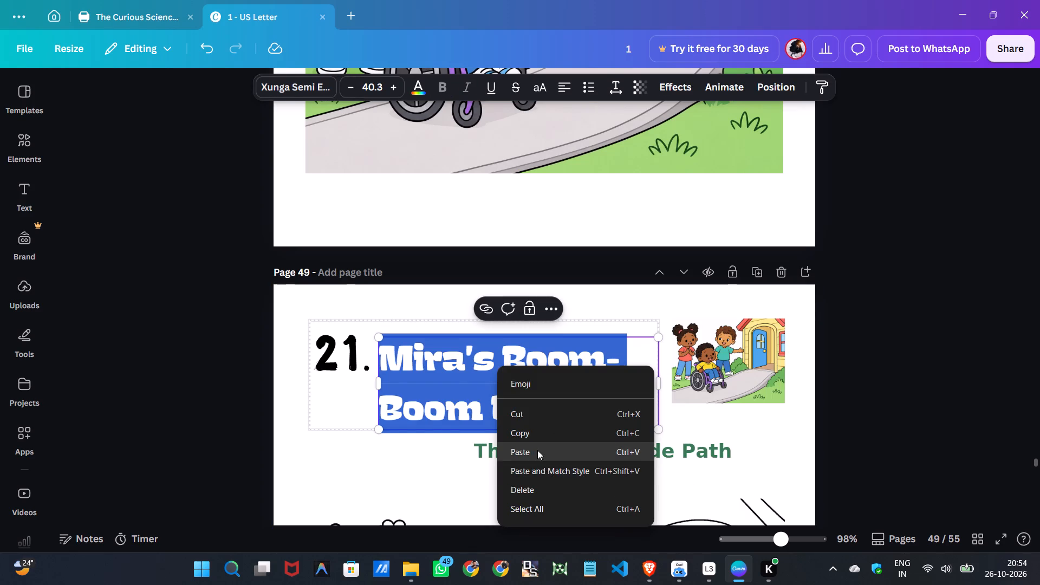
click(536, 446)
Delete the green "The Smooth, Wide Path" subtitle on page 49.
click(594, 459)
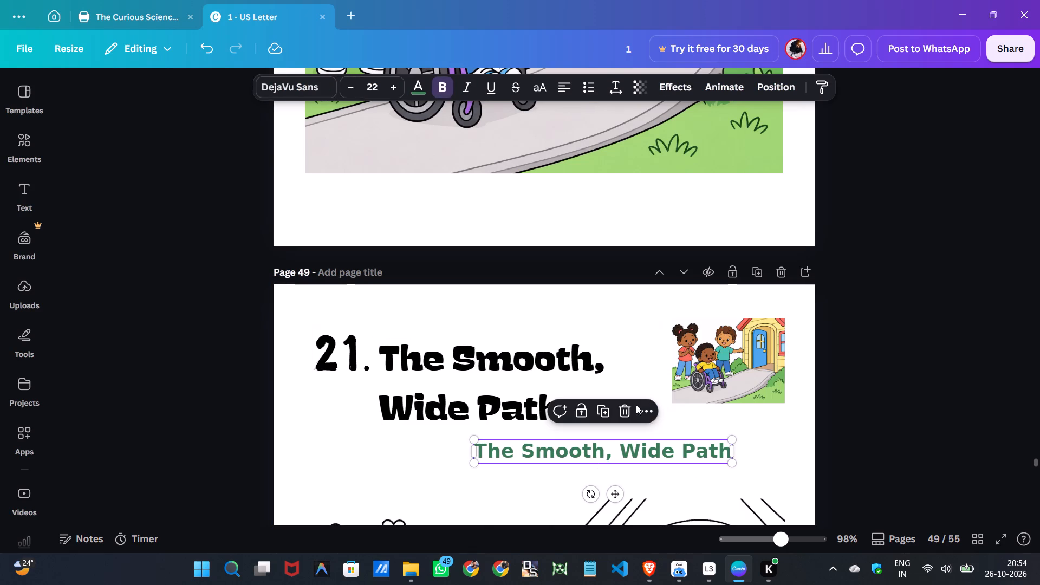
click(628, 411)
Change page 51's story number to 22 and widen its text box so the number fits on one line.
scroll(634, 410, down, 1)
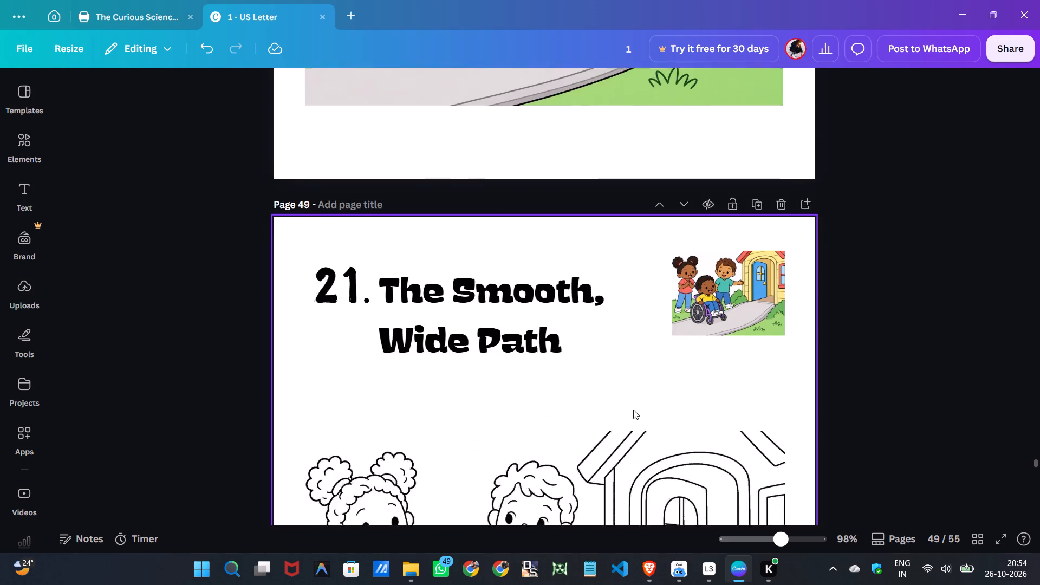
scroll(633, 409, down, 9)
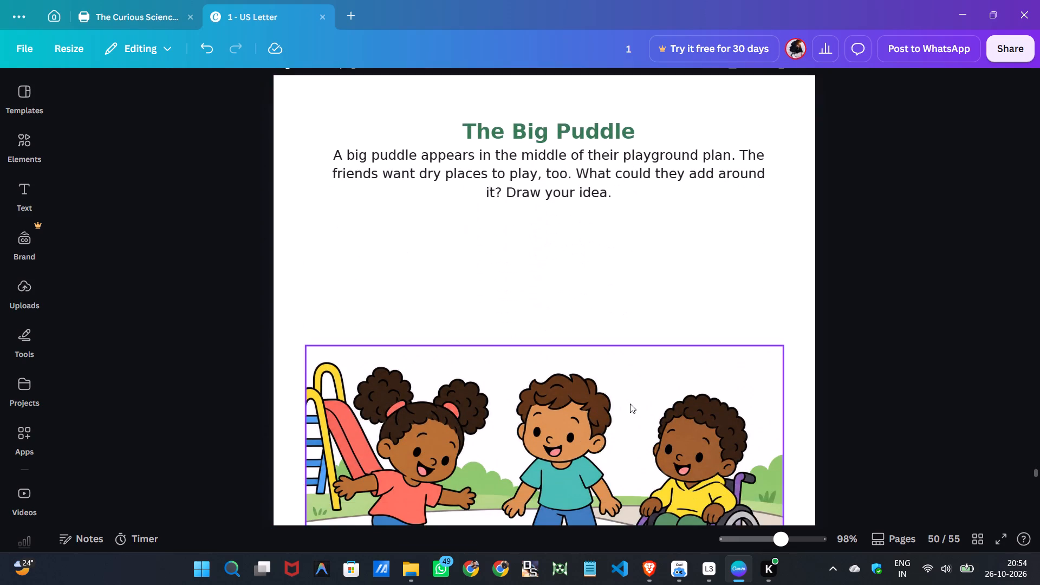
scroll(630, 404, down, 9)
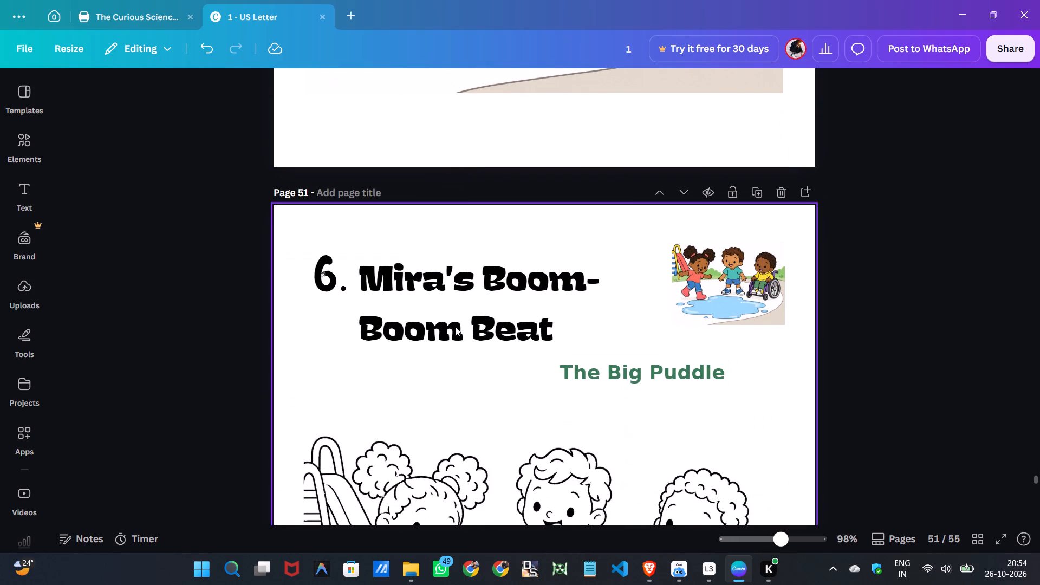
scroll(457, 416, up, 12)
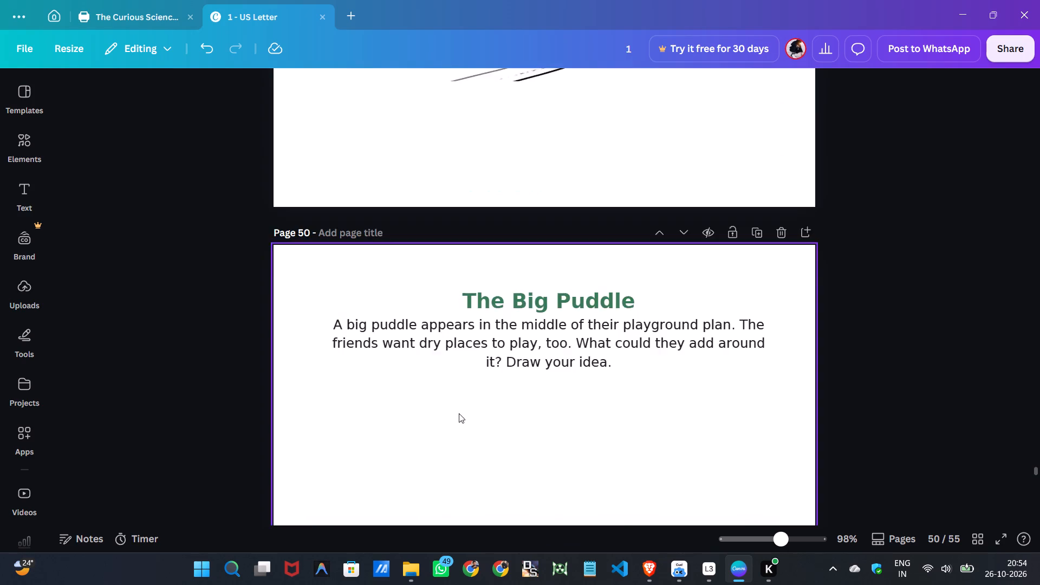
scroll(459, 409, up, 12)
scroll(459, 409, down, 13)
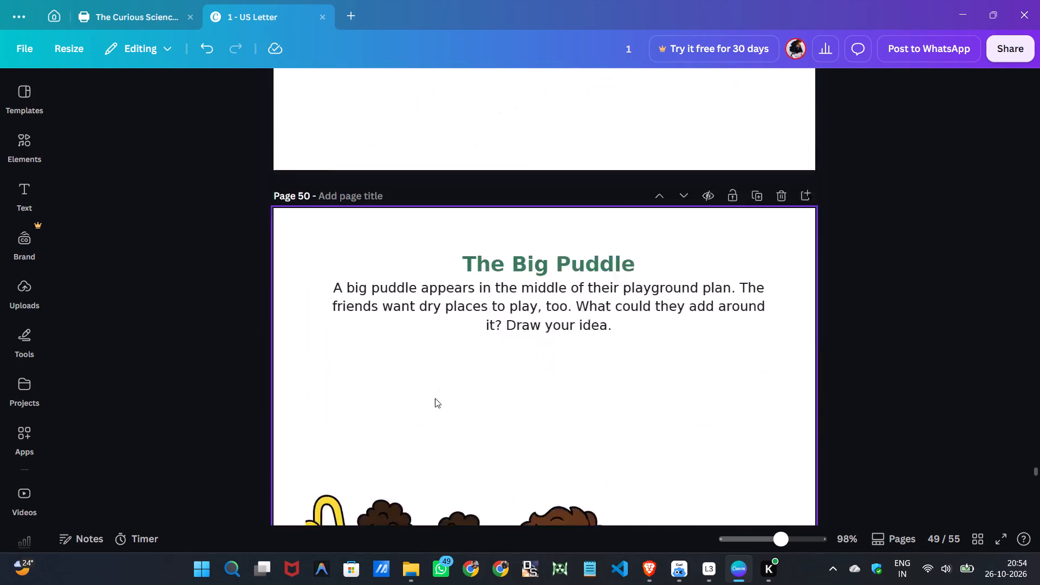
scroll(435, 398, down, 8)
scroll(387, 392, down, 2)
triple_click(324, 346)
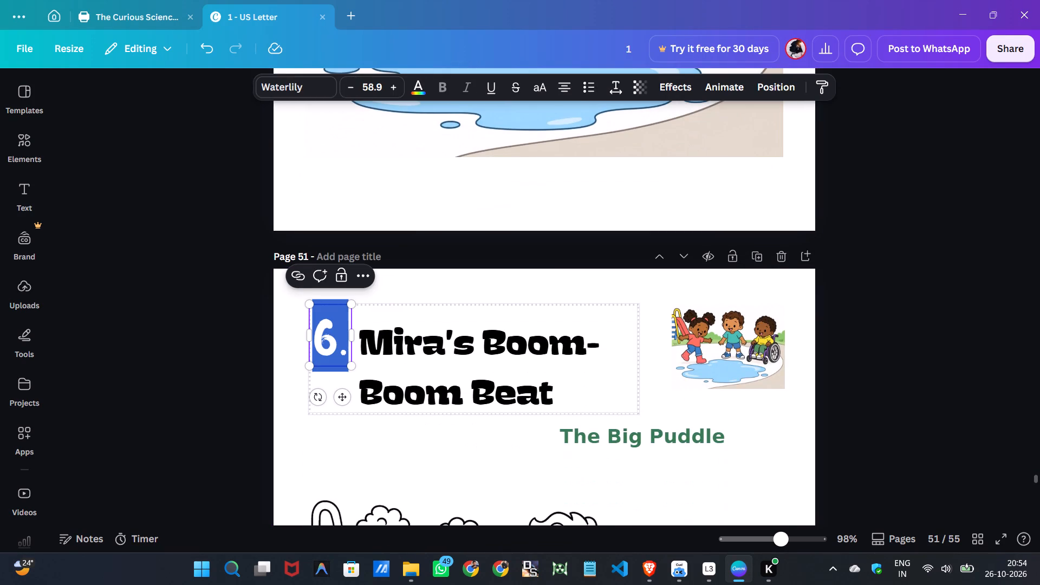
text(22.)
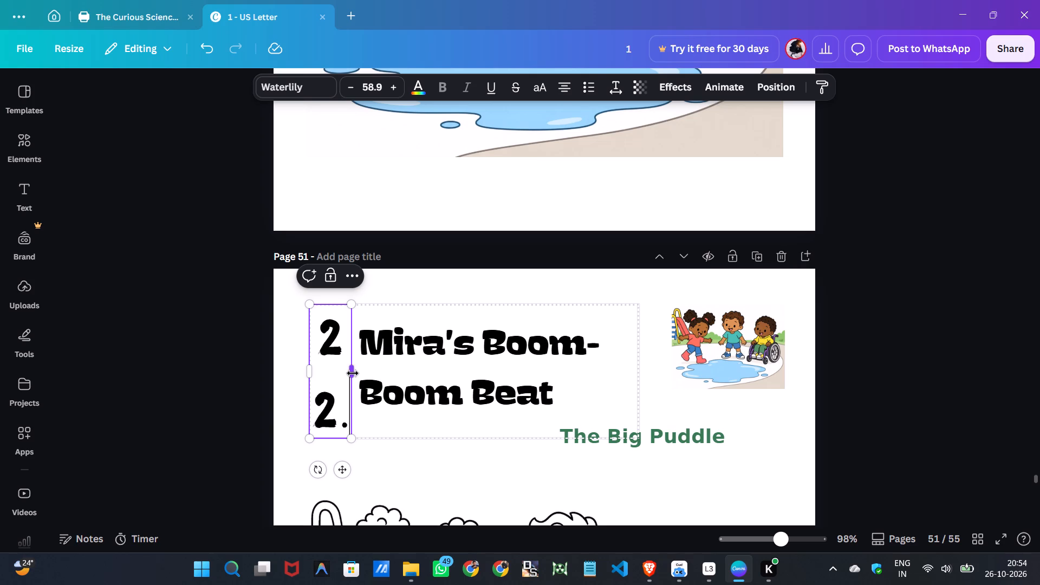
drag(353, 373, 385, 363)
Nudge page 51's "Mira's Boom-Boom Beat" title right so it clears the story number.
click(417, 354)
key(Right)
key(Right)
key(Right)
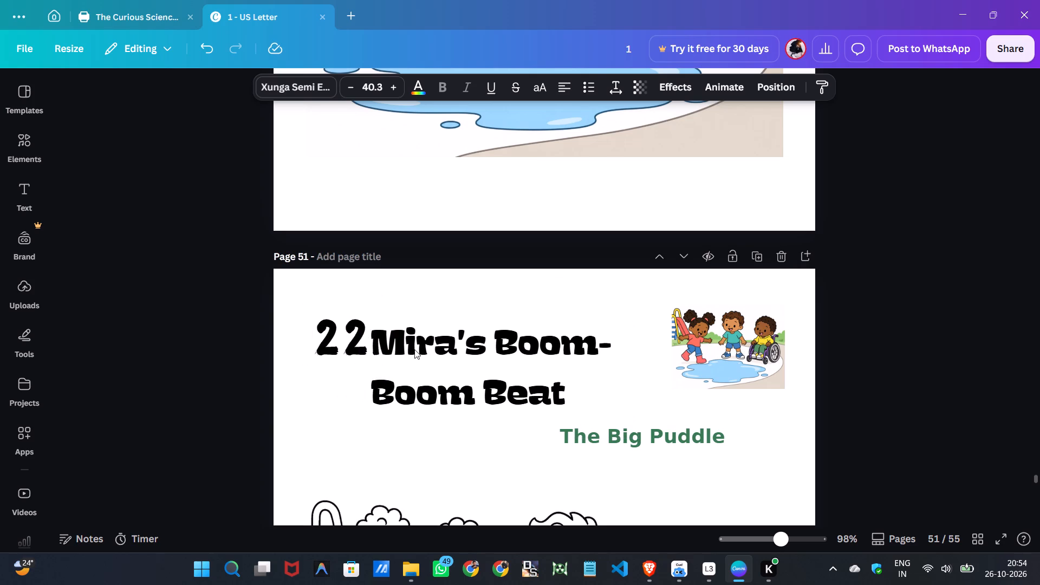
key(Right)
key(Right)
key(Right)
key(Right)
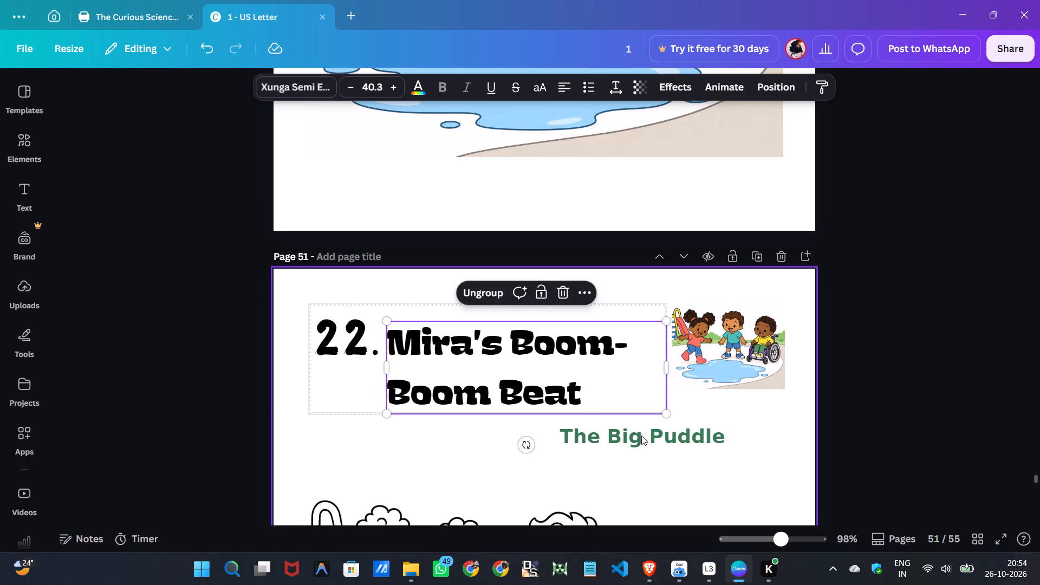
Replace page 51's story title with "The Big Puddle", copied from the green subtitle.
double_click(633, 431)
right_click(632, 431)
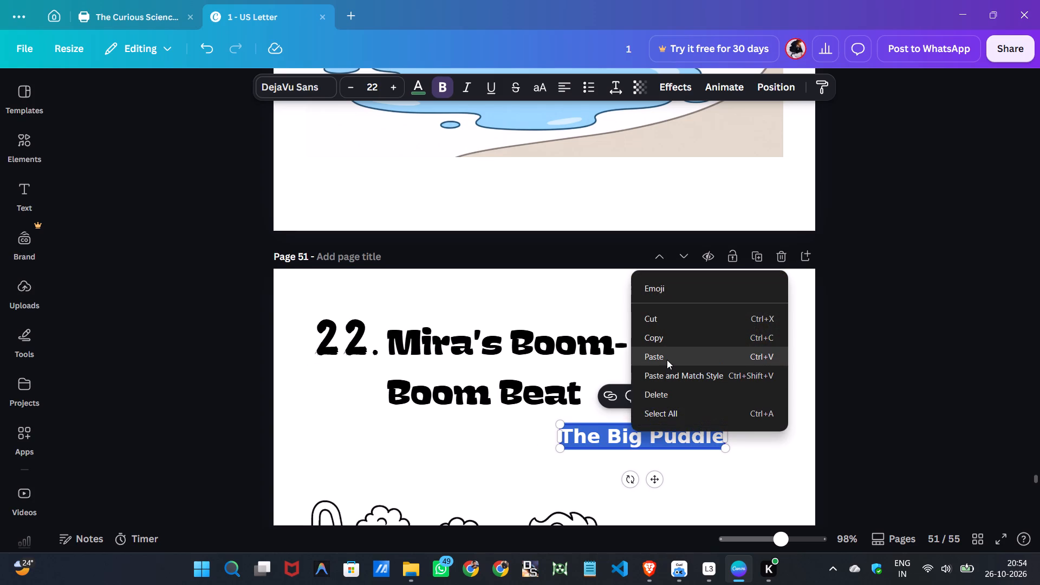
click(669, 342)
double_click(554, 359)
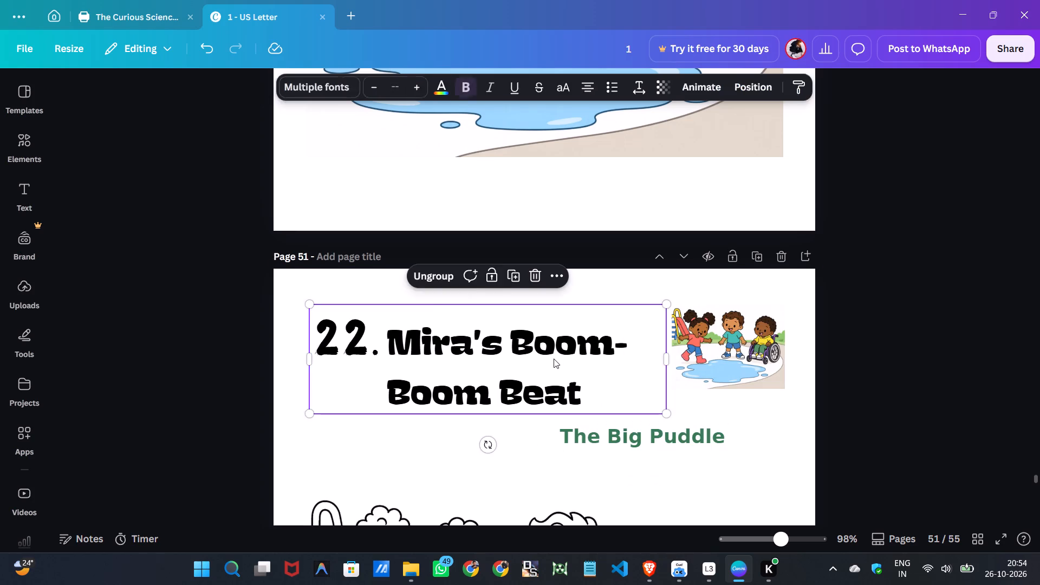
right_click(553, 359)
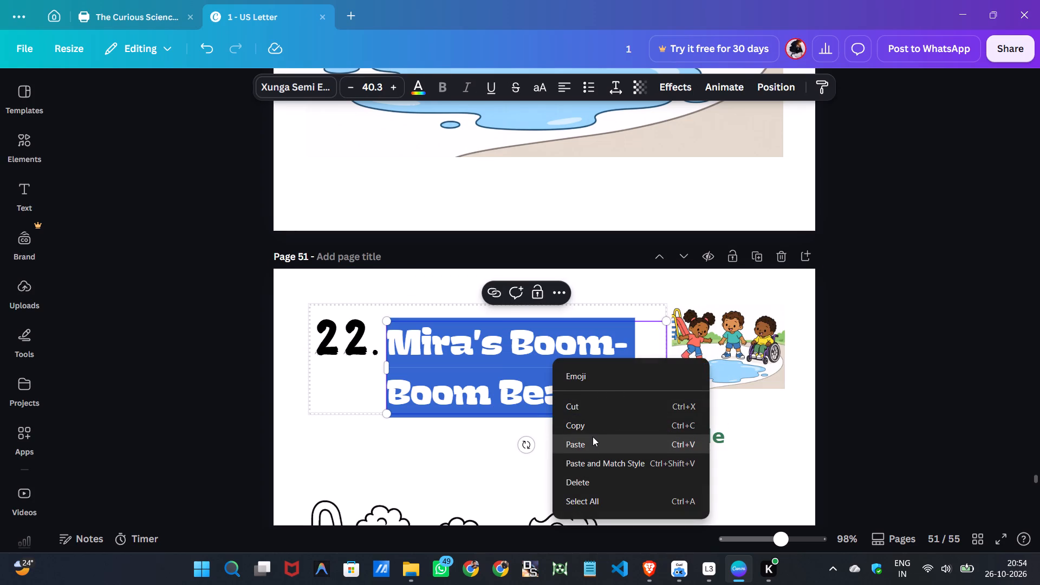
click(593, 437)
Delete the green "The Big Puddle" subtitle on page 51.
click(630, 433)
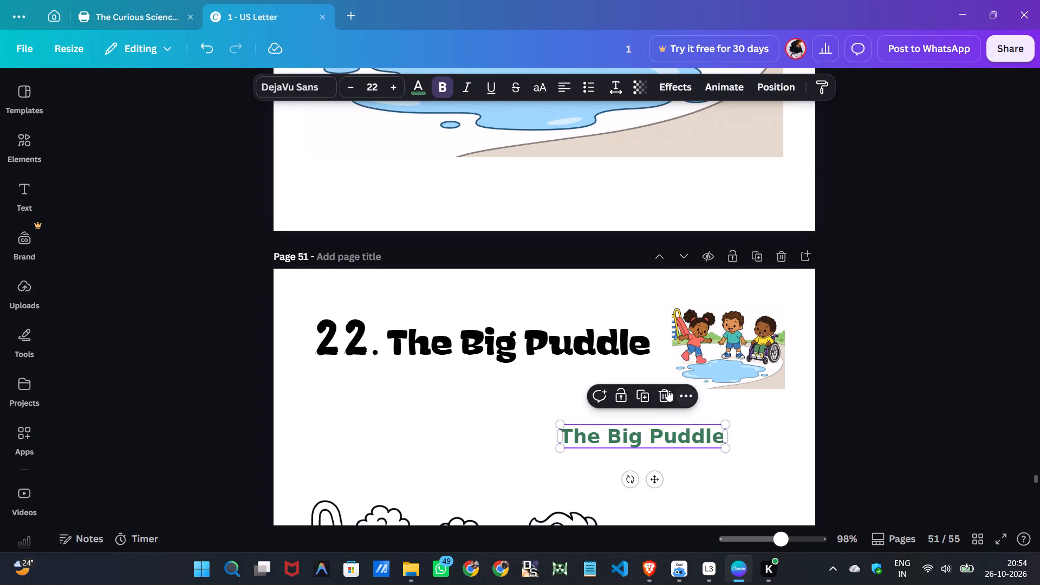
click(667, 389)
Change page 53's story number to 23 and widen its text box so the number fits on one line.
scroll(574, 408, down, 3)
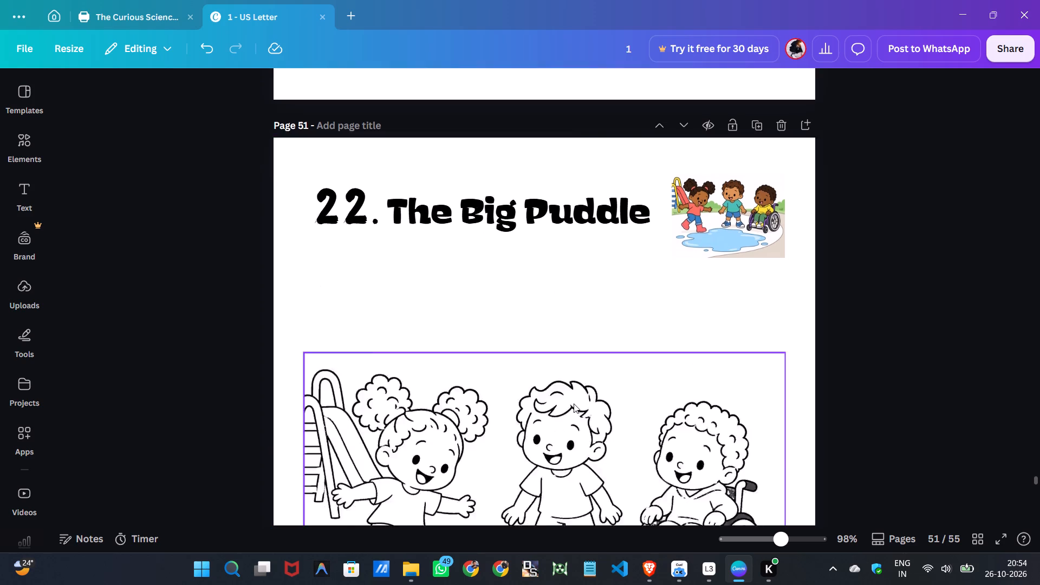
scroll(574, 404, down, 8)
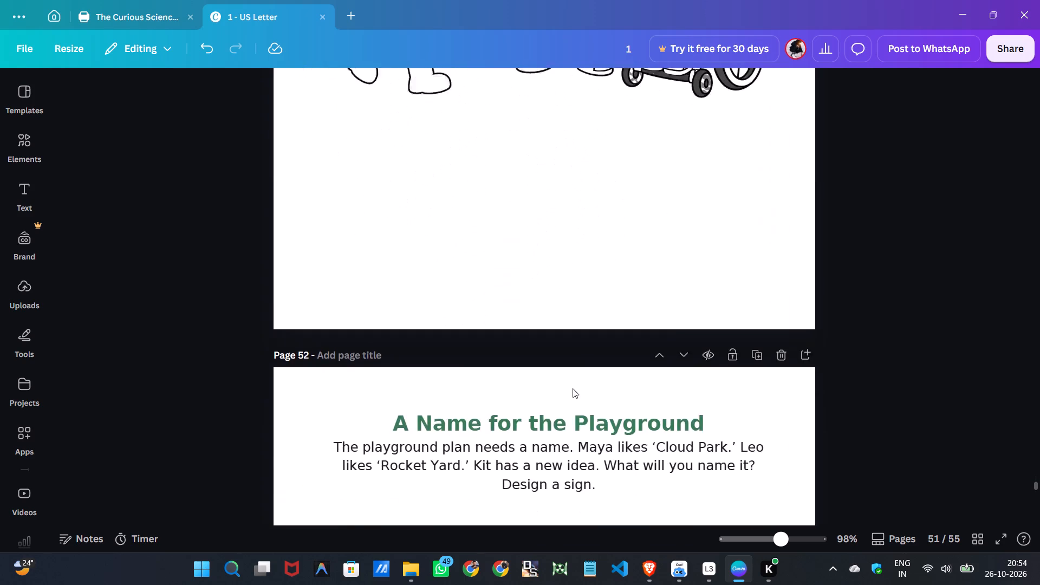
scroll(571, 381, down, 4)
scroll(571, 381, up, 4)
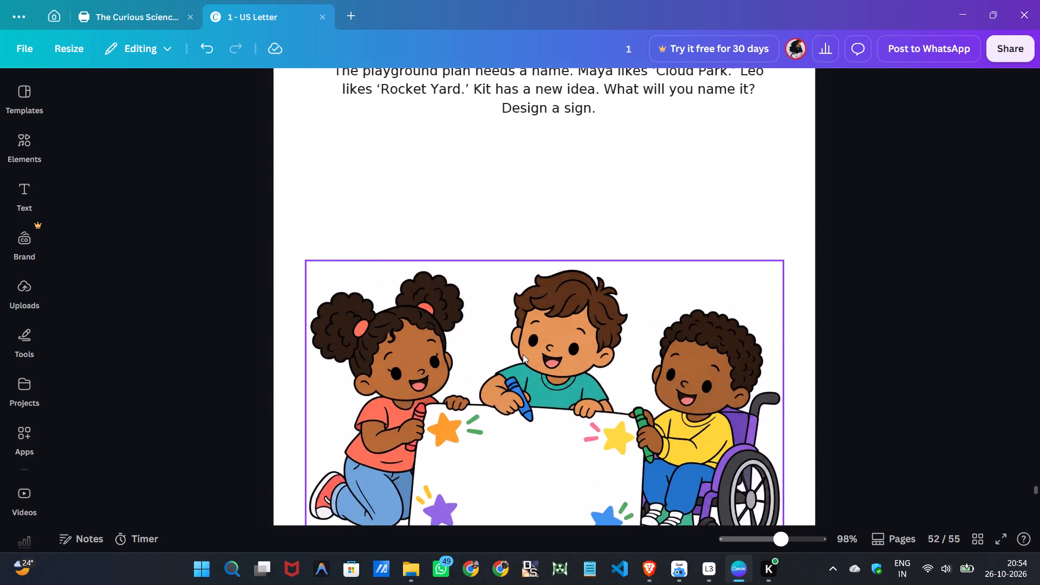
scroll(425, 266, up, 10)
scroll(423, 265, down, 10)
scroll(369, 261, down, 3)
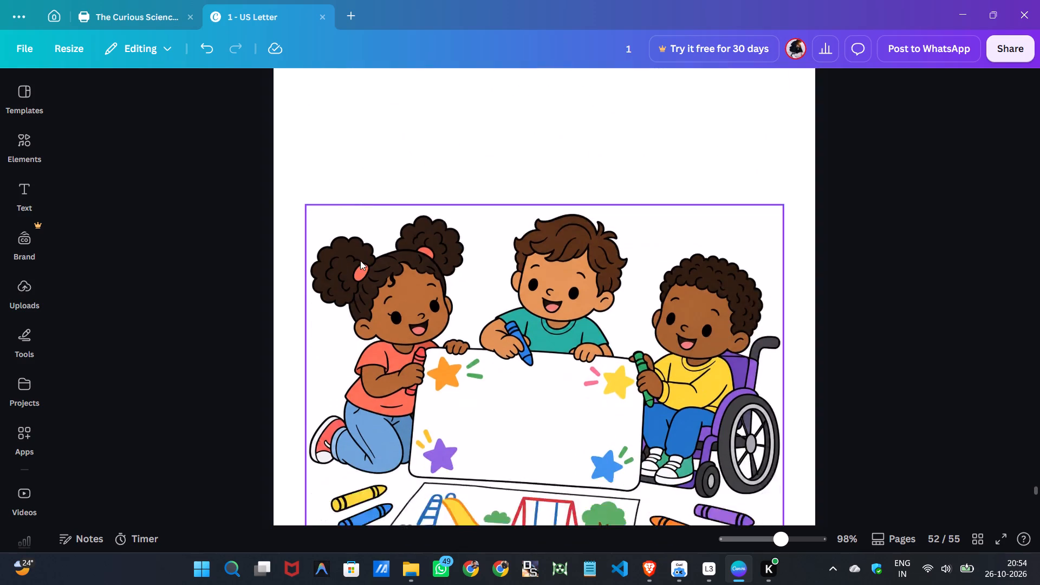
scroll(360, 261, down, 2)
scroll(355, 265, down, 20)
scroll(355, 265, down, 6)
scroll(354, 264, up, 4)
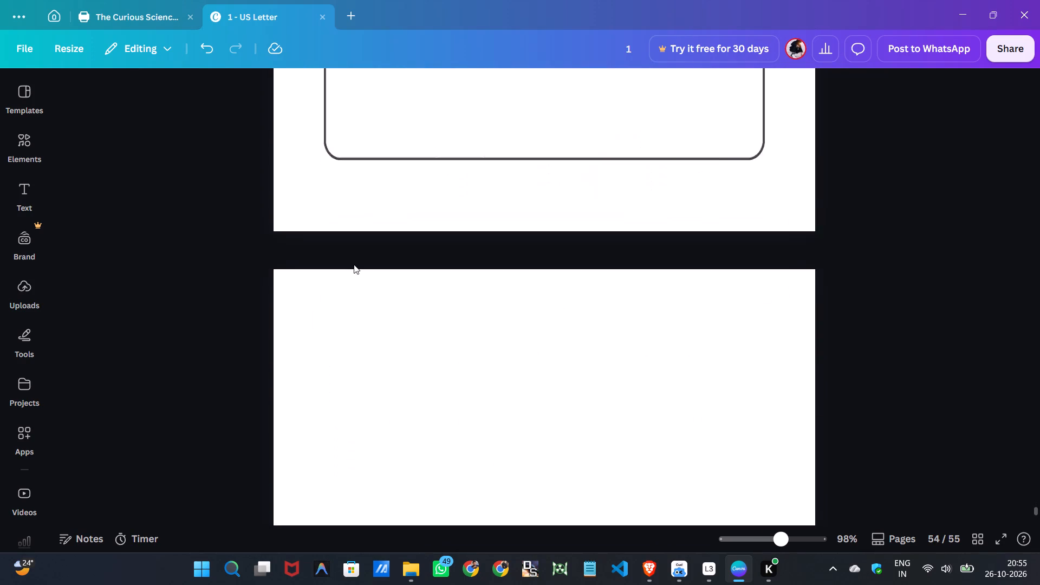
scroll(354, 264, up, 20)
scroll(354, 264, up, 1)
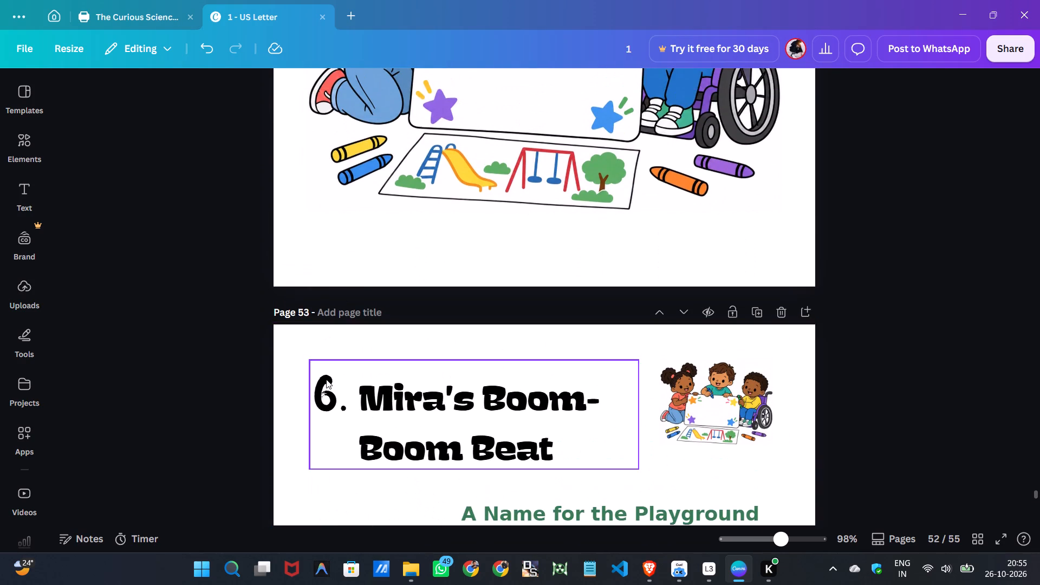
click(329, 382)
click(329, 382)
click(329, 382)
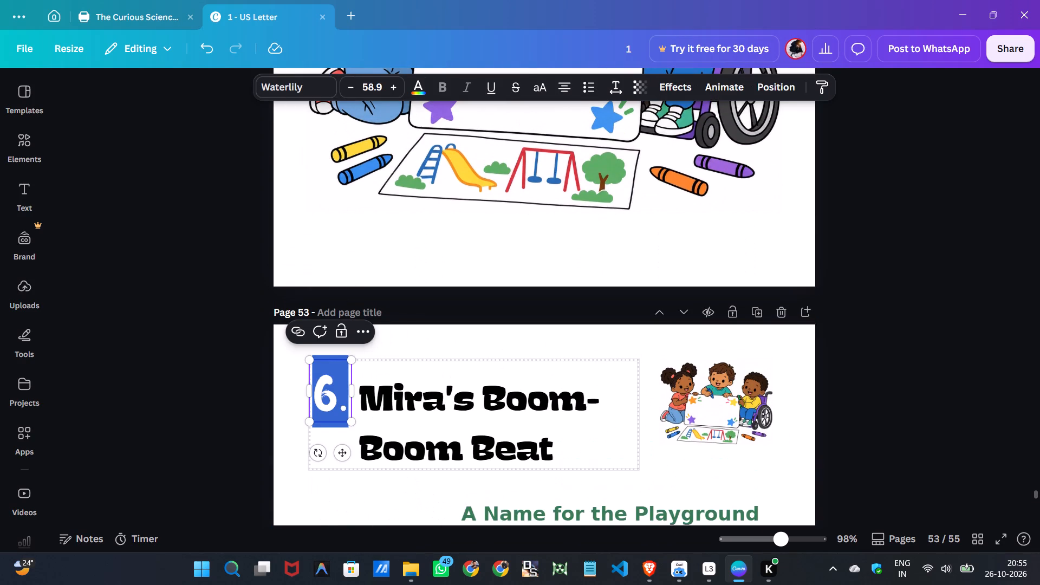
text(23.)
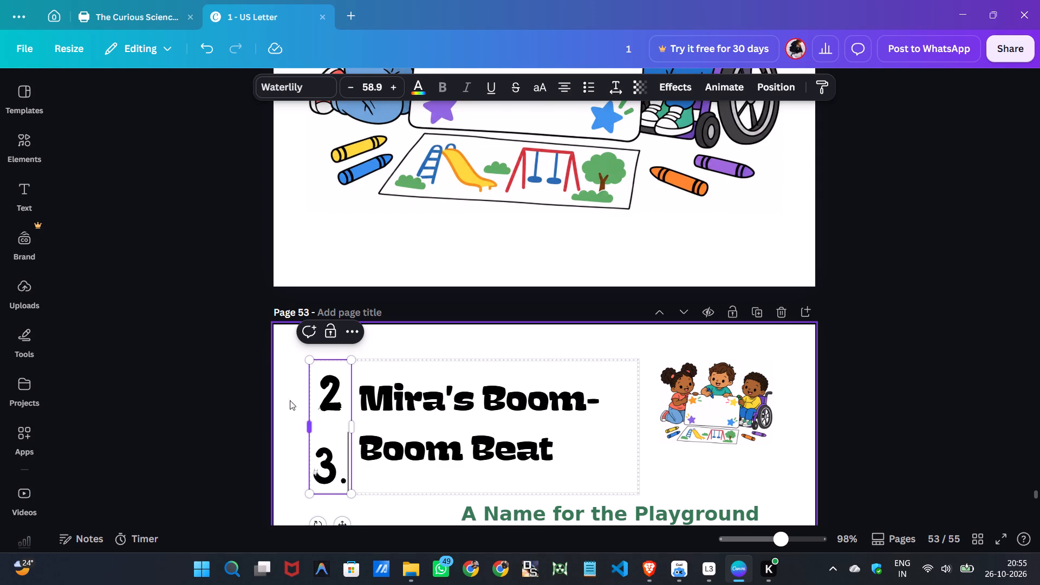
drag(354, 426, 363, 424)
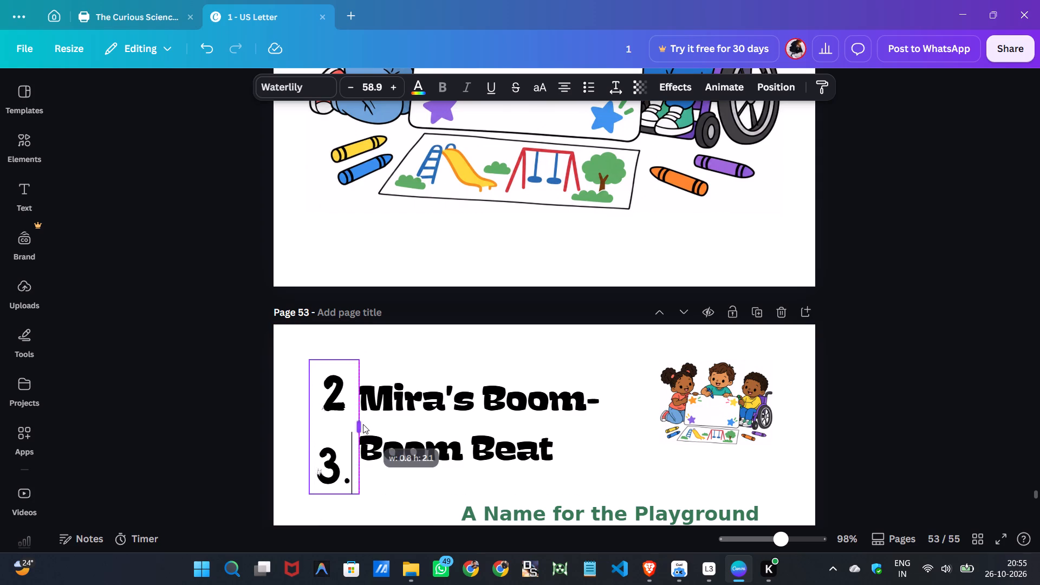
drag(363, 424, 380, 421)
Nudge page 53's "Mira's Boom-Boom Beat" title right so it clears the story number, keeping its original height.
click(440, 424)
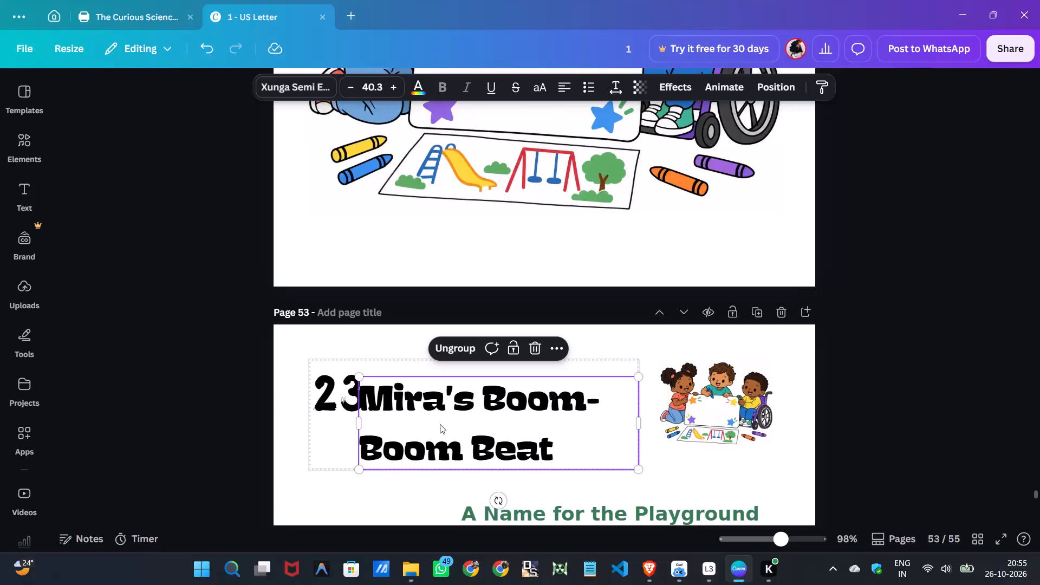
key(Right)
key(Right)
key(Right)
key(Right)
key(Right)
key(Right)
key(Right)
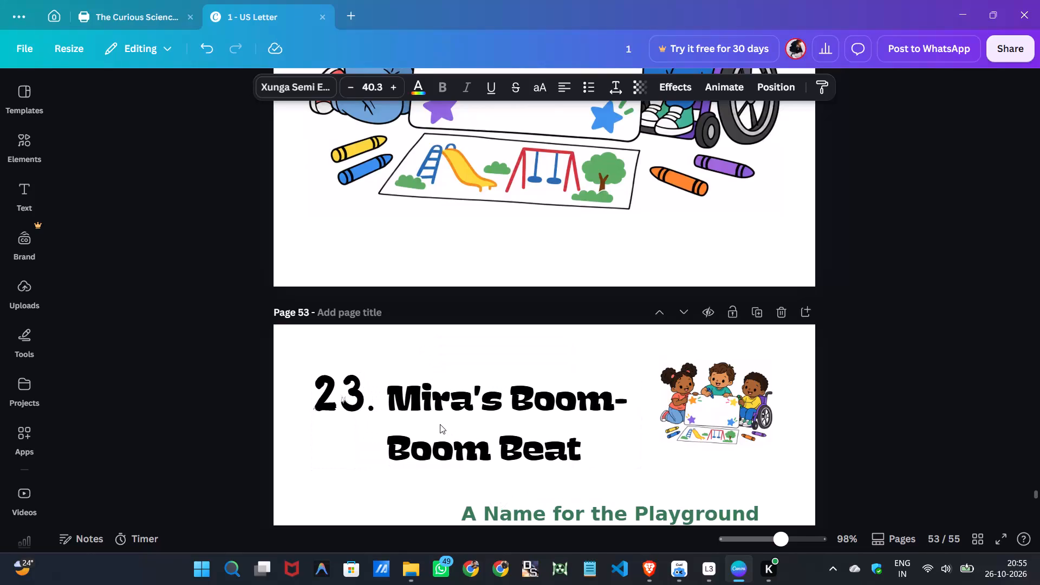
key(Up)
key(Left)
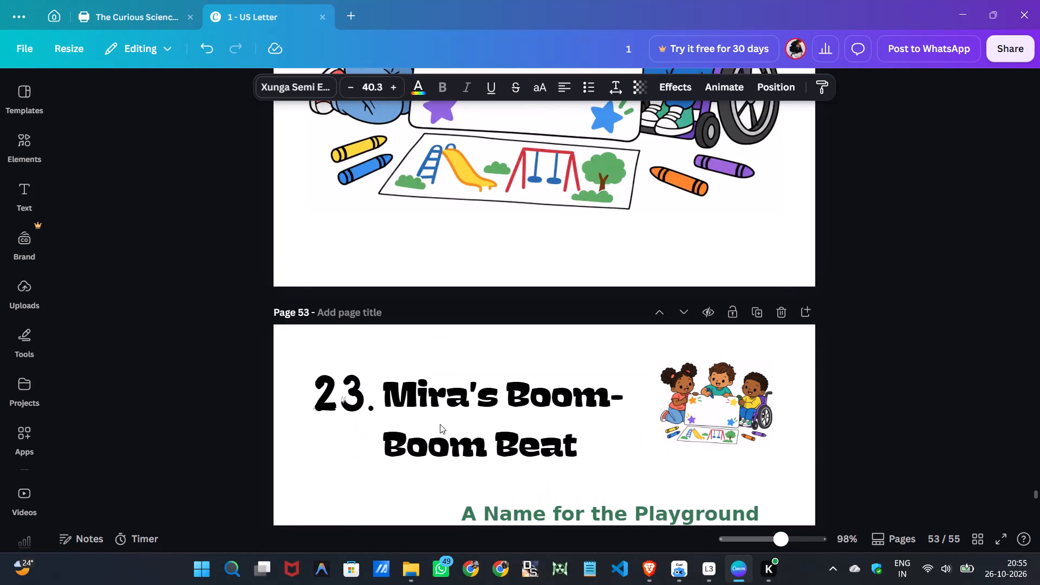
key(Down)
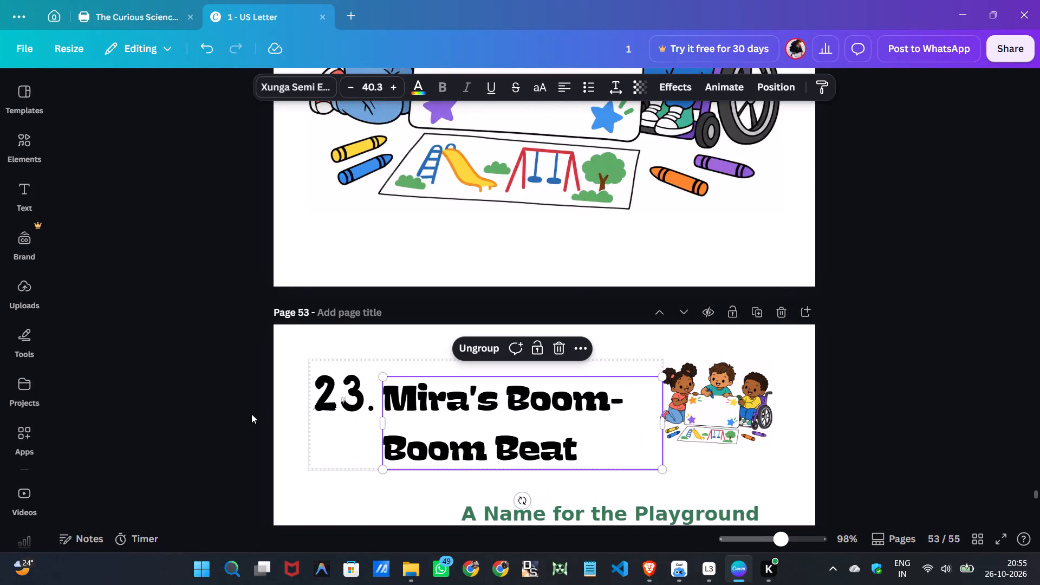
click(251, 414)
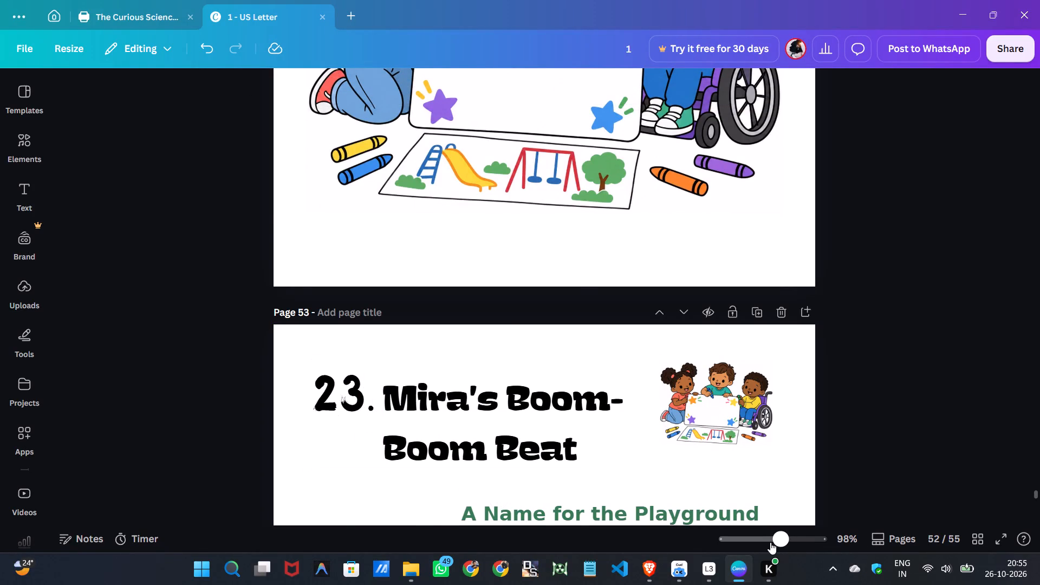
Zoom out to 63% and review the finished pages from page 54 back to page 6, checking titles, thumbnails and drawing frames.
click(770, 542)
scroll(661, 376, down, 8)
scroll(660, 365, up, 5)
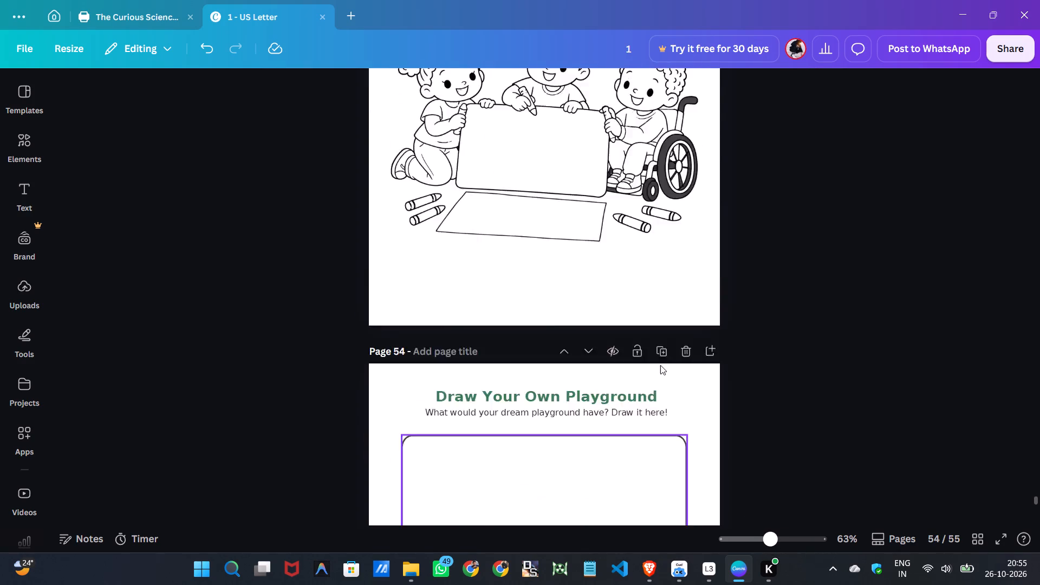
scroll(660, 365, up, 20)
scroll(660, 365, up, 20)
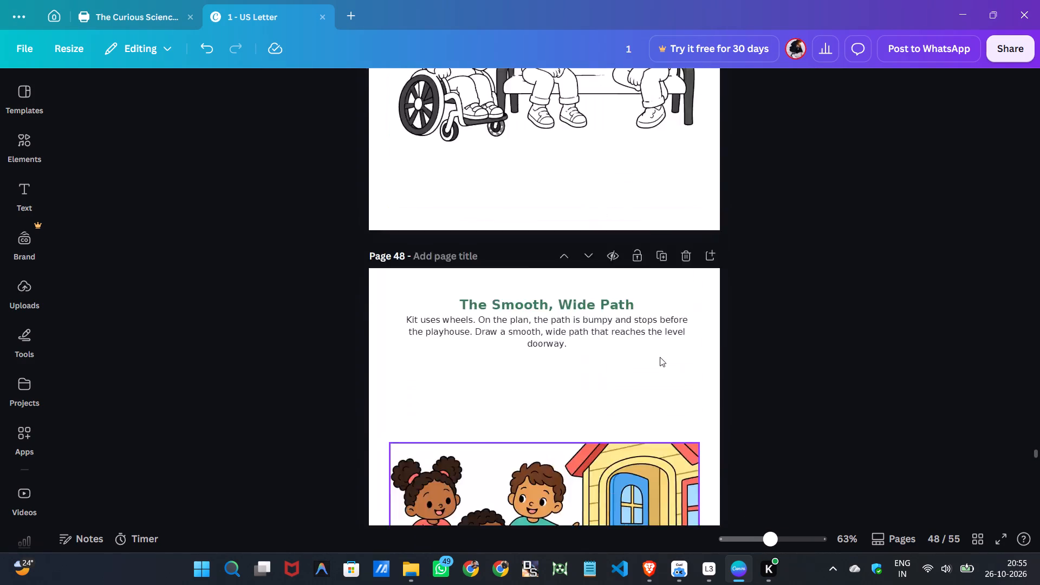
scroll(660, 357, up, 20)
scroll(660, 357, up, 20)
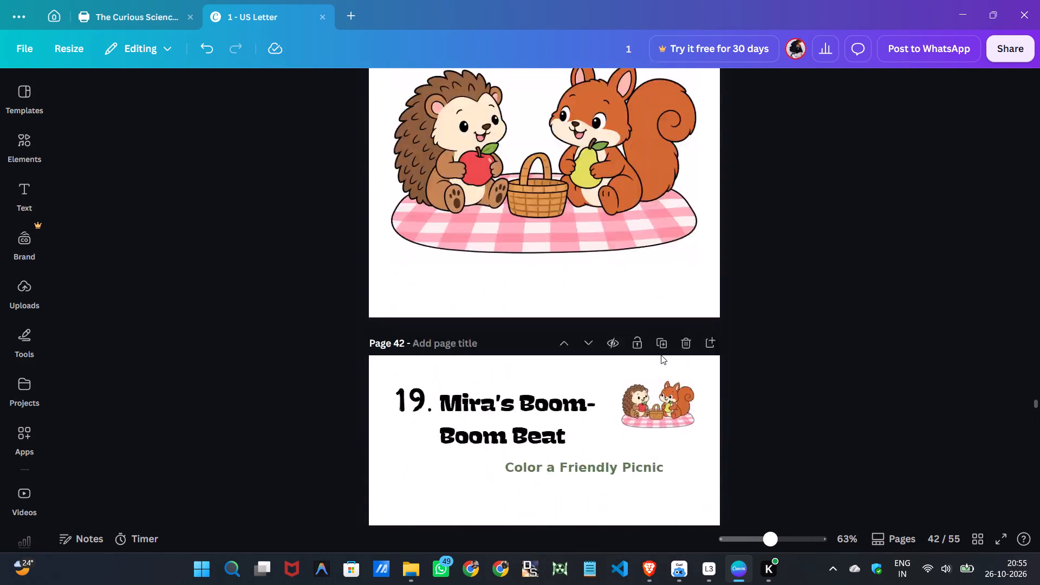
scroll(661, 355, up, 20)
scroll(661, 355, up, 20)
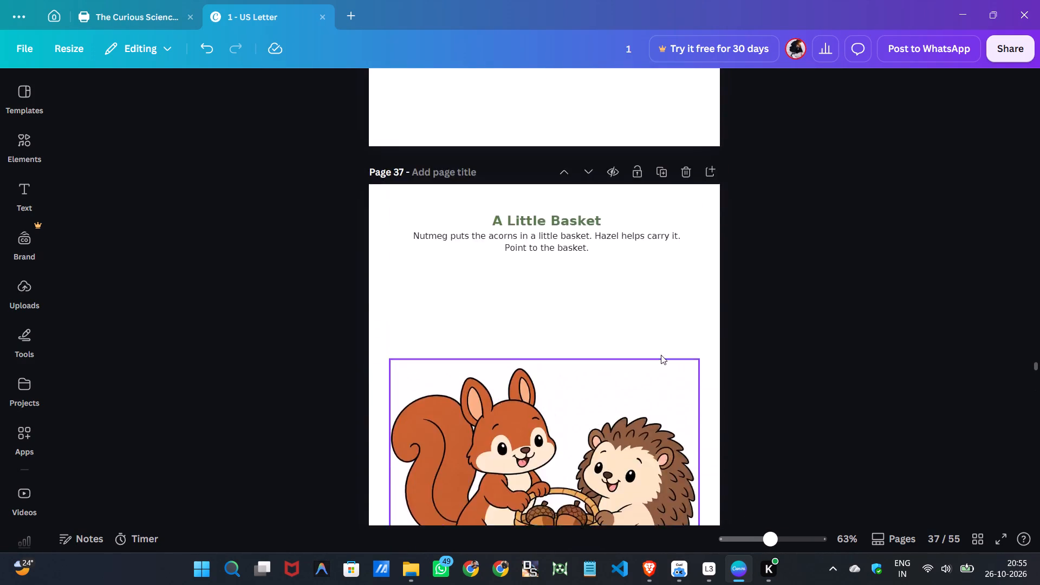
scroll(661, 355, up, 8)
scroll(661, 355, up, 20)
scroll(661, 355, up, 4)
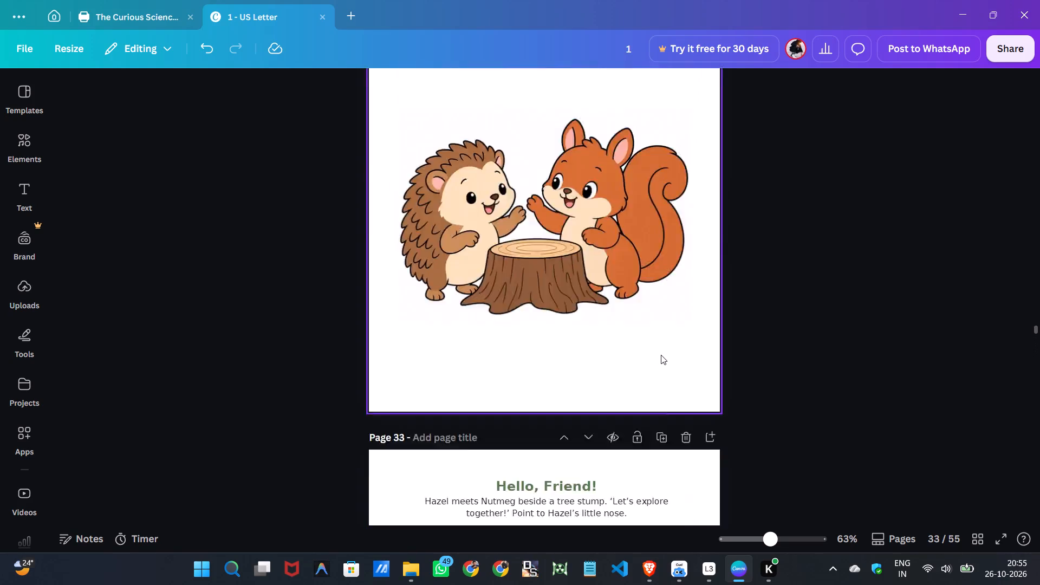
scroll(661, 355, up, 14)
scroll(661, 355, up, 13)
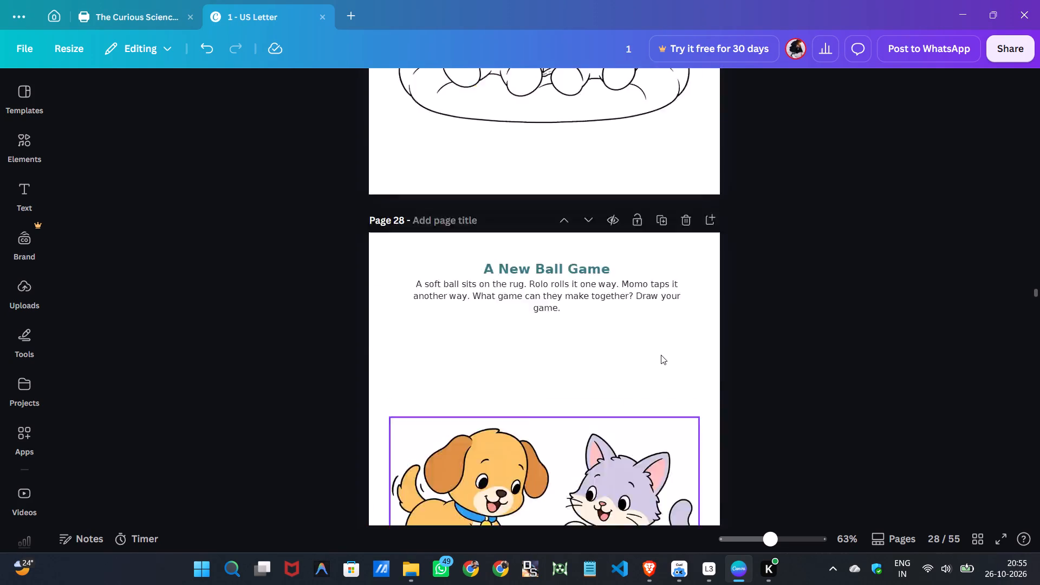
scroll(661, 355, up, 20)
scroll(661, 355, up, 17)
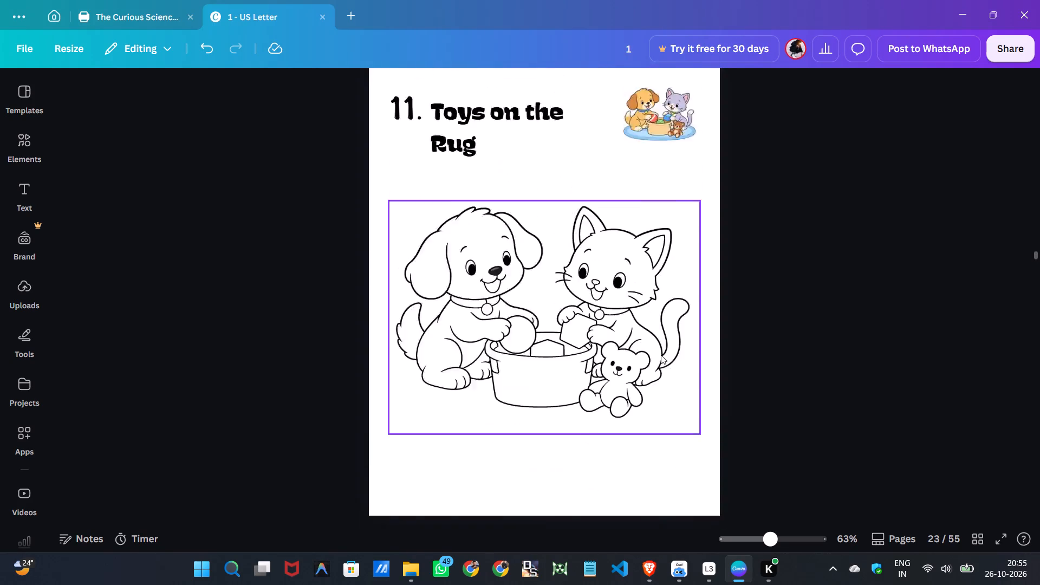
scroll(661, 355, up, 20)
scroll(661, 355, up, 13)
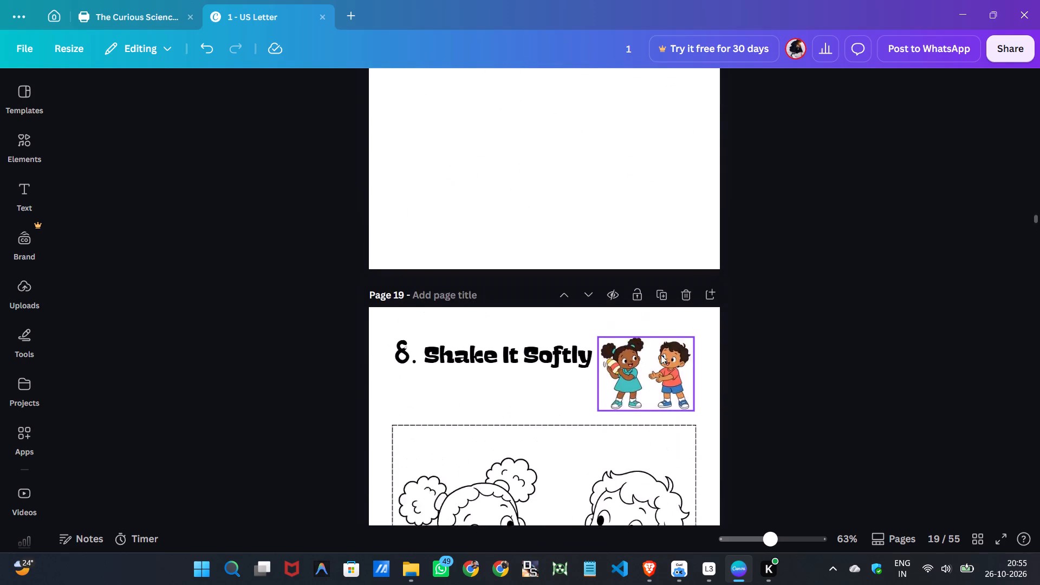
scroll(661, 355, up, 20)
scroll(661, 355, up, 5)
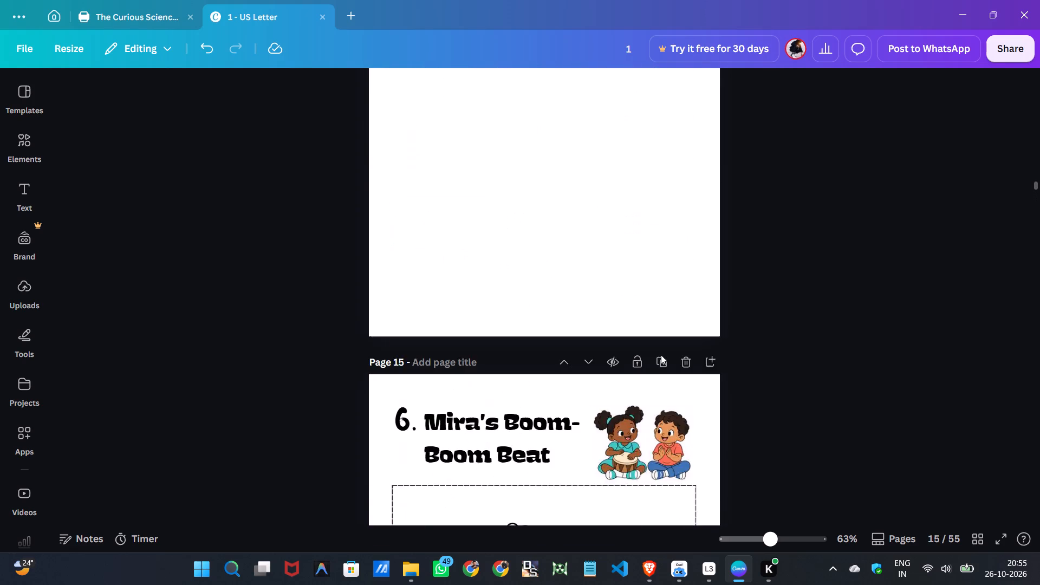
scroll(661, 355, up, 19)
scroll(661, 355, up, 10)
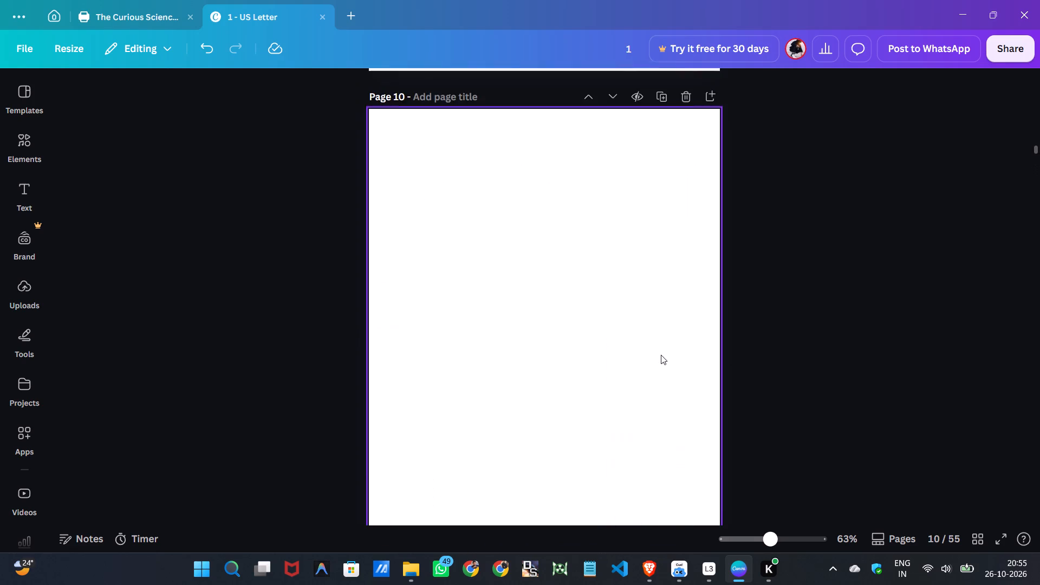
scroll(661, 355, up, 9)
scroll(661, 355, up, 19)
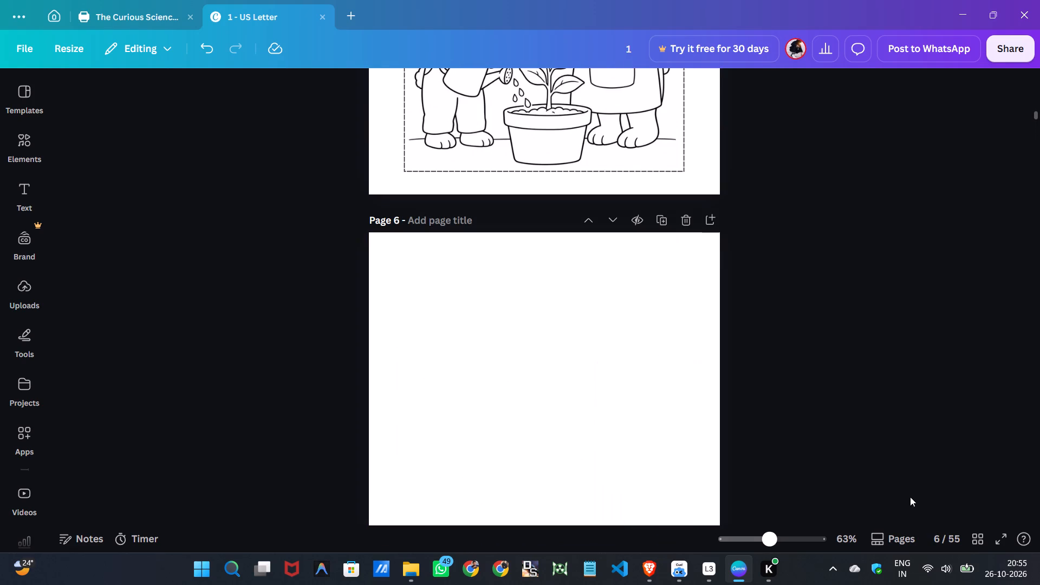
Show the page thumbnails and examine pages 1 to 25 for where blank pages separate the coloring pages.
click(872, 535)
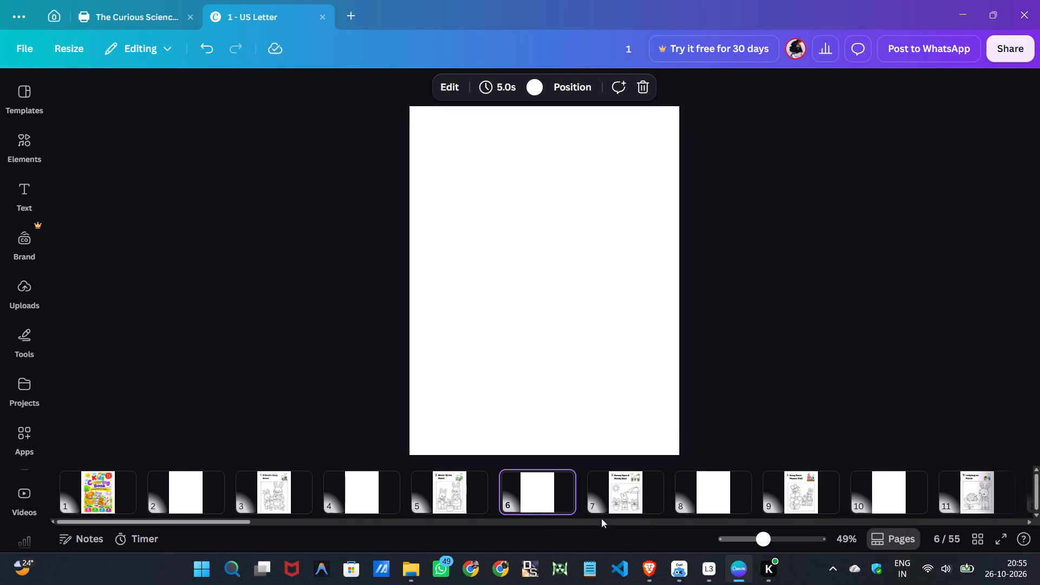
scroll(120, 505, up, 2)
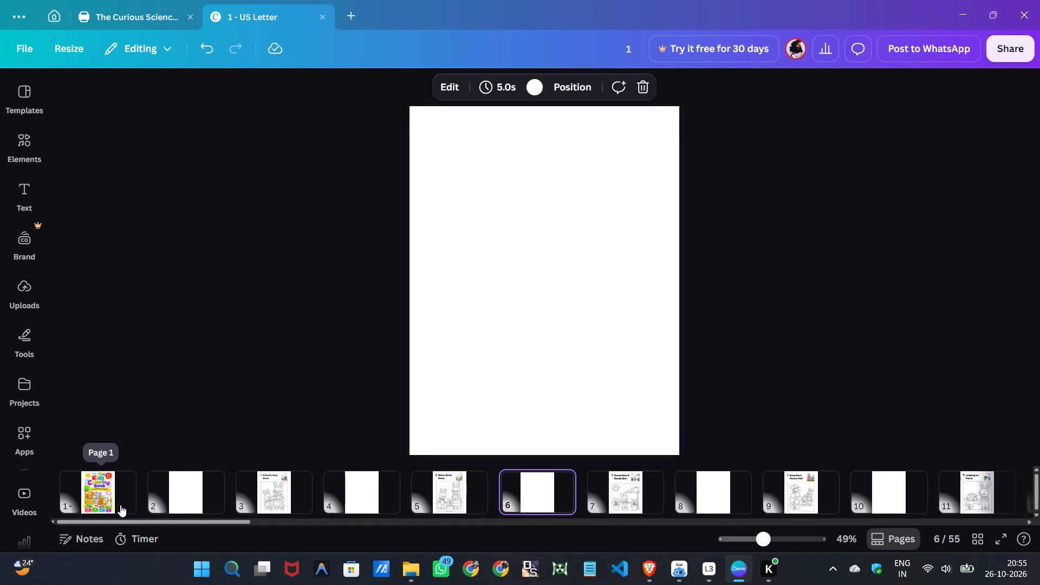
scroll(120, 505, up, 3)
scroll(114, 503, down, 1)
scroll(114, 503, up, 4)
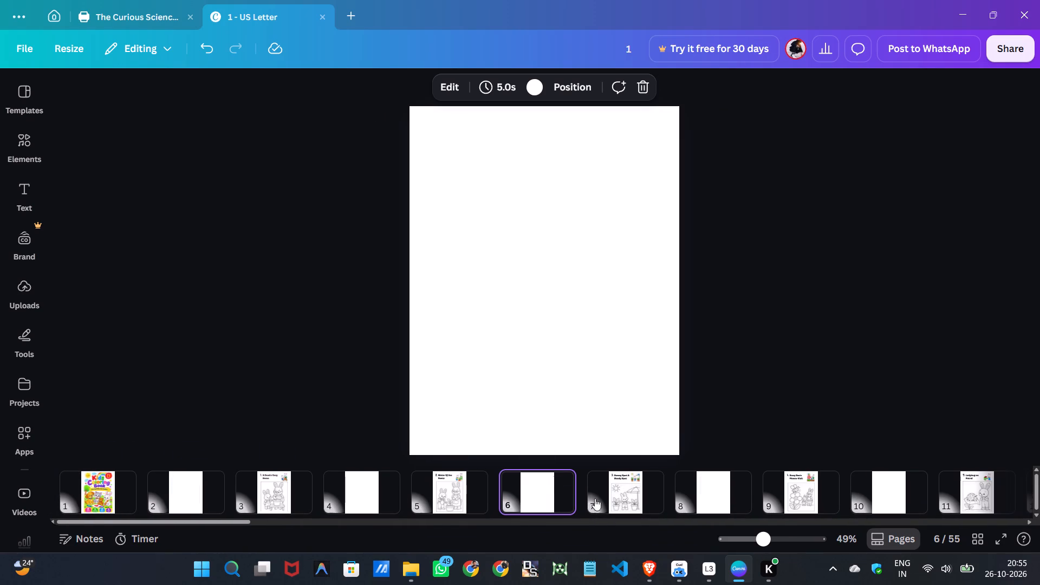
scroll(622, 498, down, 1)
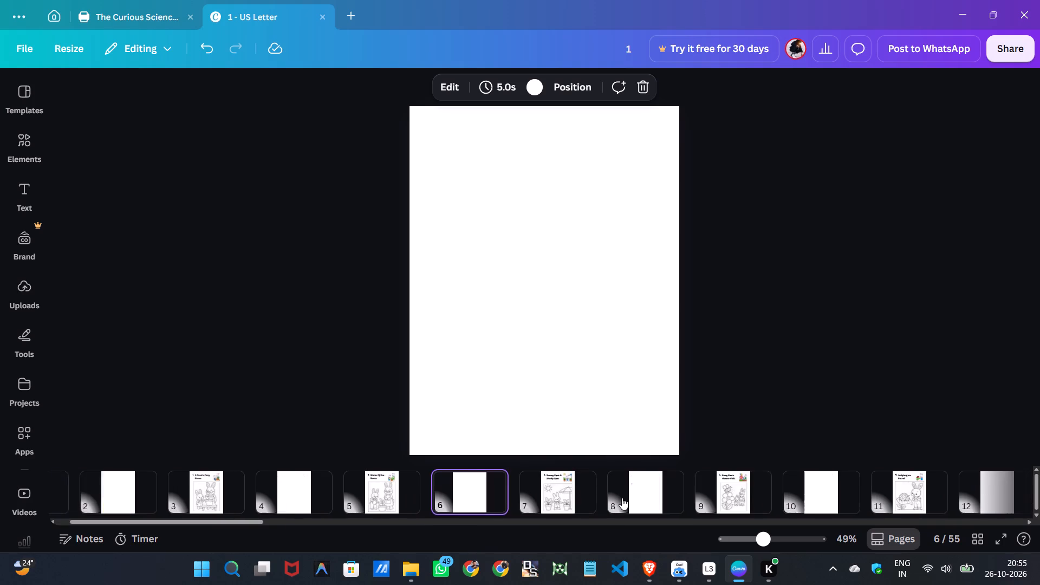
scroll(583, 500, down, 4)
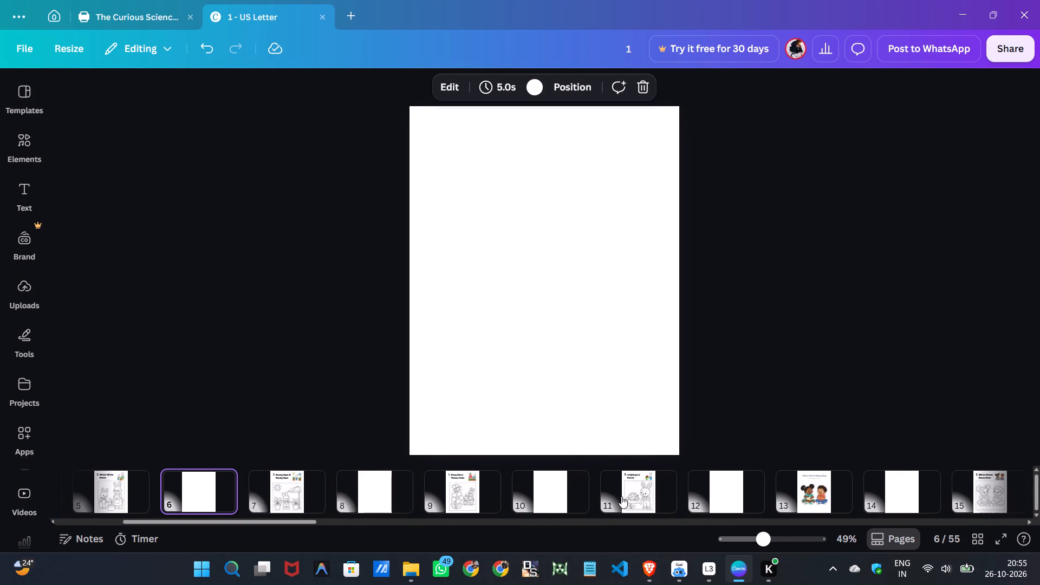
scroll(634, 496, down, 4)
scroll(407, 505, down, 1)
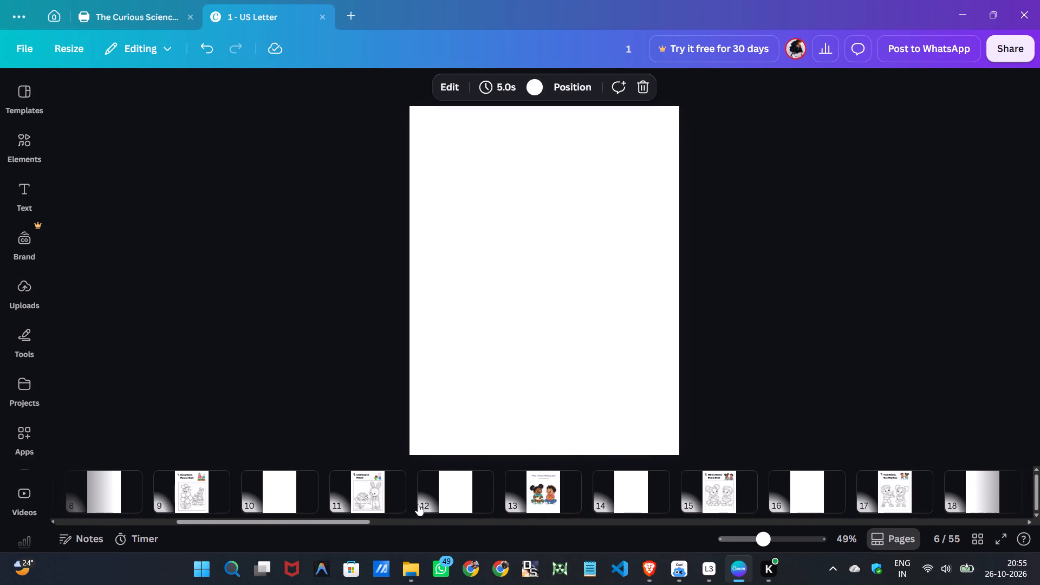
scroll(418, 504, down, 4)
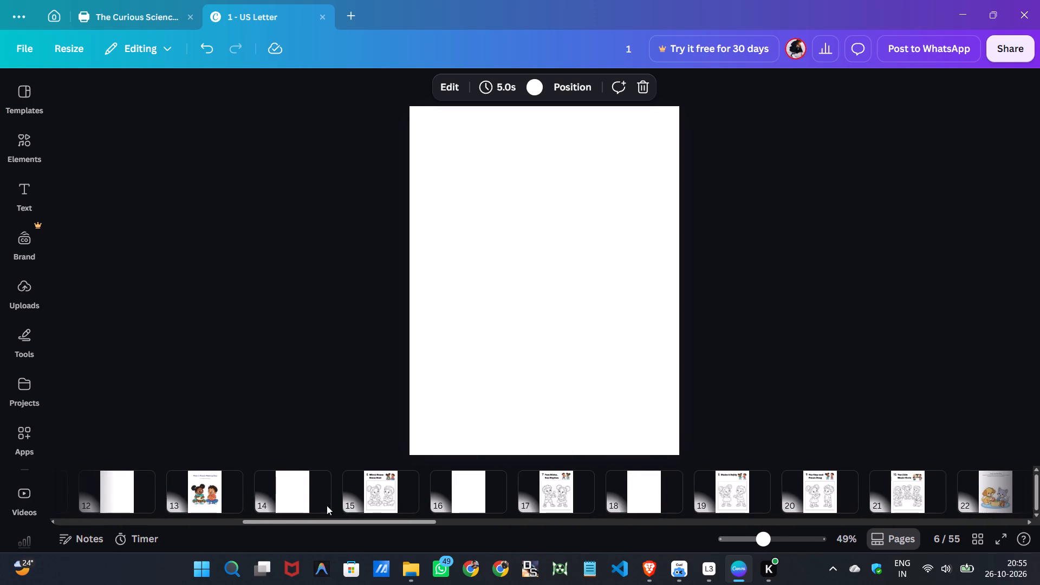
scroll(203, 501, up, 4)
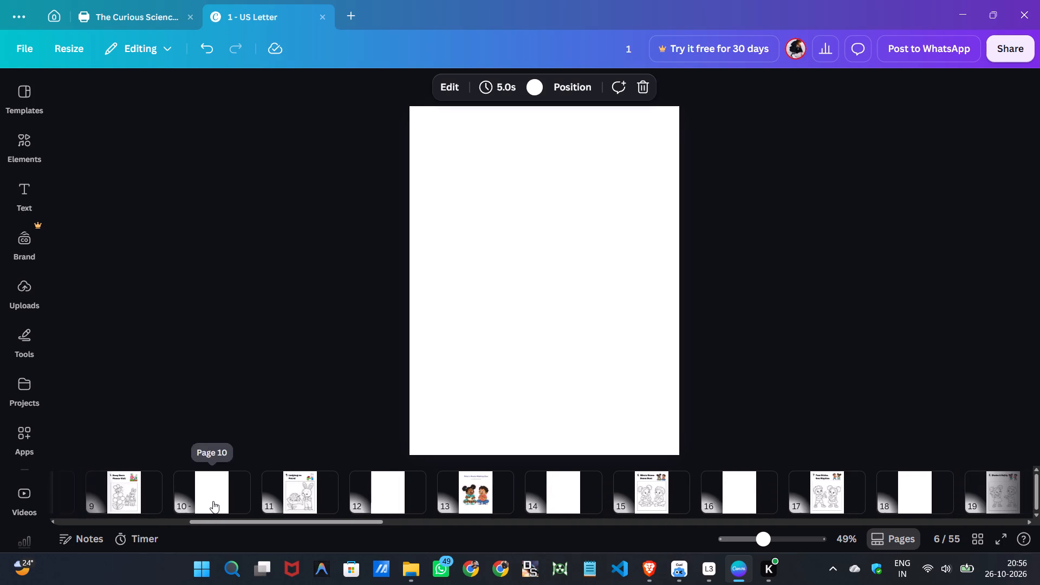
scroll(565, 503, down, 2)
scroll(471, 505, down, 3)
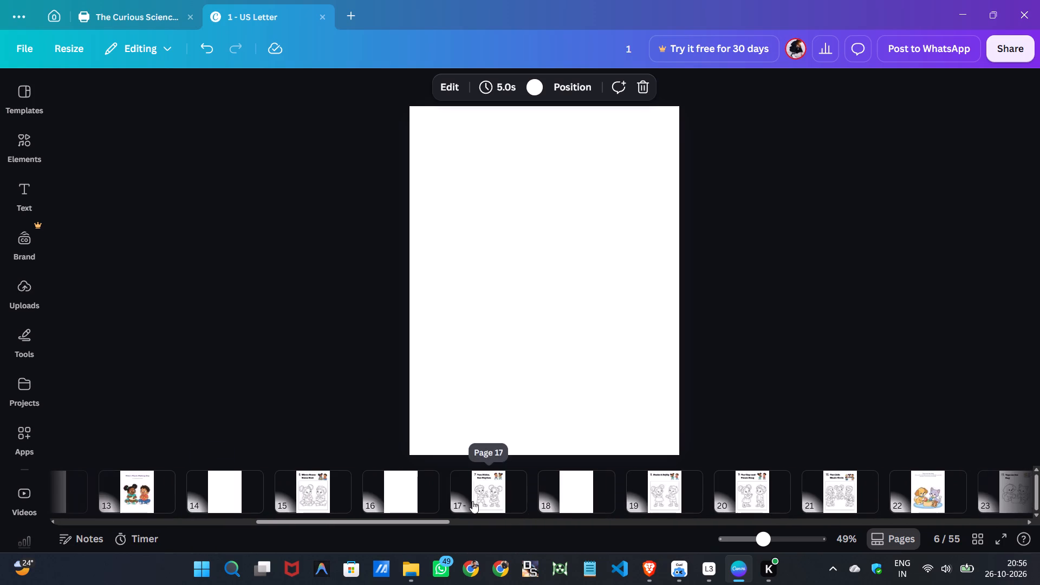
scroll(472, 501, down, 3)
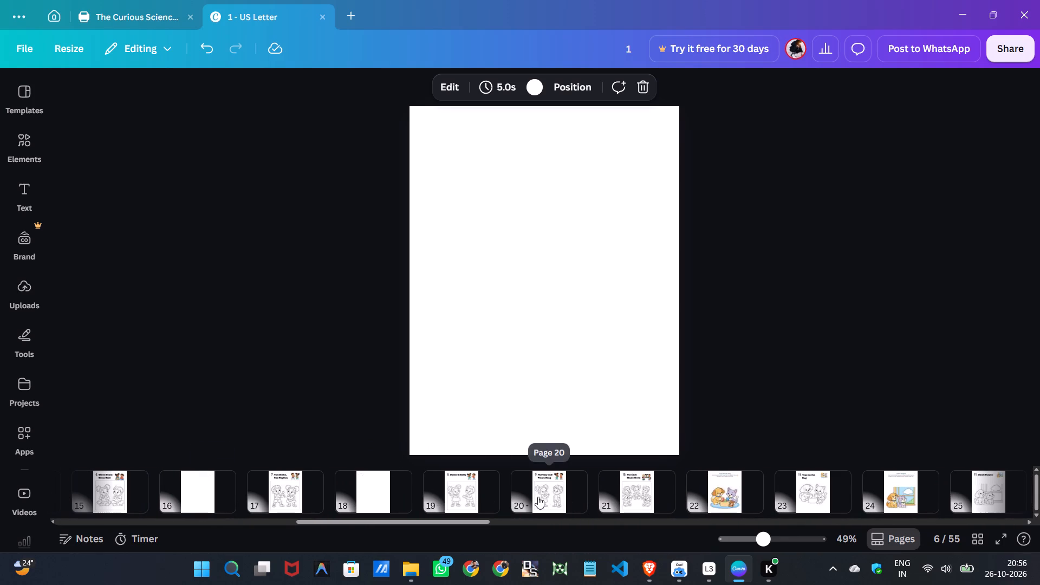
scroll(304, 503, up, 2)
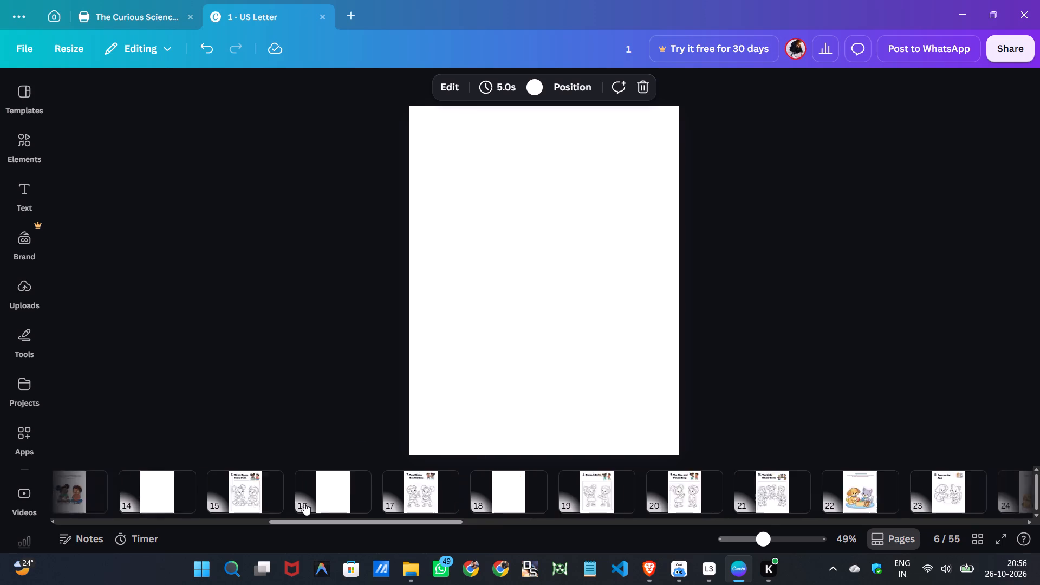
scroll(304, 503, up, 2)
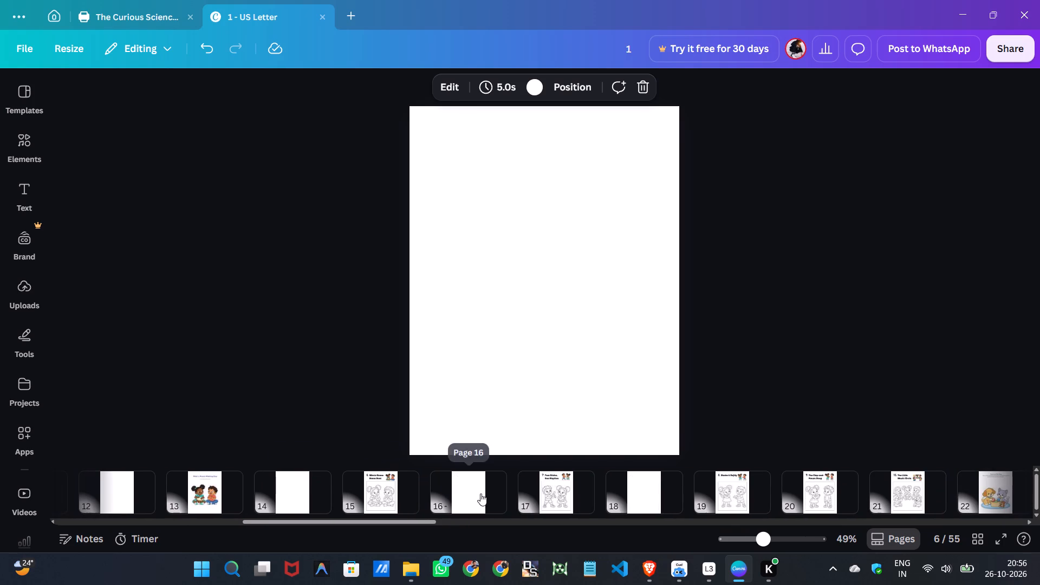
click(483, 494)
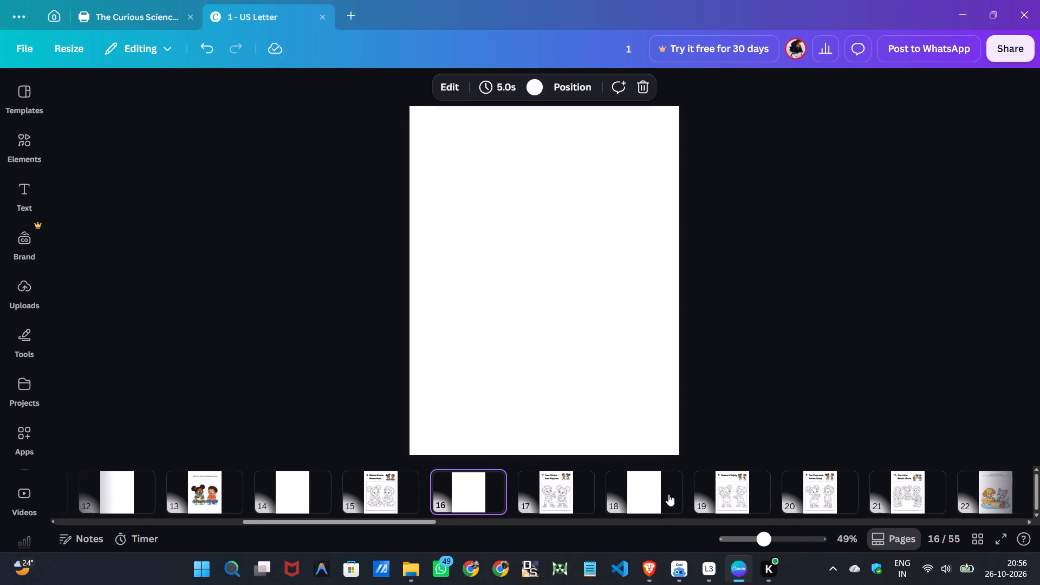
Insert a blank page after each of the coloring pages for stories 8, 9 and 10, as new pages 20, 22 and 24.
scroll(285, 493, up, 6)
scroll(285, 493, down, 5)
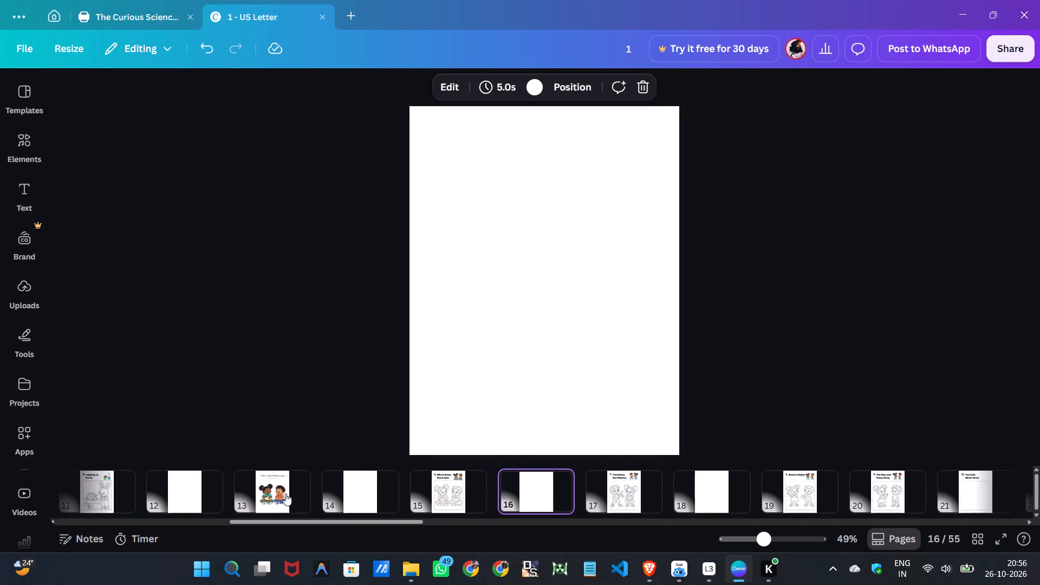
scroll(285, 493, down, 7)
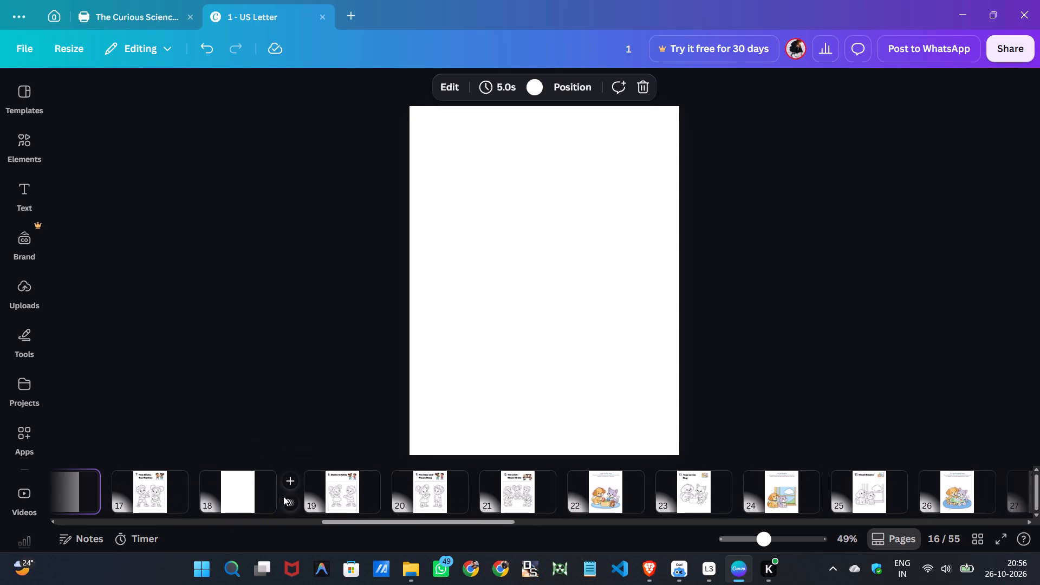
click(340, 490)
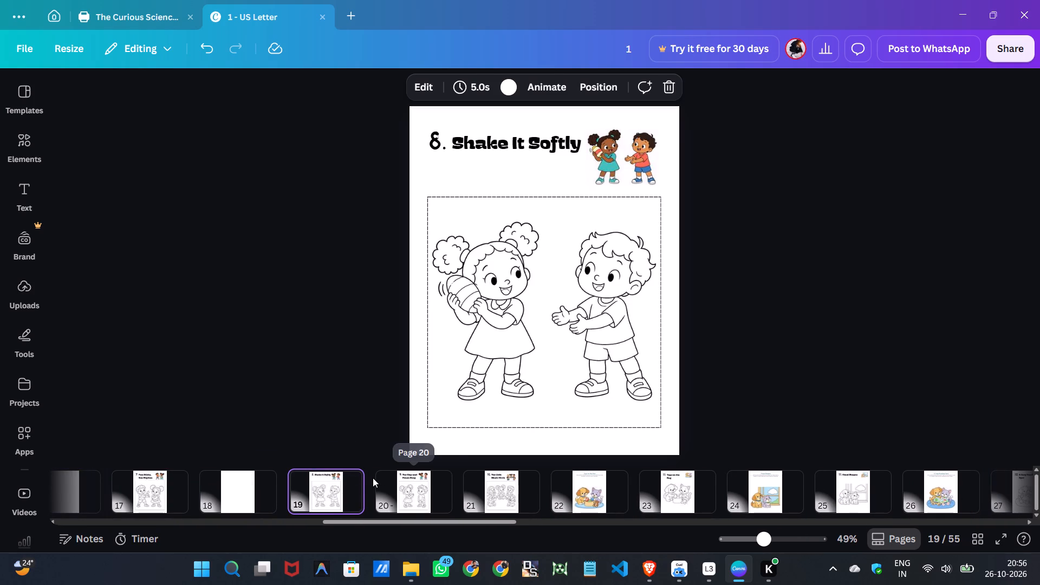
click(375, 480)
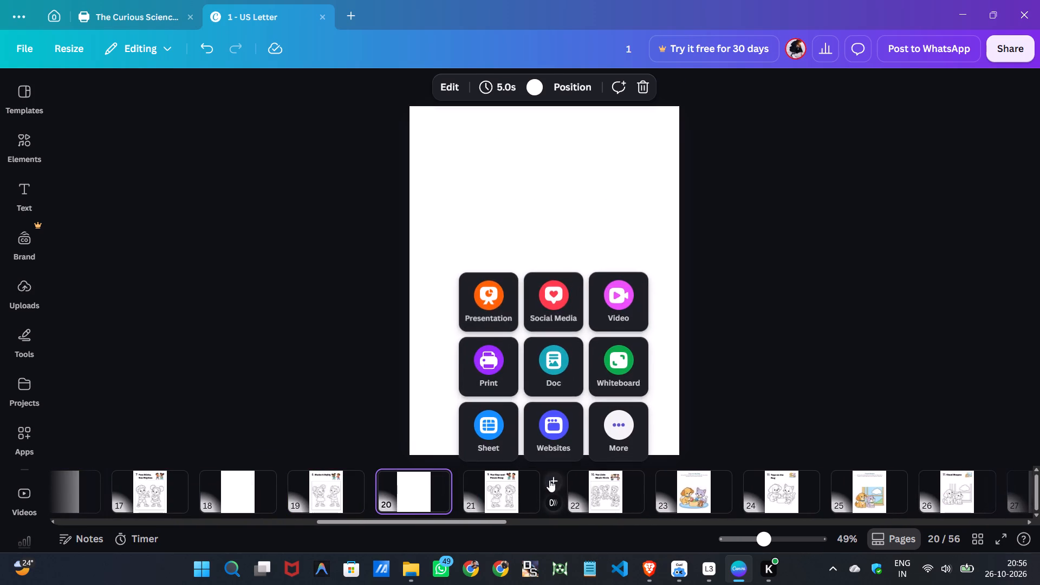
click(549, 480)
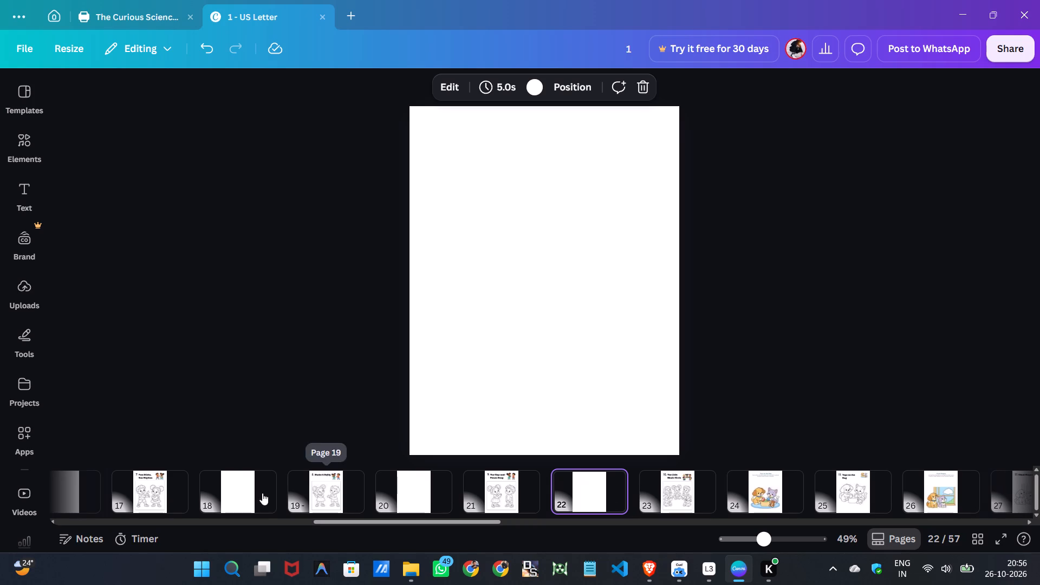
scroll(290, 492, down, 5)
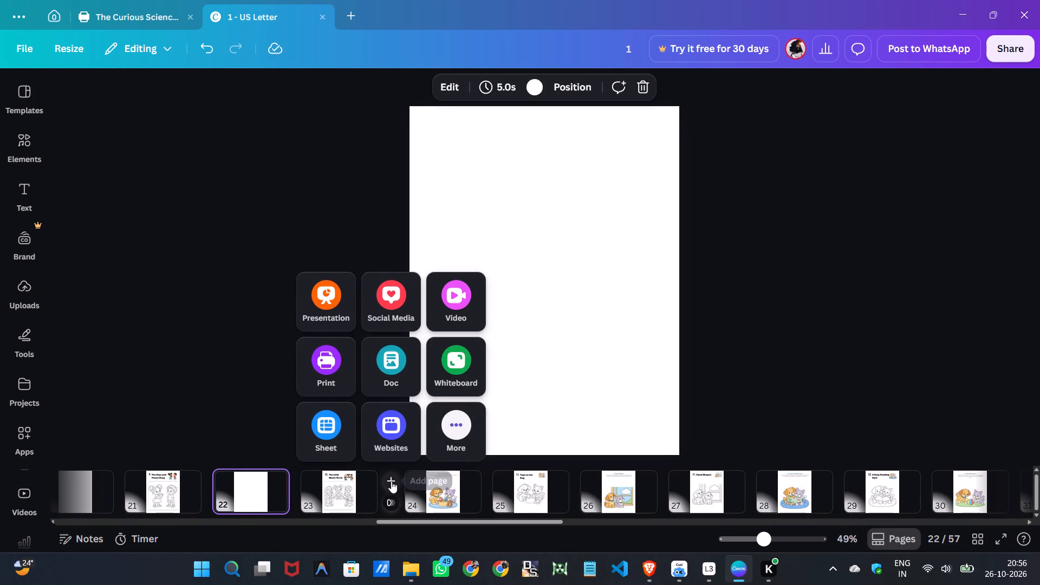
click(391, 481)
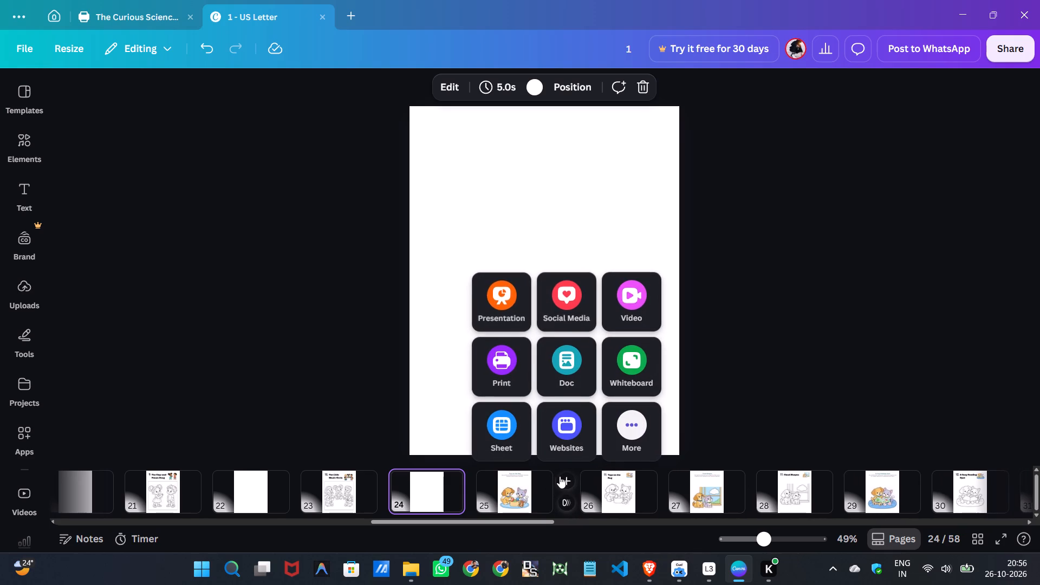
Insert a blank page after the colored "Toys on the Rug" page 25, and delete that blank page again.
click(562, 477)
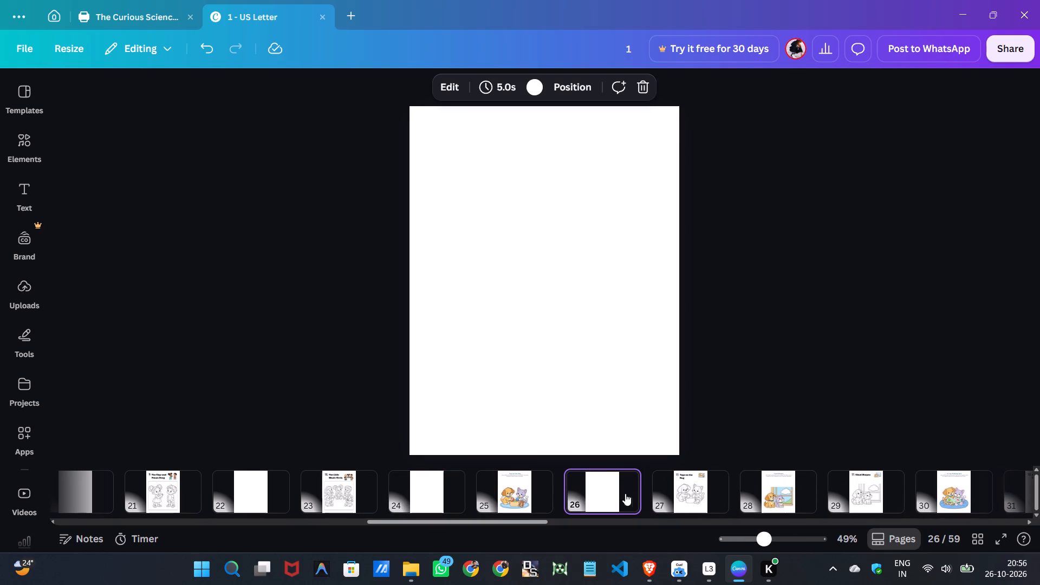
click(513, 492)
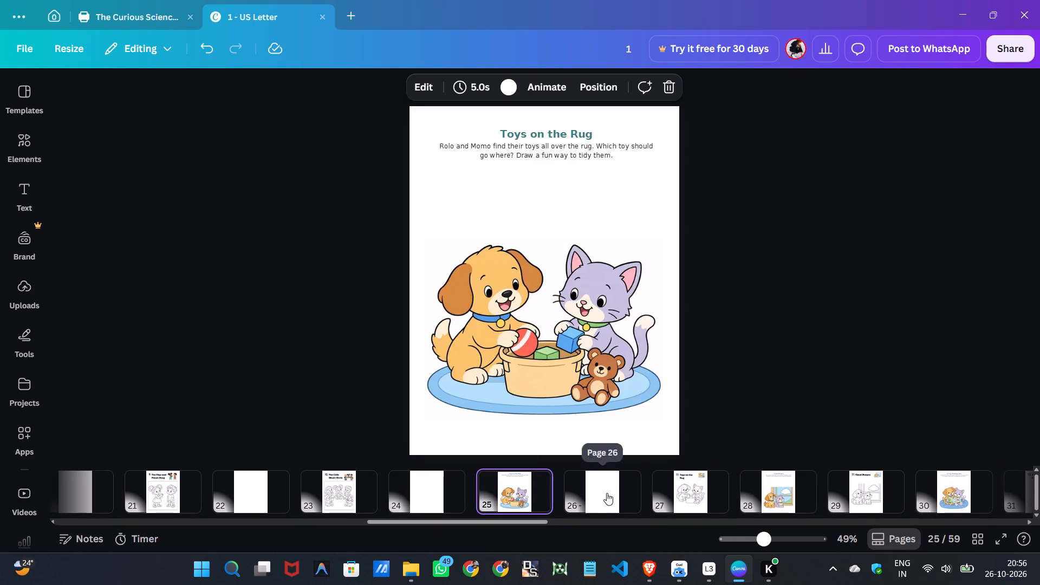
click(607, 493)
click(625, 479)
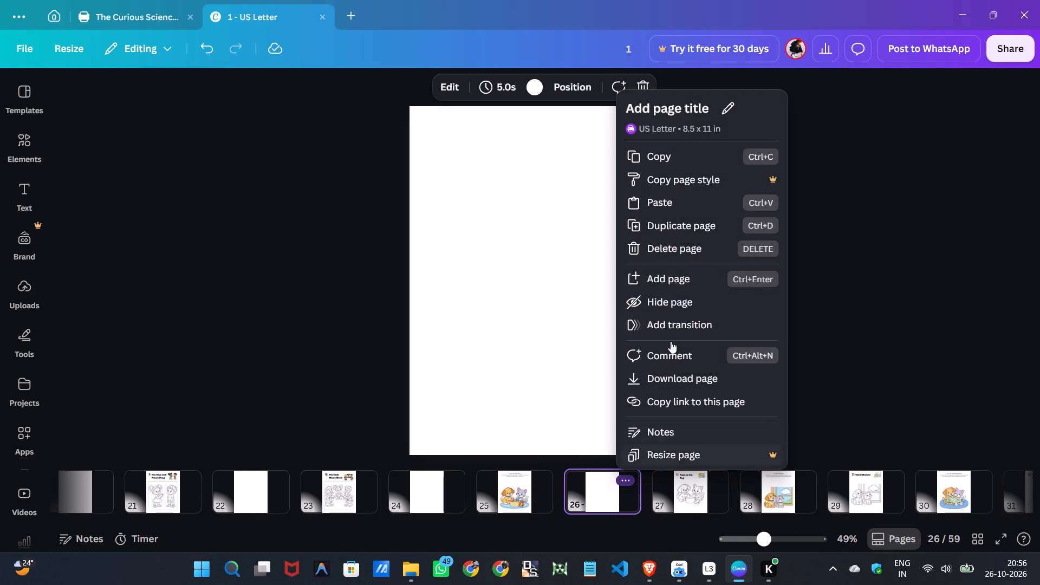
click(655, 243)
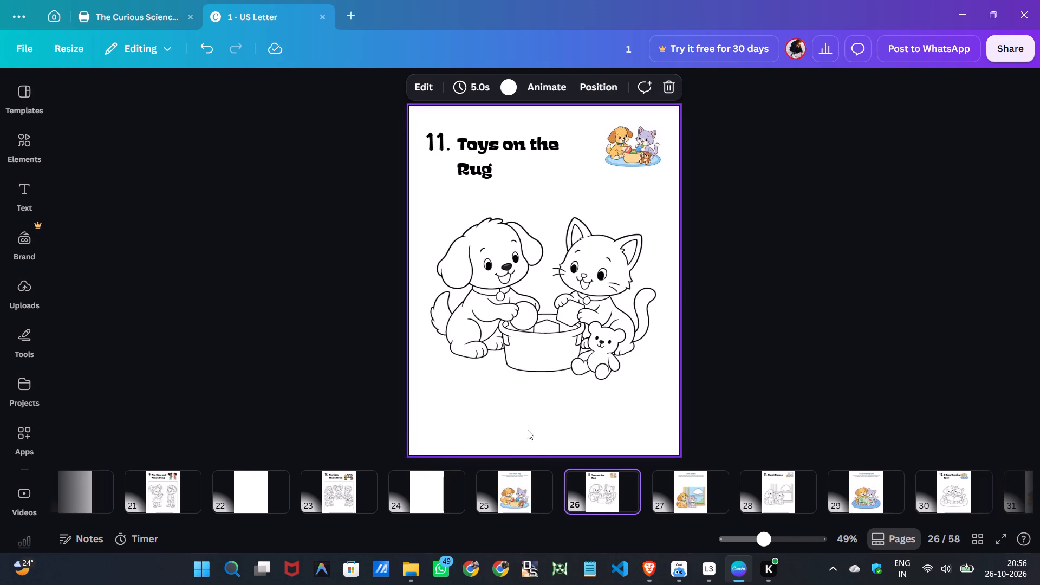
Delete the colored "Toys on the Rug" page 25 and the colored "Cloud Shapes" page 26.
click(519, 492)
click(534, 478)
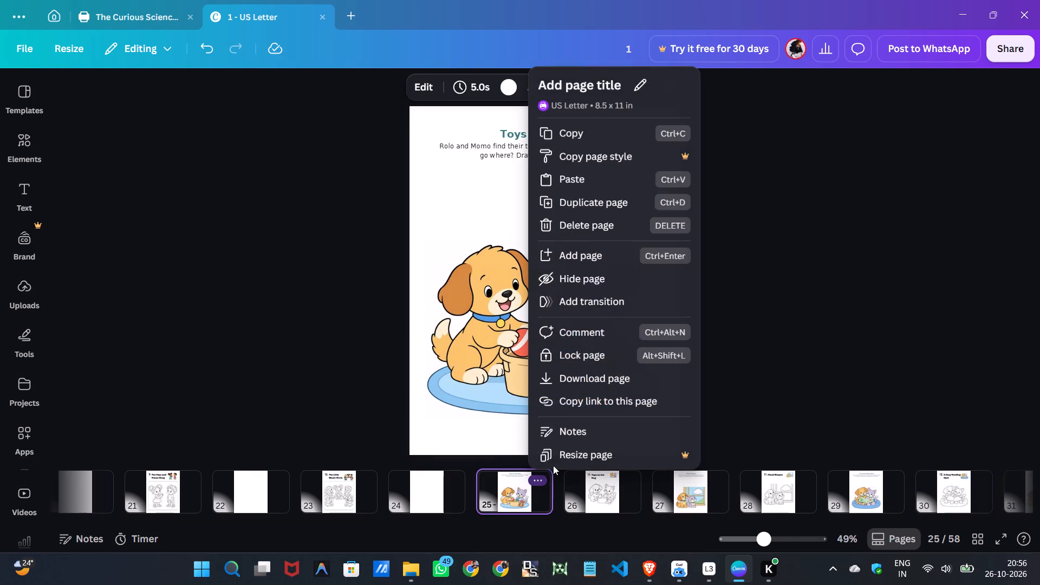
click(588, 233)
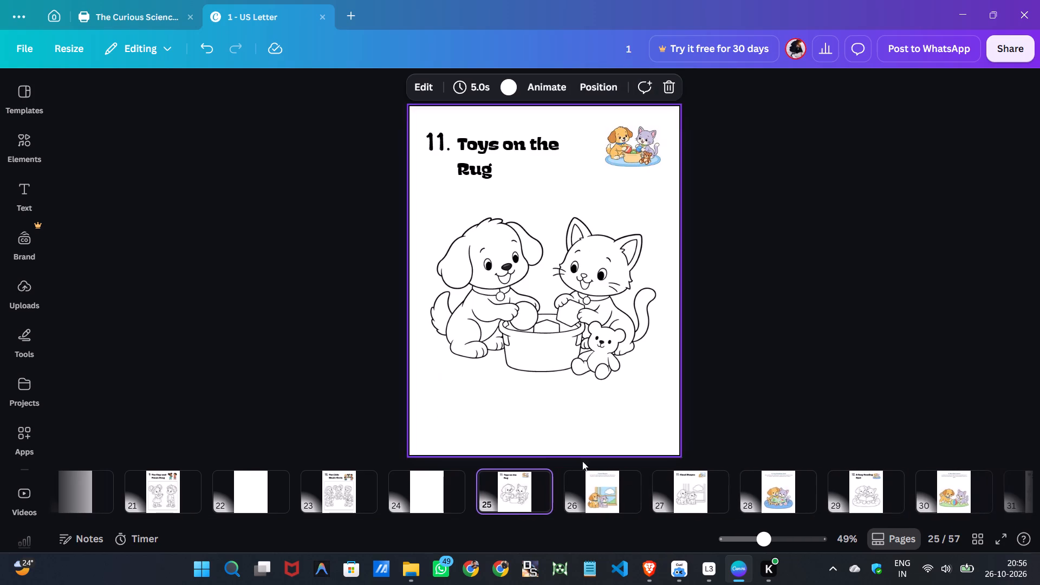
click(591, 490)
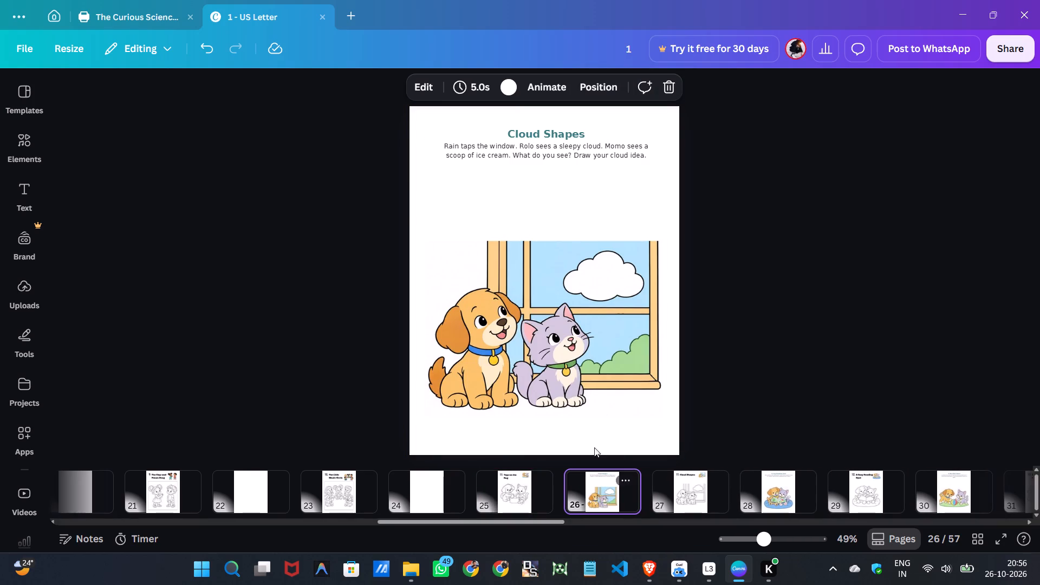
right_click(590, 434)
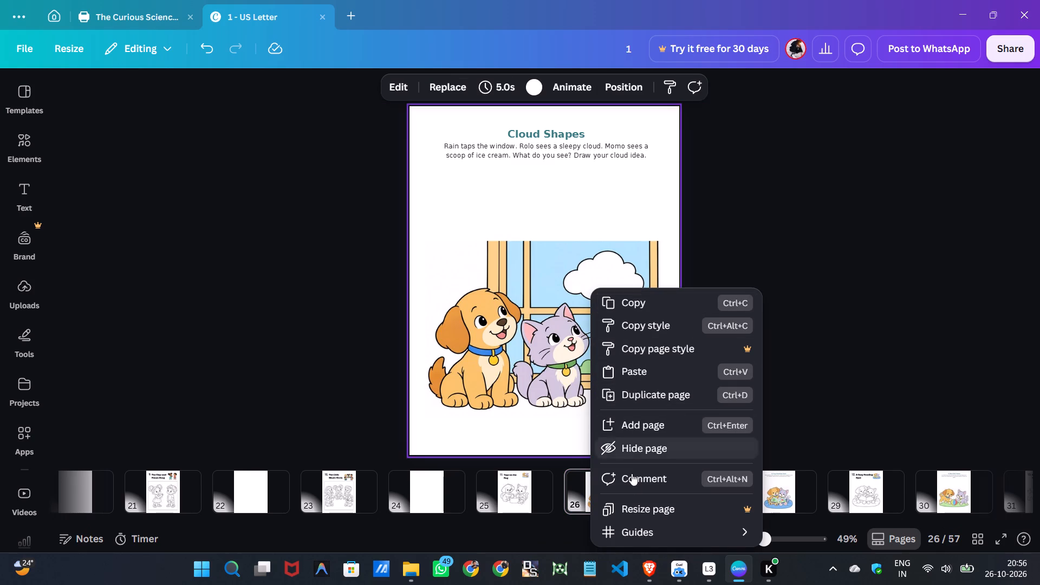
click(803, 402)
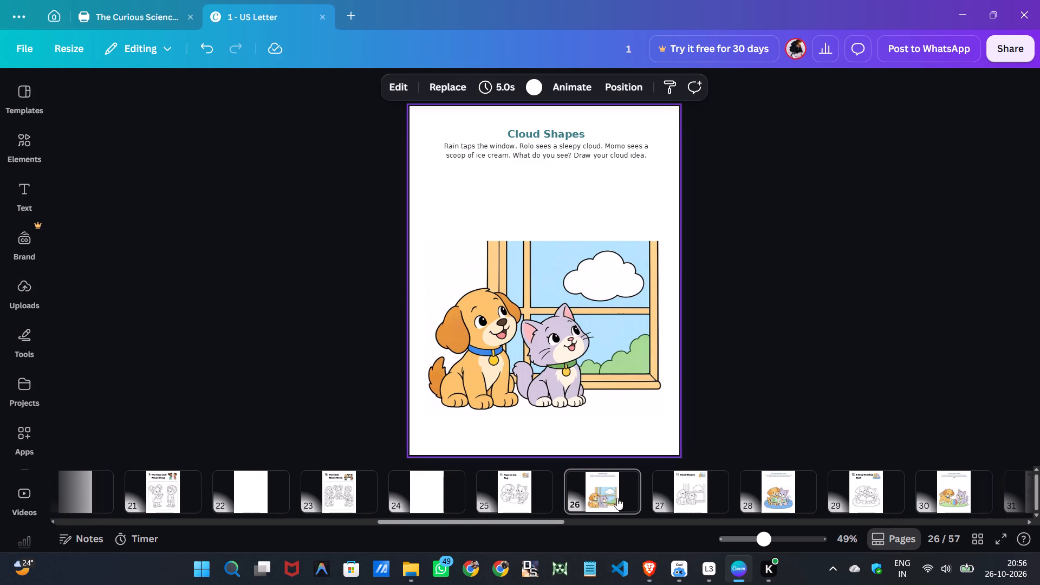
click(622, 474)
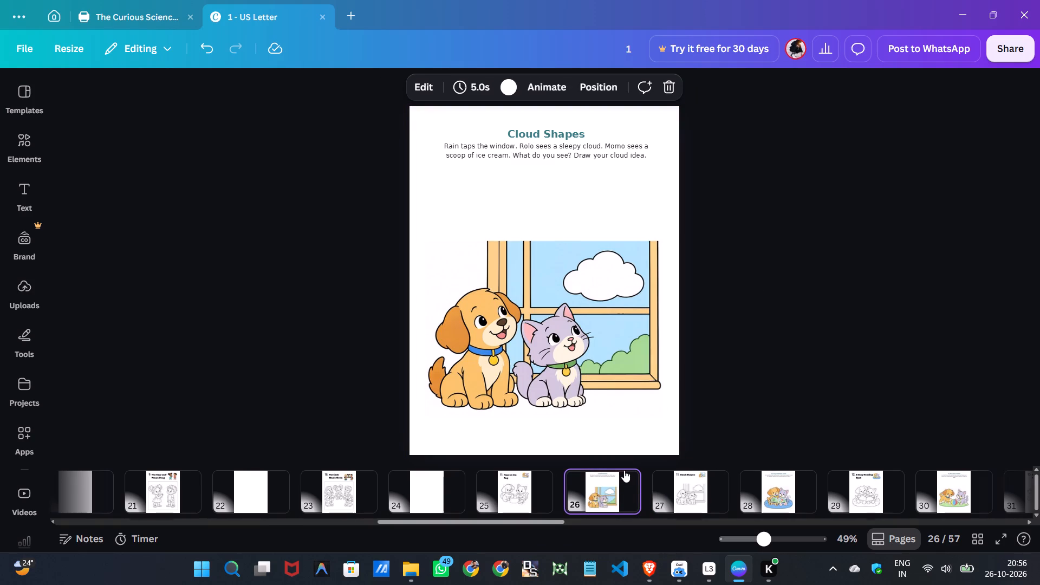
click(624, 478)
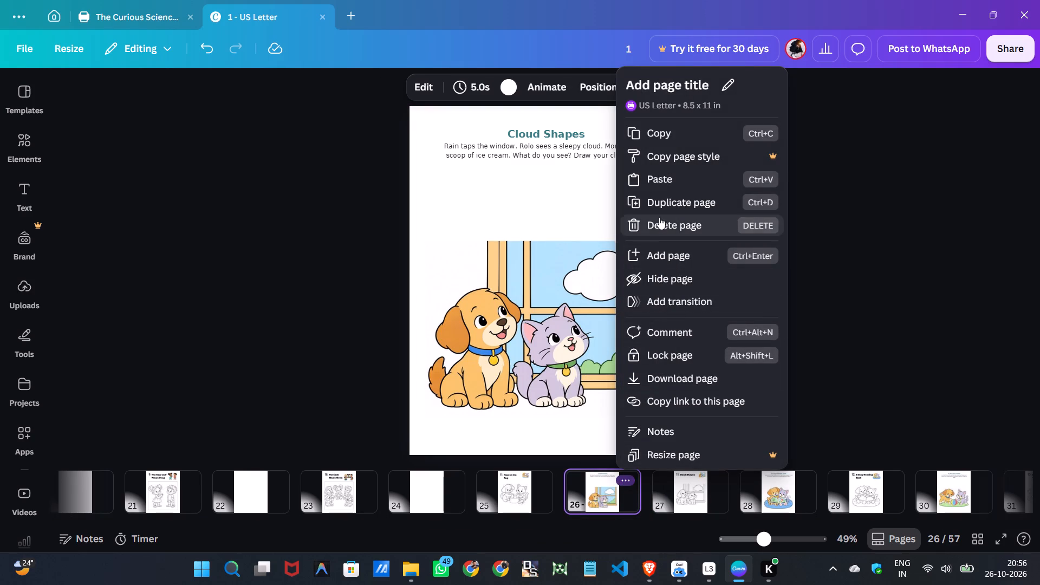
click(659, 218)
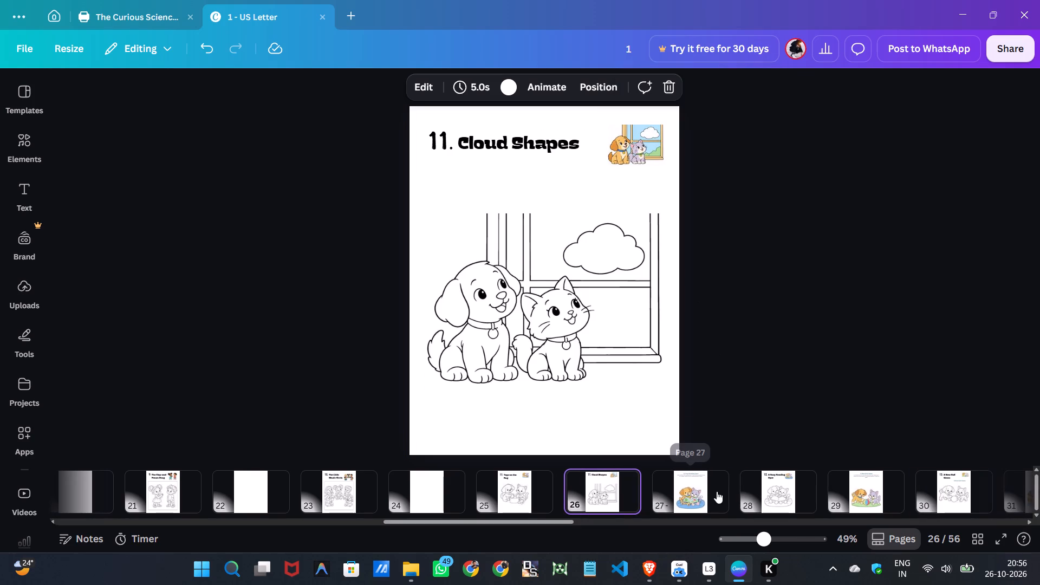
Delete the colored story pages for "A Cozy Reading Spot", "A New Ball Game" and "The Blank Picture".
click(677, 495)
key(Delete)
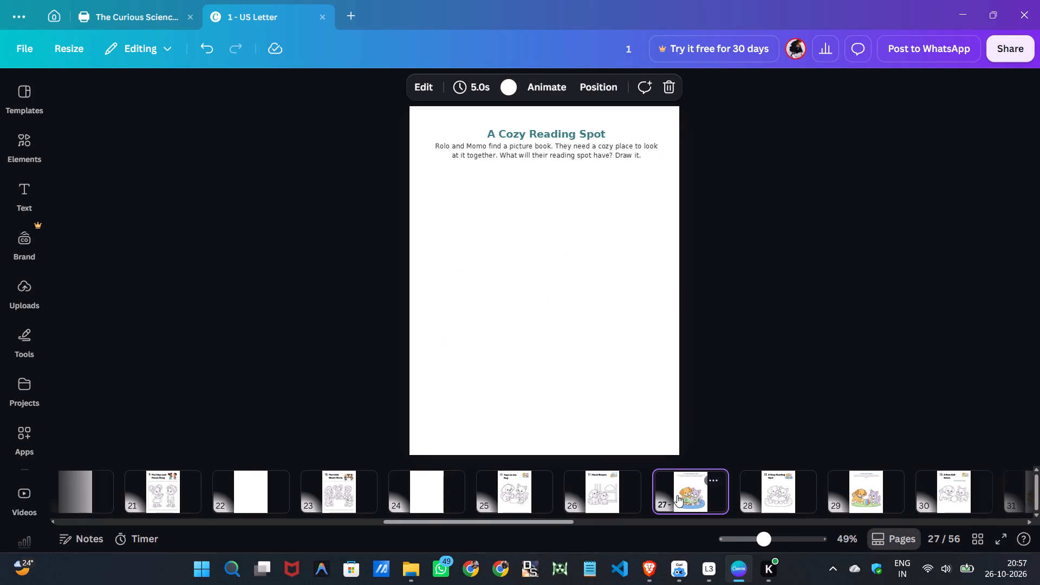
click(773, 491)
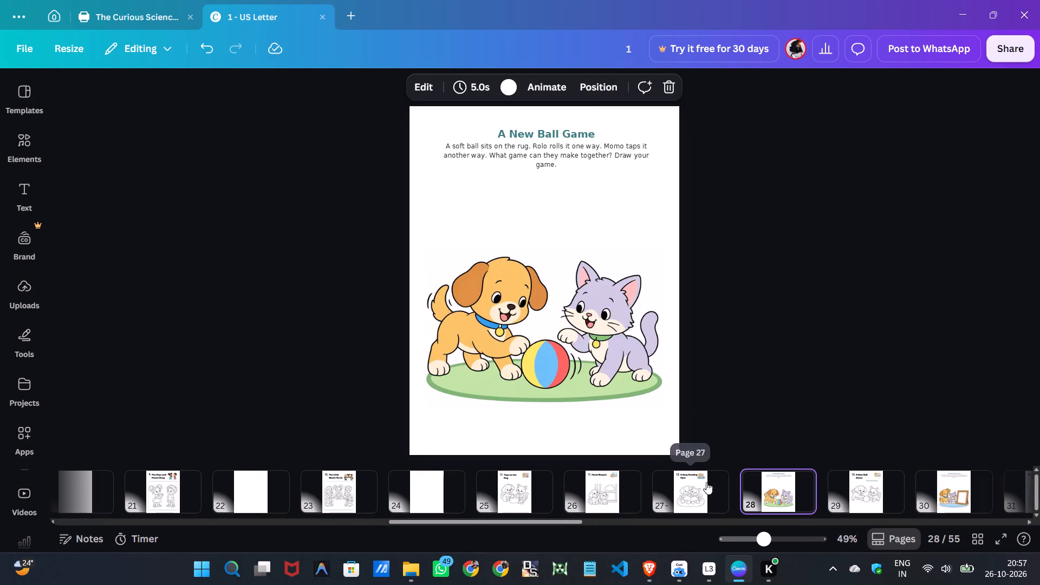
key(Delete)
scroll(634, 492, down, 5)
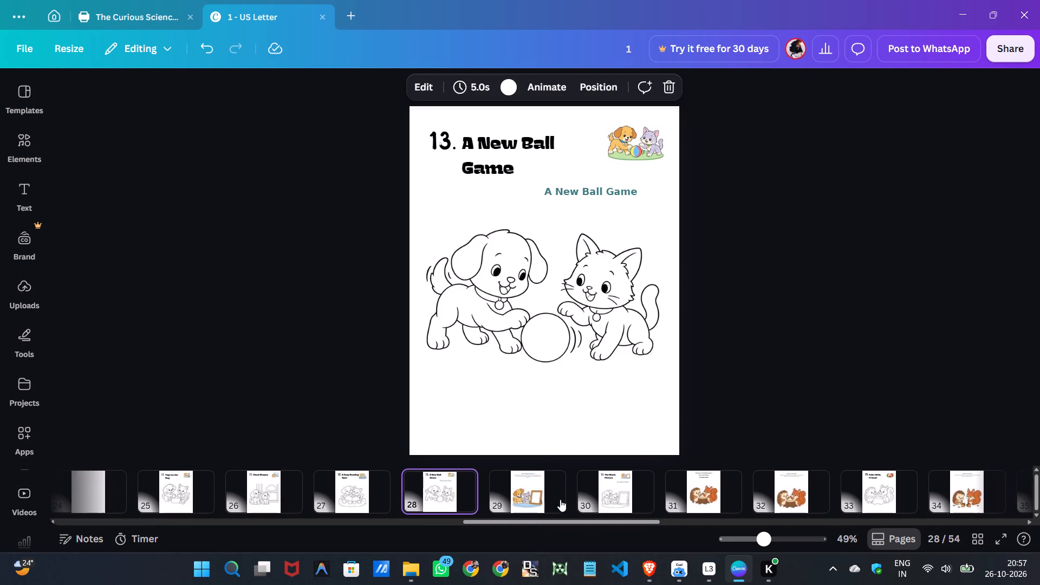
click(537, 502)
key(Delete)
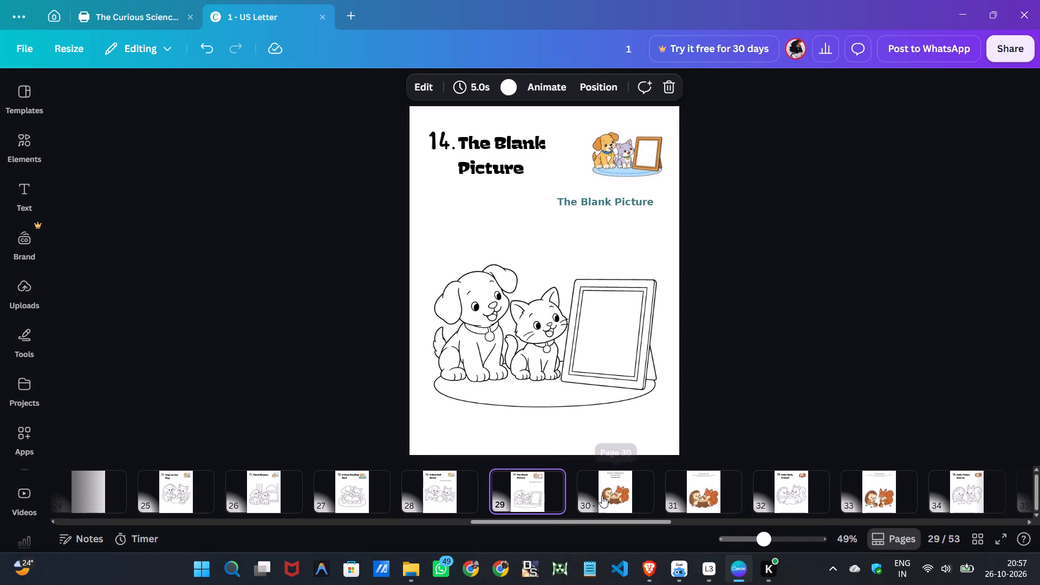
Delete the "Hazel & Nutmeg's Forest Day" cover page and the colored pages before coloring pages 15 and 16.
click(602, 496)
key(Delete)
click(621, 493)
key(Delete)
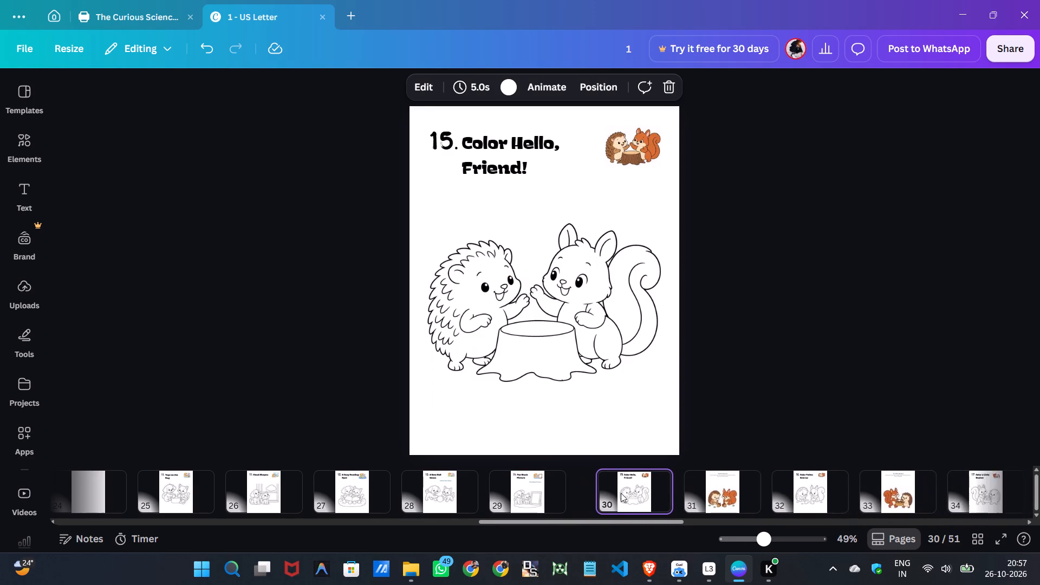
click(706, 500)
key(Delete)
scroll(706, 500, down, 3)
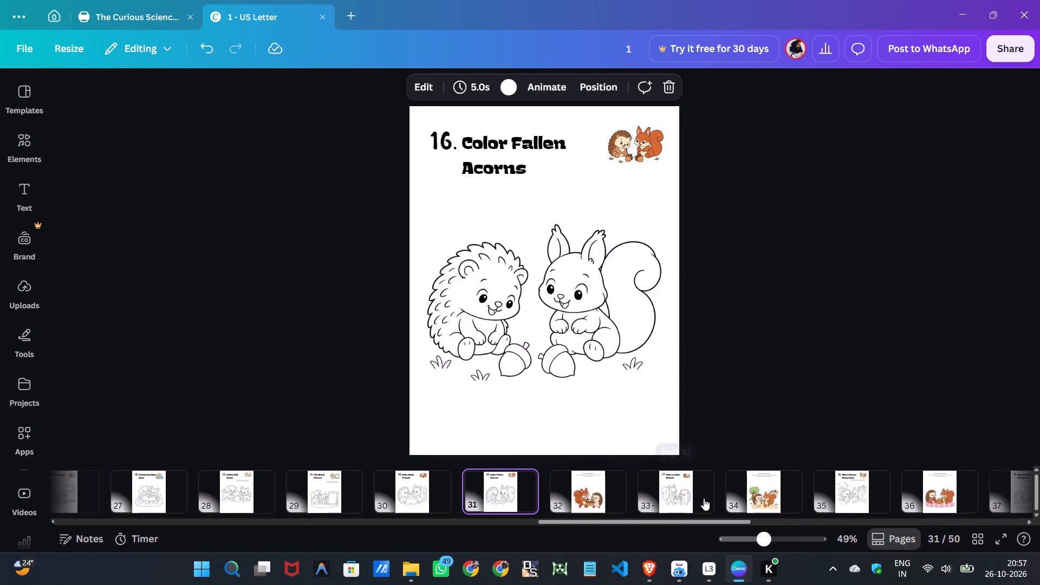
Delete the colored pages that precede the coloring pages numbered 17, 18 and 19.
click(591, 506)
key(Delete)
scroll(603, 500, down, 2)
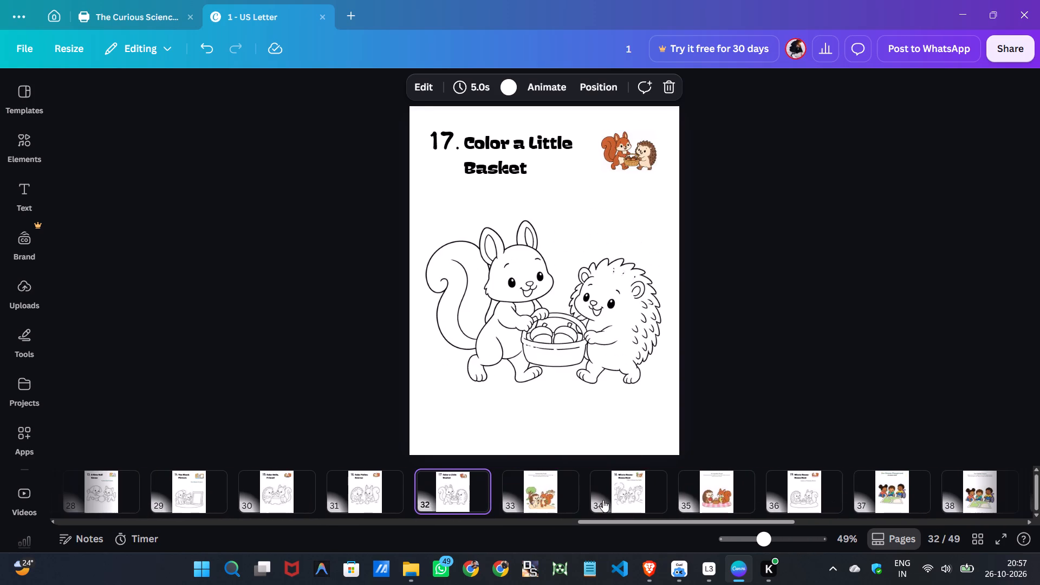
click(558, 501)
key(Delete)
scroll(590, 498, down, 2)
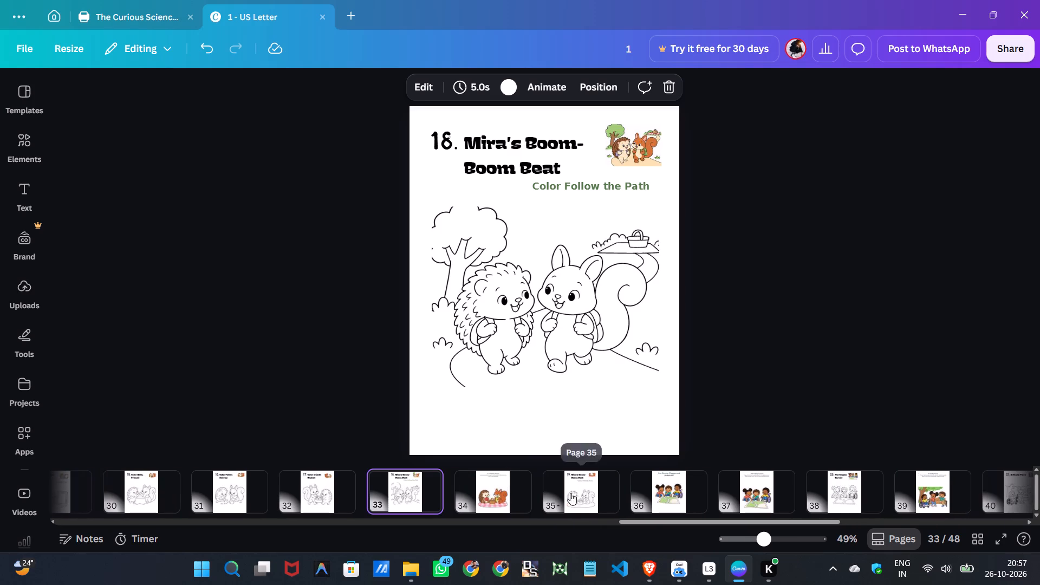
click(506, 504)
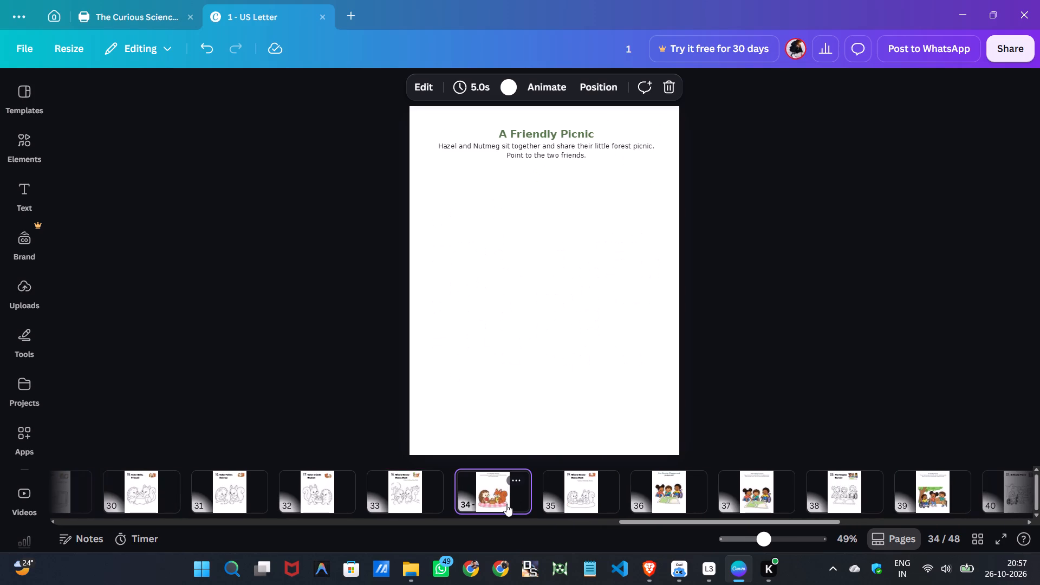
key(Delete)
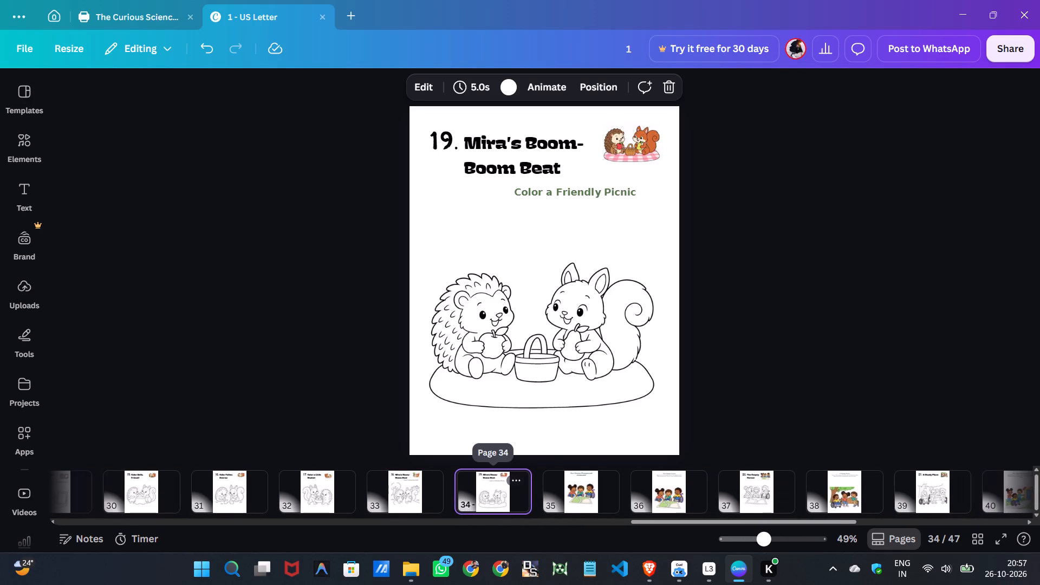
Examine the page thumbnails through to the last page and back to page 20 for remaining colored pages.
scroll(387, 502, up, 5)
scroll(387, 502, down, 5)
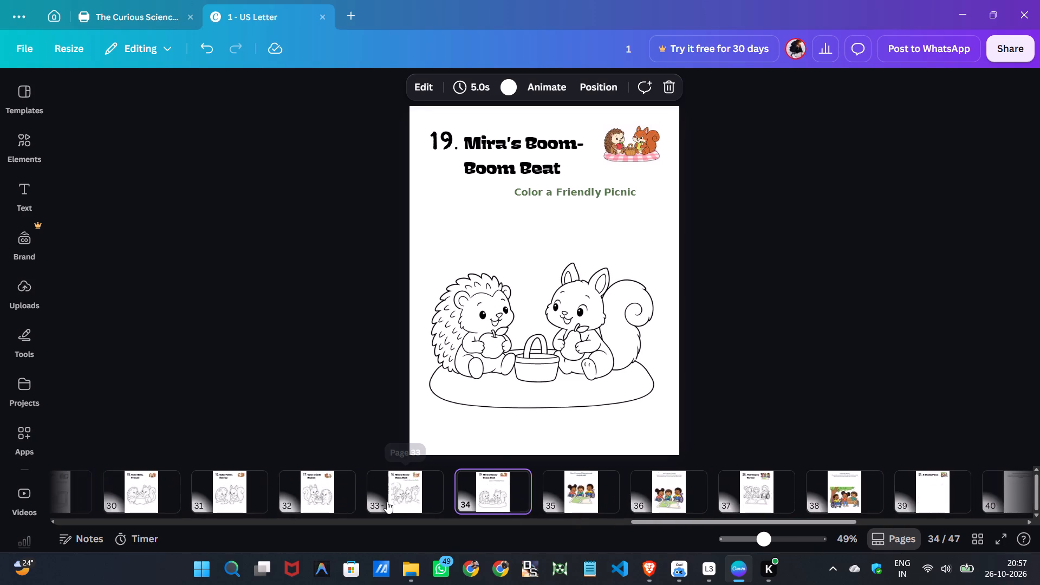
scroll(387, 502, down, 14)
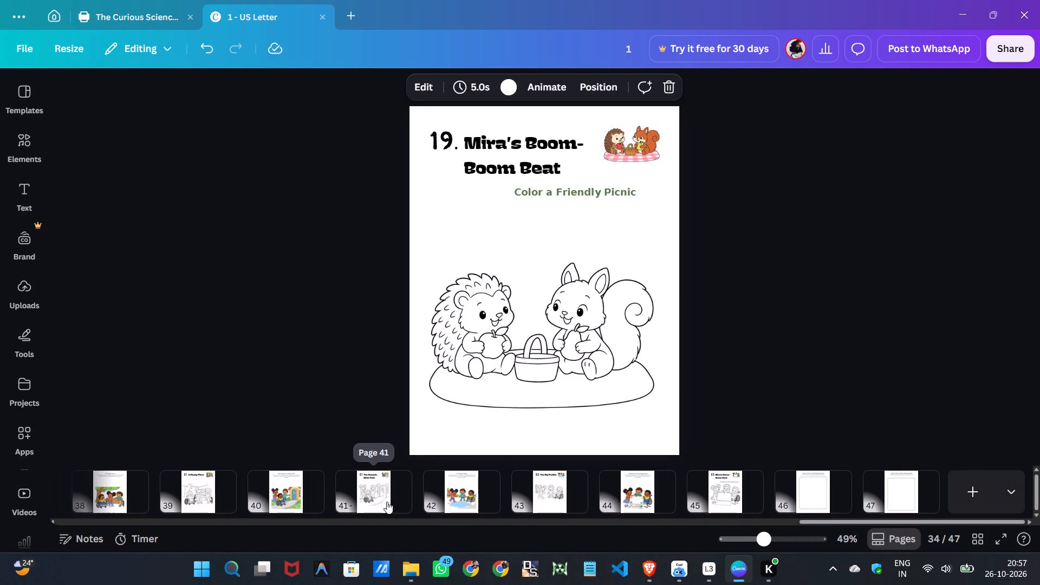
scroll(387, 502, up, 18)
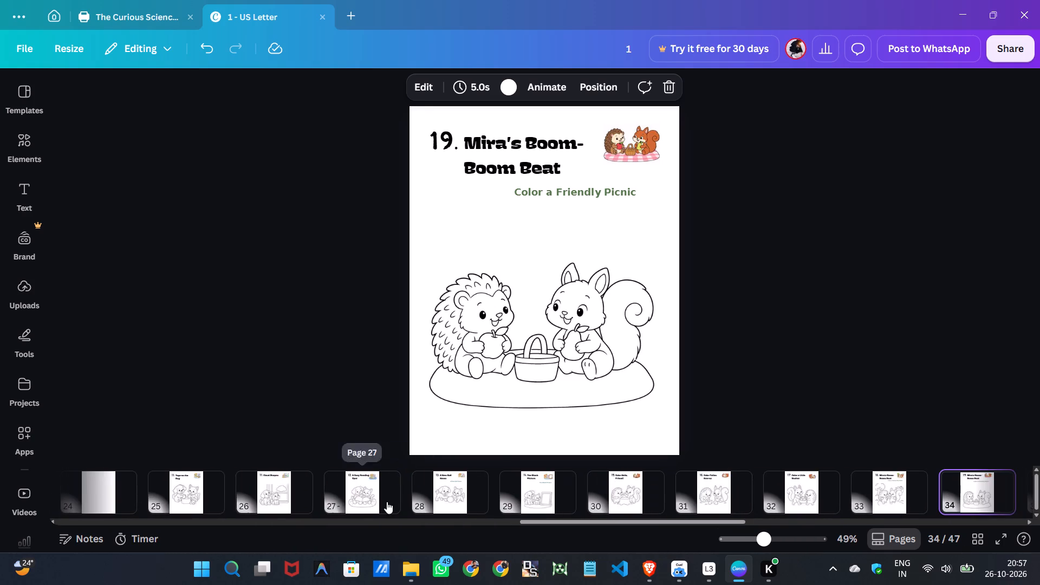
scroll(387, 502, up, 6)
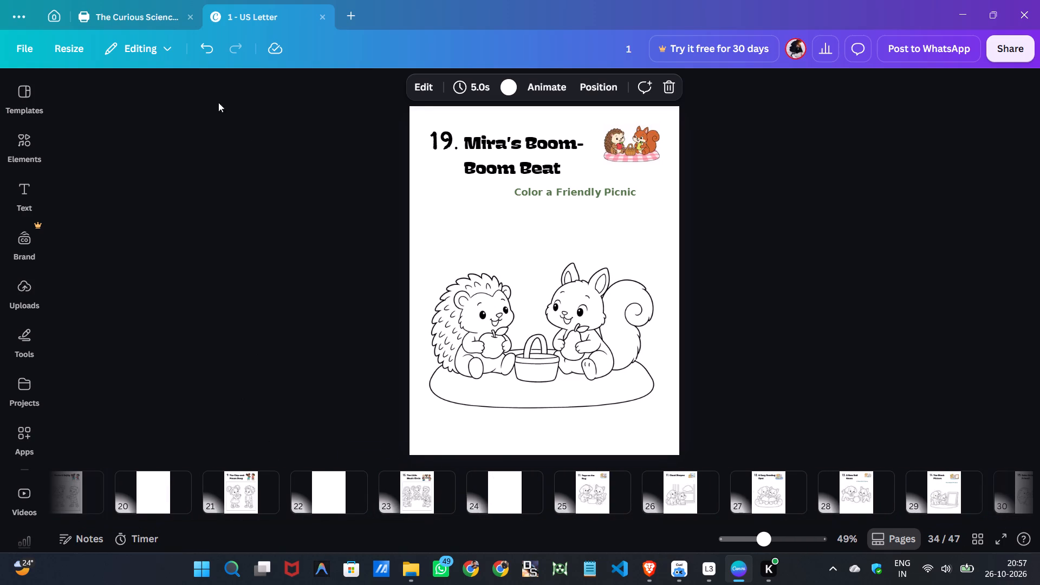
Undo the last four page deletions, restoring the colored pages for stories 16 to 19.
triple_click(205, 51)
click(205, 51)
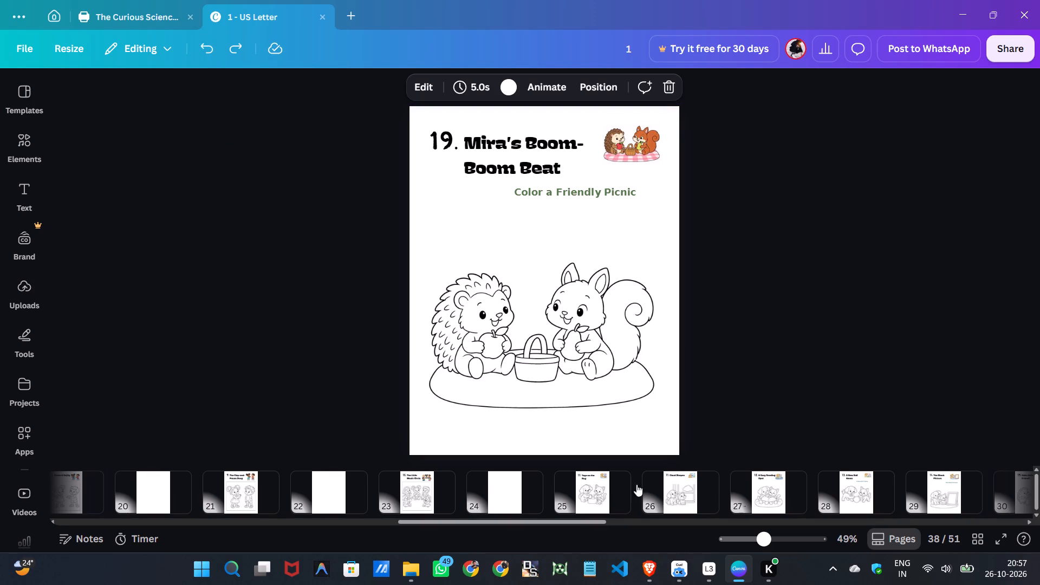
Examine the page thumbnails back to the cover and forward to page 36, checking colored, coloring and blank pages.
scroll(588, 484, up, 12)
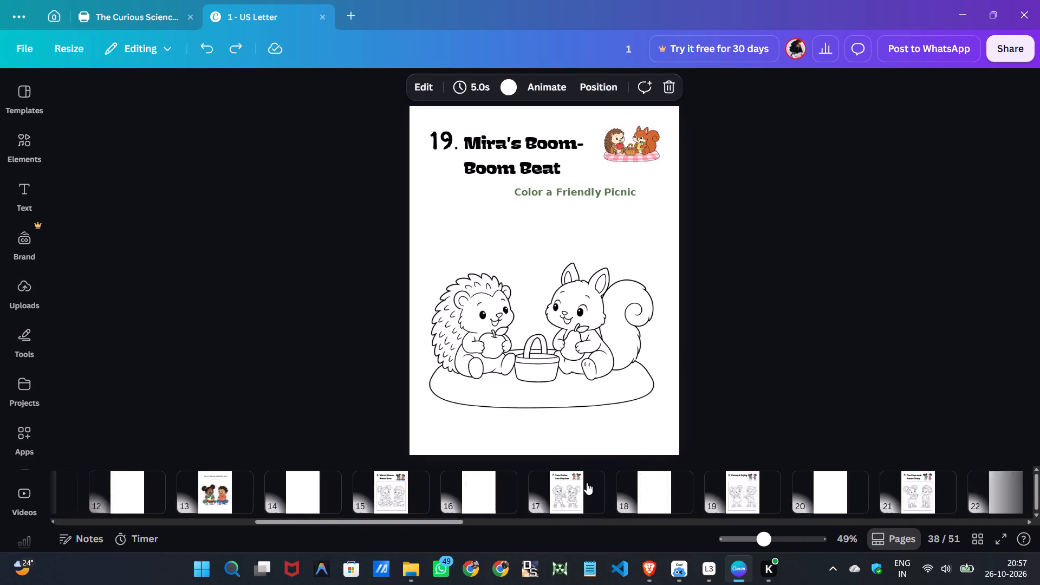
scroll(587, 483, up, 14)
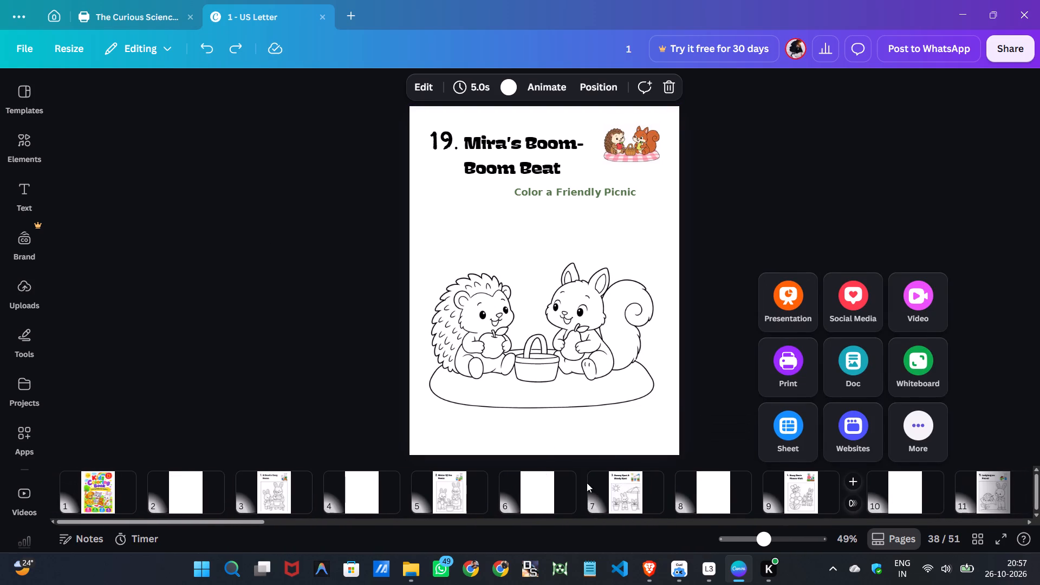
scroll(587, 483, up, 1)
scroll(587, 483, down, 14)
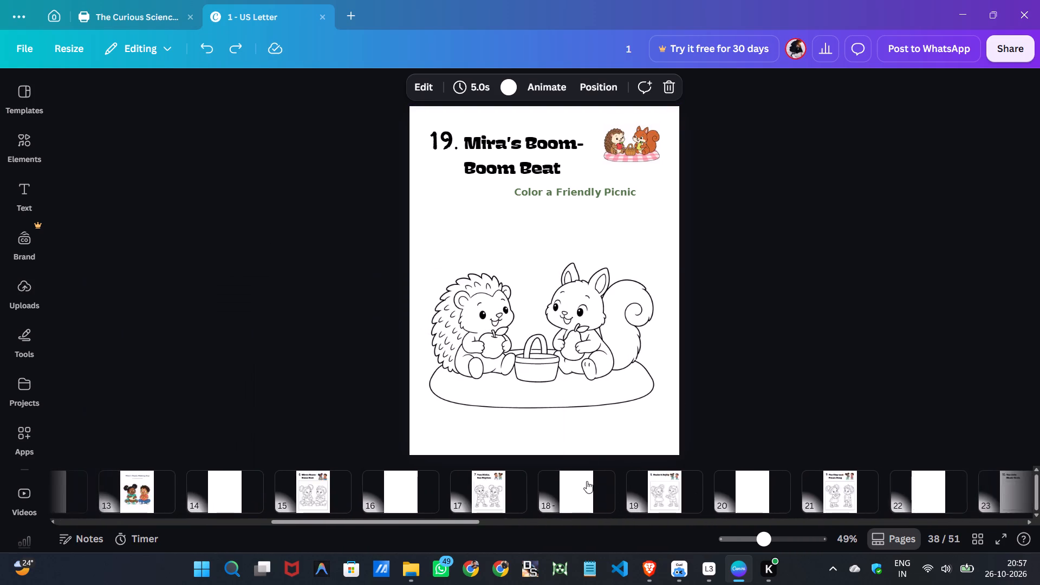
scroll(587, 481, down, 18)
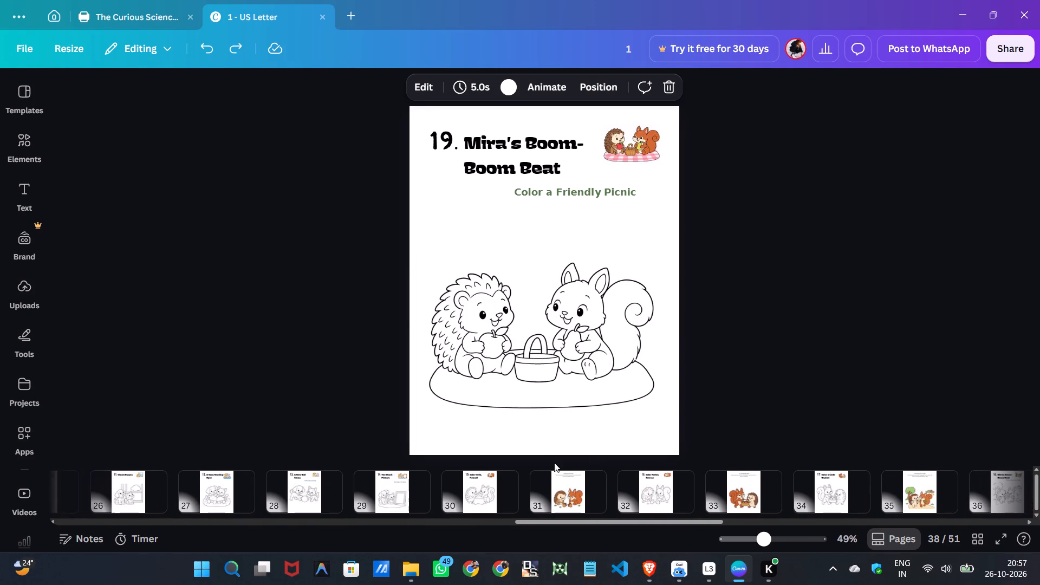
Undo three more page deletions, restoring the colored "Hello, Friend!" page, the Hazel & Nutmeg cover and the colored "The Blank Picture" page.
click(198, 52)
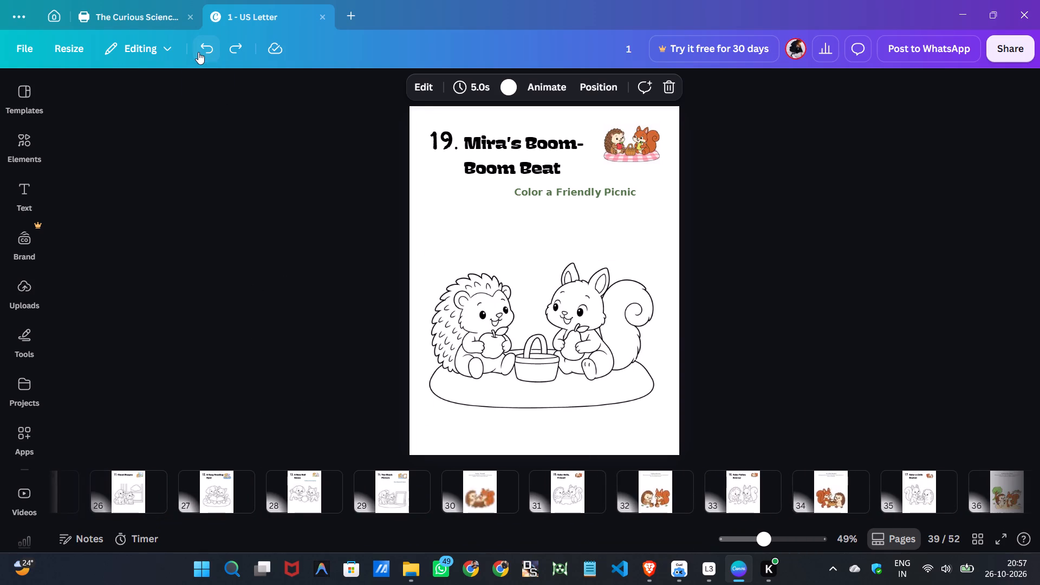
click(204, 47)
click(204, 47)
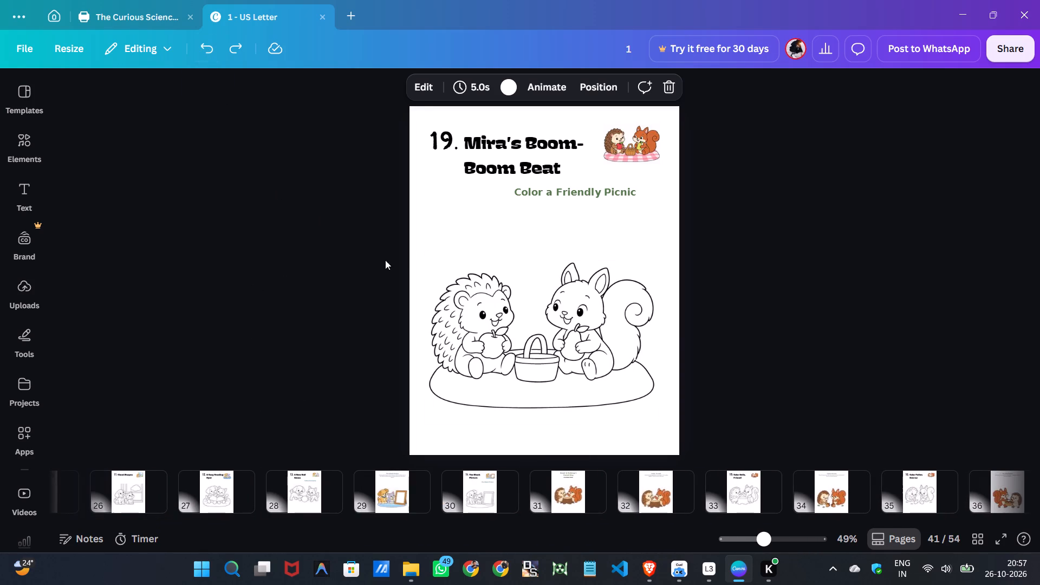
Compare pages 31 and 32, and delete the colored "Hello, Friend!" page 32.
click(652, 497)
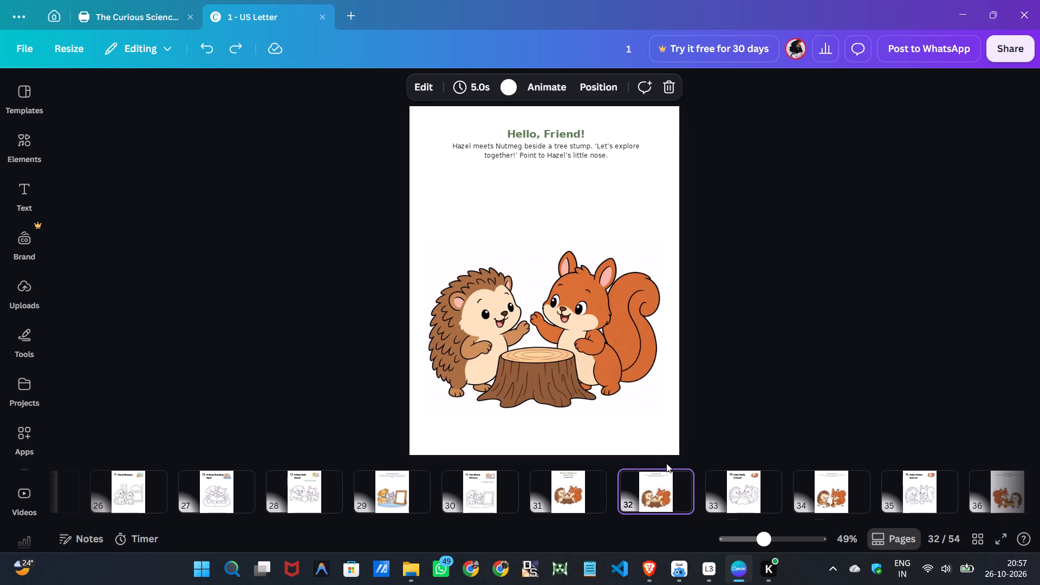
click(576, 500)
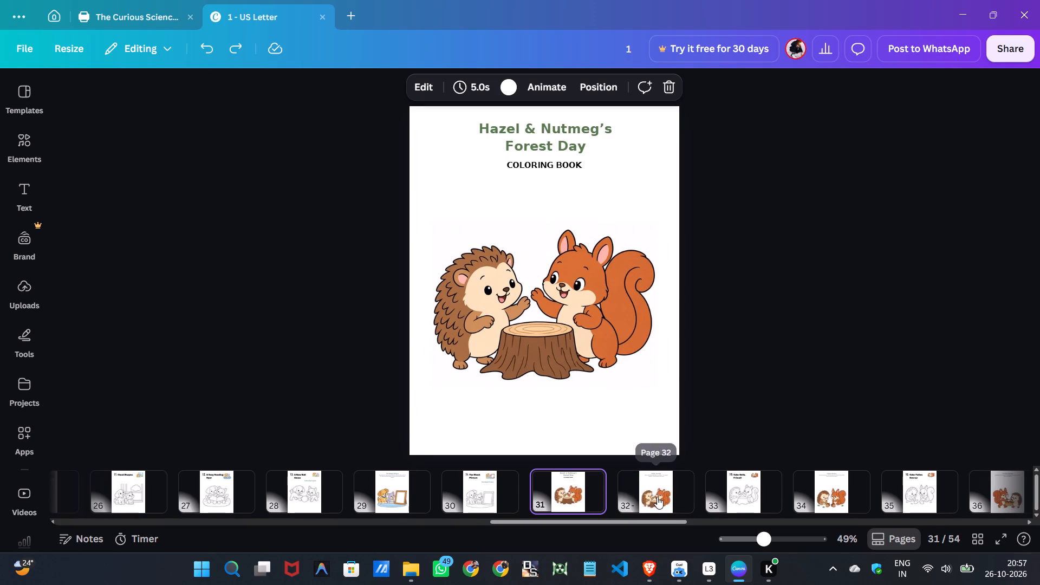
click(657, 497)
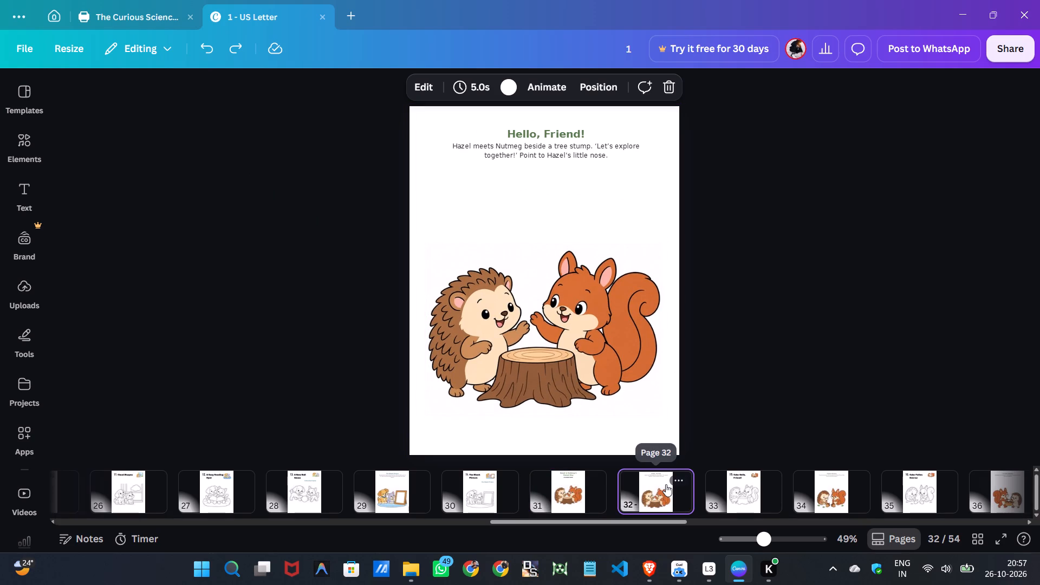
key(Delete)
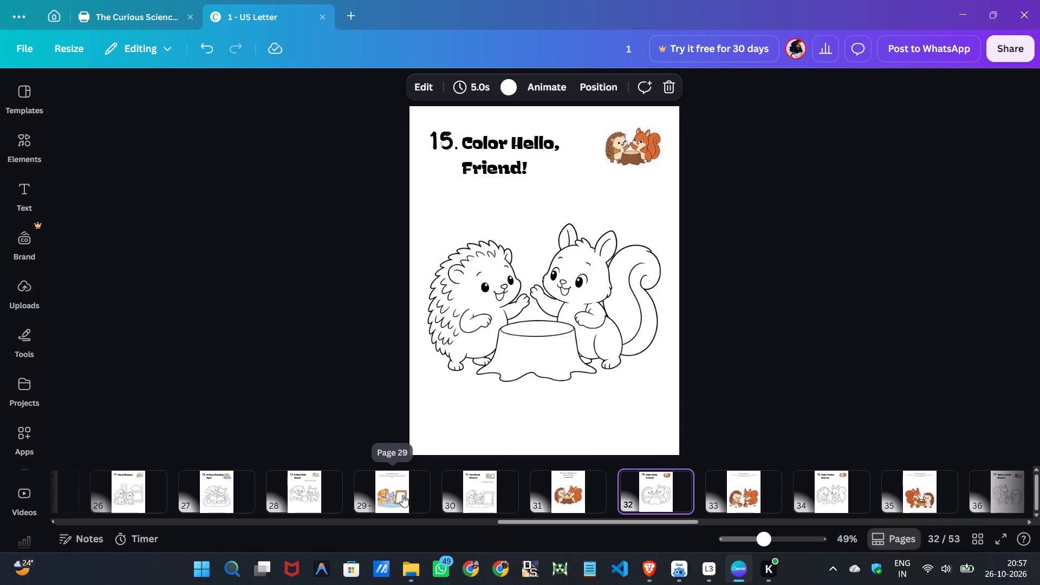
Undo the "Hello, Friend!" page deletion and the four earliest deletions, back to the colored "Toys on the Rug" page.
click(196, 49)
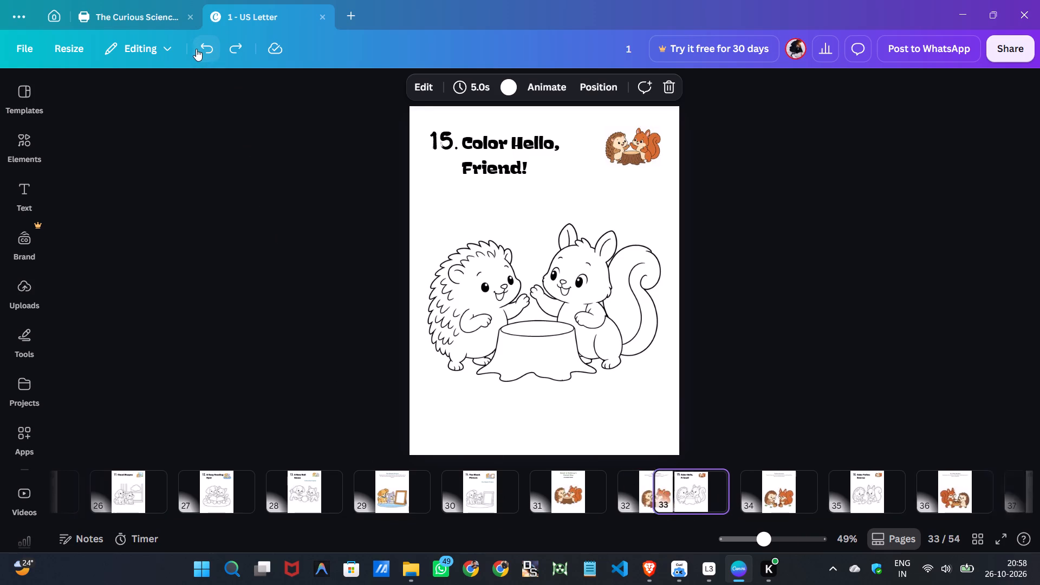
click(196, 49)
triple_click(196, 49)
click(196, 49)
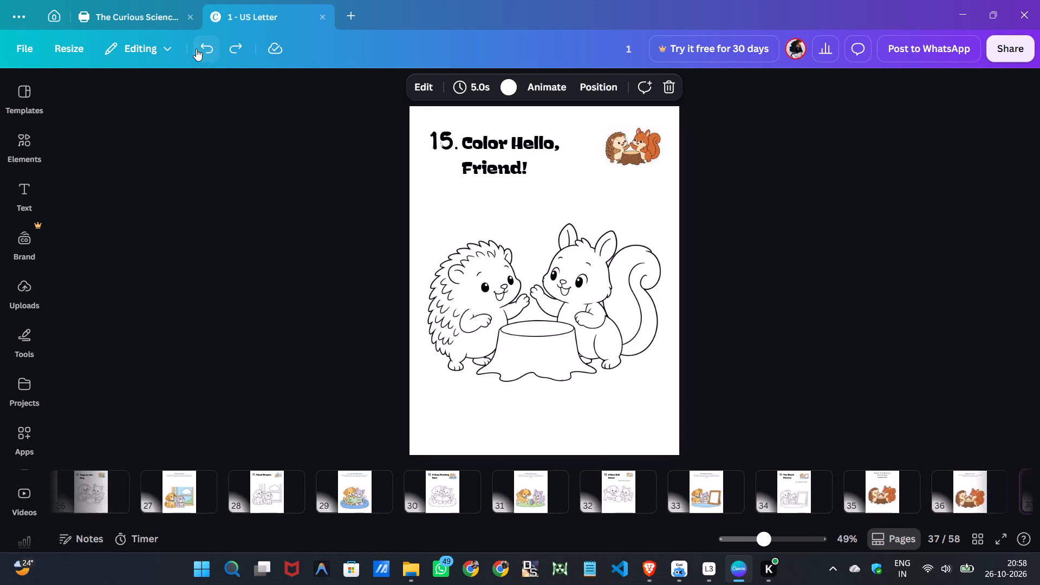
Undo the additions of the two blank pages on either side of the colored "Toys on the Rug" page.
scroll(279, 259, up, 4)
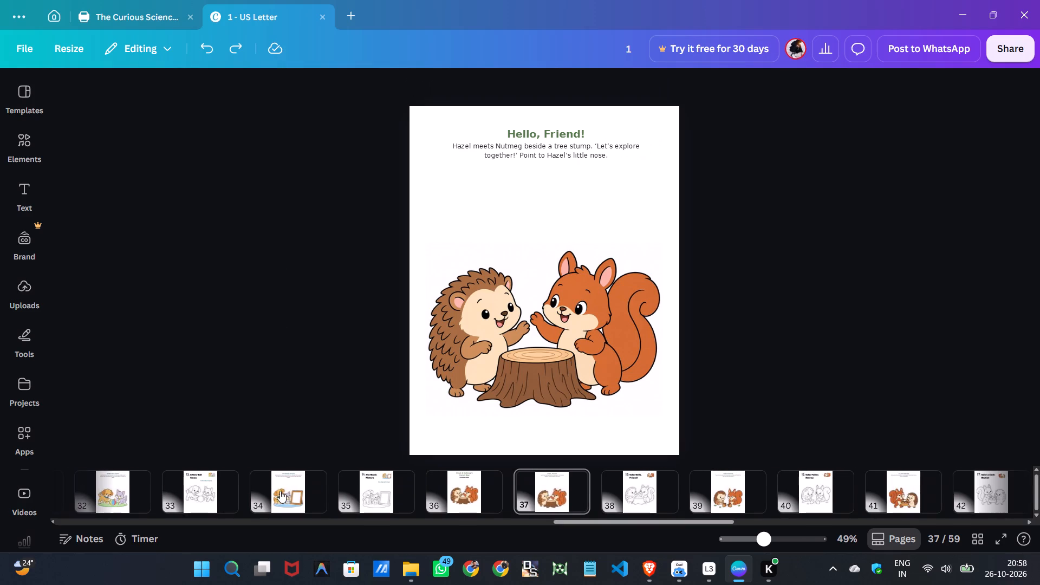
scroll(269, 494, up, 10)
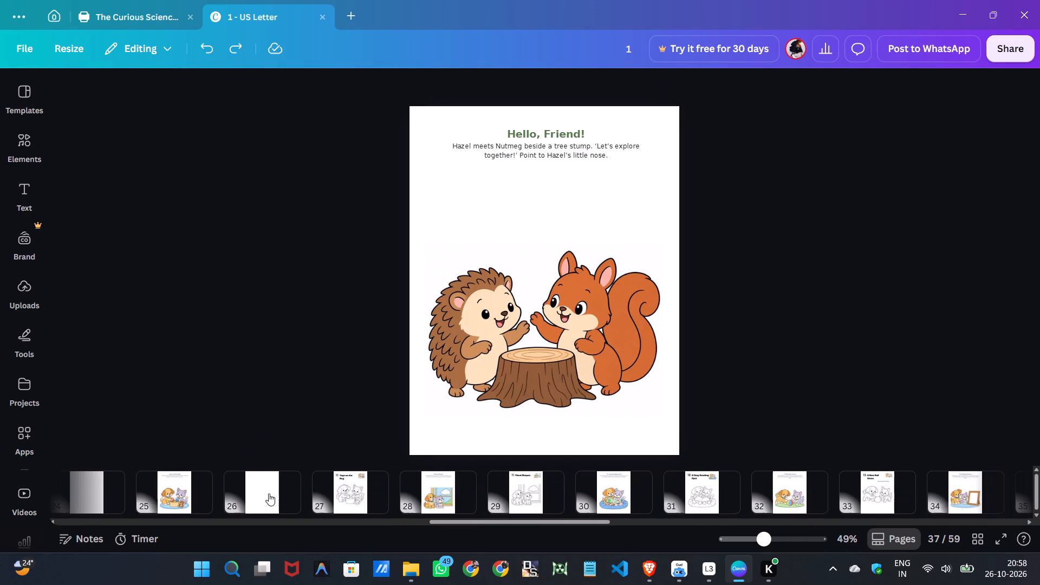
scroll(269, 492, up, 2)
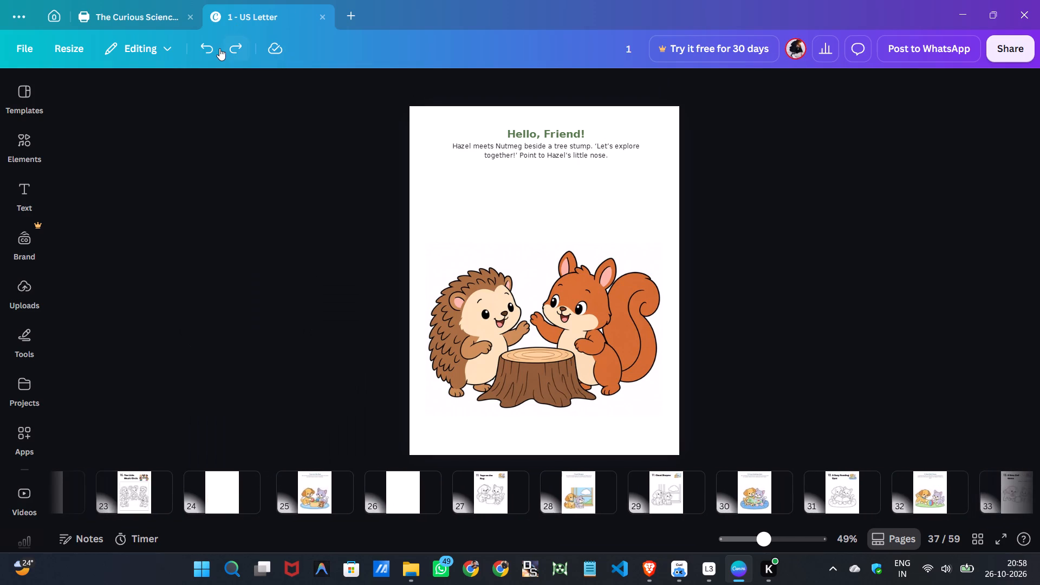
click(213, 50)
click(213, 50)
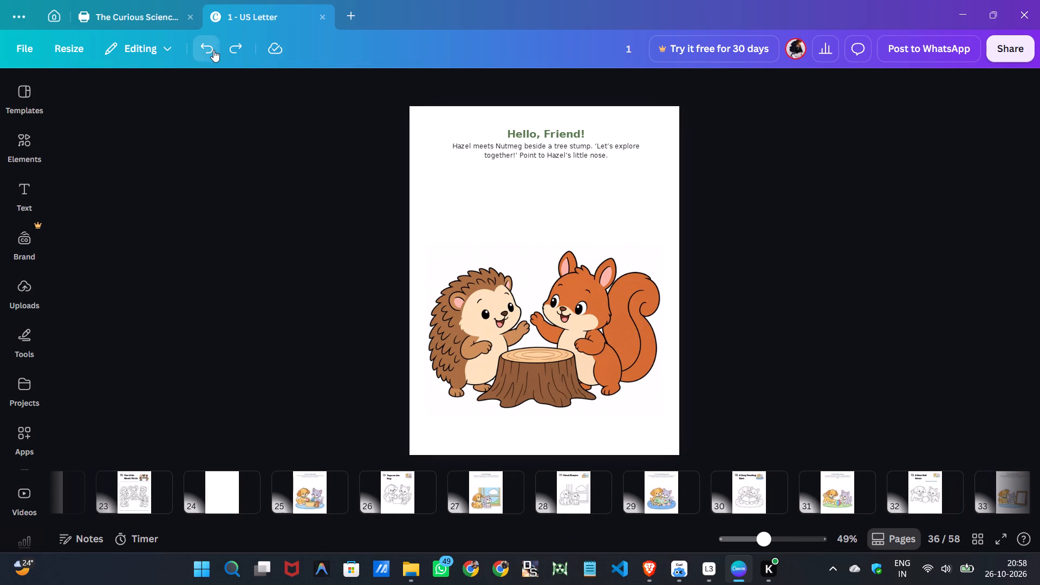
Examine the earlier page thumbnails for blank pages between coloring pages, returning to the colored "Toys on the Rug" page 24.
scroll(197, 474, up, 5)
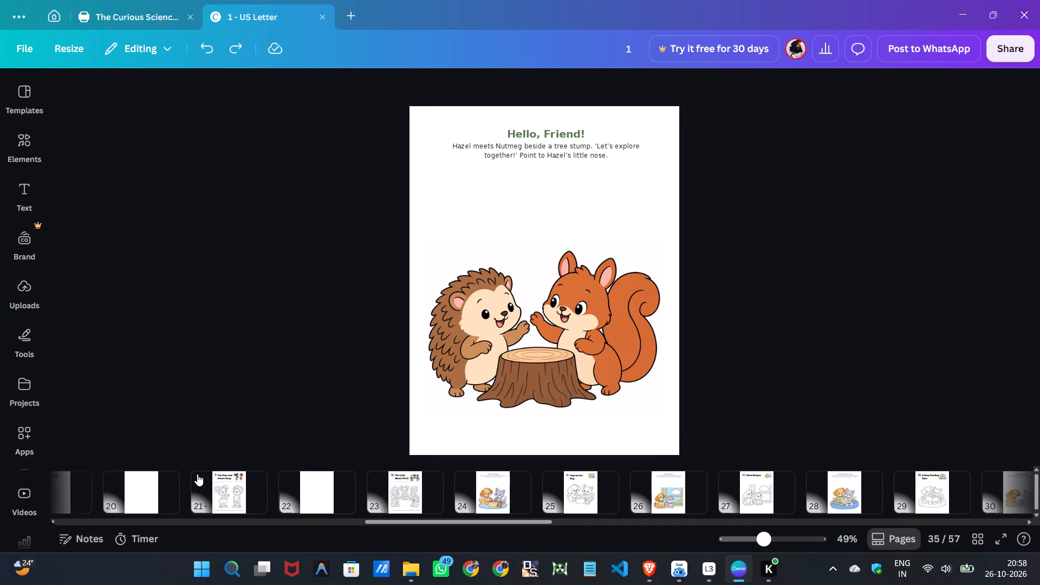
scroll(219, 477, up, 6)
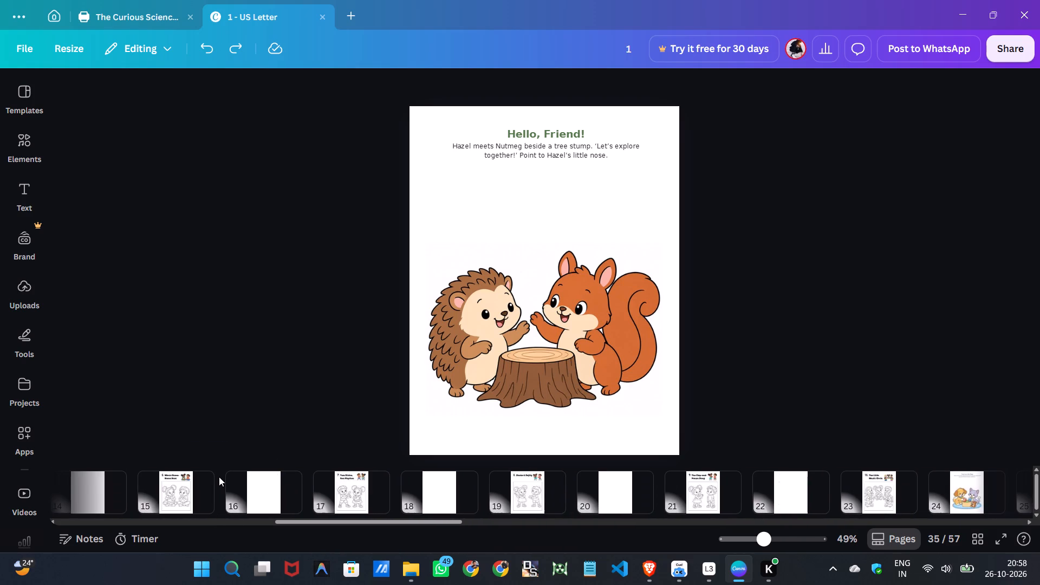
scroll(219, 477, up, 4)
scroll(219, 477, down, 4)
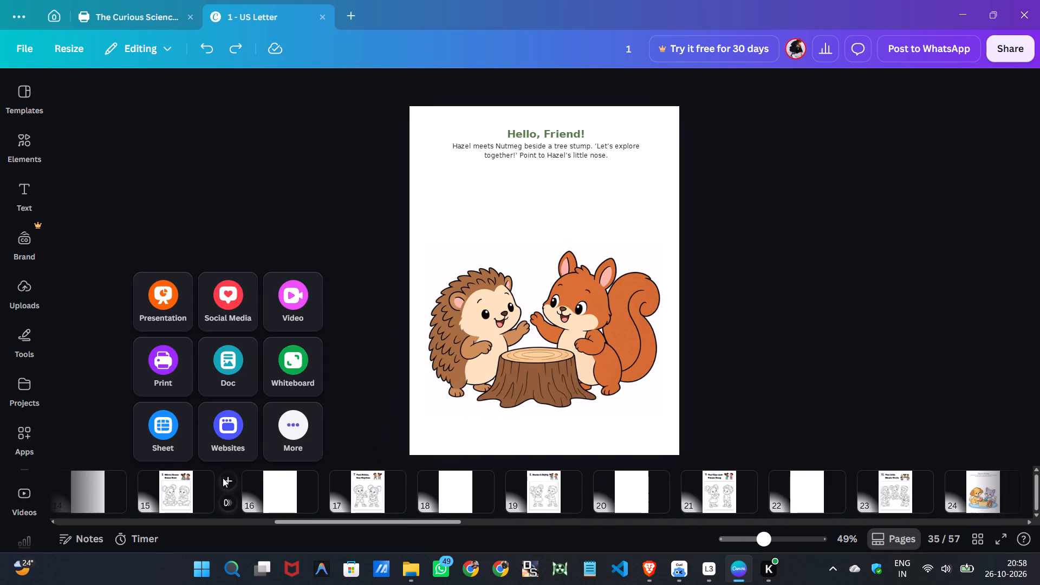
scroll(320, 504, down, 4)
scroll(391, 503, down, 2)
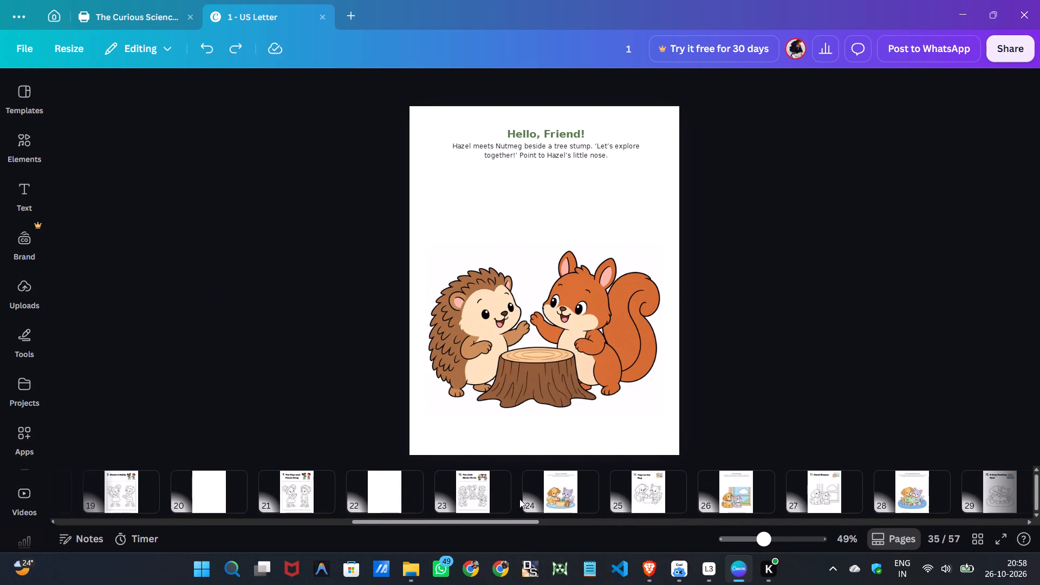
click(552, 498)
click(552, 498)
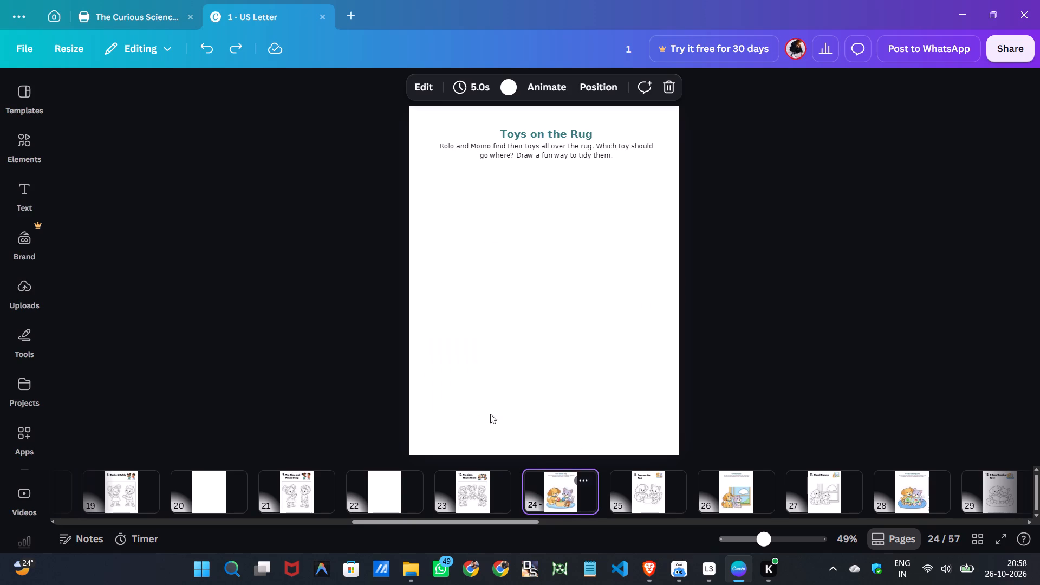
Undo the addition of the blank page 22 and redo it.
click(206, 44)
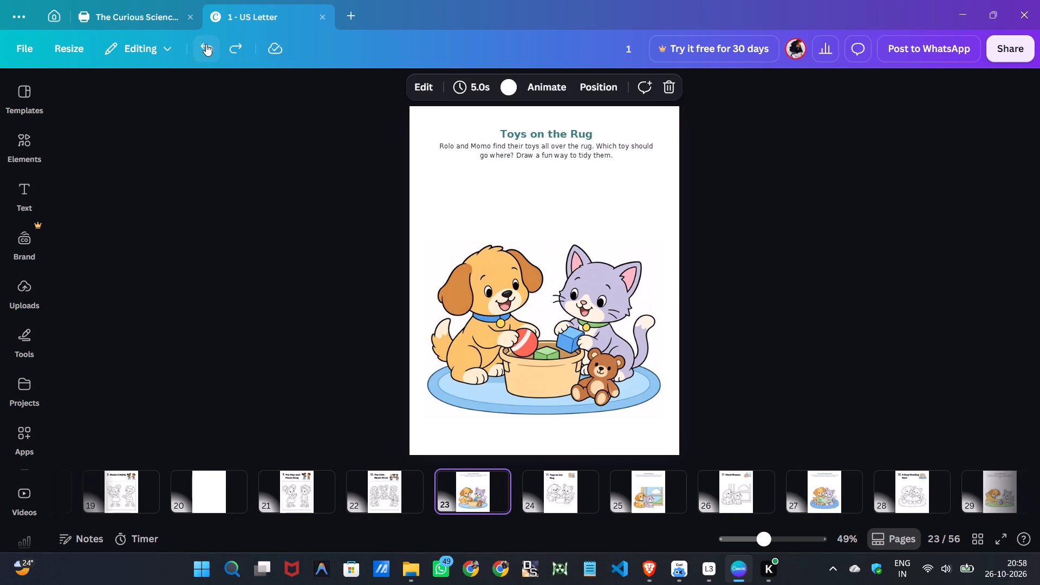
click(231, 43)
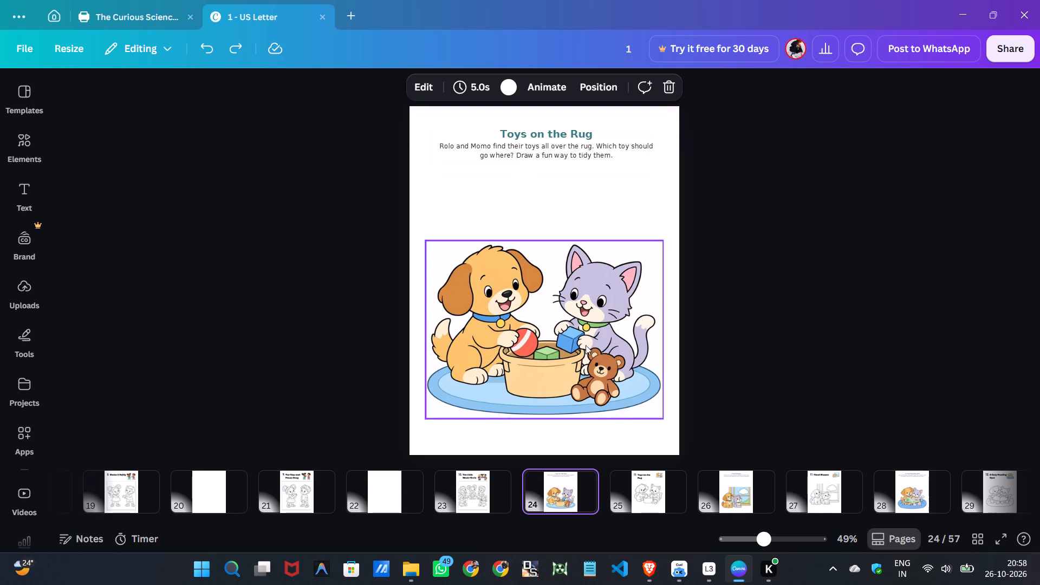
Delete the colored "Toys on the Rug", "Cloud Shapes", "A Cozy Reading Spot" and "A New Ball Game" pages, keeping their coloring versions.
click(652, 480)
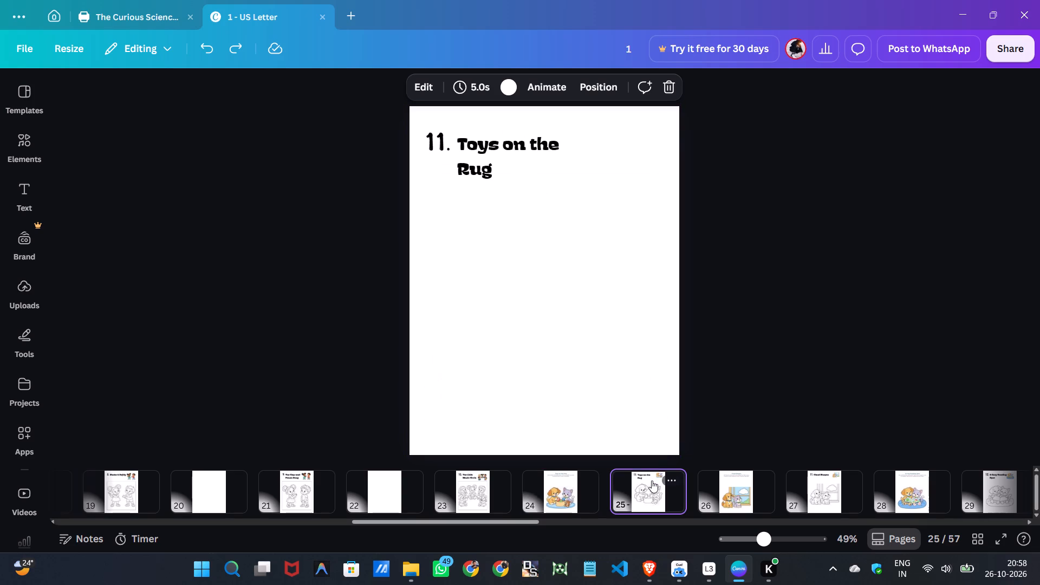
click(570, 495)
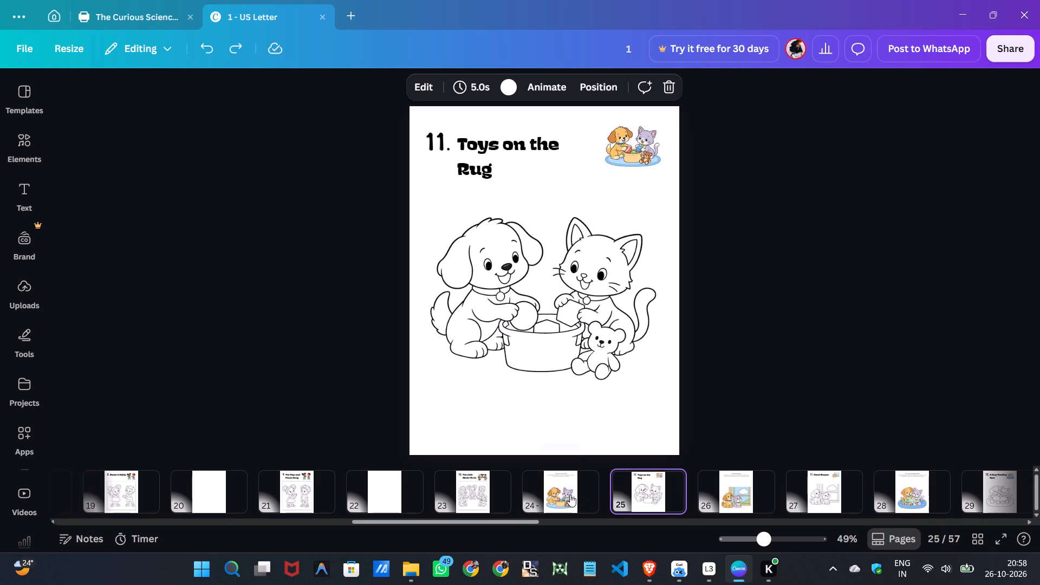
click(661, 83)
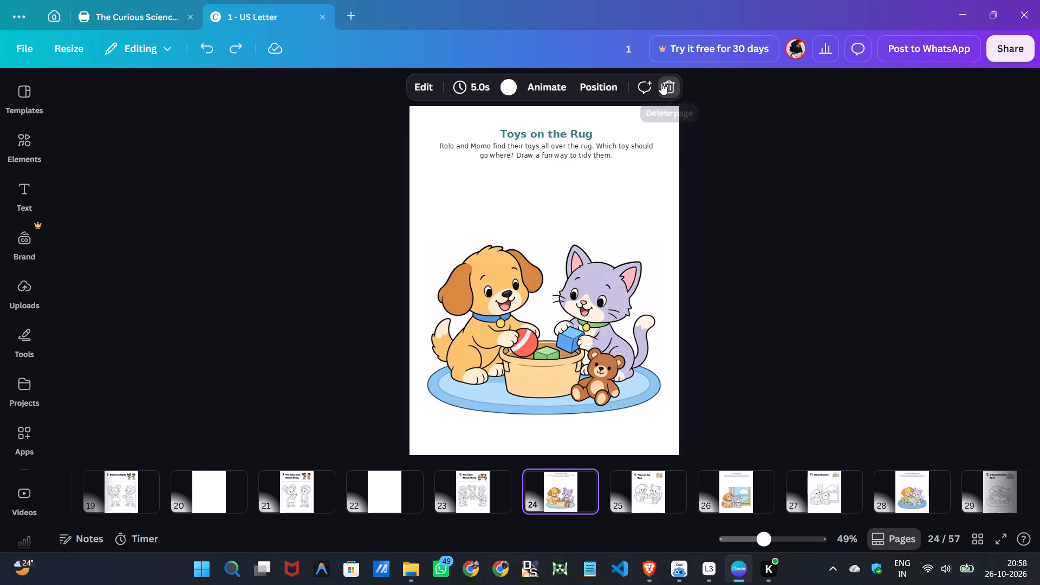
click(641, 489)
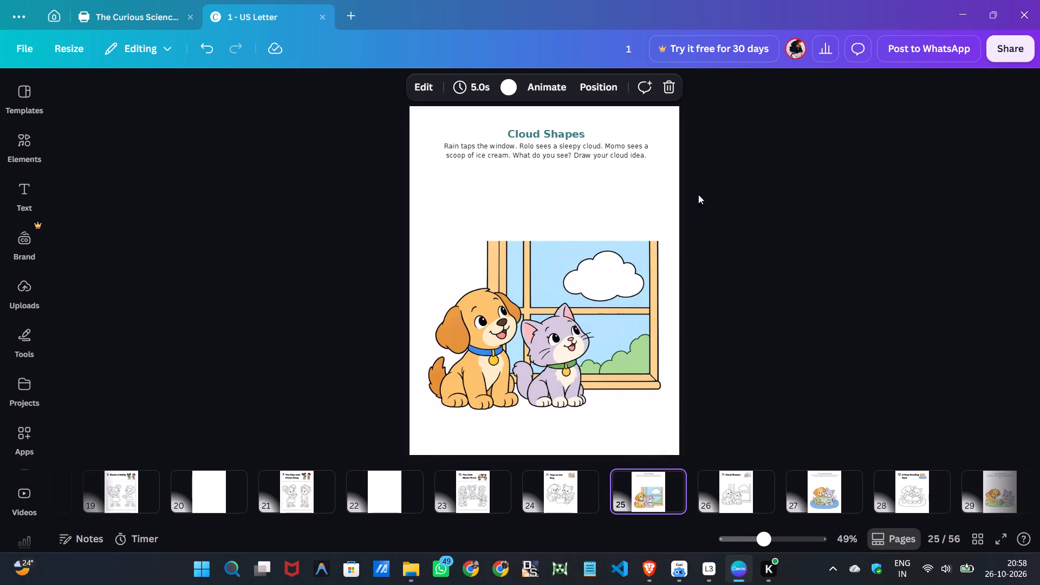
click(667, 80)
click(718, 493)
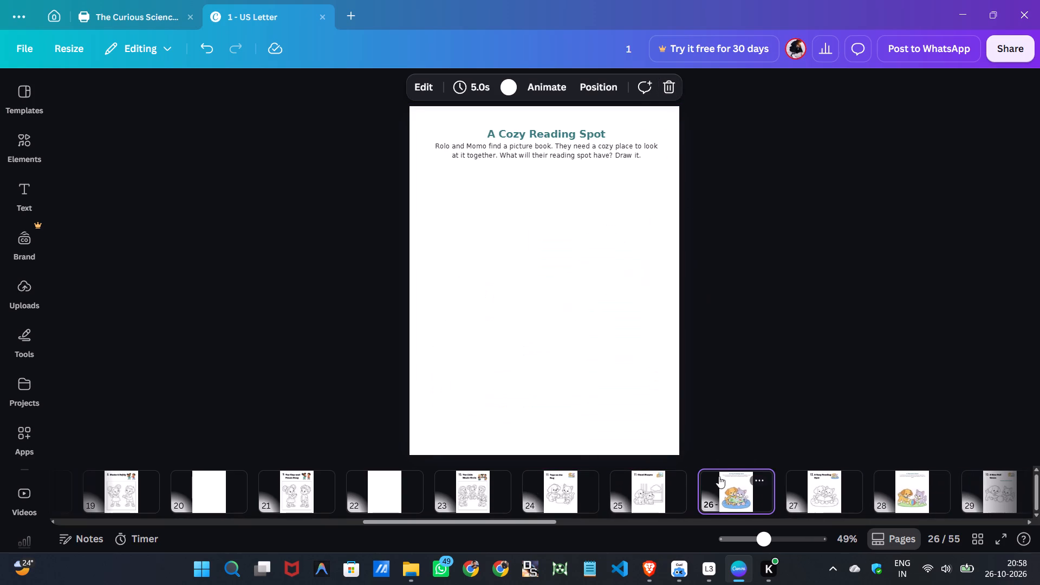
key(Delete)
click(828, 493)
key(Delete)
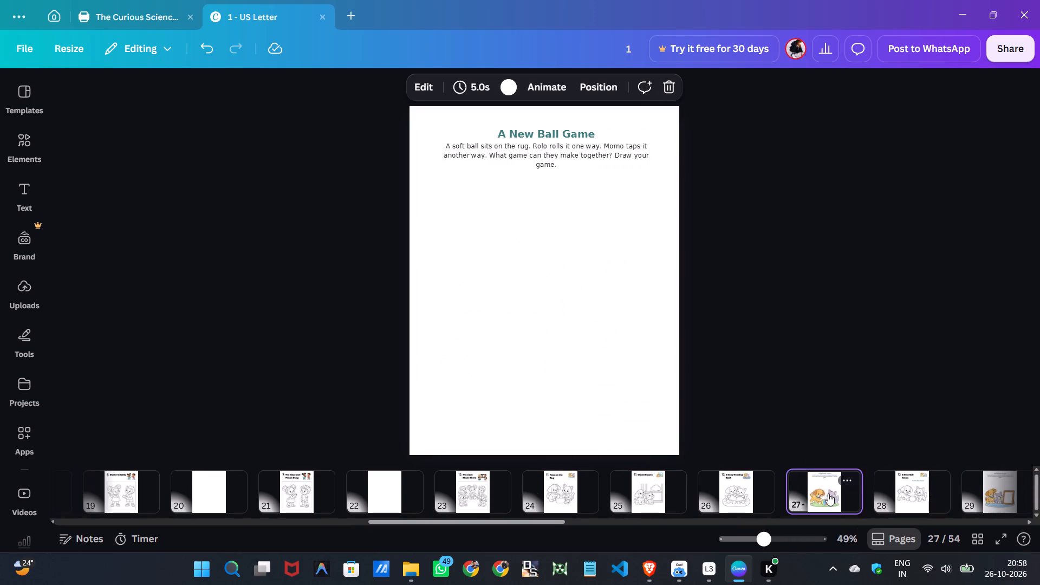
Delete the colored "The Blank Picture" page, the "Hazel & Nutmeg's Forest Day" cover and the colored "Hello, Friend!" page.
scroll(634, 490, down, 4)
scroll(559, 490, down, 4)
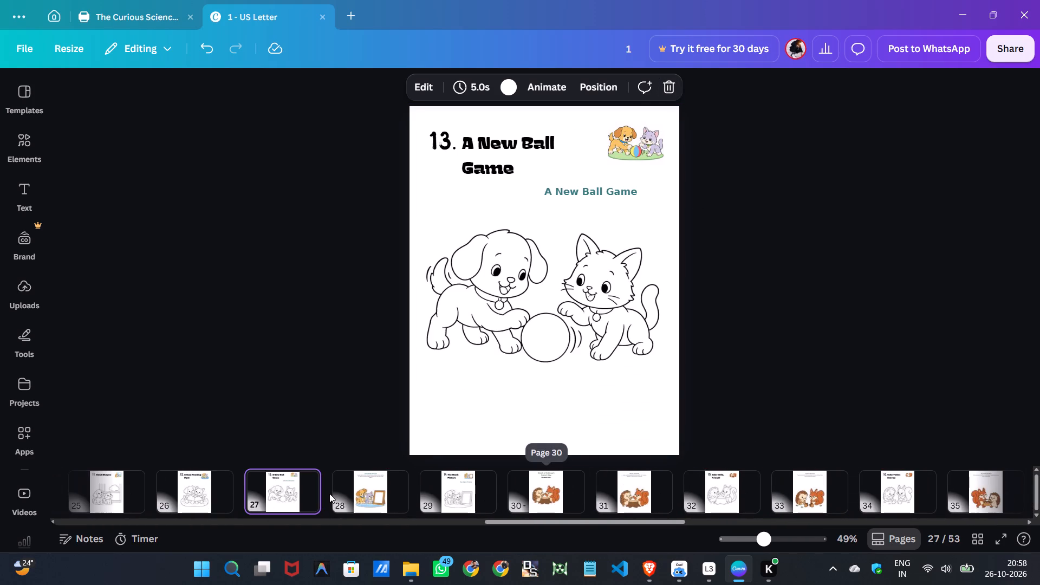
click(370, 501)
key(Delete)
click(479, 500)
key(Delete)
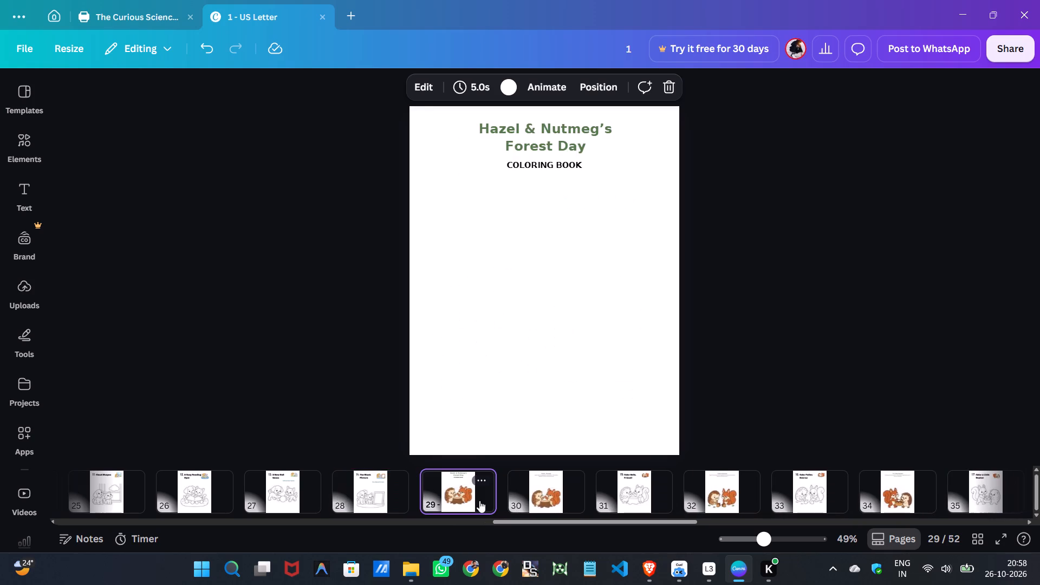
click(480, 501)
key(Delete)
Delete the four remaining colored hedgehog and squirrel story pages between coloring pages 15 and 19.
click(552, 503)
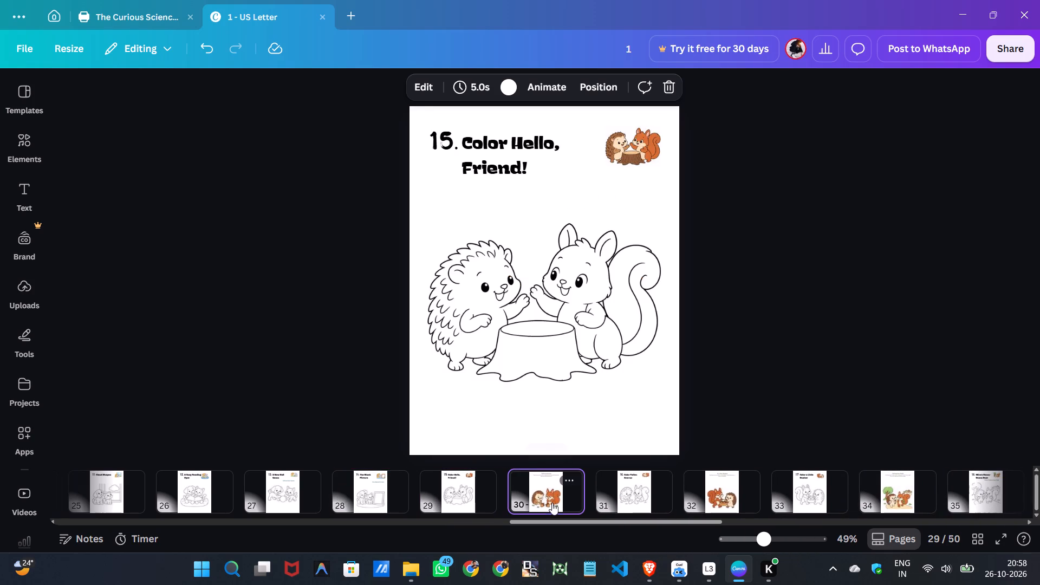
key(Delete)
click(634, 505)
key(Delete)
scroll(417, 480, down, 2)
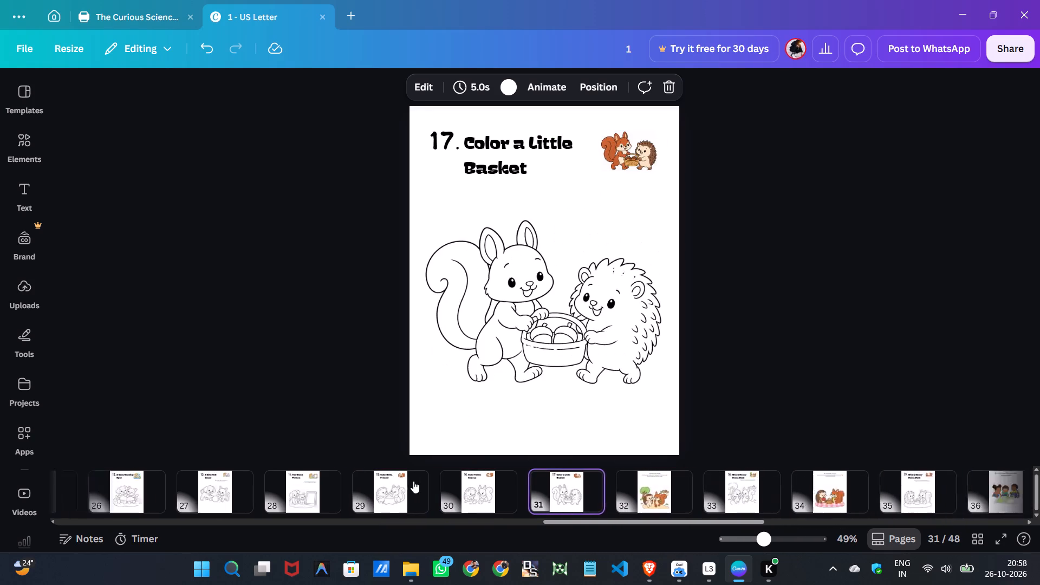
scroll(413, 481, down, 5)
click(262, 495)
key(Delete)
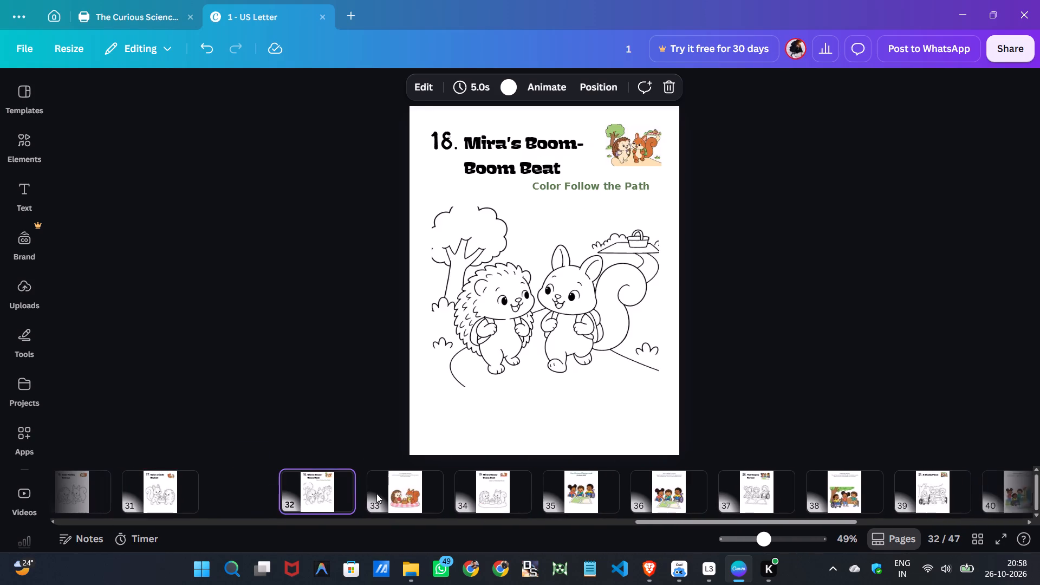
click(349, 495)
key(Delete)
Delete the six colored pages of the children's playground story, from before "The Empty Corner" through the one before "A Name for the Playground".
click(441, 502)
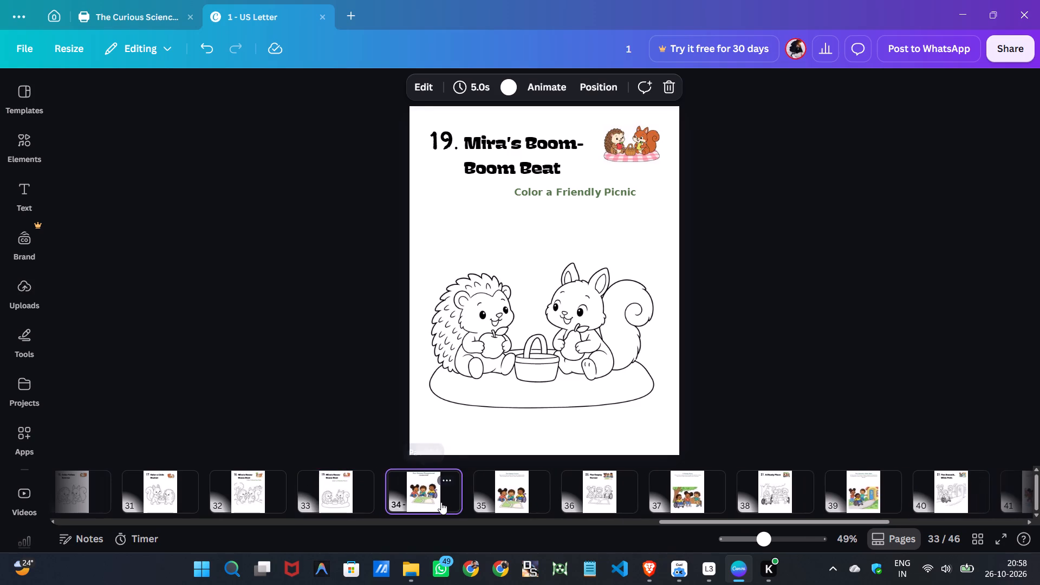
key(Delete)
click(437, 496)
key(Delete)
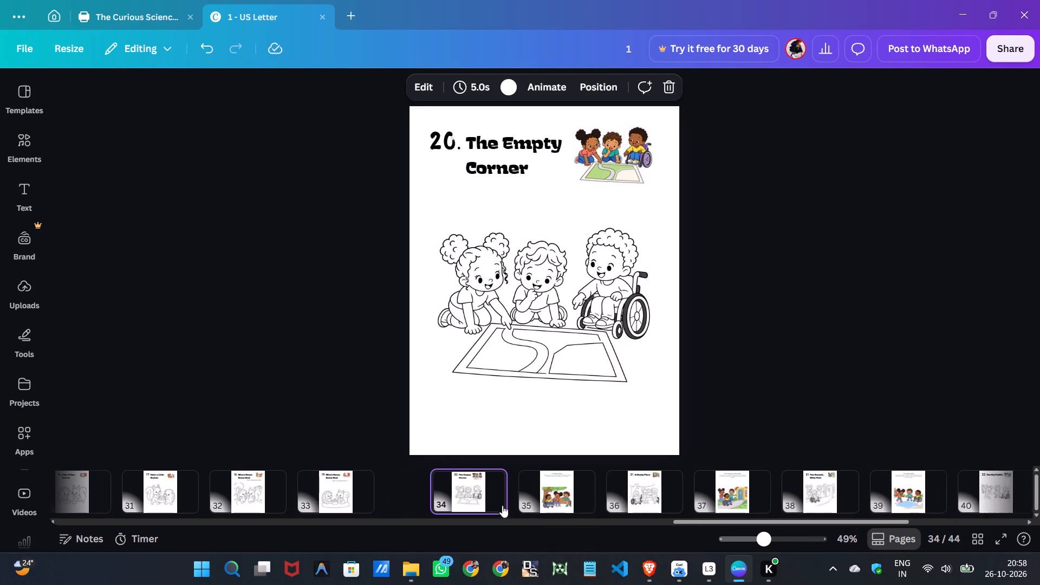
click(513, 505)
key(Delete)
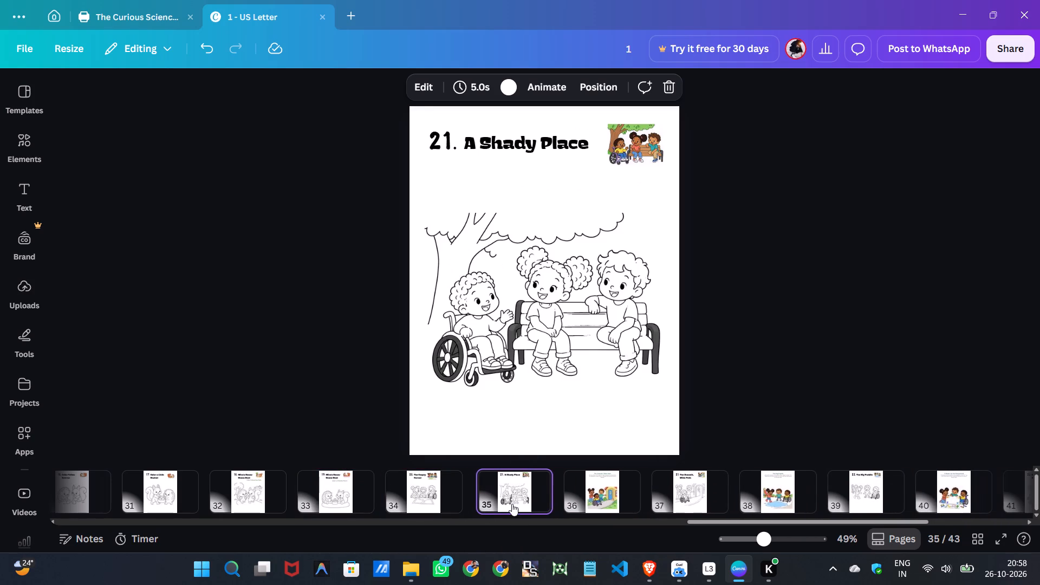
click(591, 496)
key(Delete)
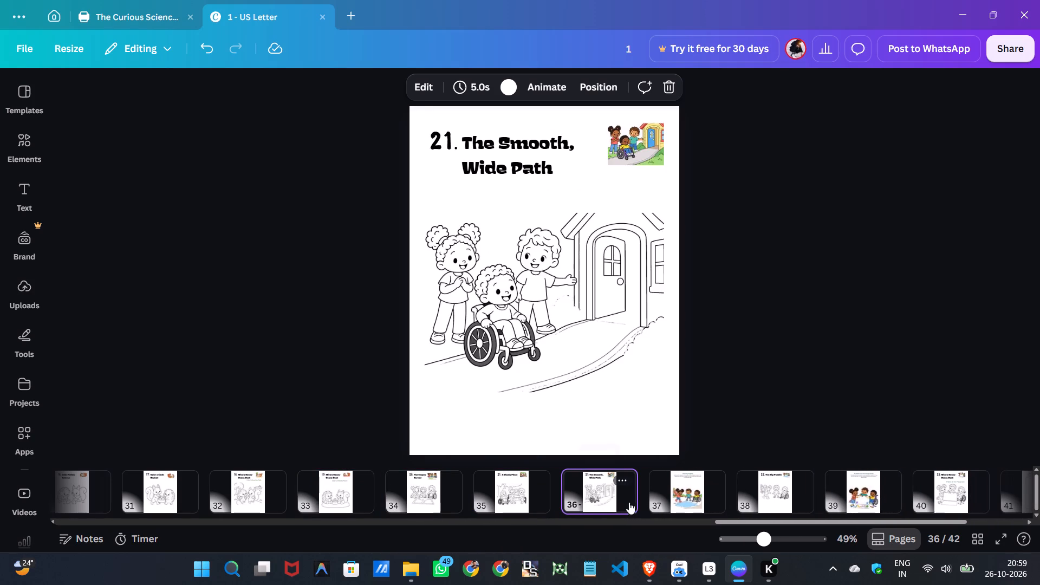
click(693, 501)
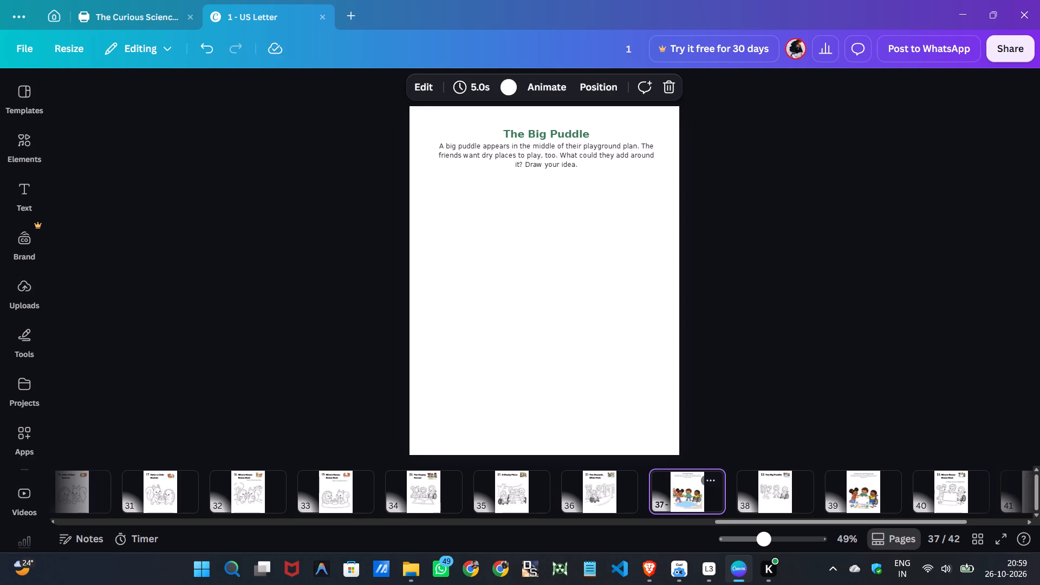
key(Delete)
click(756, 499)
key(Delete)
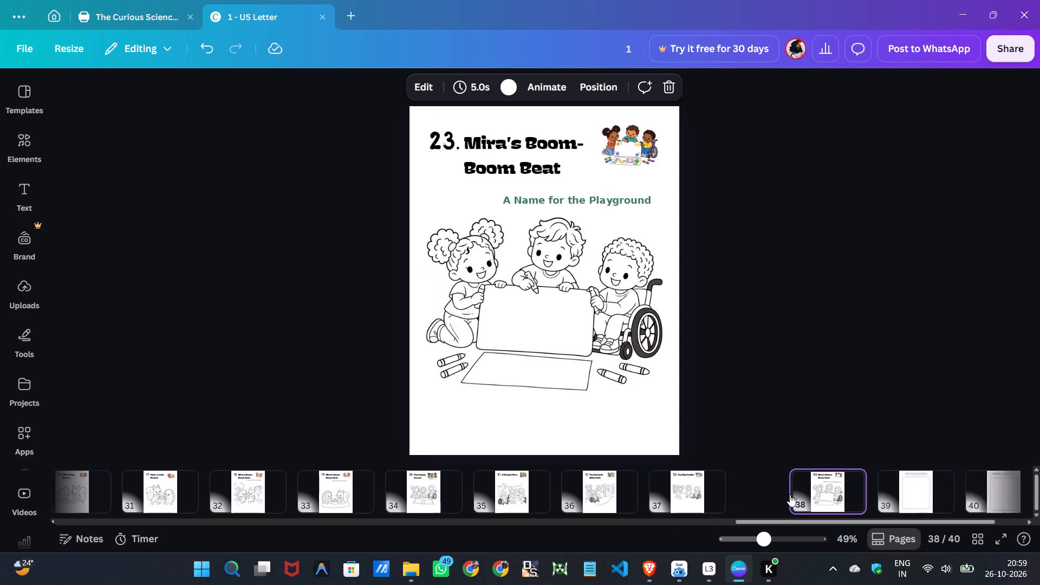
Examine the page thumbnails from the last page back to page 1 and forward again, checking where blank pages separate the coloring pages.
scroll(807, 495, down, 1)
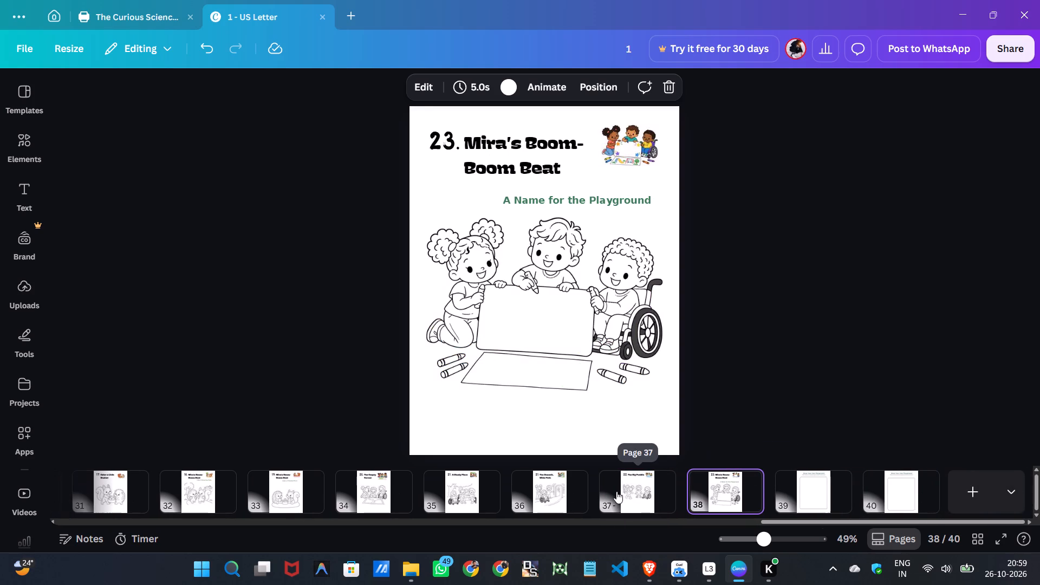
scroll(618, 490, up, 17)
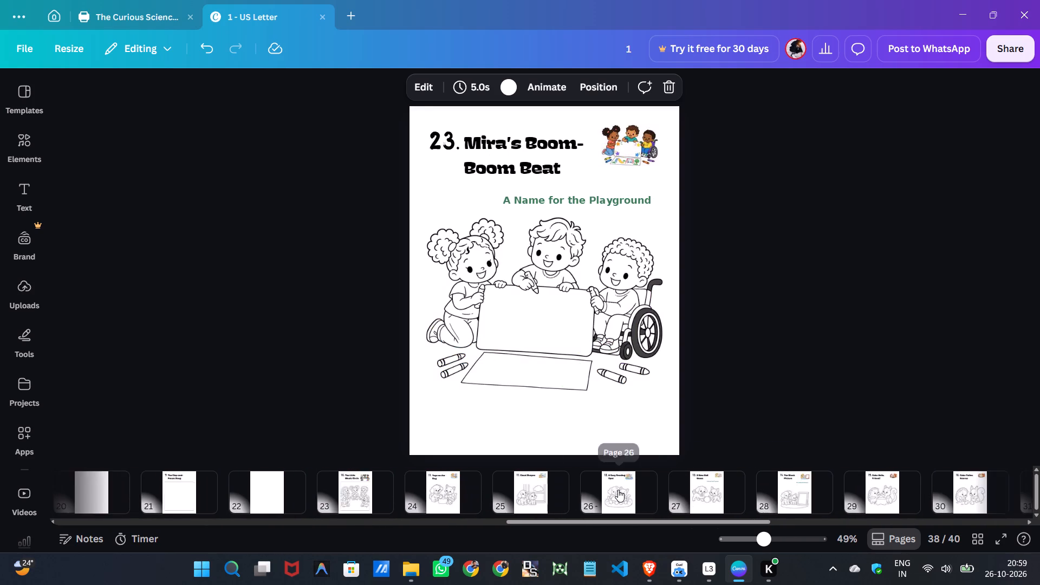
scroll(618, 490, up, 18)
scroll(616, 489, up, 7)
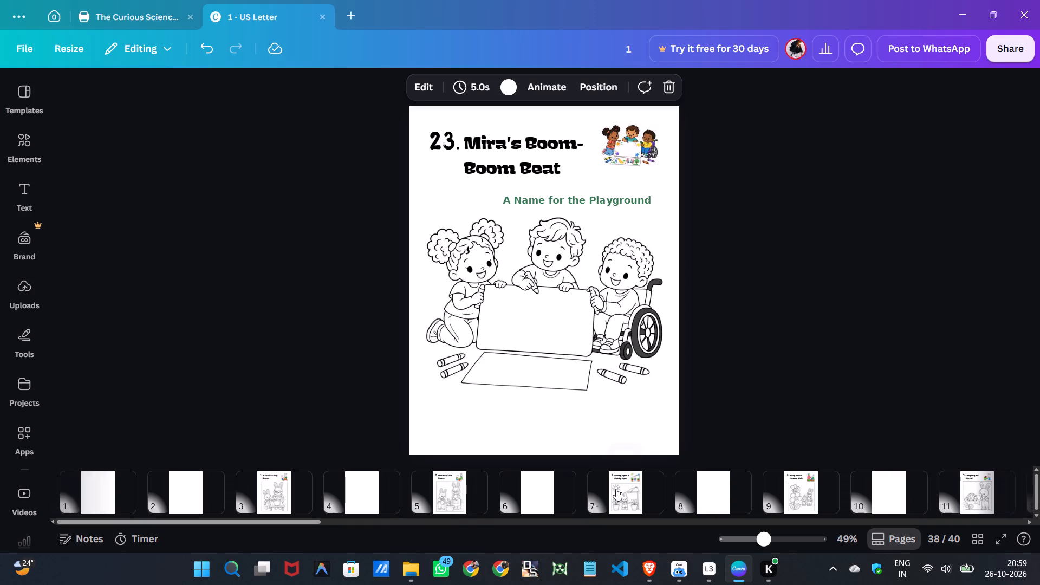
scroll(509, 502, down, 5)
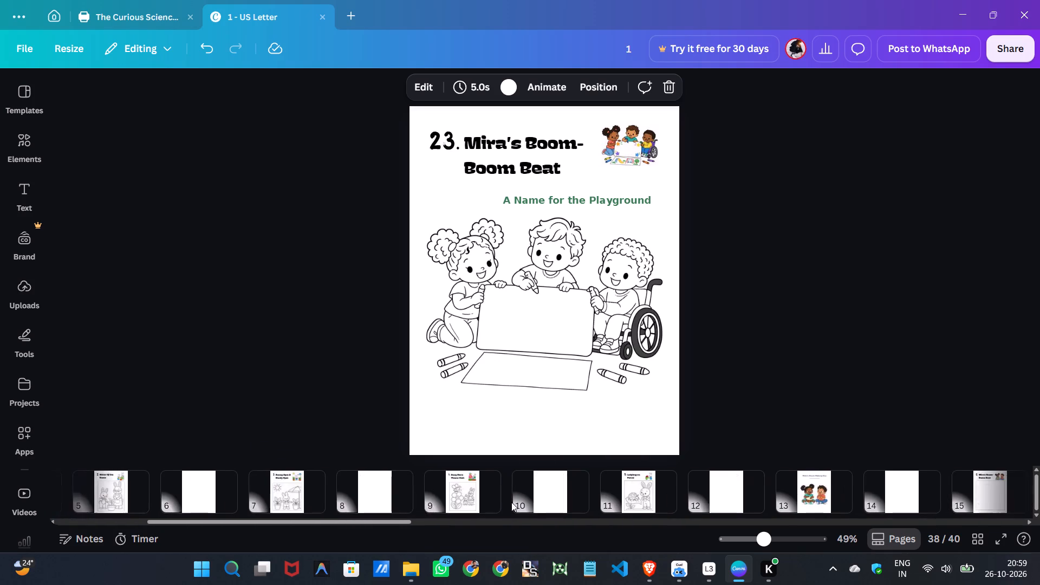
scroll(511, 502, down, 8)
scroll(511, 502, up, 3)
Insert a blank page after each coloring page from page 23 through "The Blank Picture", making blank pages 24, 26, 28, 30, 32 and 34.
scroll(498, 501, down, 13)
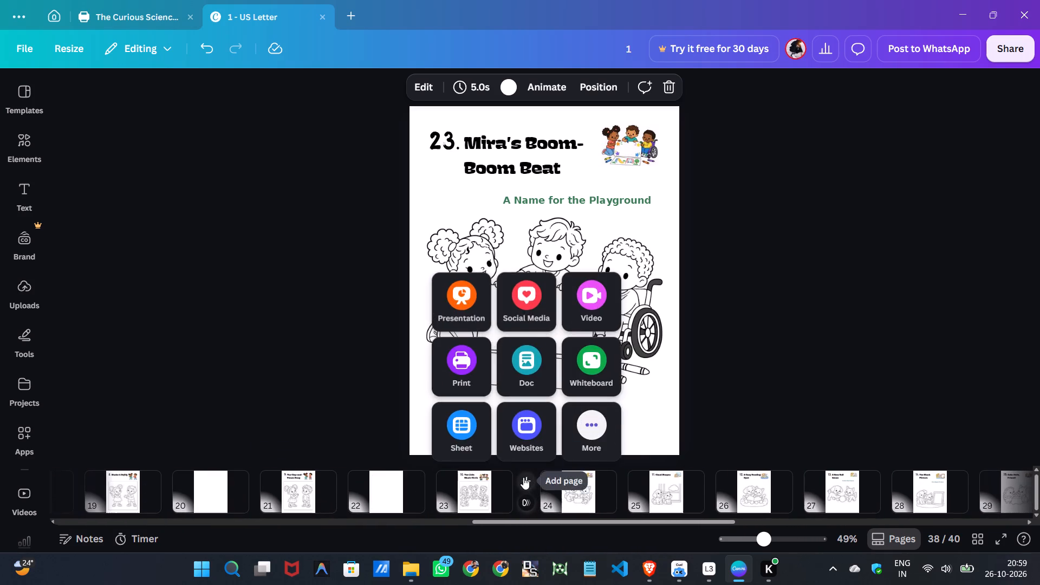
click(523, 477)
scroll(610, 497, down, 2)
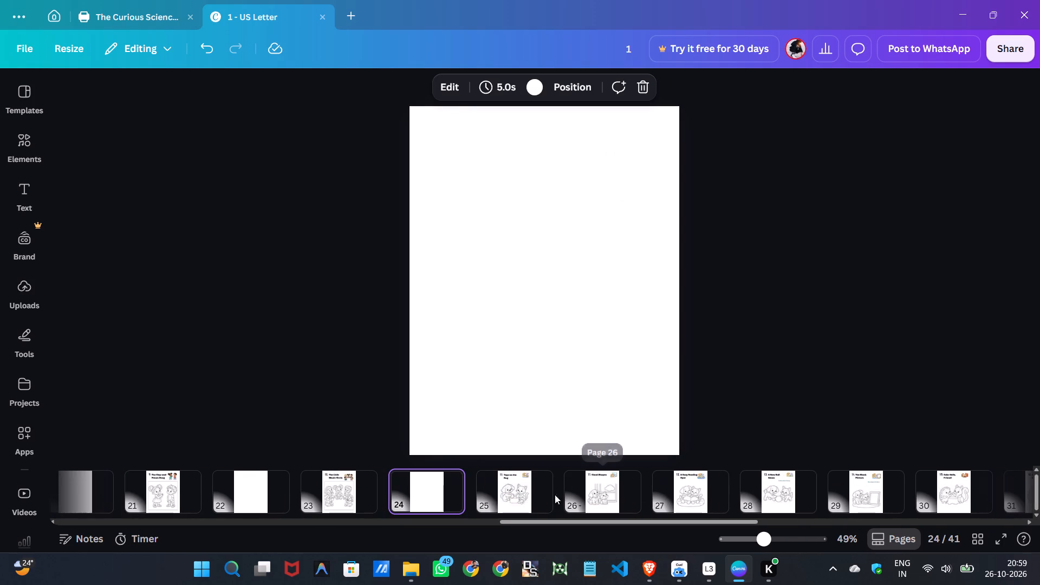
click(562, 477)
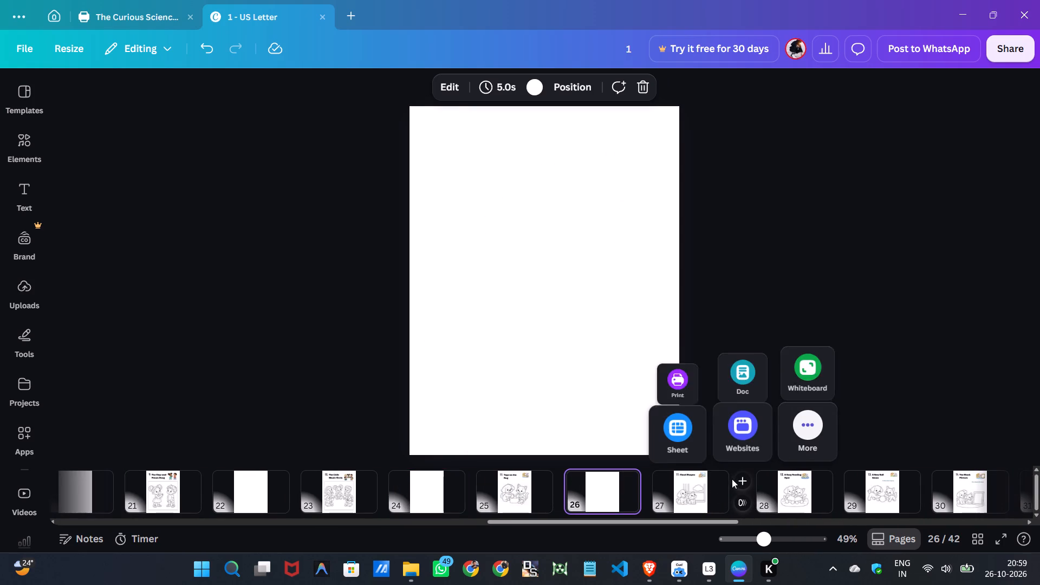
click(737, 478)
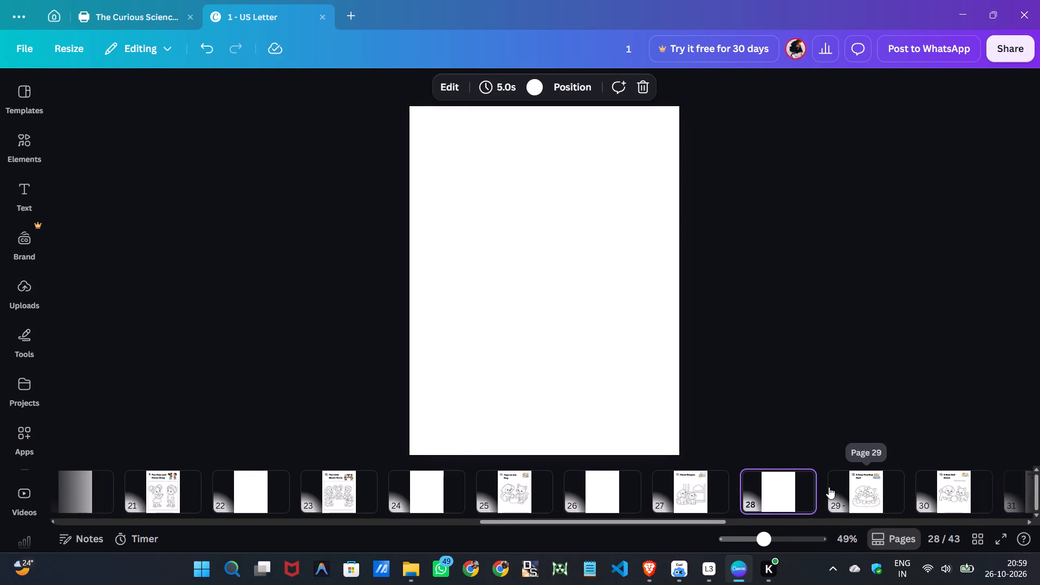
scroll(829, 487, down, 4)
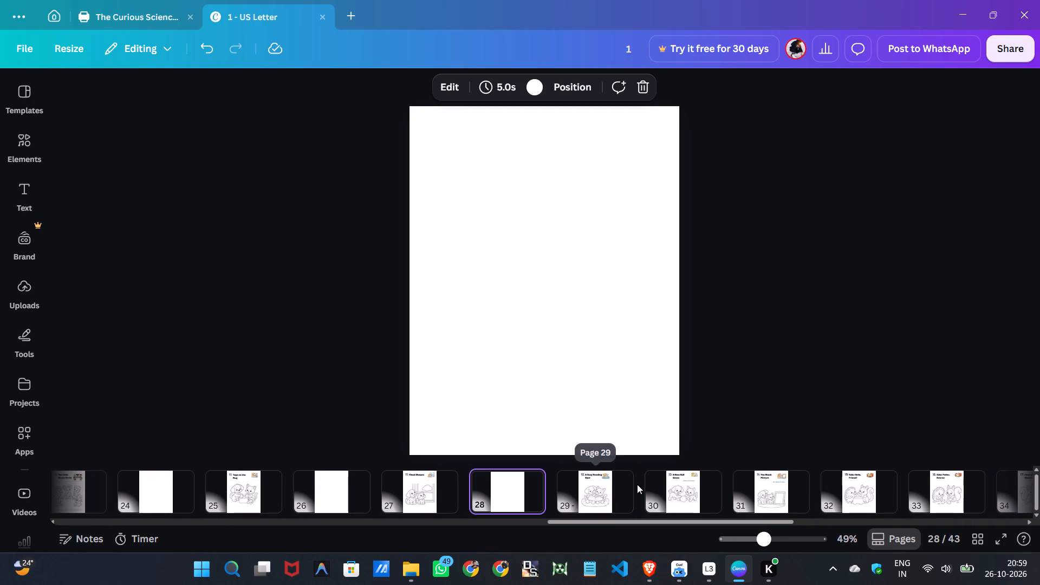
click(646, 477)
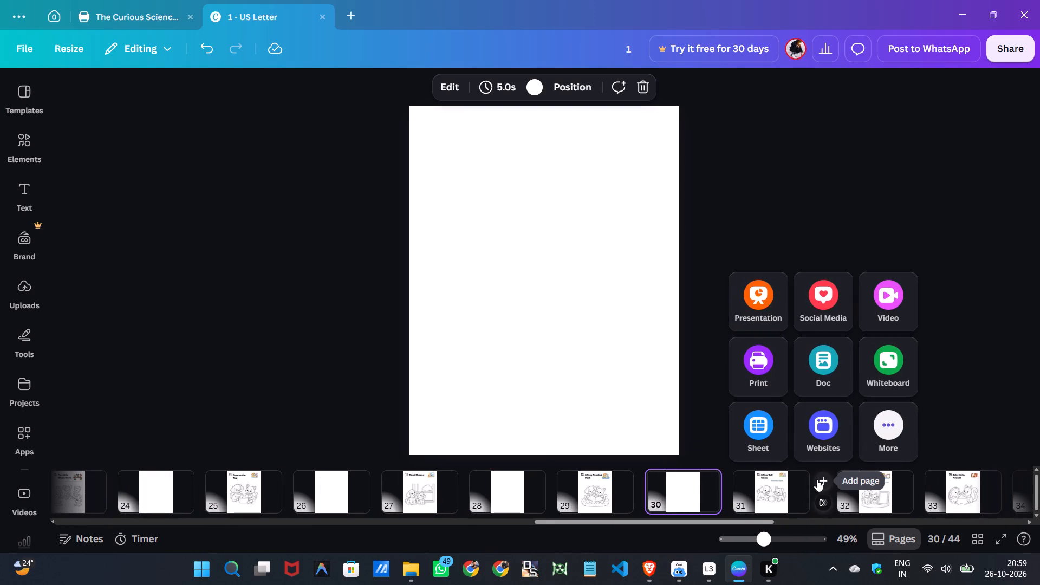
click(817, 479)
scroll(689, 495, down, 6)
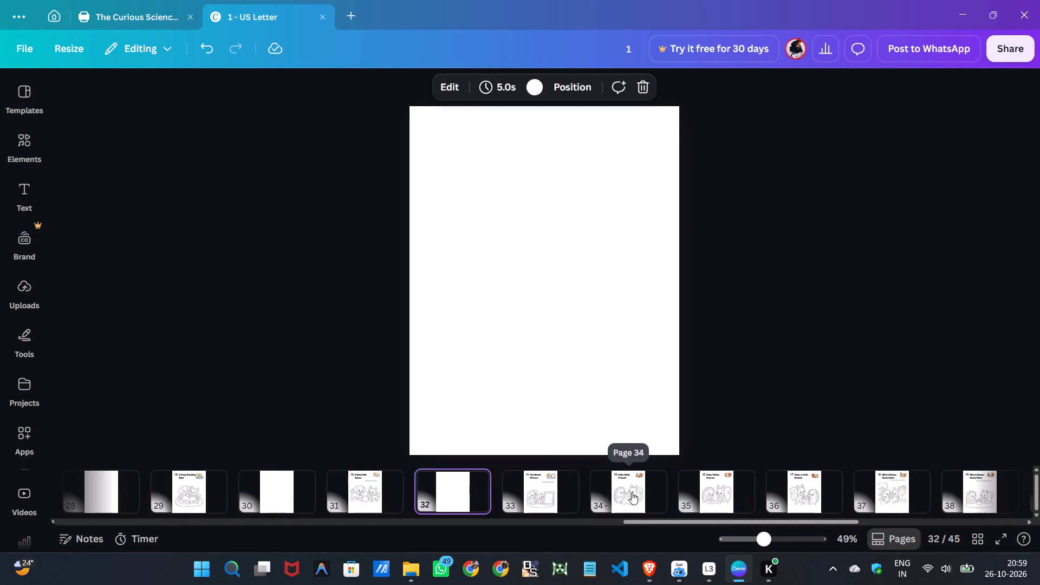
scroll(615, 492, down, 1)
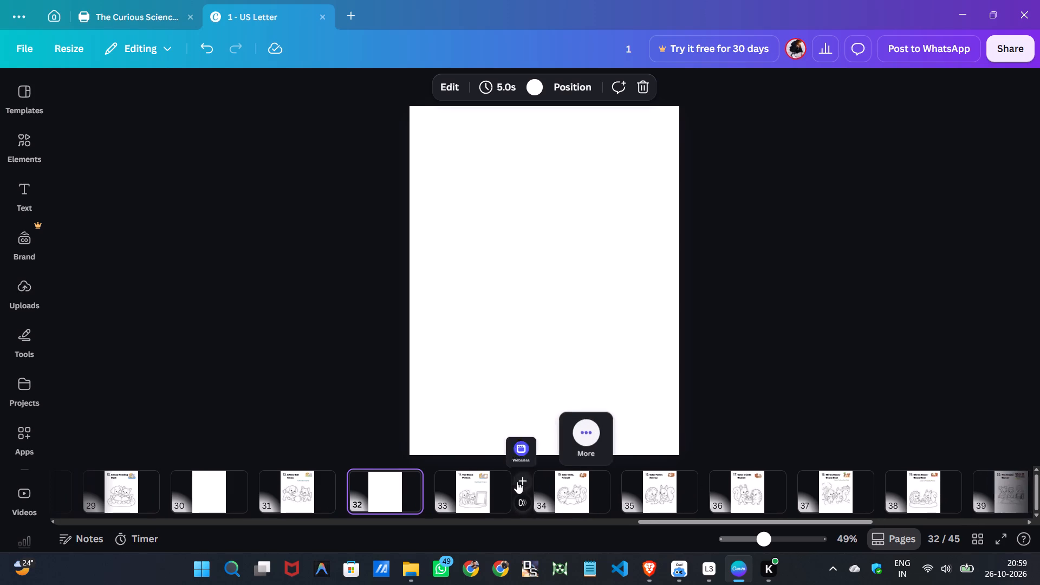
click(523, 475)
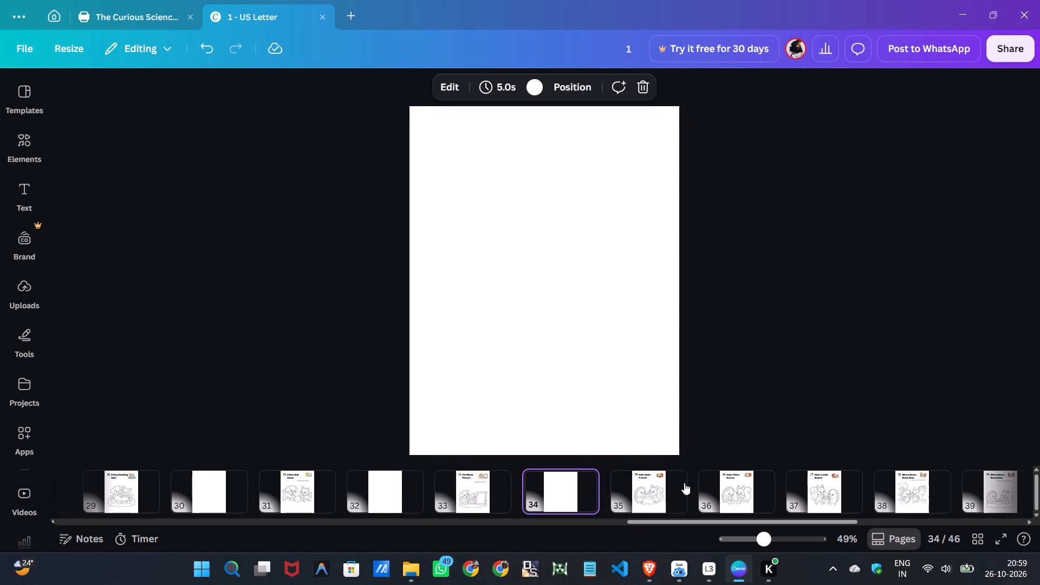
Insert a blank page after each of the five hedgehog and squirrel coloring pages, making blank pages 36, 38, 40, 42 and 44.
click(700, 479)
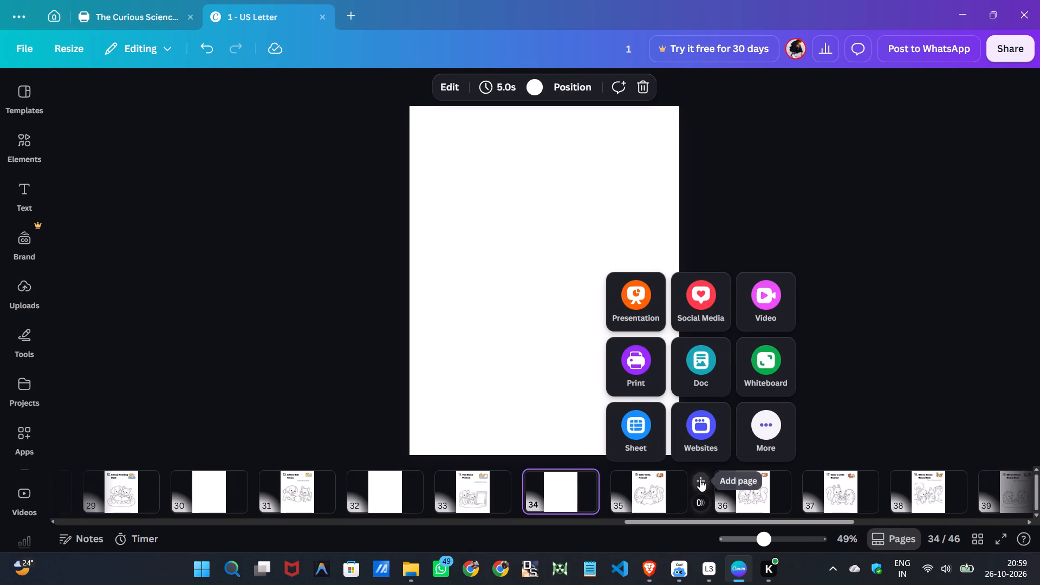
scroll(700, 479, down, 4)
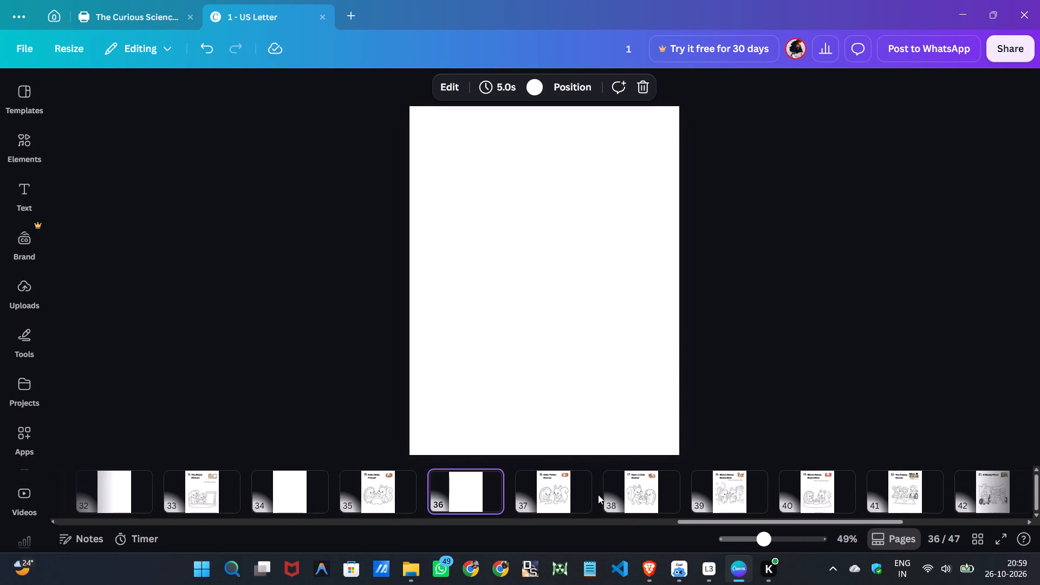
click(607, 480)
scroll(607, 480, down, 2)
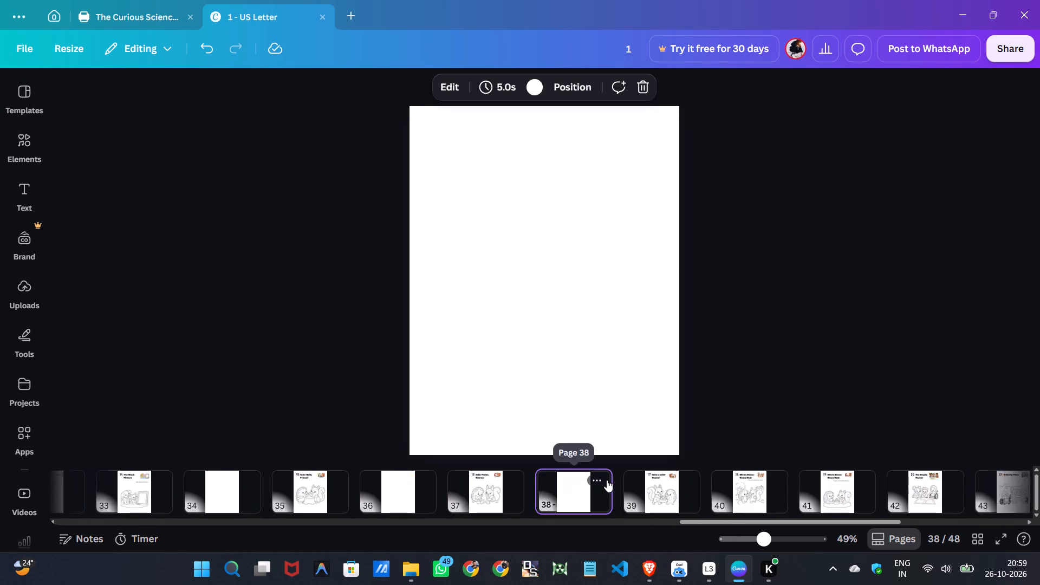
scroll(607, 480, down, 1)
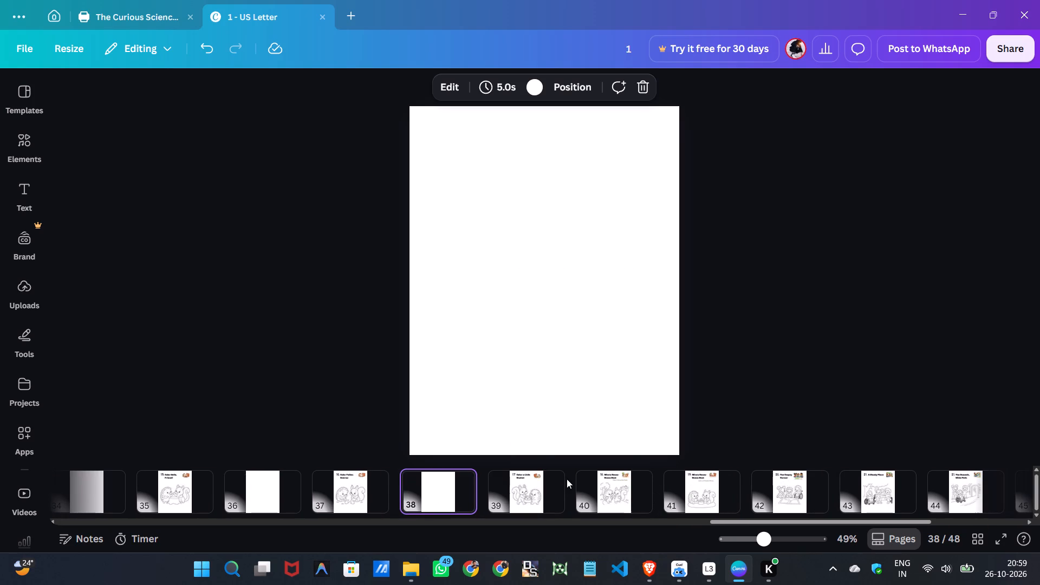
click(574, 477)
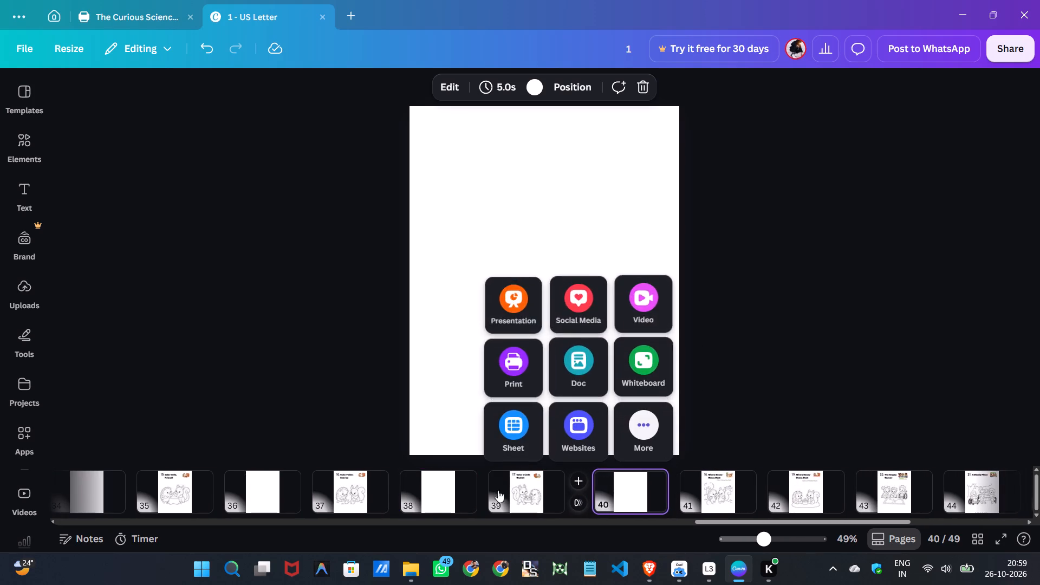
scroll(586, 491, down, 4)
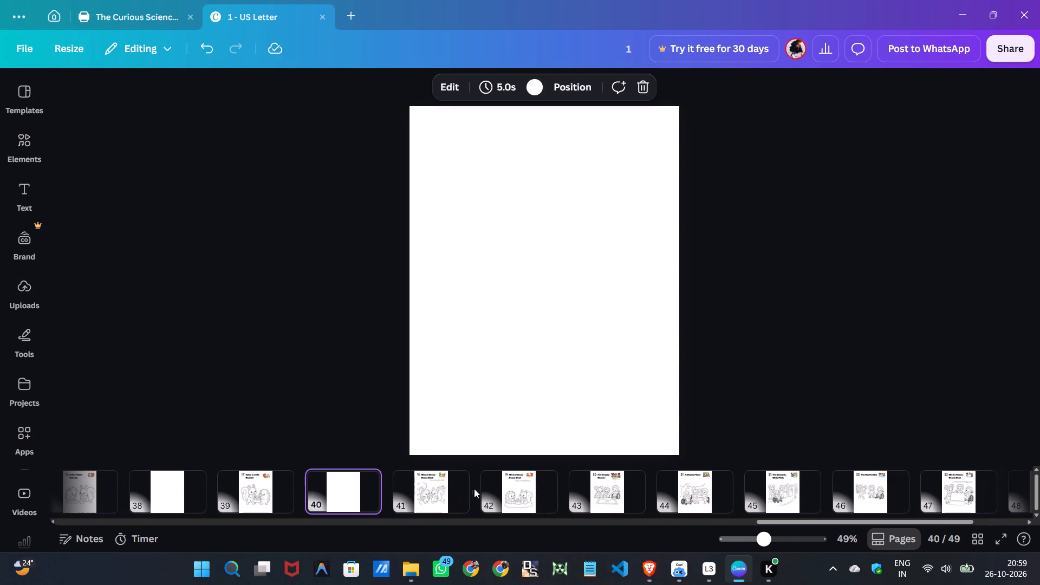
click(480, 479)
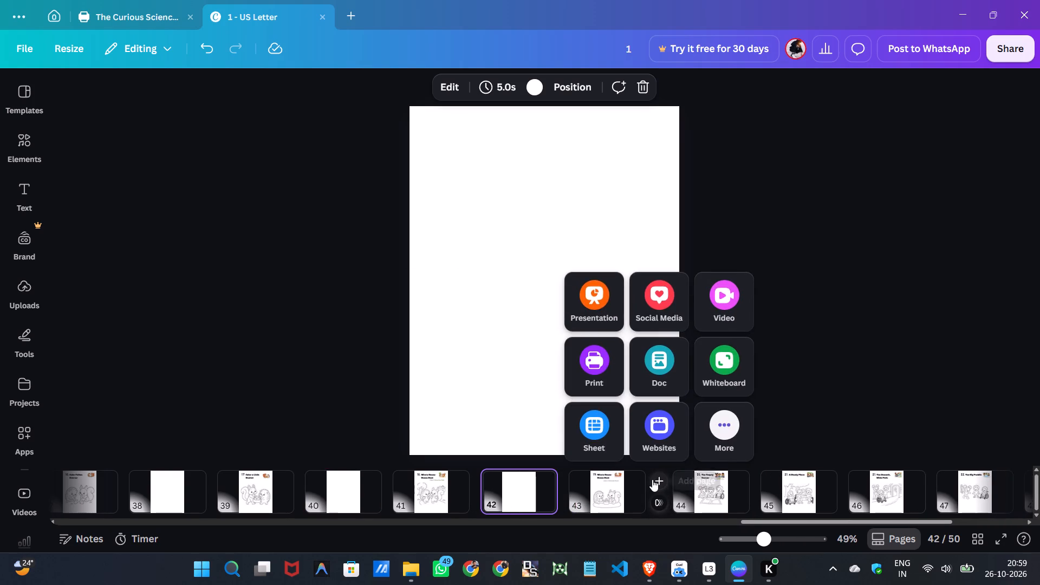
click(652, 479)
Insert a blank page after each of the five playground coloring pages, making blank pages 46, 48, 50, 52 and 54.
scroll(561, 482, down, 5)
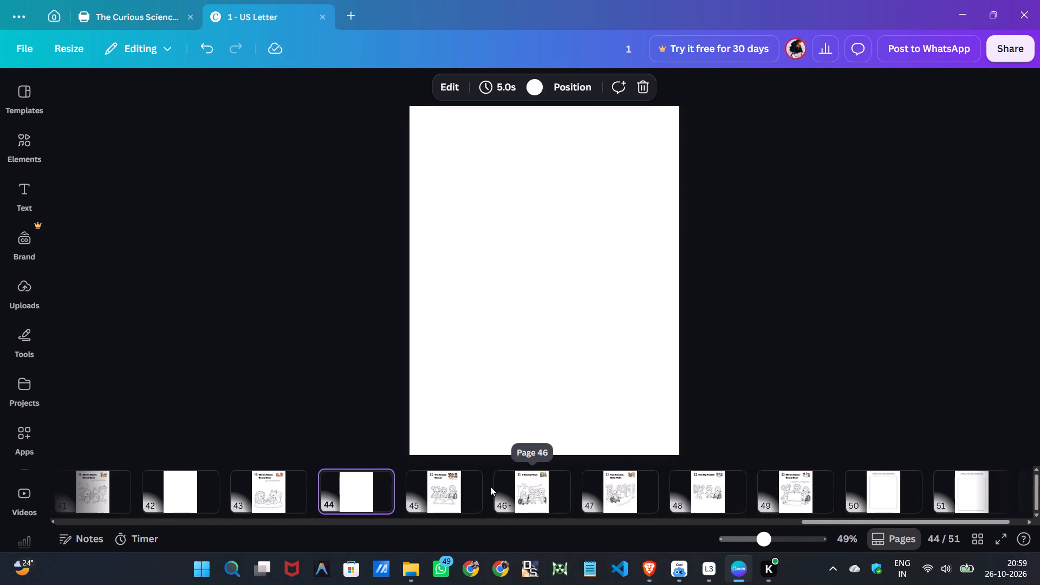
click(494, 479)
scroll(494, 479, down, 3)
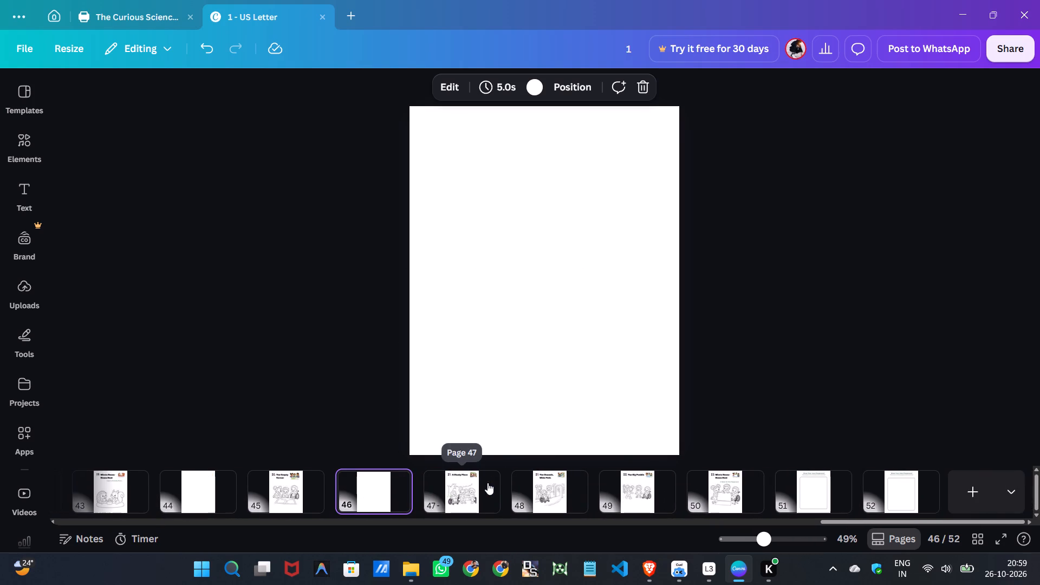
click(509, 477)
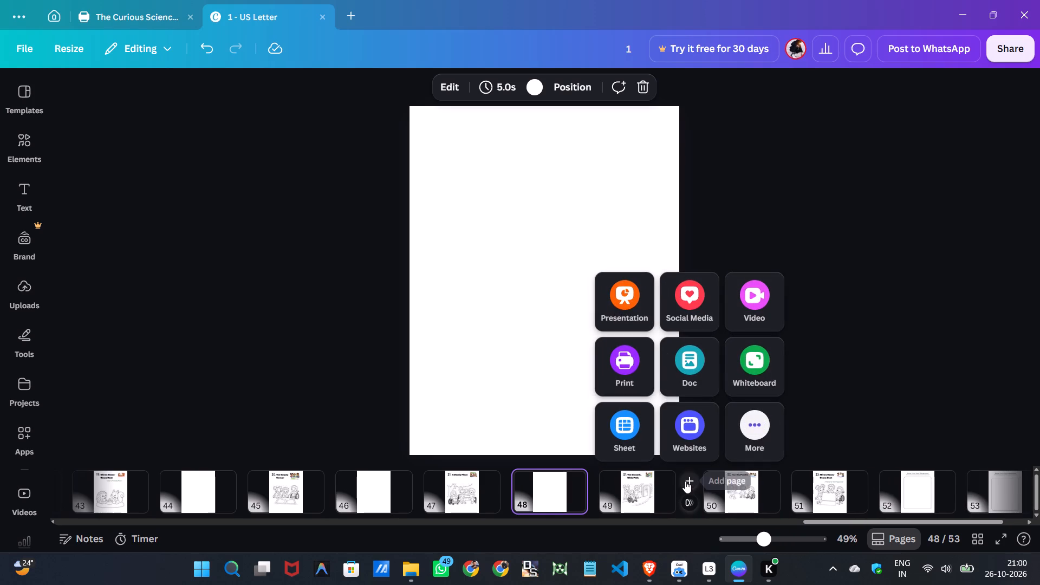
click(685, 481)
scroll(637, 478, down, 4)
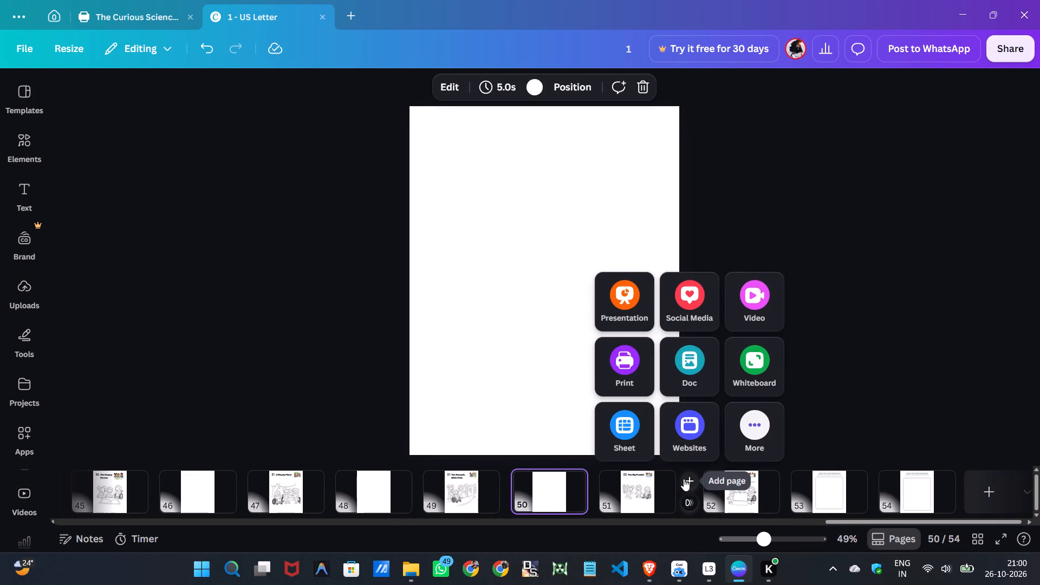
click(684, 479)
scroll(684, 479, down, 3)
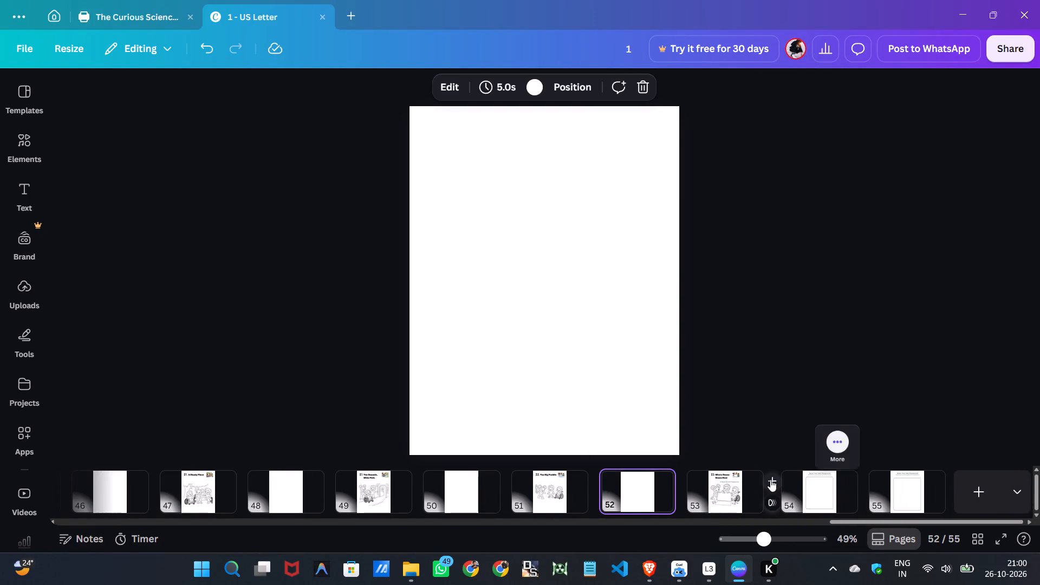
click(773, 479)
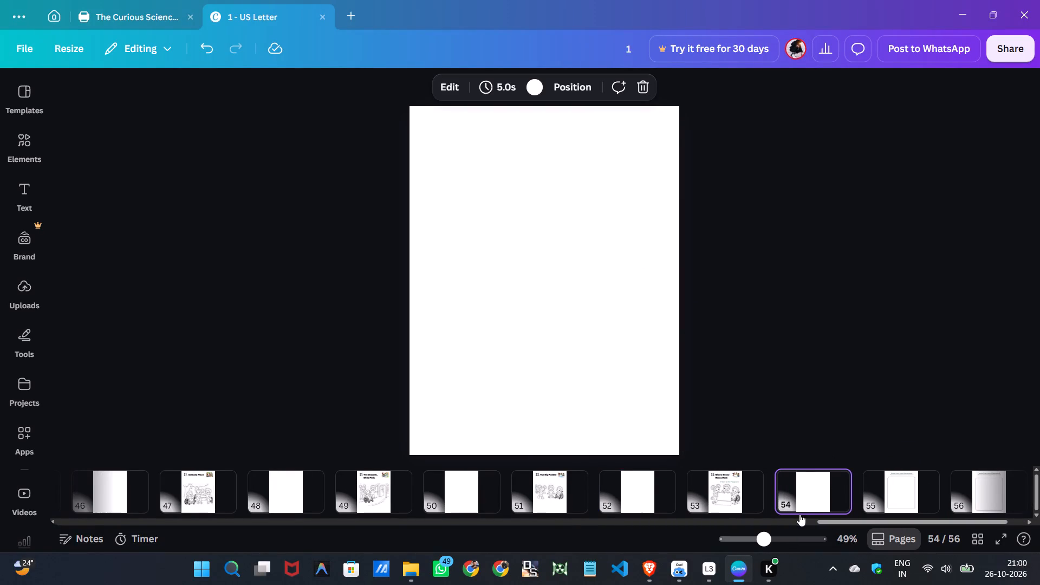
Return to the cover and examine it, the following blank page and the rabbit garden coloring pages 1 to 5 one by one.
scroll(540, 508, up, 5)
scroll(534, 506, up, 20)
scroll(534, 506, up, 2)
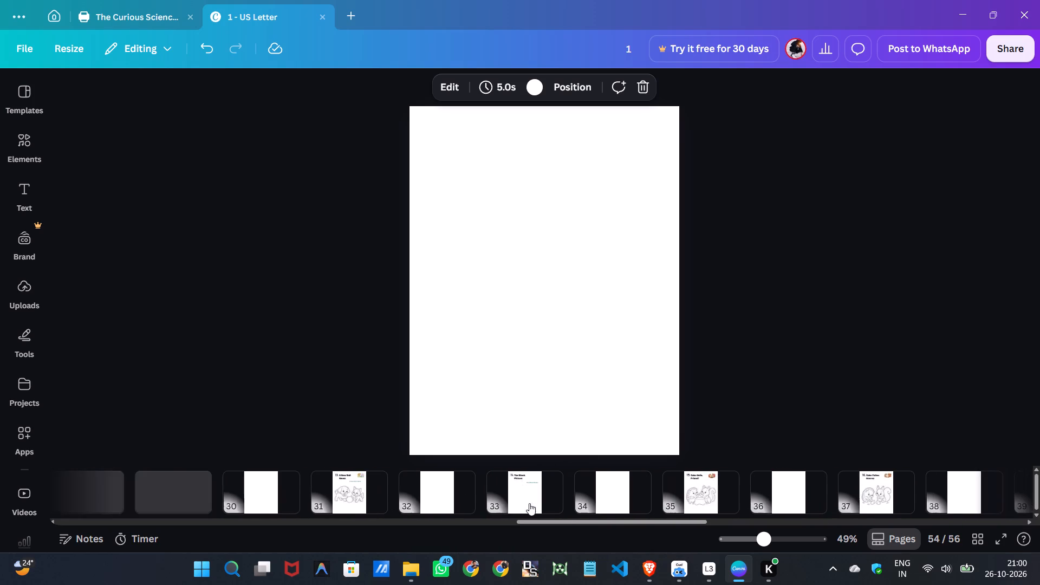
scroll(529, 503, up, 20)
scroll(529, 503, up, 20)
scroll(529, 503, up, 4)
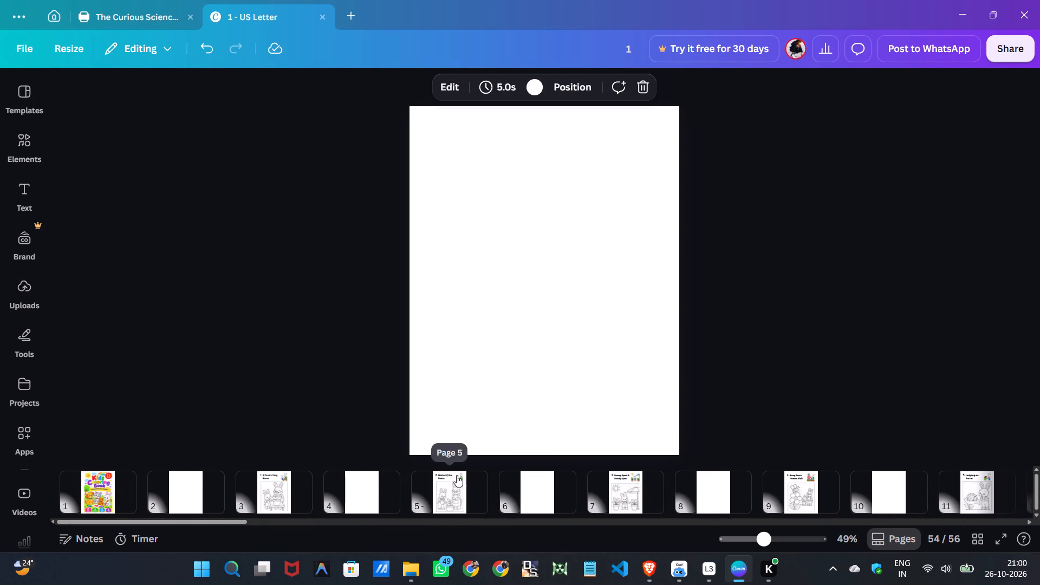
scroll(457, 475, up, 3)
click(88, 499)
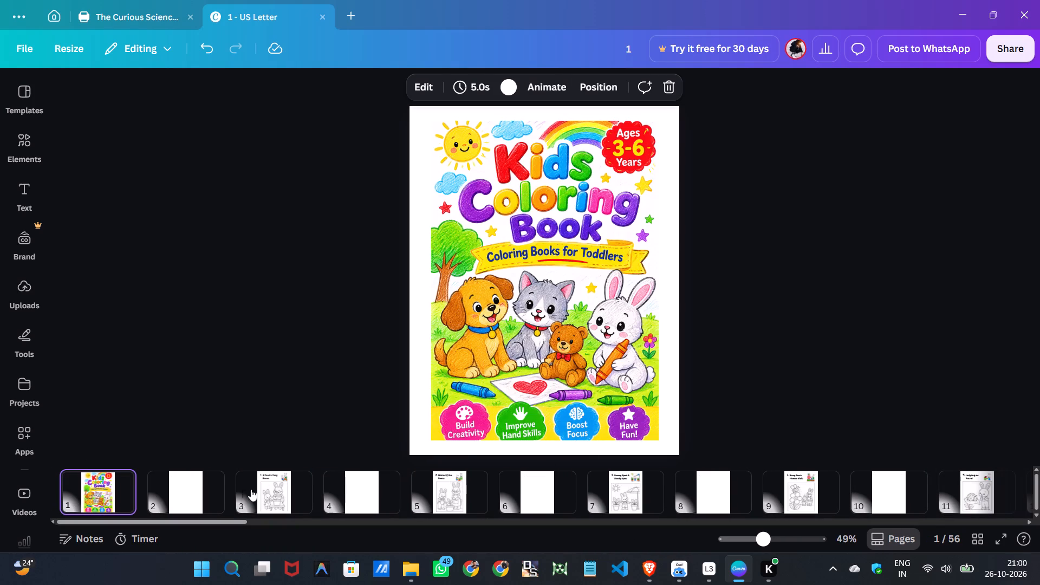
click(177, 498)
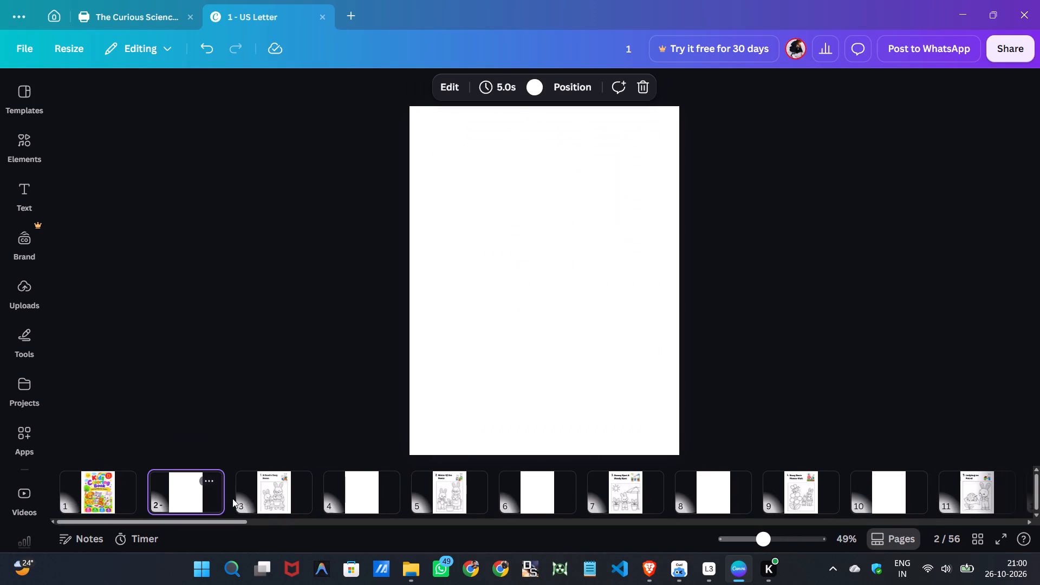
click(269, 496)
click(368, 502)
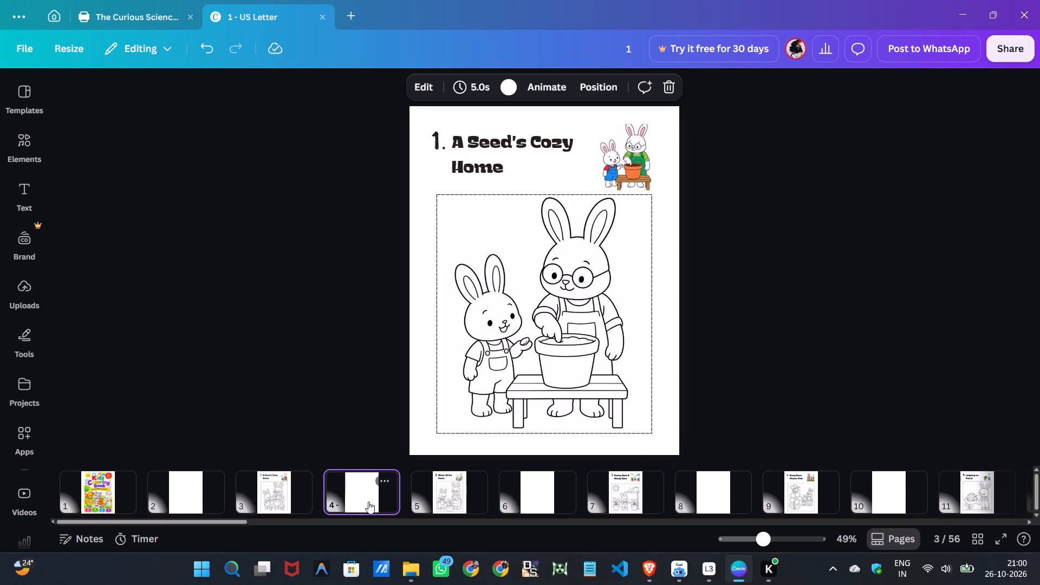
click(445, 498)
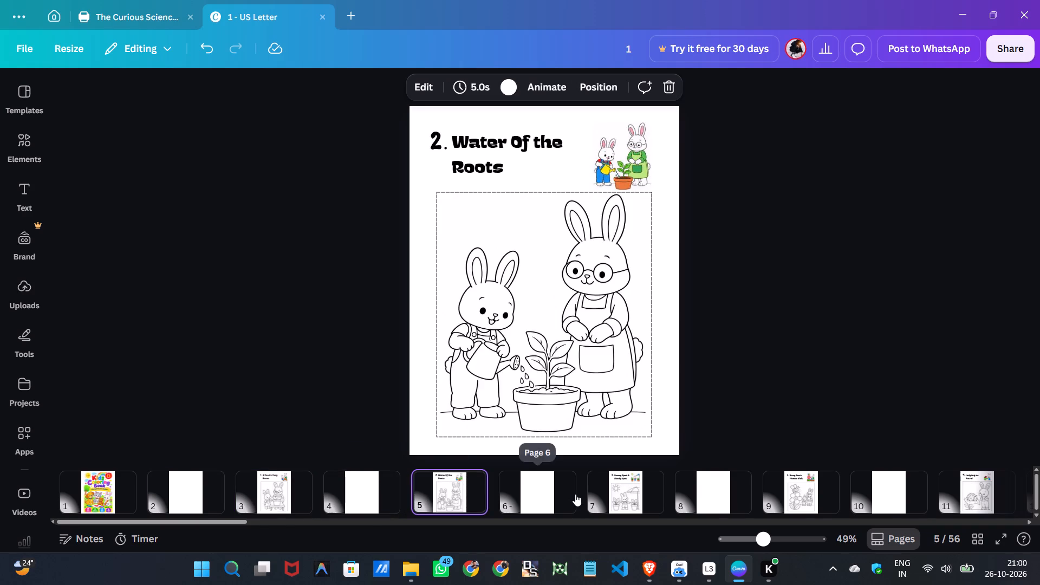
scroll(535, 495, down, 3)
click(424, 498)
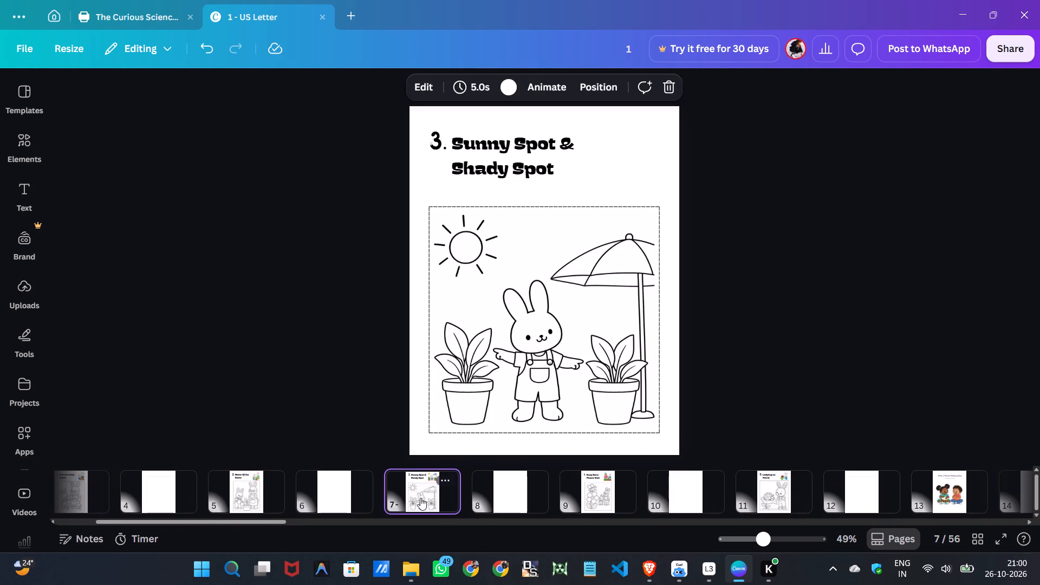
click(574, 498)
scroll(549, 497, down, 2)
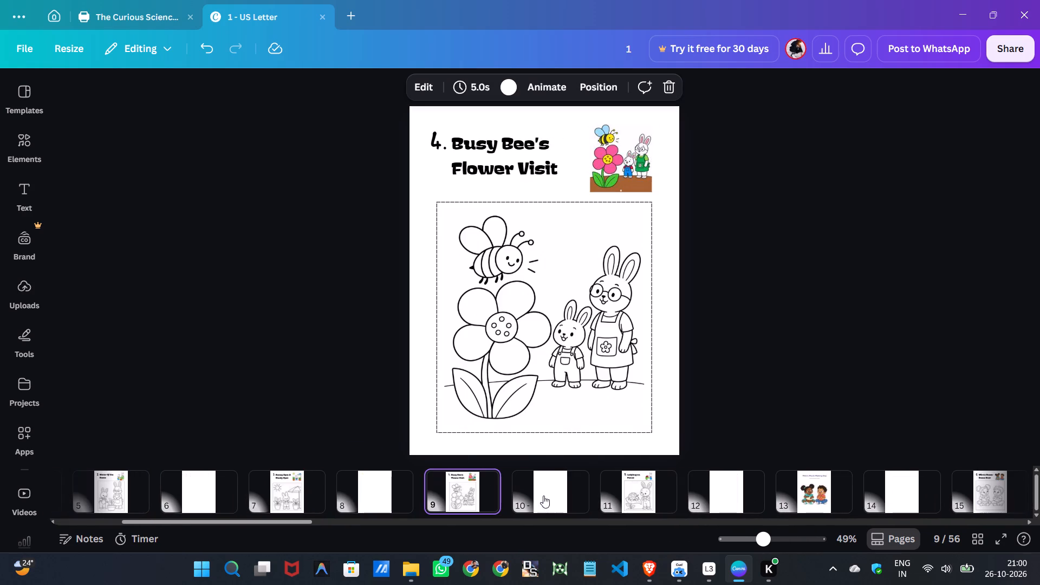
click(630, 497)
Examine the five music coloring pages one by one, from "Mira's Boom-Boom Beat" on page 15 to "The Little Music Circle" on page 23.
scroll(575, 495, down, 2)
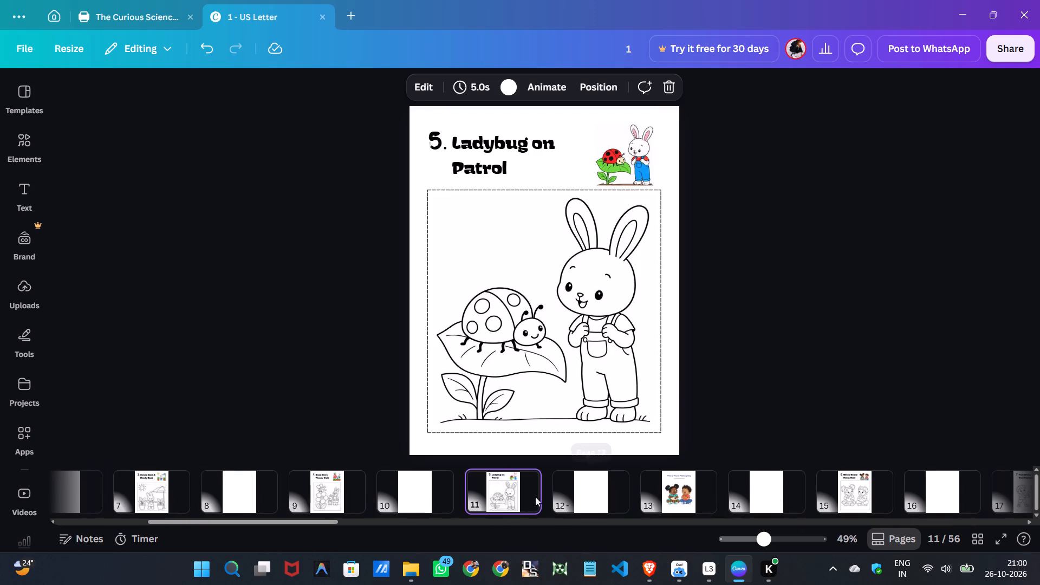
scroll(607, 495, down, 5)
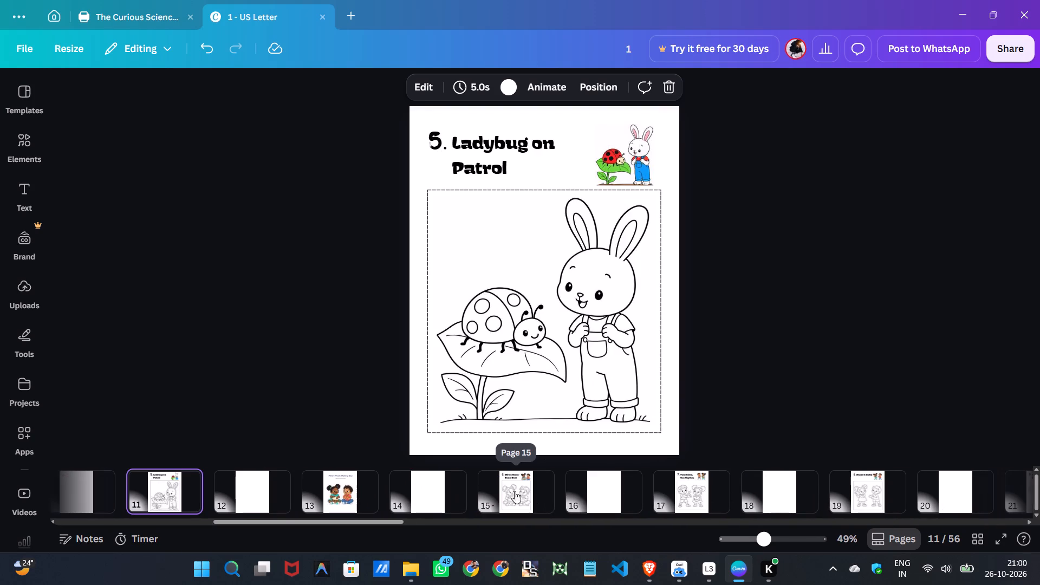
click(509, 491)
scroll(527, 491, down, 2)
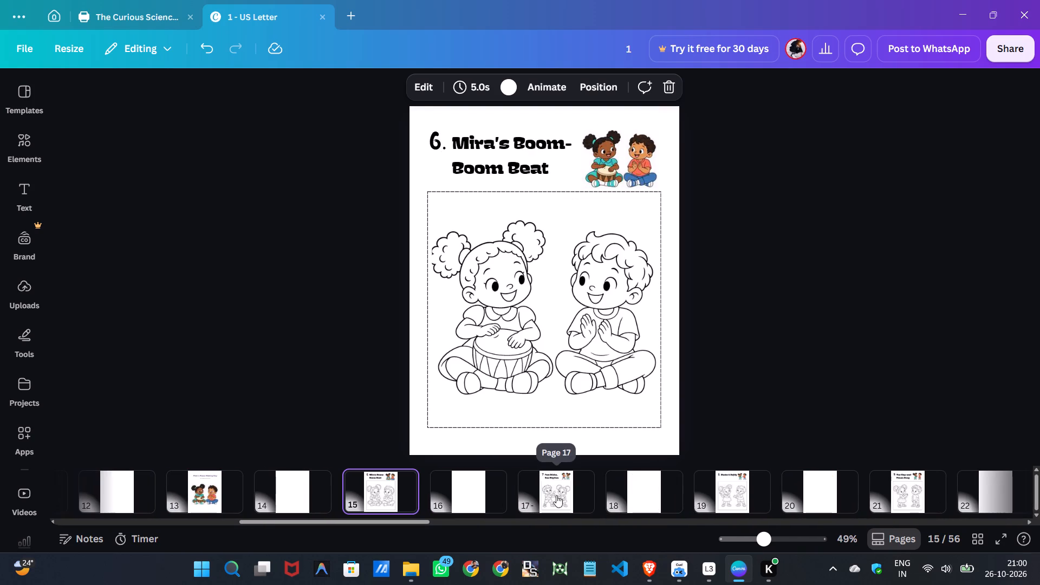
click(565, 491)
scroll(558, 489, down, 3)
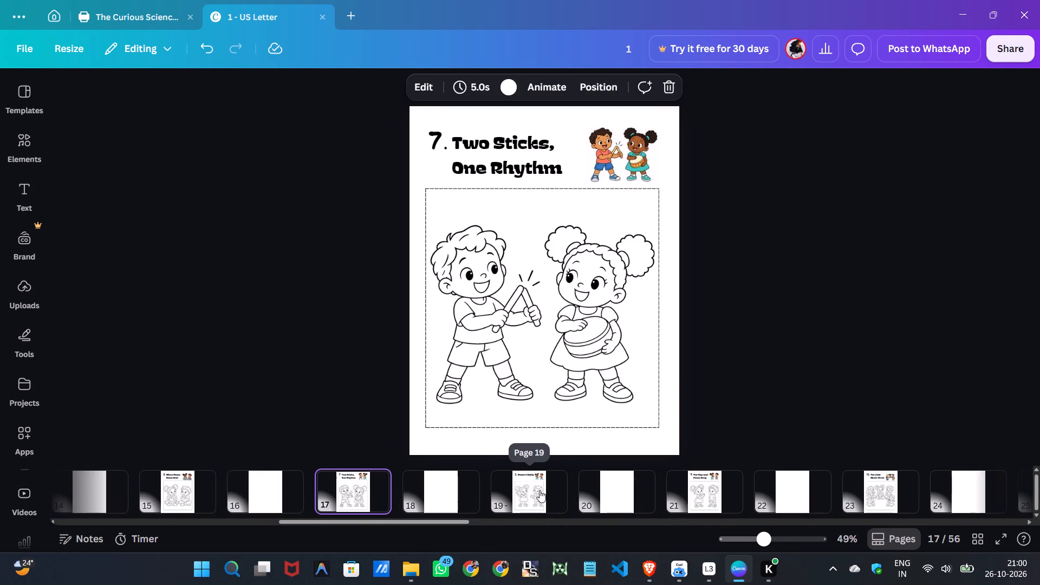
click(539, 490)
scroll(539, 490, down, 2)
click(550, 492)
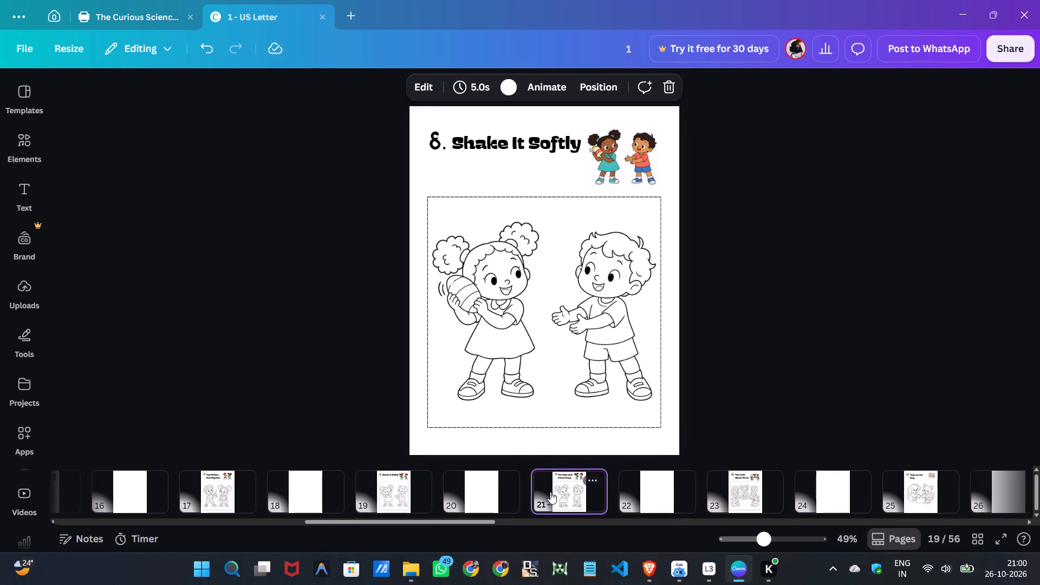
scroll(550, 492, down, 2)
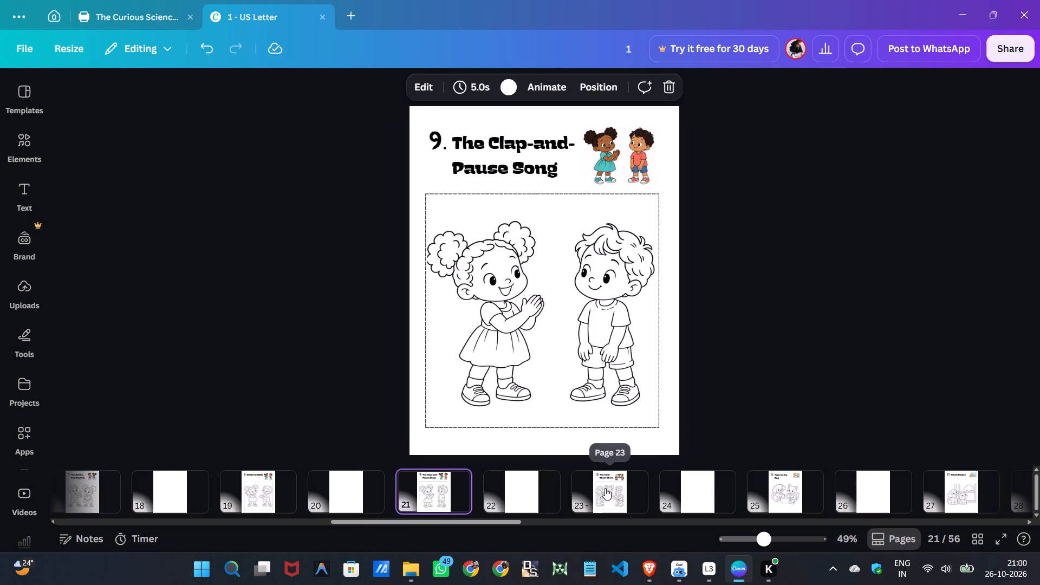
click(605, 488)
Examine the five puppy and kitten coloring pages, from "Toys on the Rug" on page 25 to "The Blank Picture" on page 33.
scroll(568, 487, down, 5)
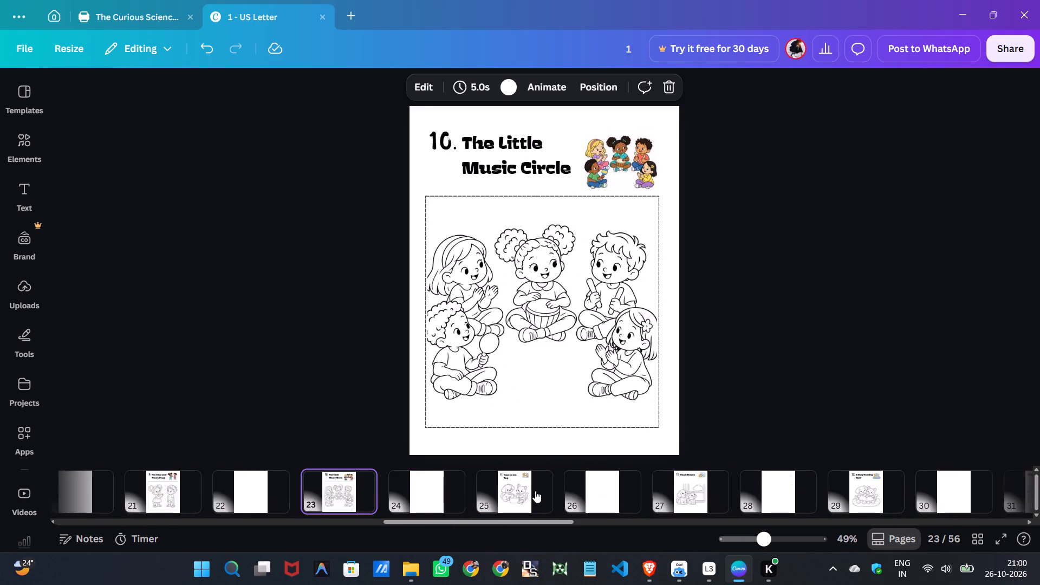
click(457, 500)
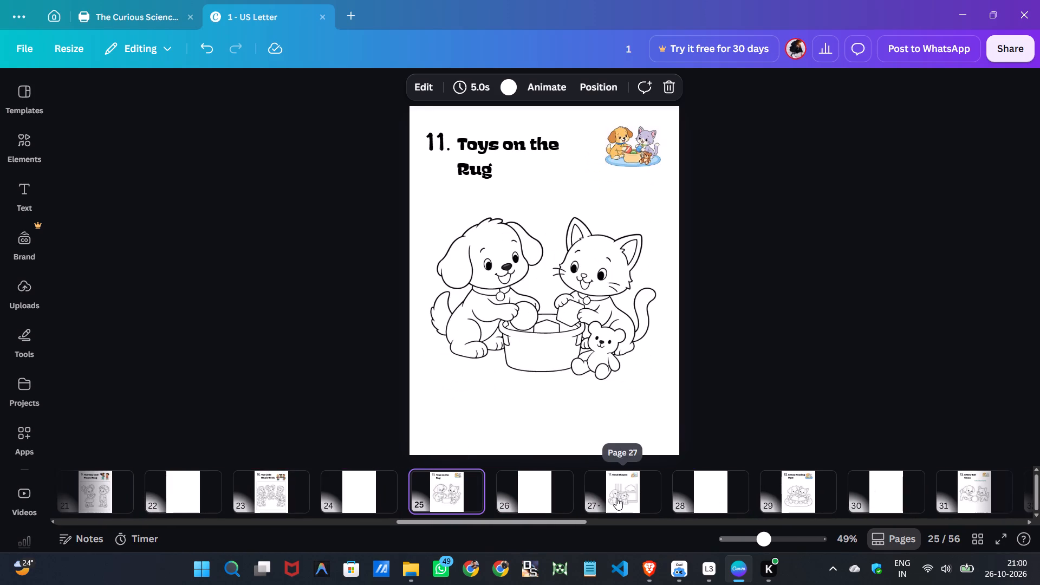
click(616, 498)
scroll(616, 498, down, 3)
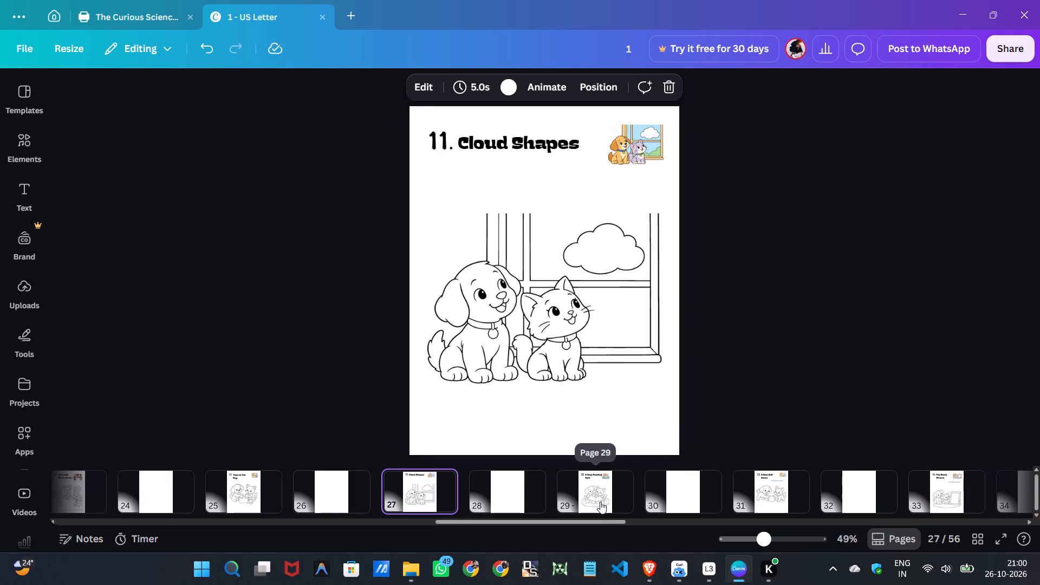
click(600, 502)
scroll(596, 500, down, 2)
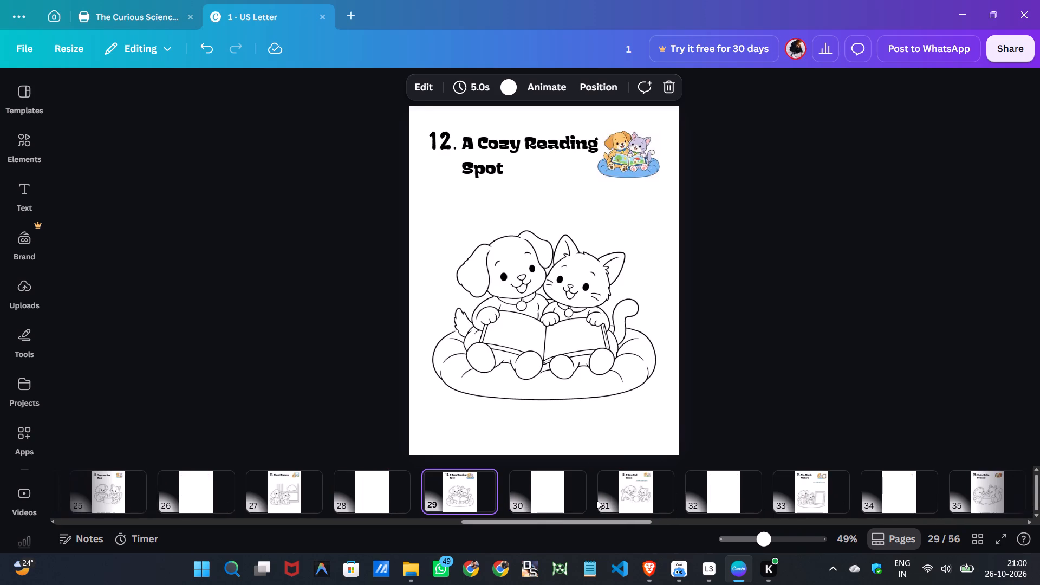
click(641, 496)
scroll(586, 491, down, 2)
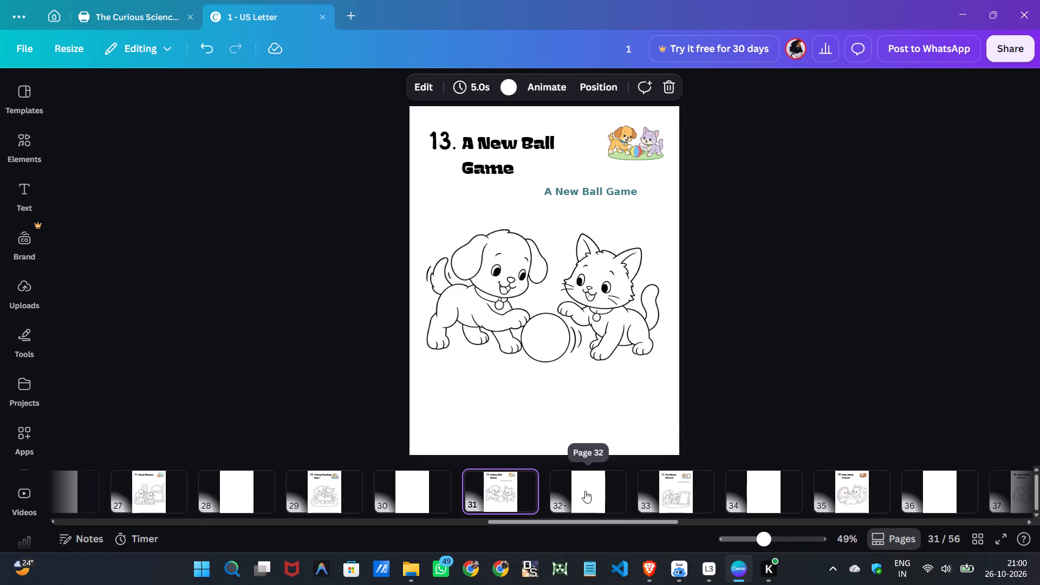
click(661, 492)
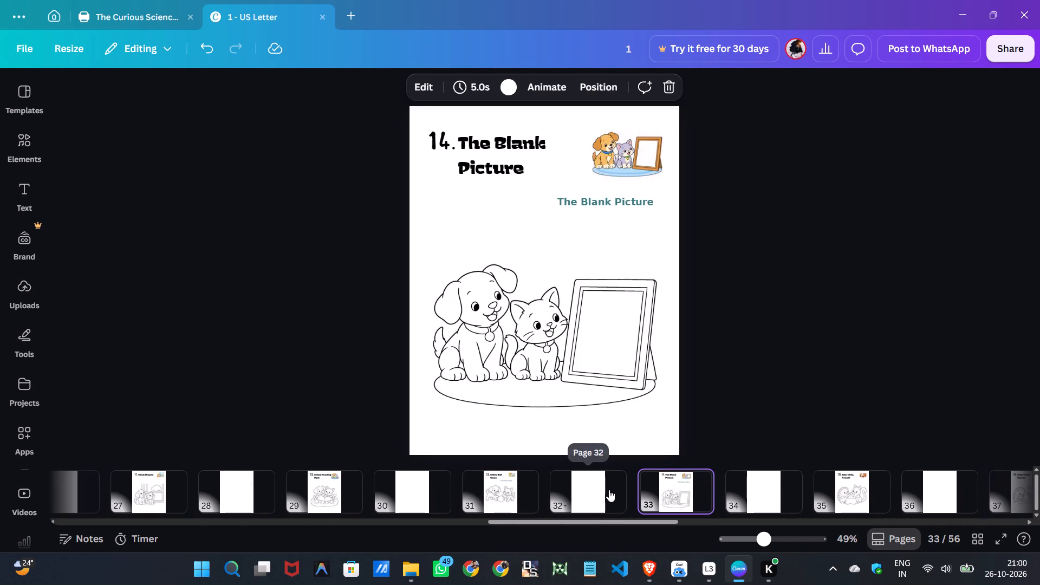
Examine the five hedgehog and squirrel coloring pages on pages 35, 37, 39, 41 and 43, checking their numbers and titles.
scroll(609, 490, down, 5)
click(522, 490)
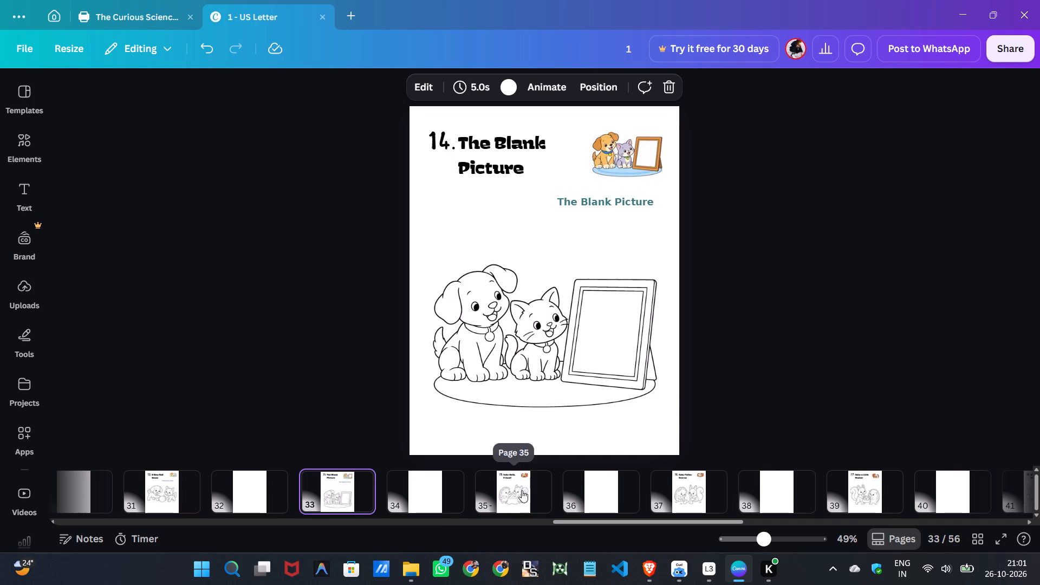
scroll(574, 492, down, 2)
click(564, 493)
scroll(564, 493, down, 1)
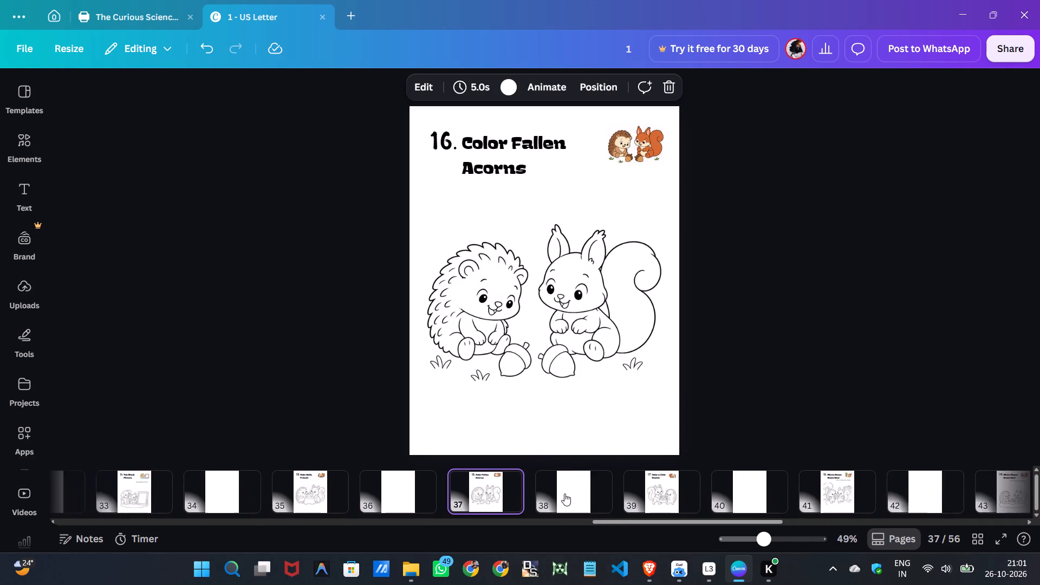
scroll(564, 493, down, 1)
click(578, 497)
scroll(578, 497, down, 2)
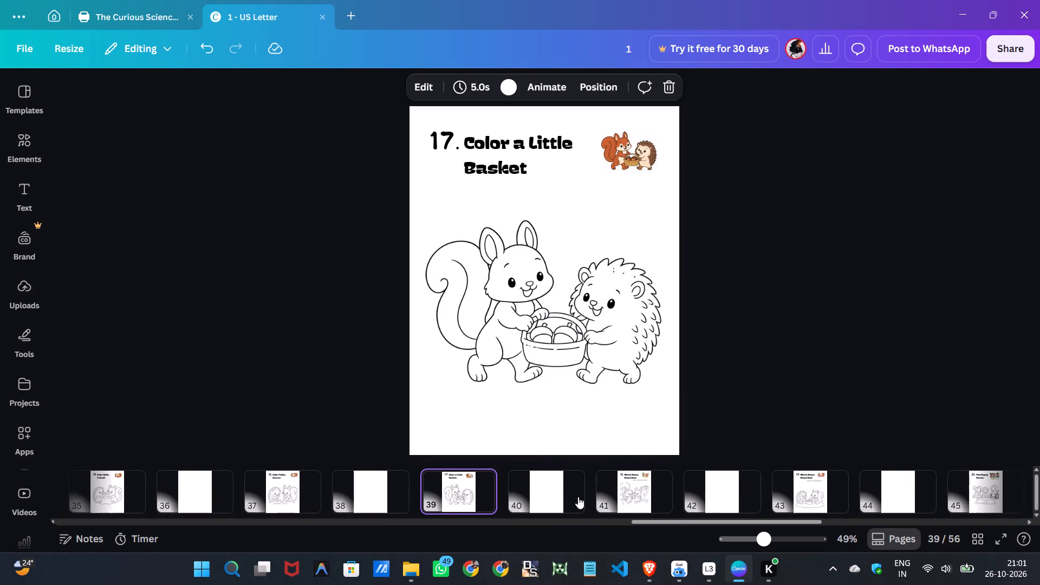
click(636, 497)
scroll(633, 496, down, 2)
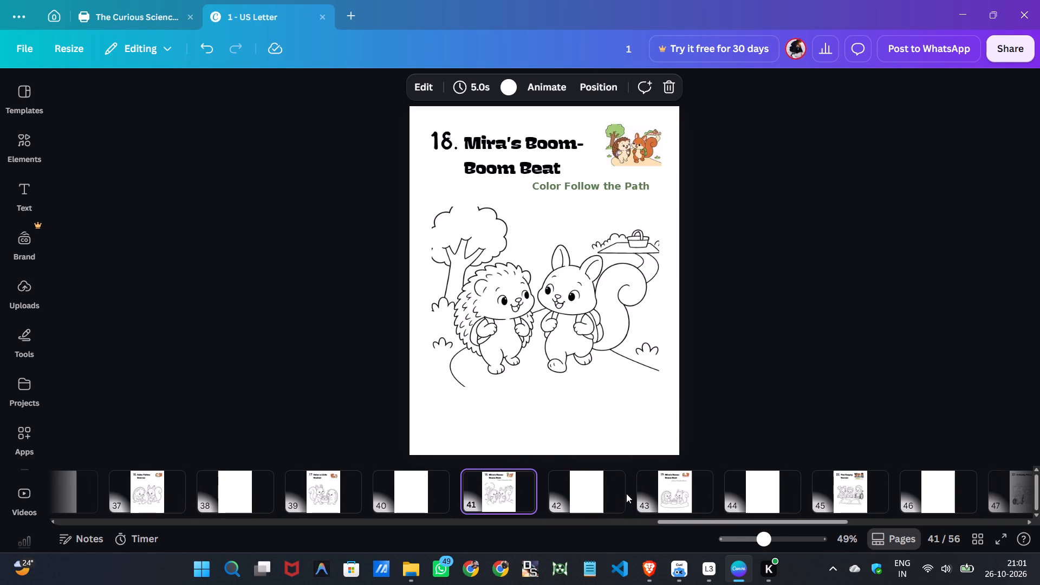
click(691, 495)
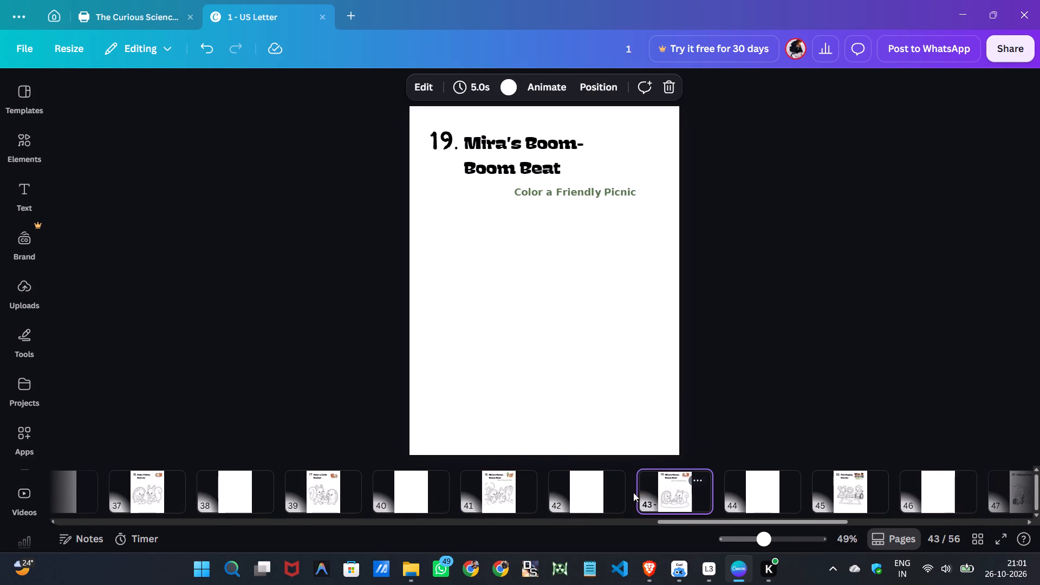
Examine the five playground coloring pages on pages 45, 47, 49, 51 and 53, checking their numbers and titles.
scroll(616, 492, down, 5)
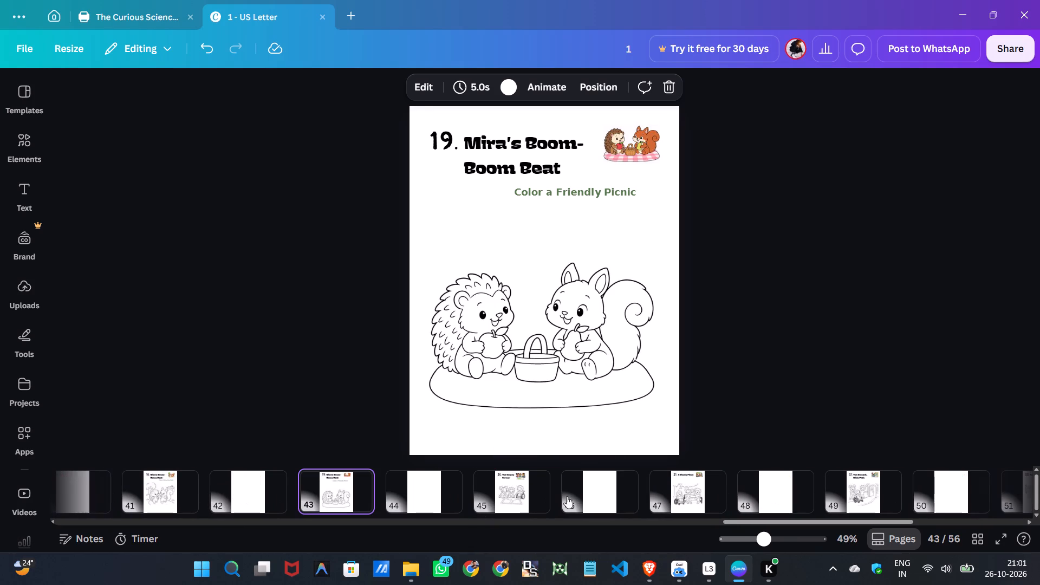
click(529, 496)
scroll(522, 495, down, 2)
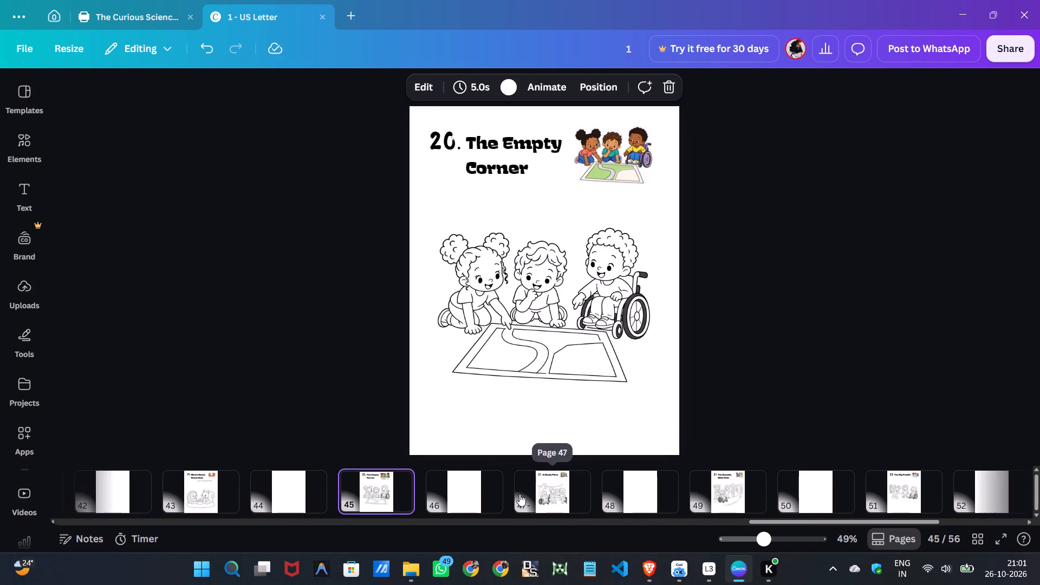
click(545, 496)
scroll(545, 496, down, 3)
click(540, 493)
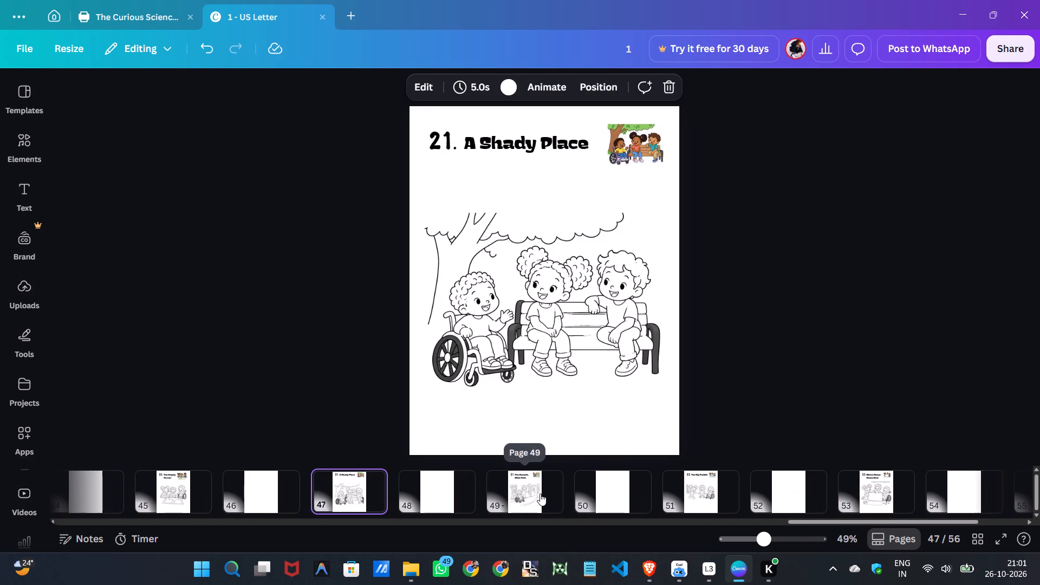
scroll(540, 493, down, 2)
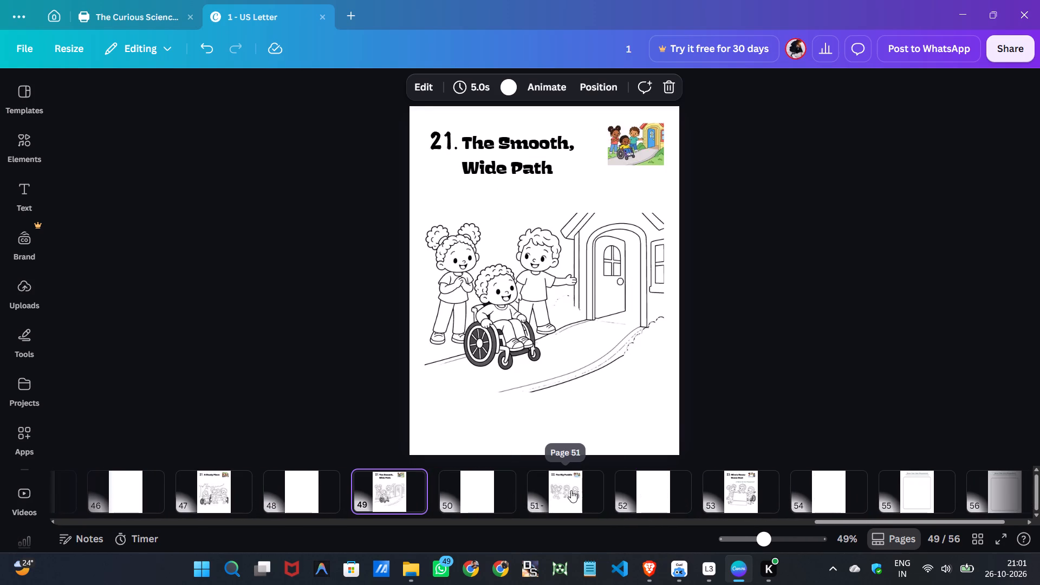
click(571, 490)
scroll(561, 486, down, 2)
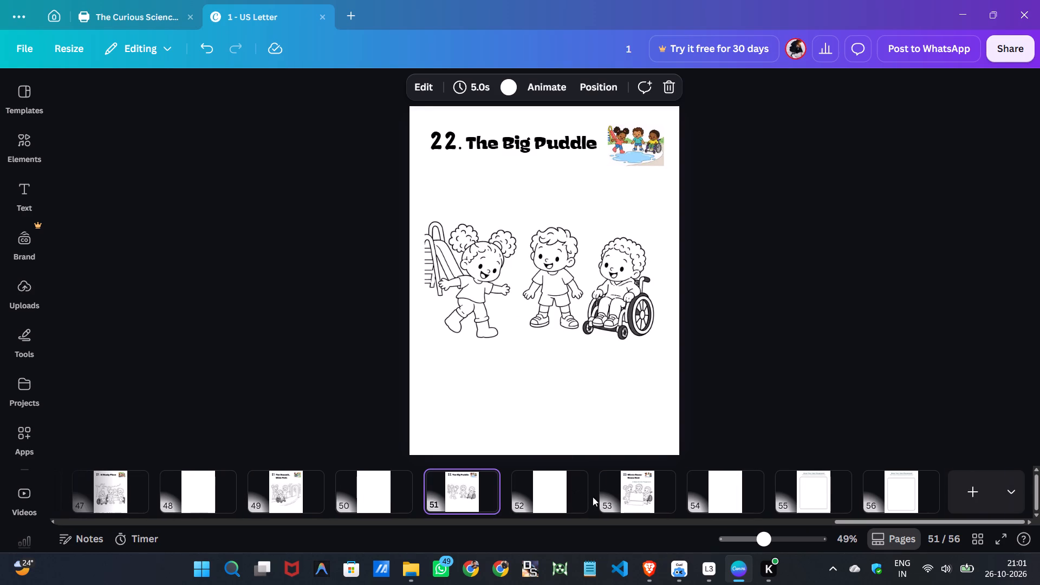
click(629, 497)
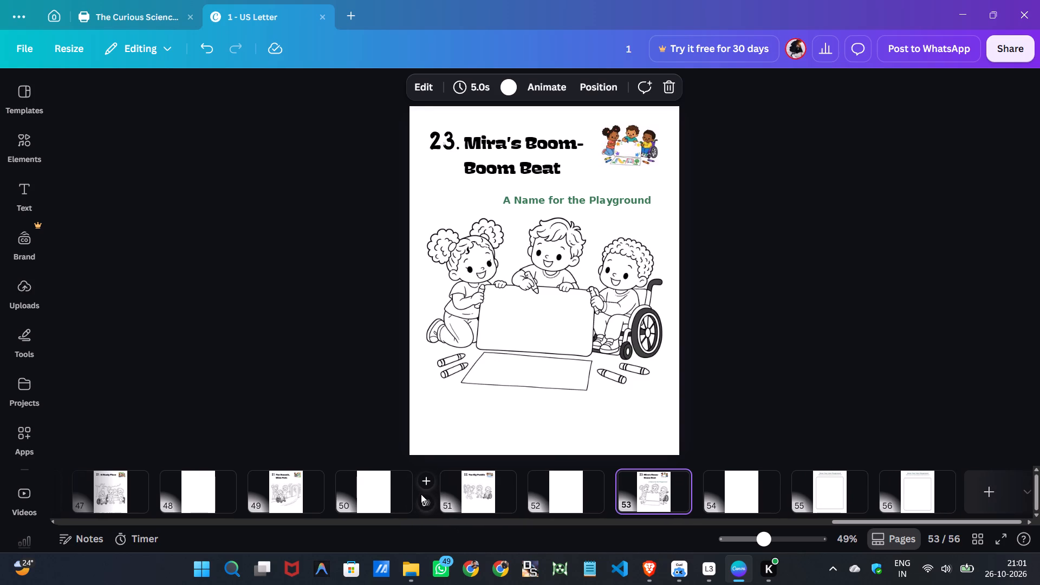
Return to the start of the book and recheck the rabbit garden coloring pages 1 to 5, on pages 3 to 11.
scroll(421, 494, up, 19)
scroll(422, 494, up, 9)
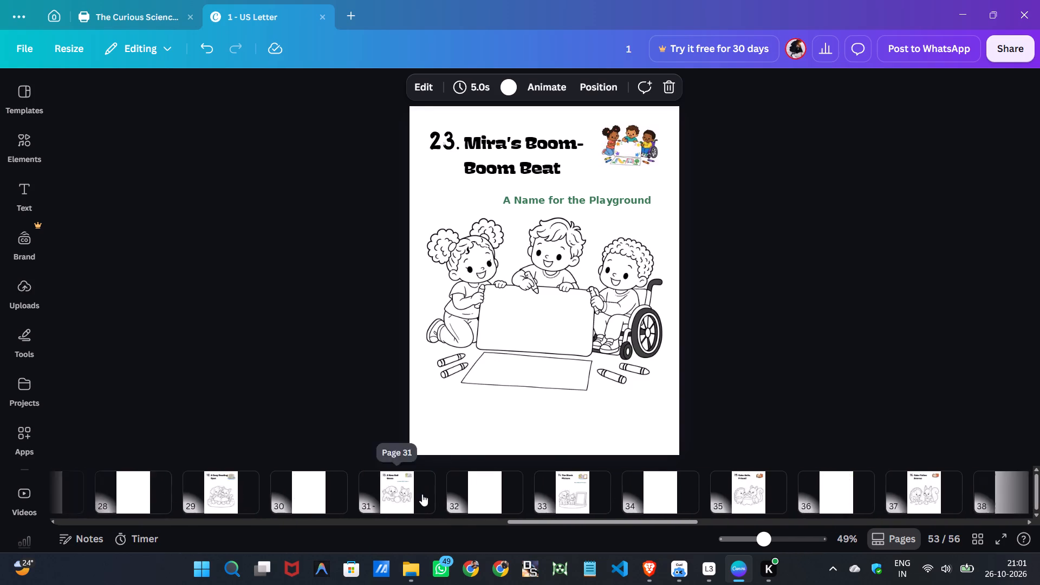
scroll(422, 494, up, 10)
scroll(422, 494, up, 16)
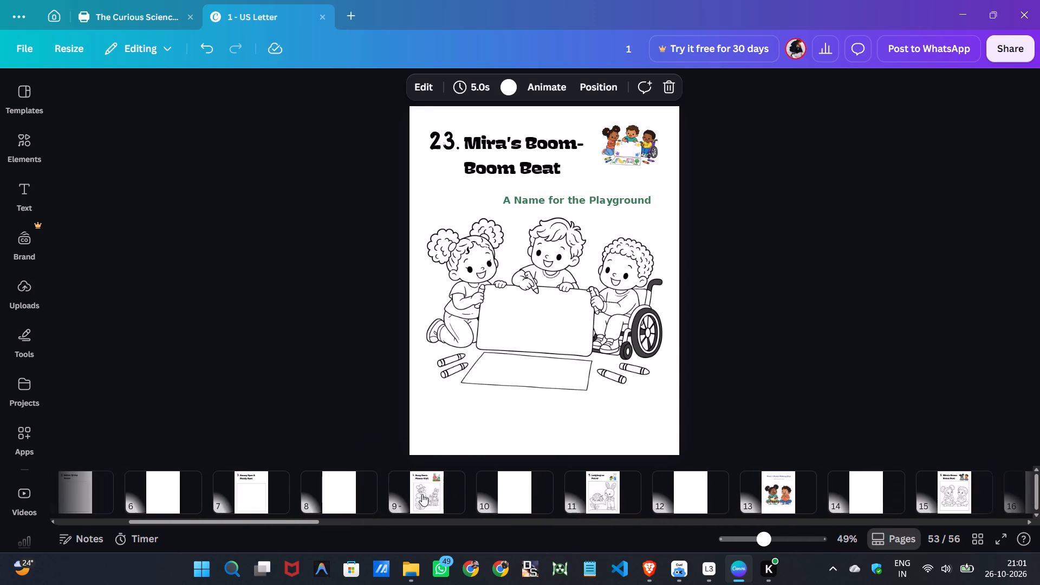
scroll(422, 494, up, 17)
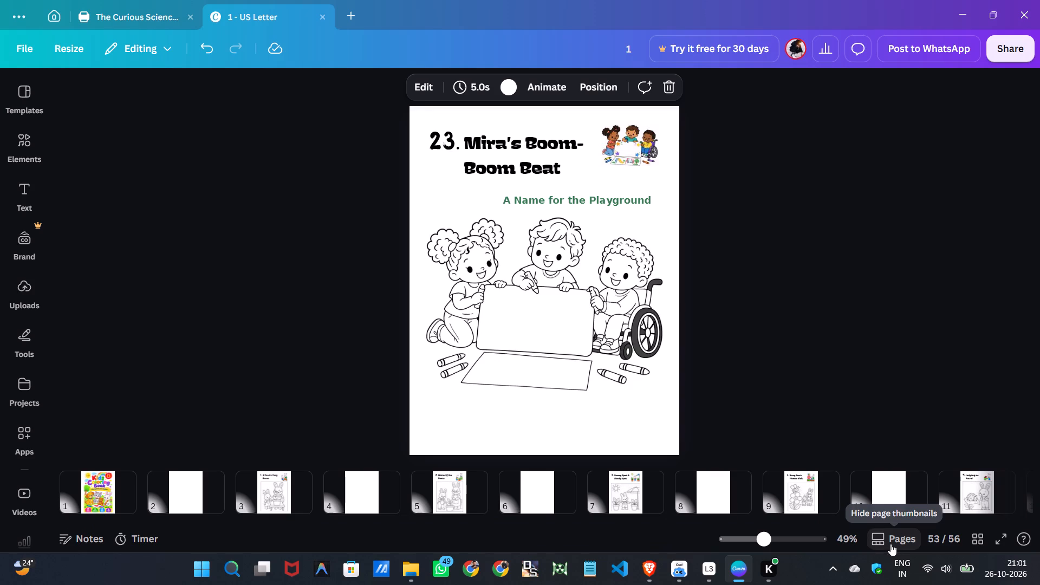
click(256, 496)
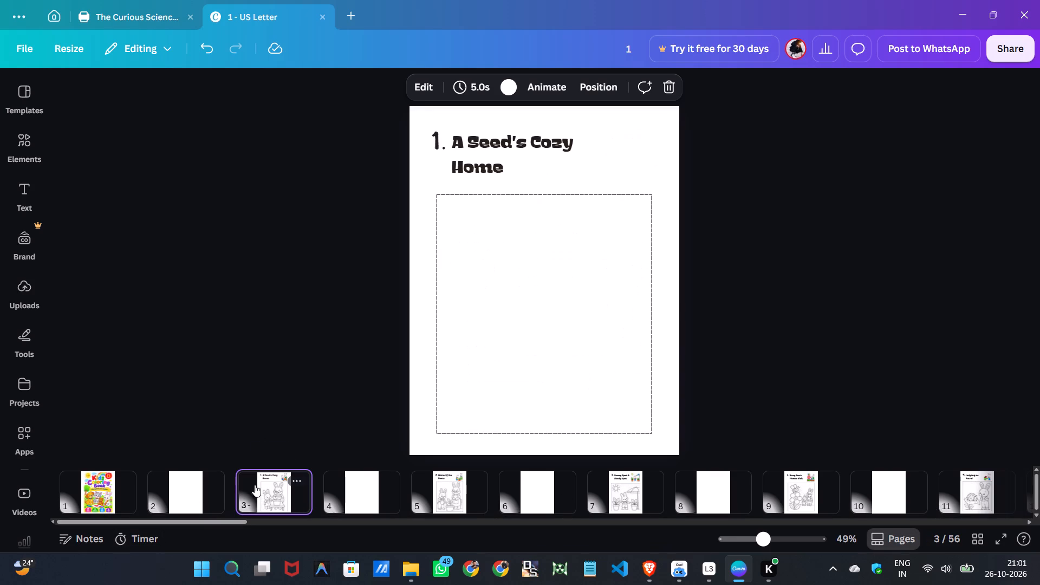
click(445, 493)
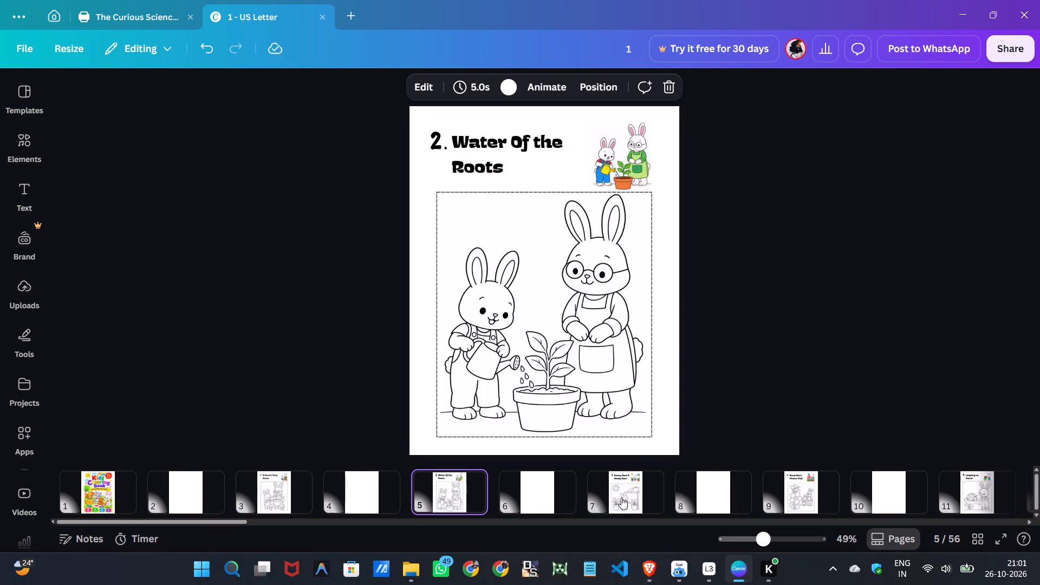
click(623, 495)
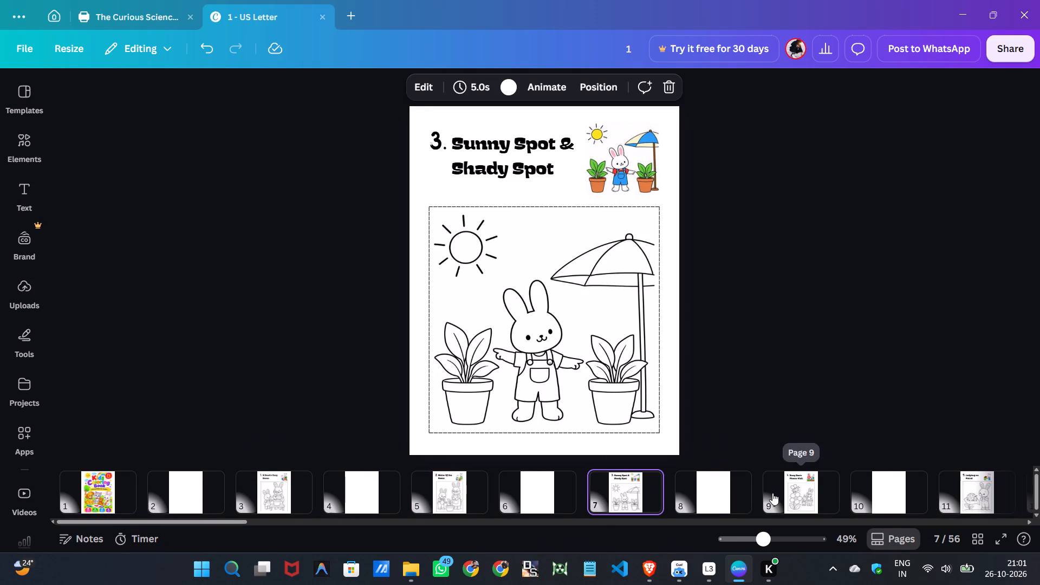
click(772, 493)
scroll(641, 512, down, 5)
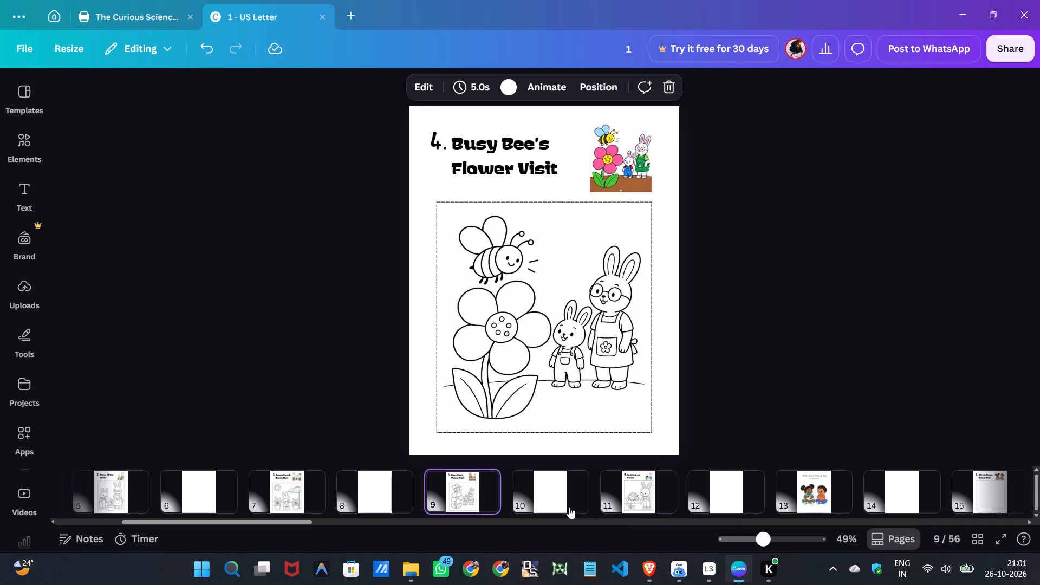
scroll(525, 501, down, 2)
click(504, 499)
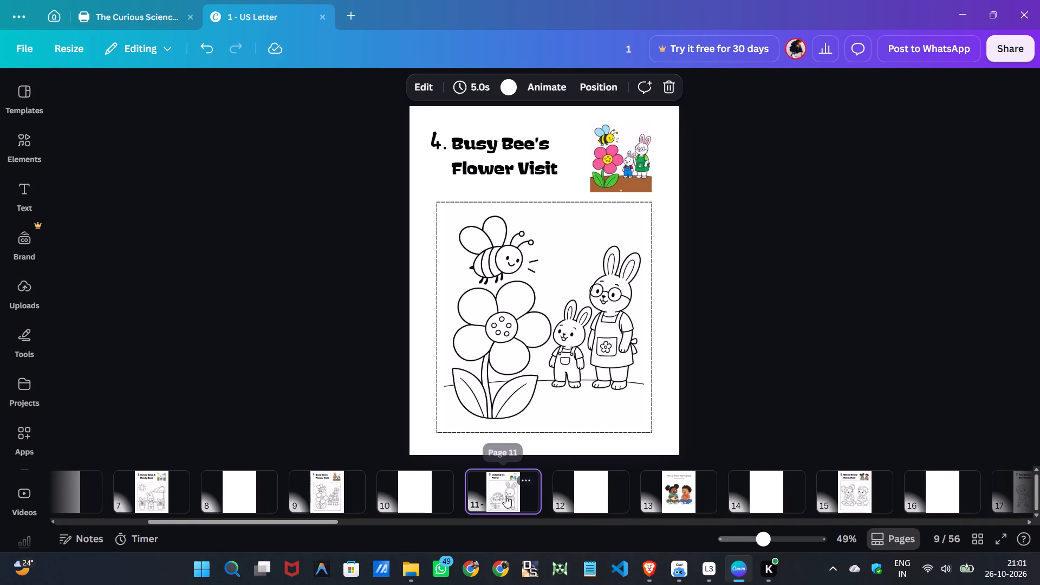
Recheck the numbers and titles of the coloring pages from page 15 to page 27, comparing "Toys on the Rug" with "Cloud Shapes".
scroll(469, 493, down, 3)
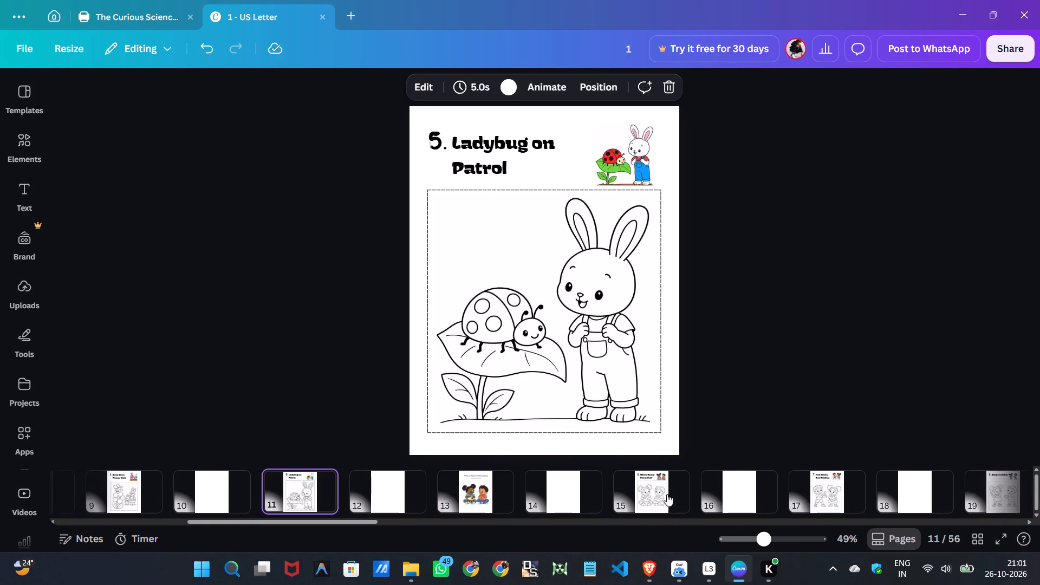
click(635, 499)
scroll(597, 498, down, 4)
click(558, 497)
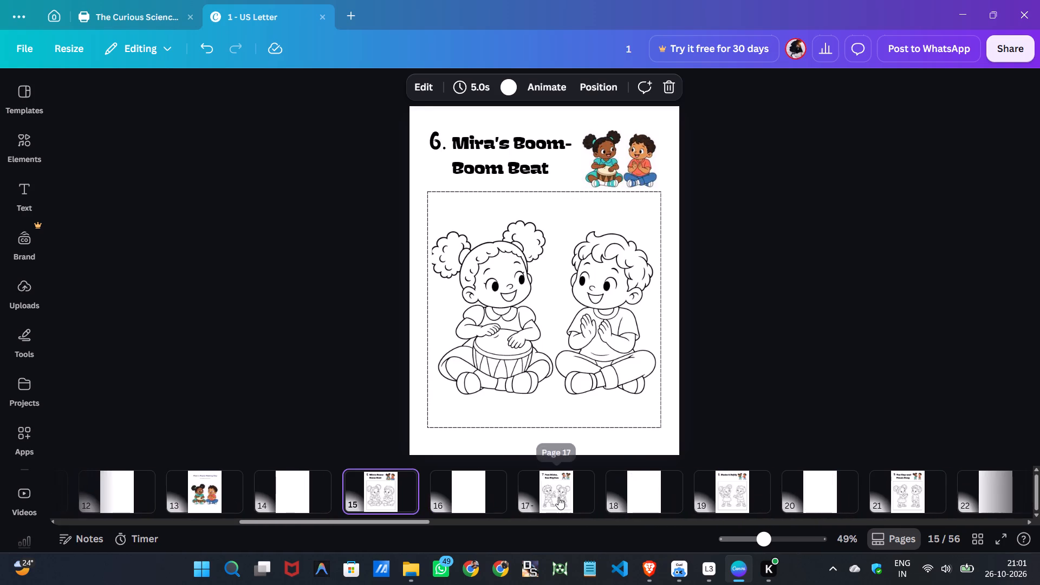
scroll(556, 497, down, 4)
click(466, 496)
scroll(466, 496, down, 3)
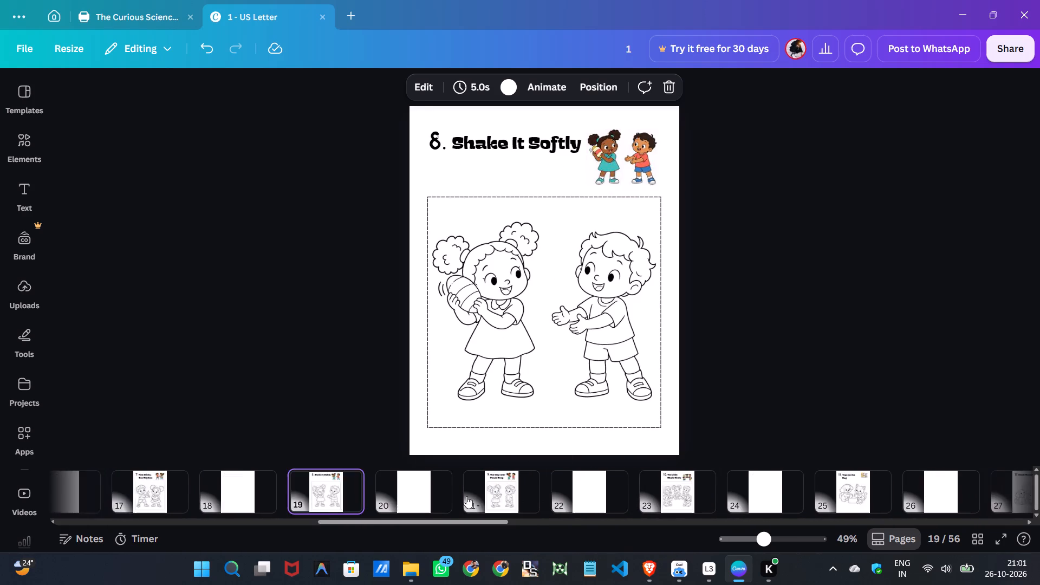
click(426, 496)
scroll(491, 496, down, 2)
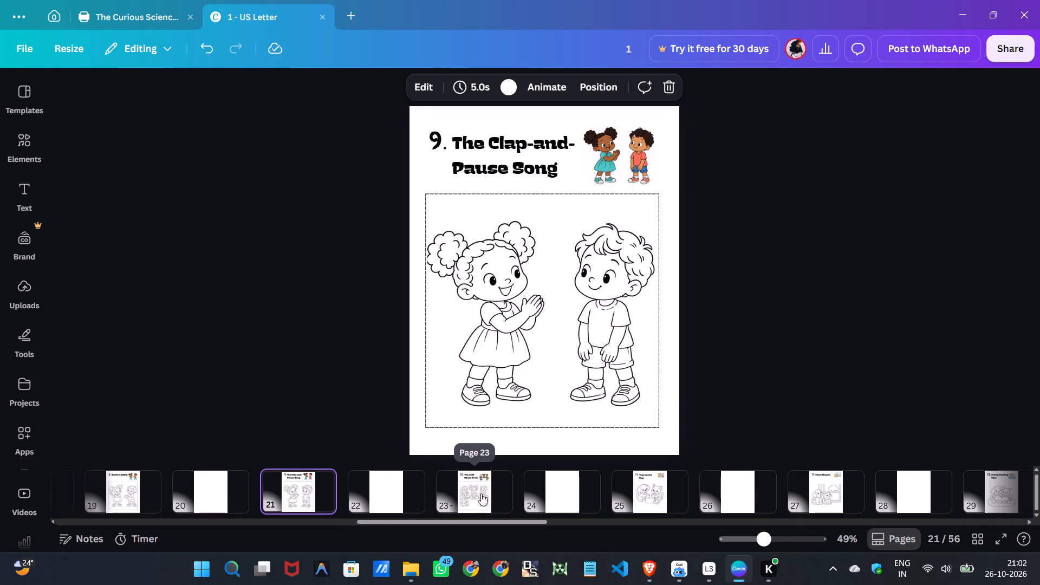
click(481, 493)
scroll(480, 493, down, 2)
click(504, 495)
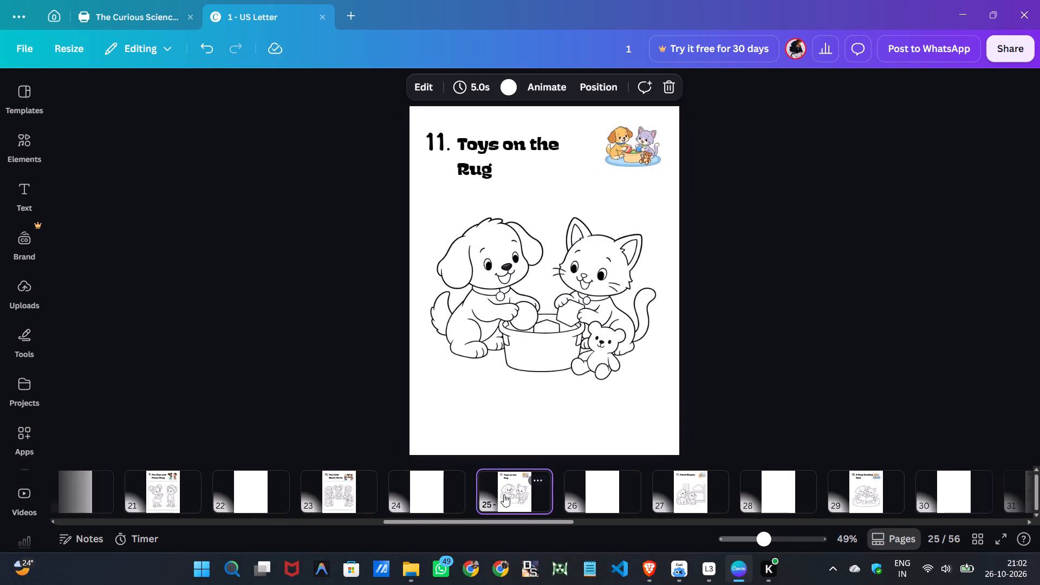
scroll(504, 495, down, 3)
click(497, 495)
scroll(496, 495, down, 2)
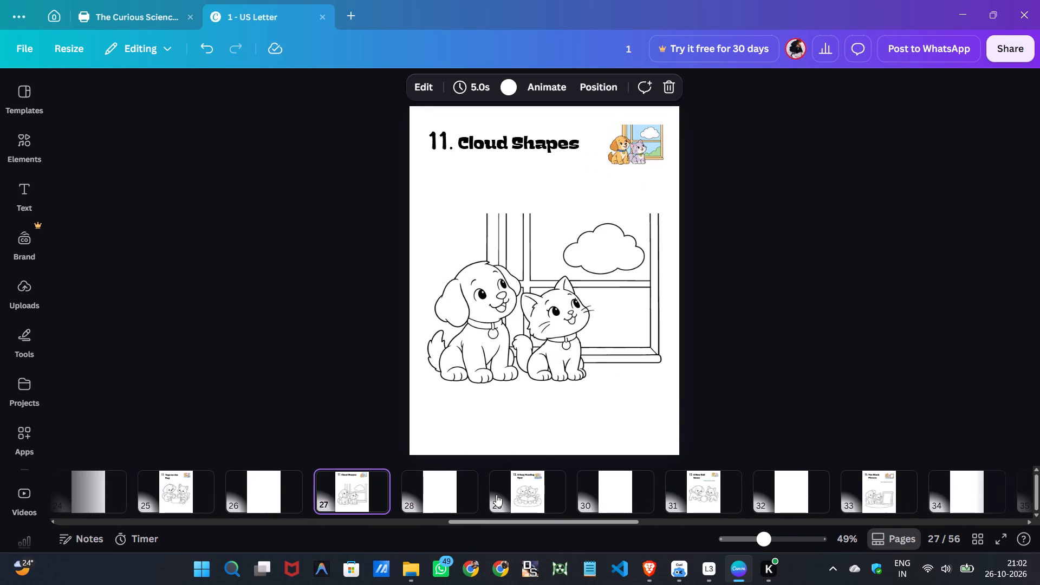
scroll(337, 495, up, 2)
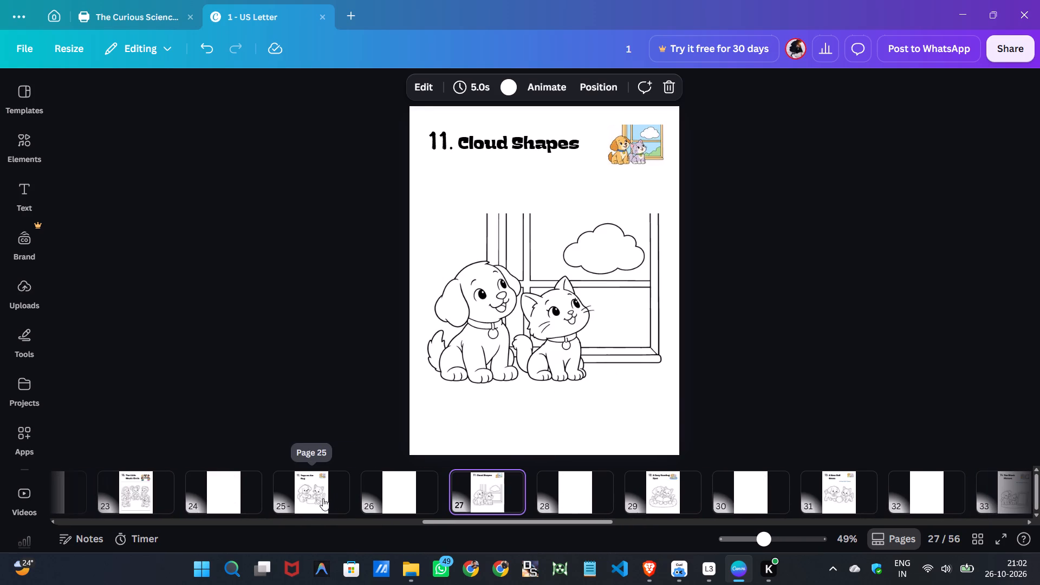
click(314, 497)
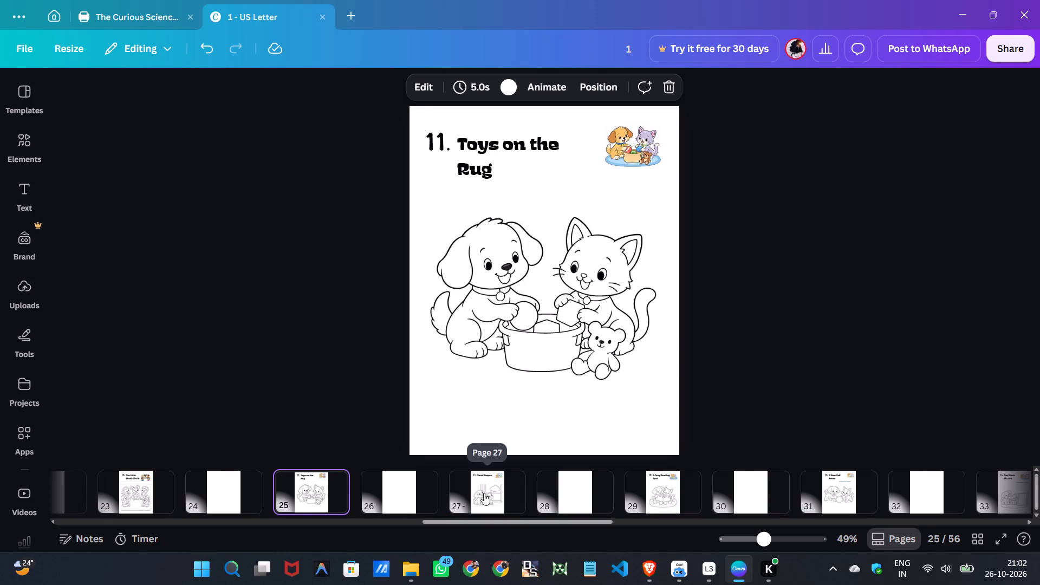
Renumber "Cloud Shapes" on page 27 as 12 and widen its number box so the period sits beside the number.
click(484, 493)
click(450, 141)
click(448, 143)
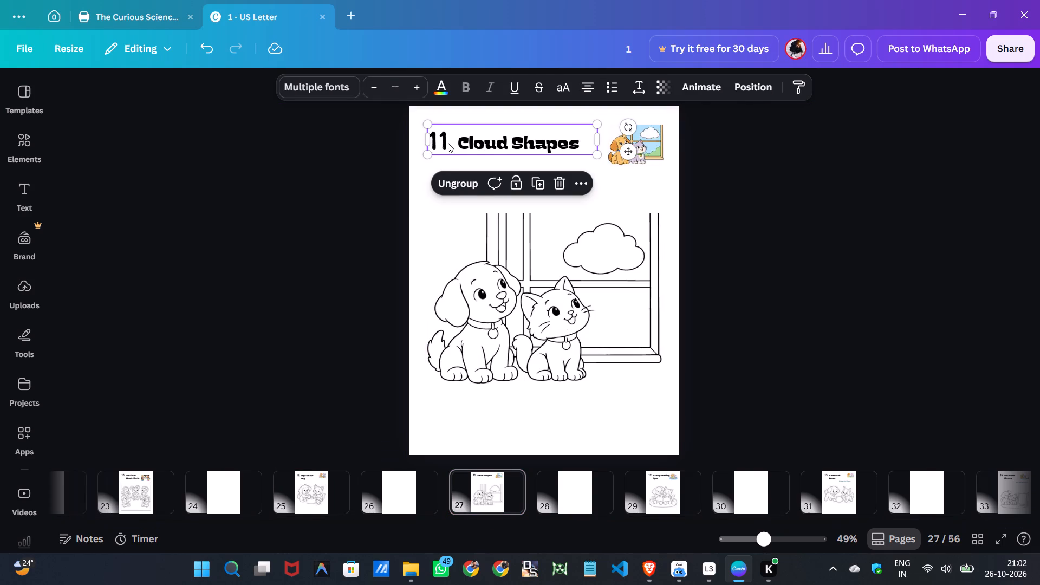
click(448, 143)
key(BackSpace)
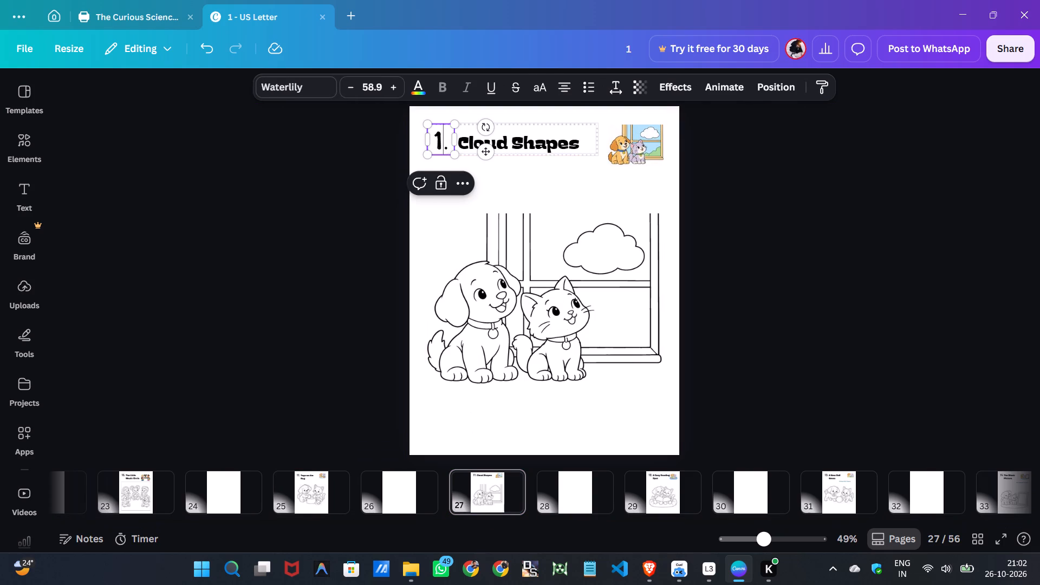
key(2)
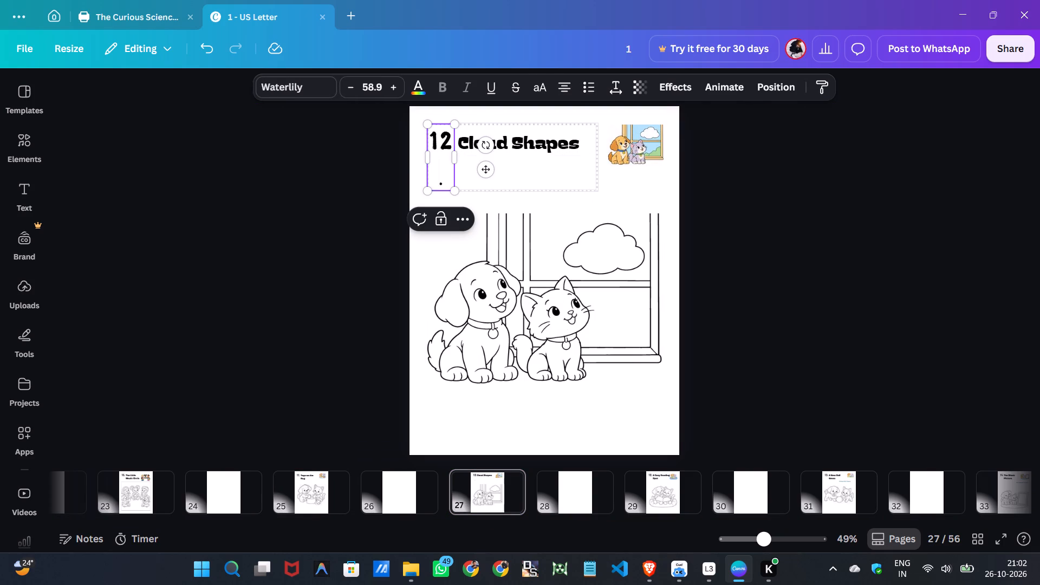
drag(454, 159, 456, 159)
drag(456, 159, 459, 159)
click(342, 223)
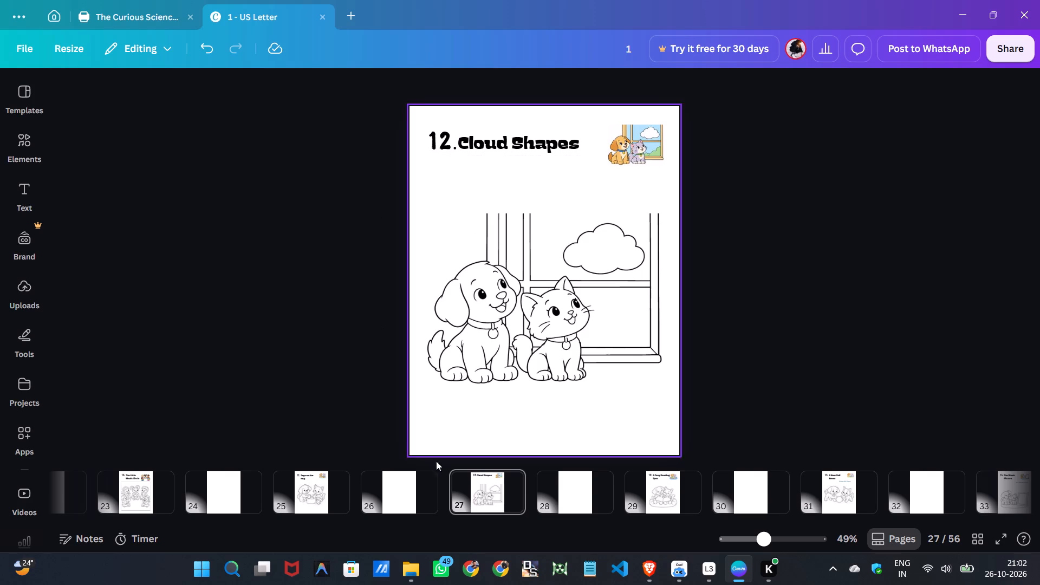
Renumber "A Cozy Reading Spot" on page 29 as 13.
click(669, 506)
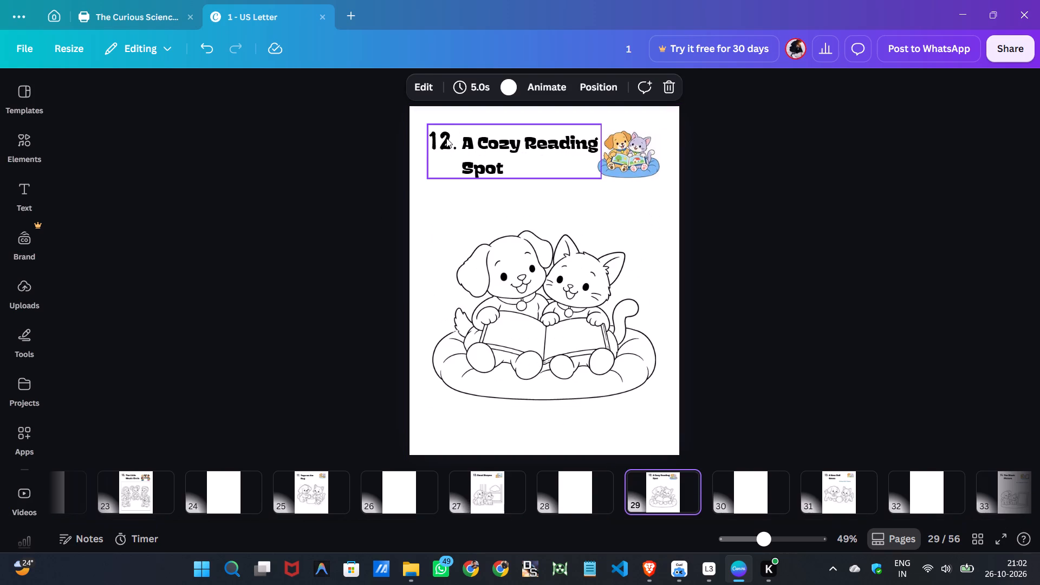
double_click(446, 138)
click(446, 138)
click(446, 138)
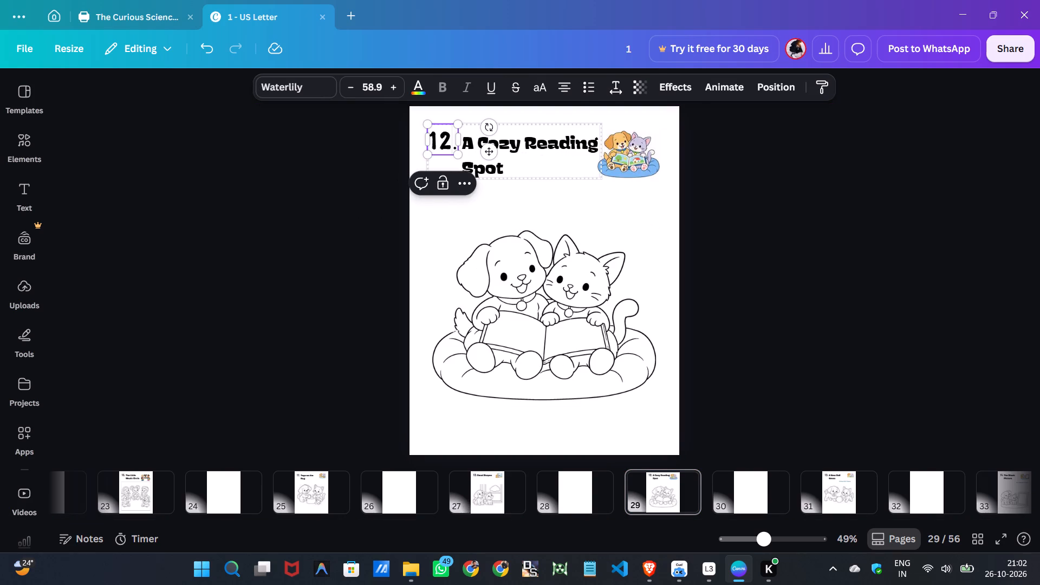
key(BackSpace)
key(3)
Renumber "A New Ball Game" on page 31 as 14, and recheck it against the number on page 29.
scroll(532, 481, down, 4)
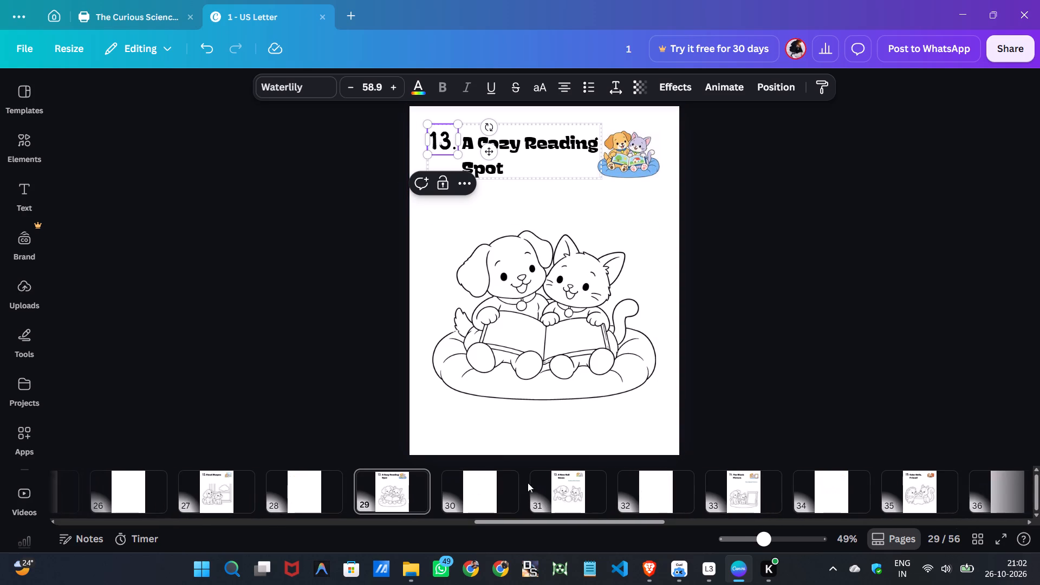
click(565, 495)
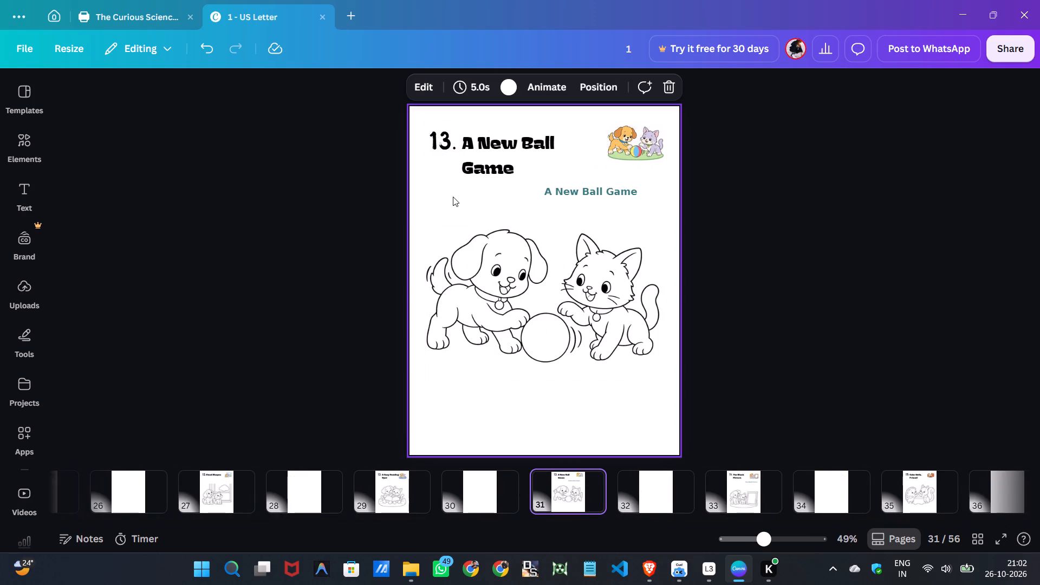
double_click(447, 148)
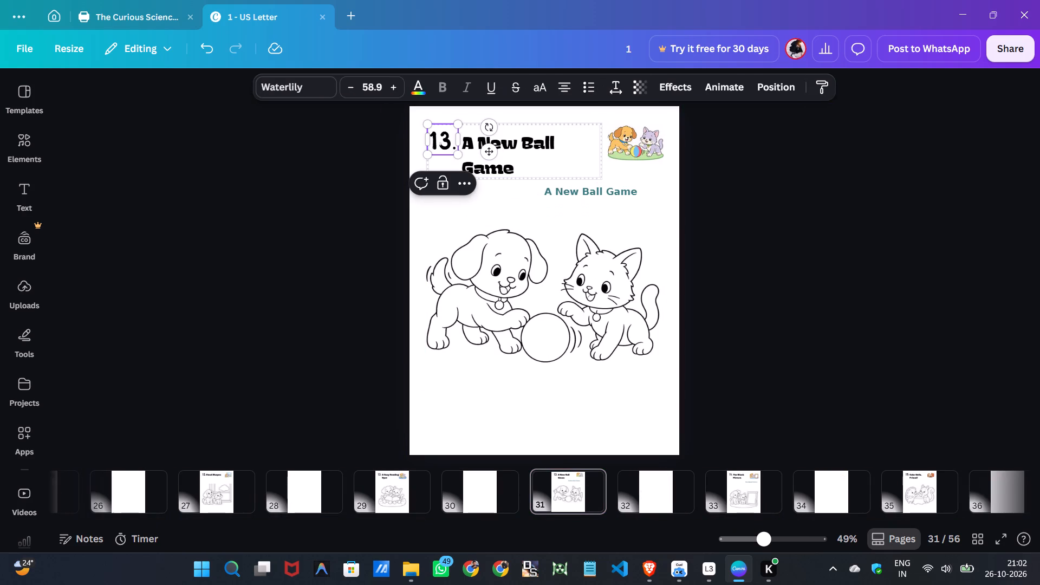
key(BackSpace)
key(4)
click(384, 490)
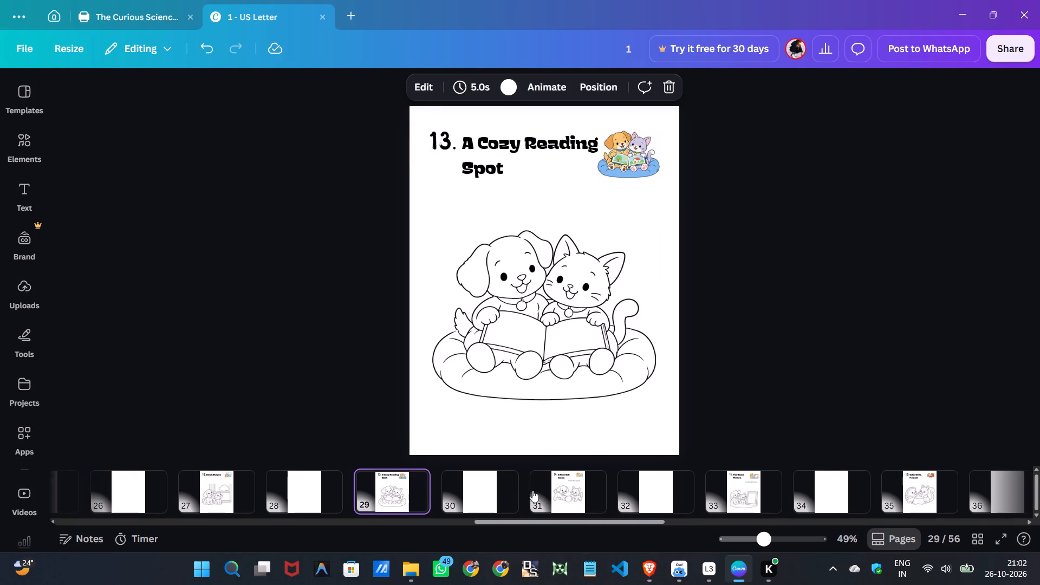
click(584, 493)
Renumber "The Blank Picture" on page 33 as 15 and widen its number box so the period fits on the same line.
scroll(580, 498, down, 3)
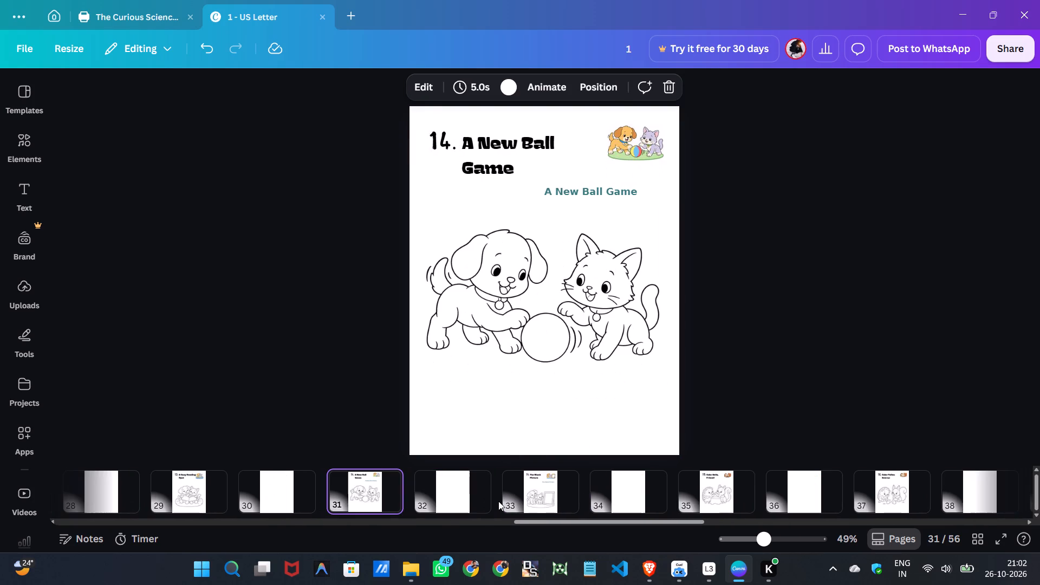
click(539, 493)
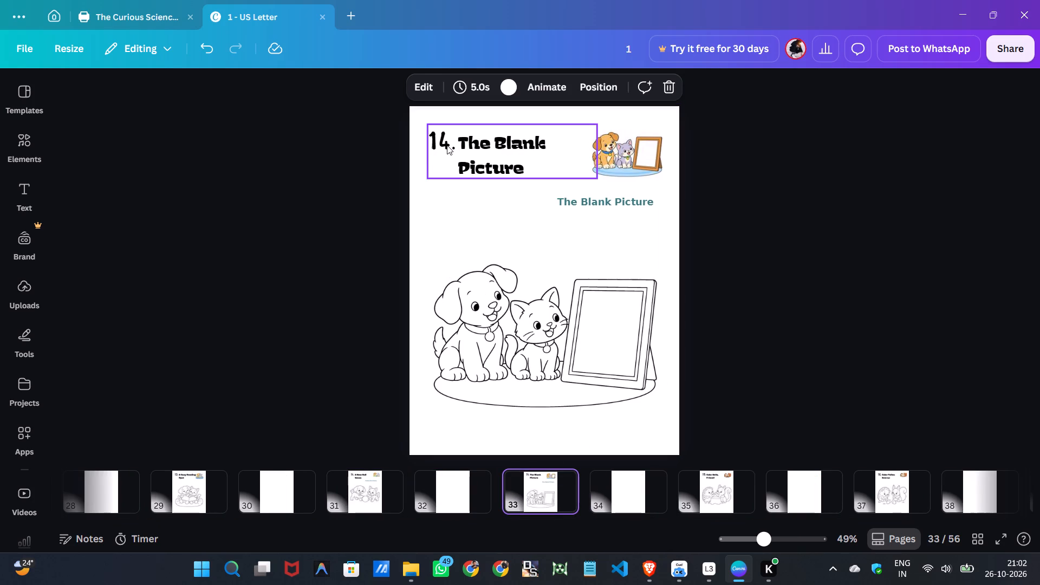
double_click(447, 145)
key(BackSpace)
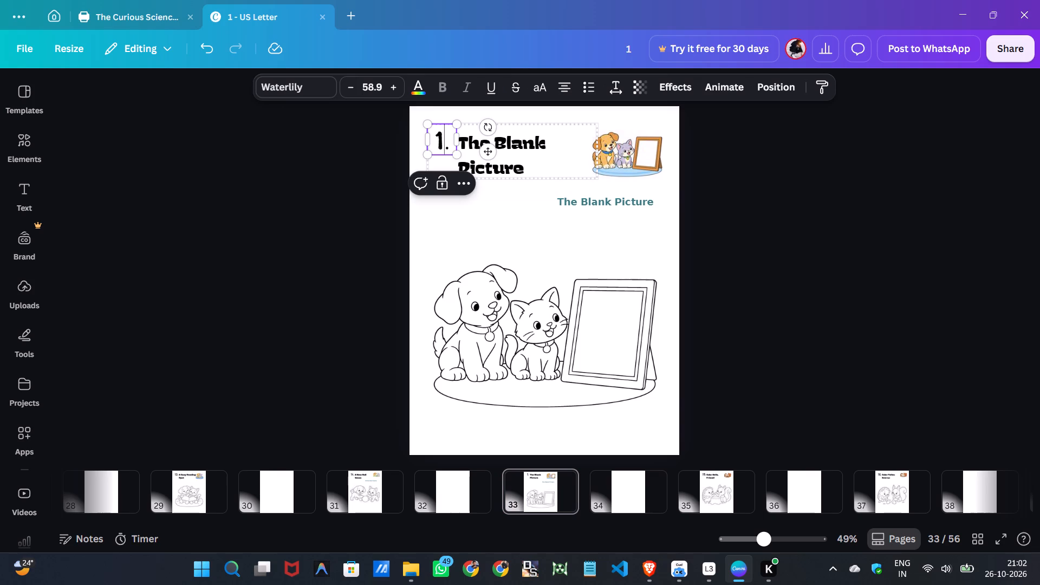
key(5)
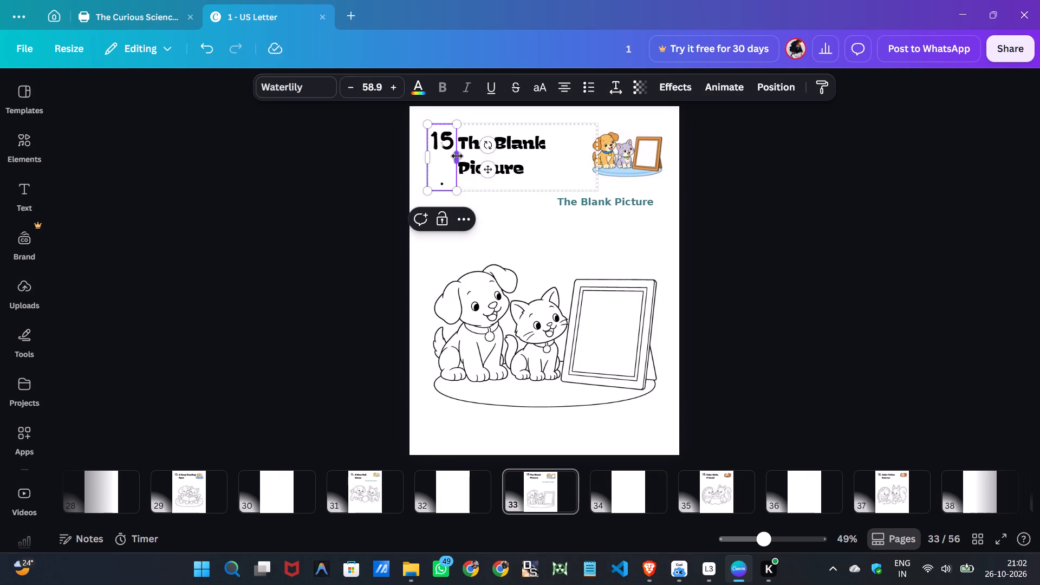
click(457, 156)
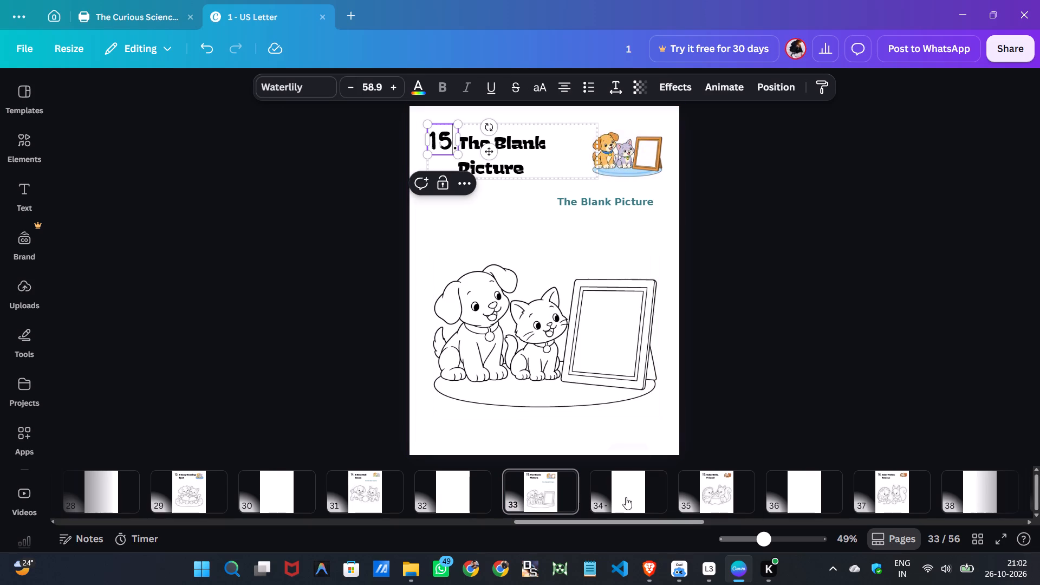
Renumber "Color Hello, Friend!" on page 35 as 16.
click(708, 497)
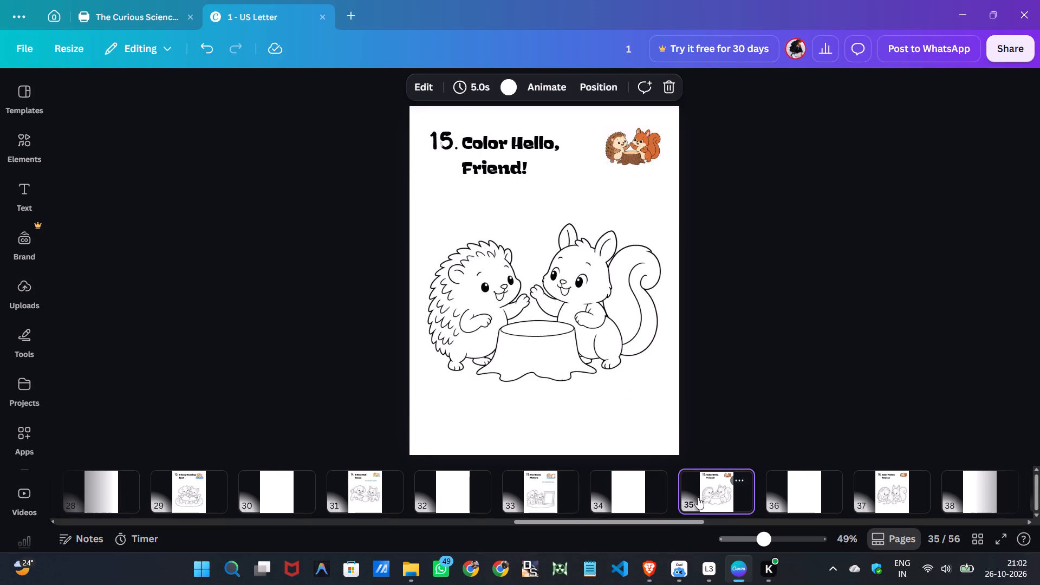
double_click(444, 137)
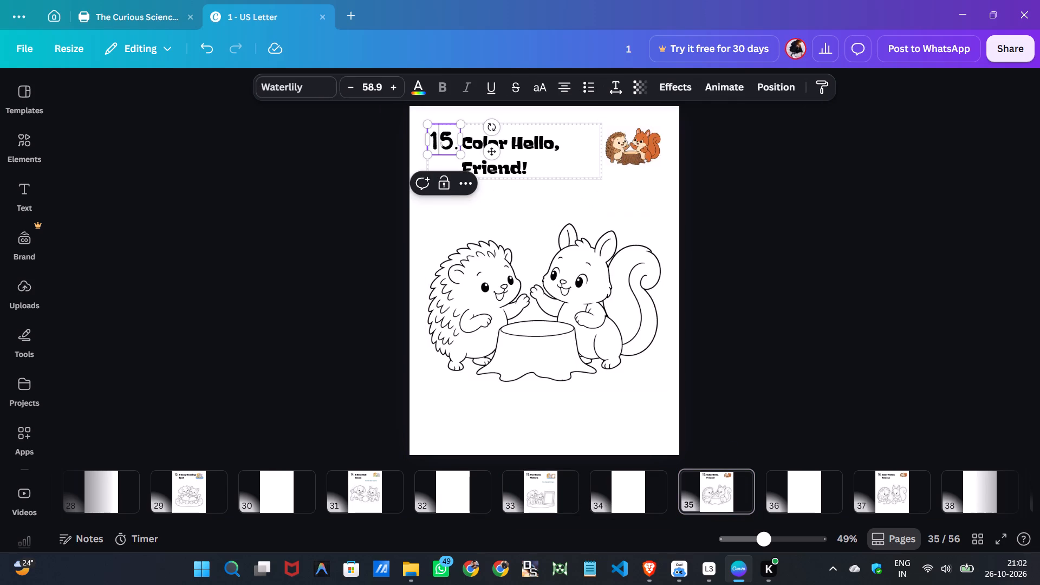
click(449, 139)
key(BackSpace)
key(6)
Renumber "Color Fallen Acorns" on page 37 as 17.
scroll(474, 490, down, 3)
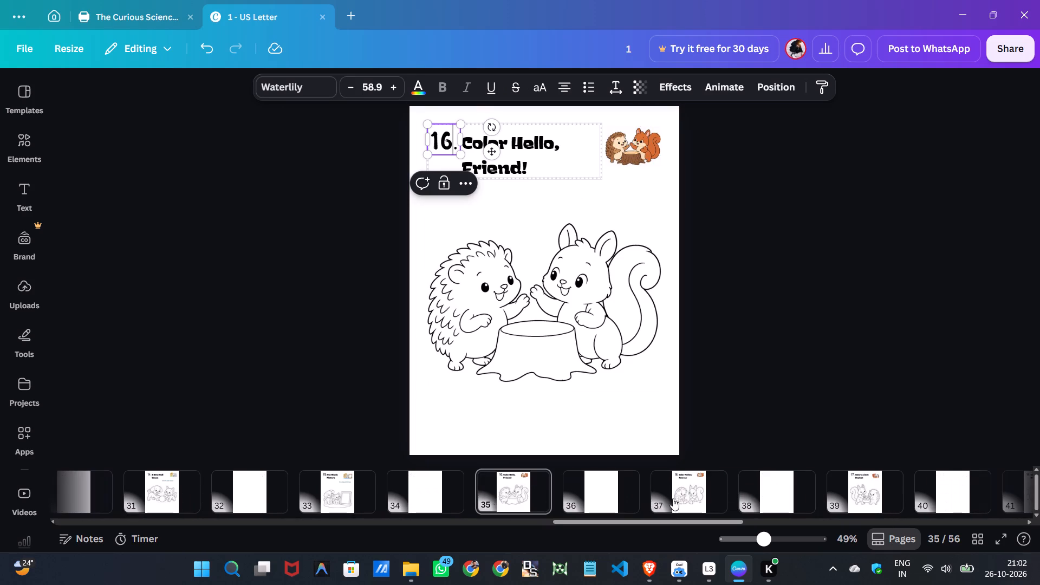
click(678, 499)
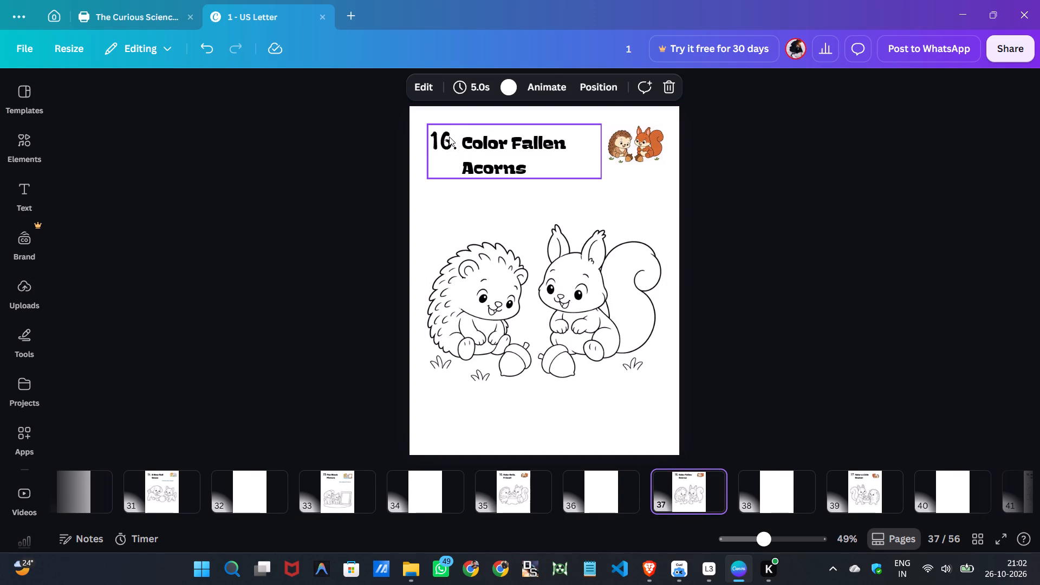
double_click(449, 136)
key(BackSpace)
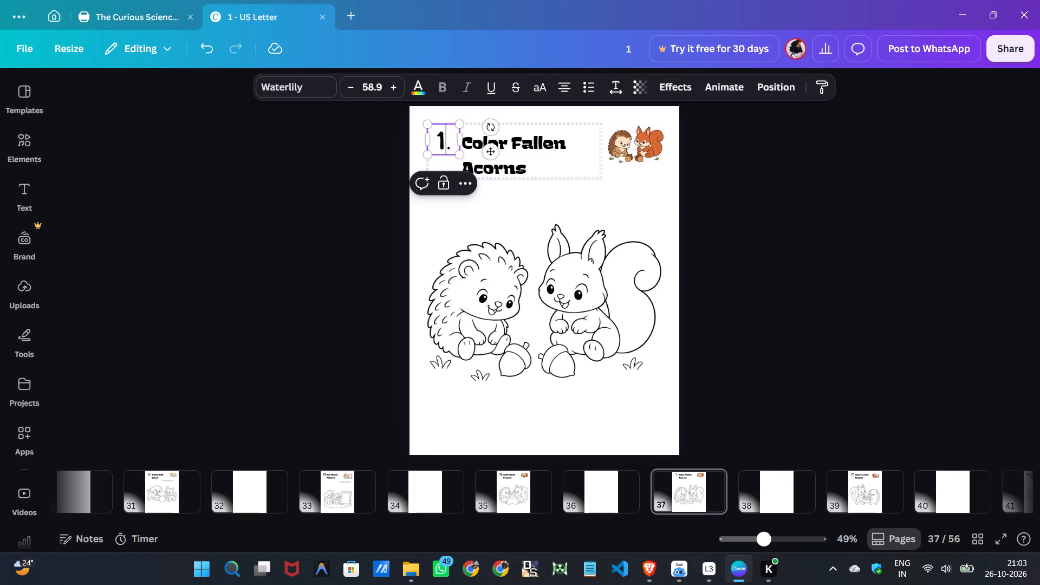
key(7)
scroll(535, 502, down, 2)
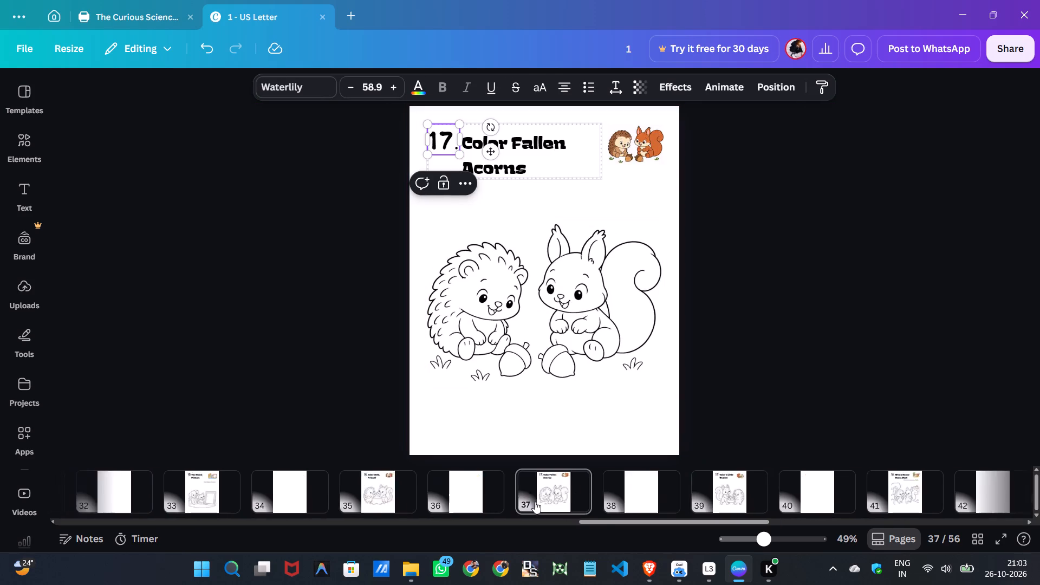
Renumber "Color a Little Basket" on page 39 as 18.
scroll(535, 502, down, 2)
click(600, 498)
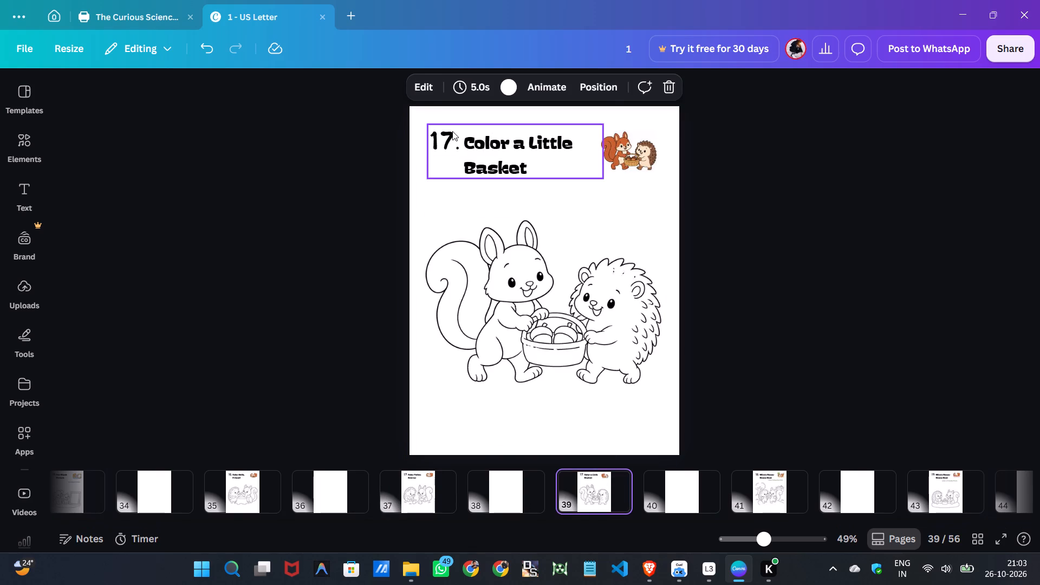
double_click(452, 131)
click(452, 131)
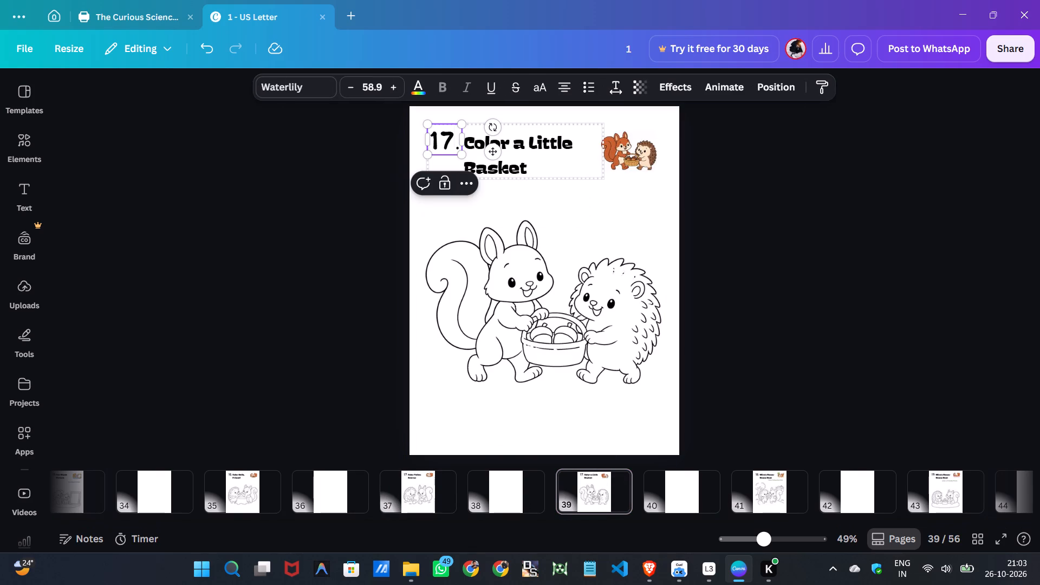
key(BackSpace)
key(8)
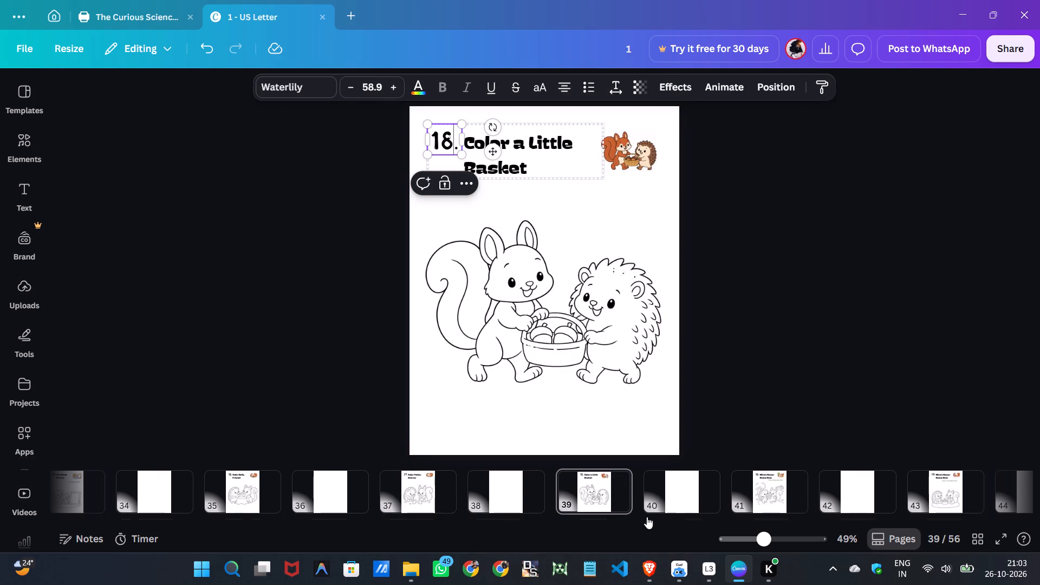
Renumber the "Color Follow the Path" coloring page on page 41 as 19.
scroll(571, 507, down, 2)
click(647, 496)
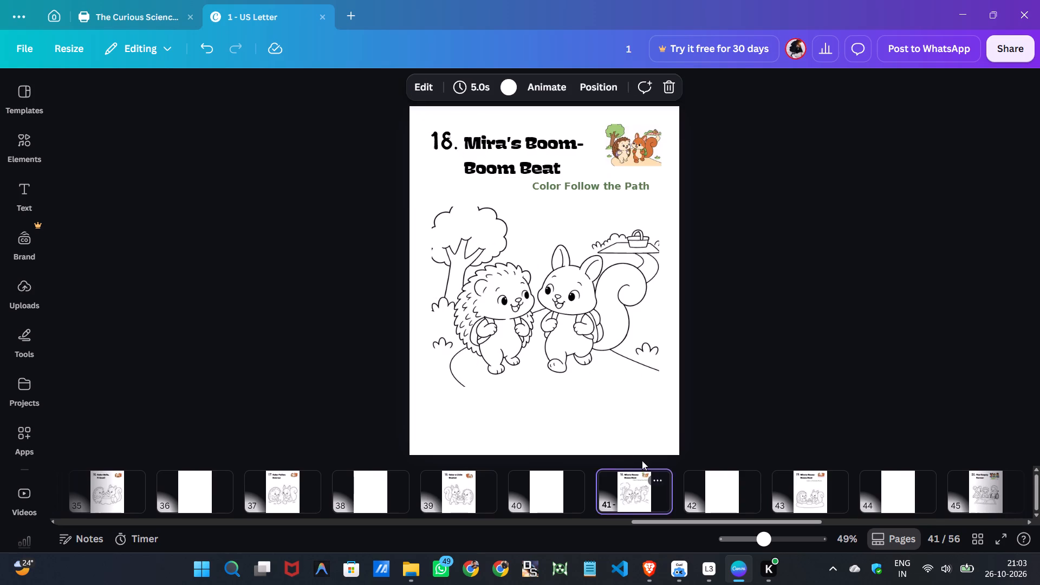
click(454, 139)
click(454, 139)
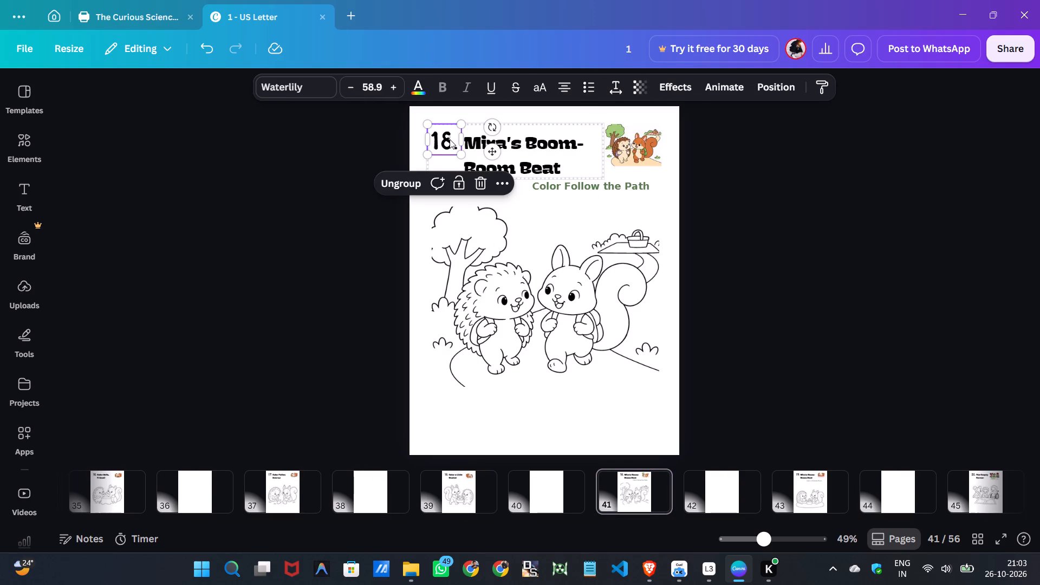
click(450, 139)
key(BackSpace)
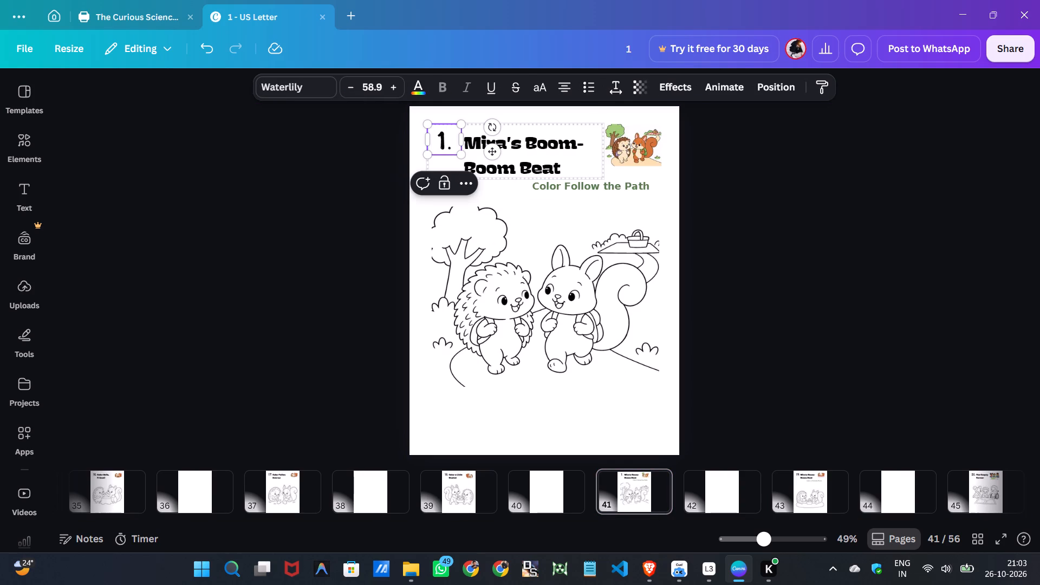
key(9)
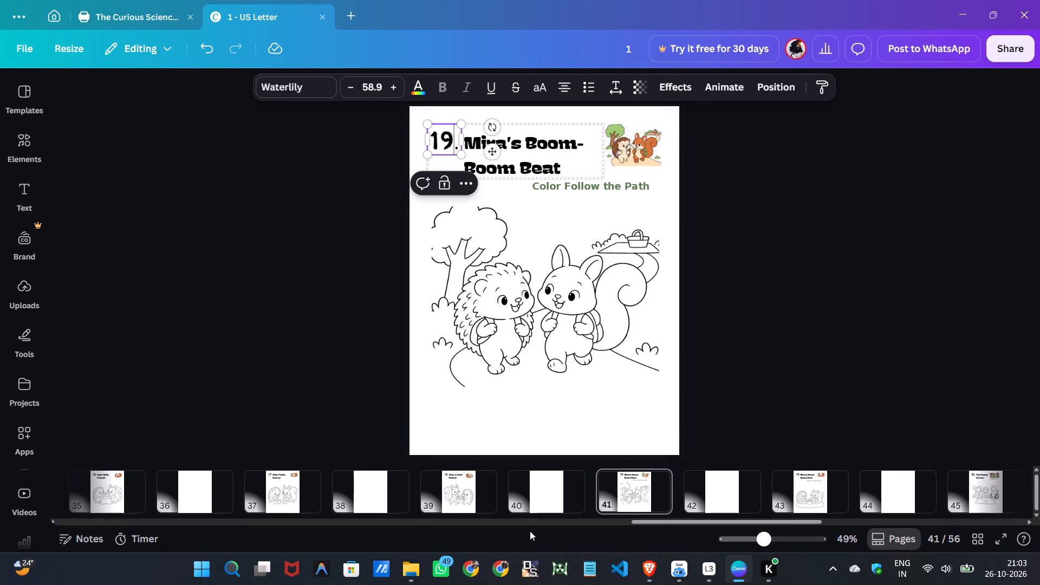
Renumber the "Color a Friendly Picnic" page on page 43 as 20 and widen its number box so the period fits on the same line.
click(805, 487)
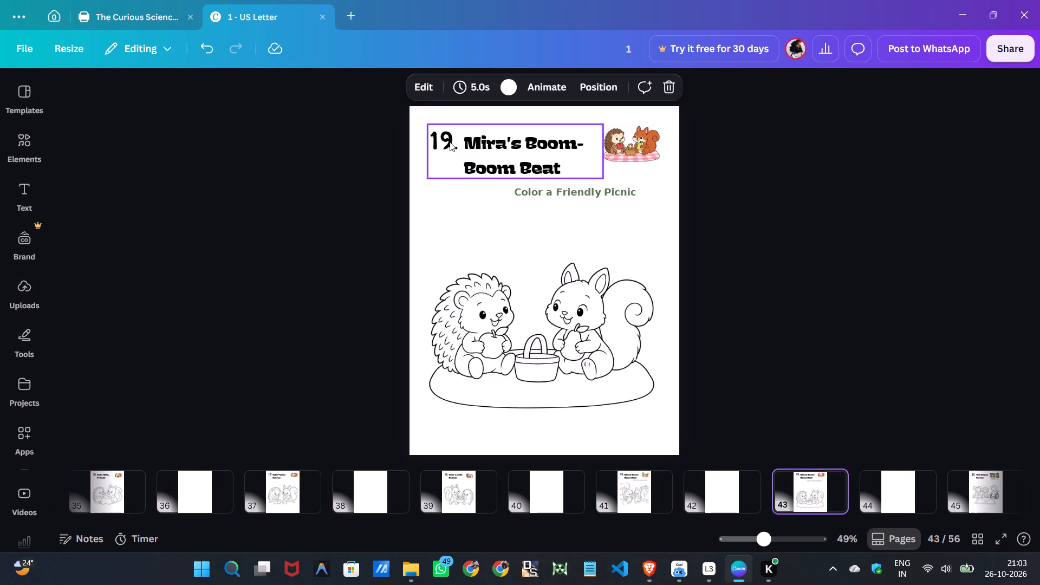
click(450, 142)
click(450, 142)
click(450, 142)
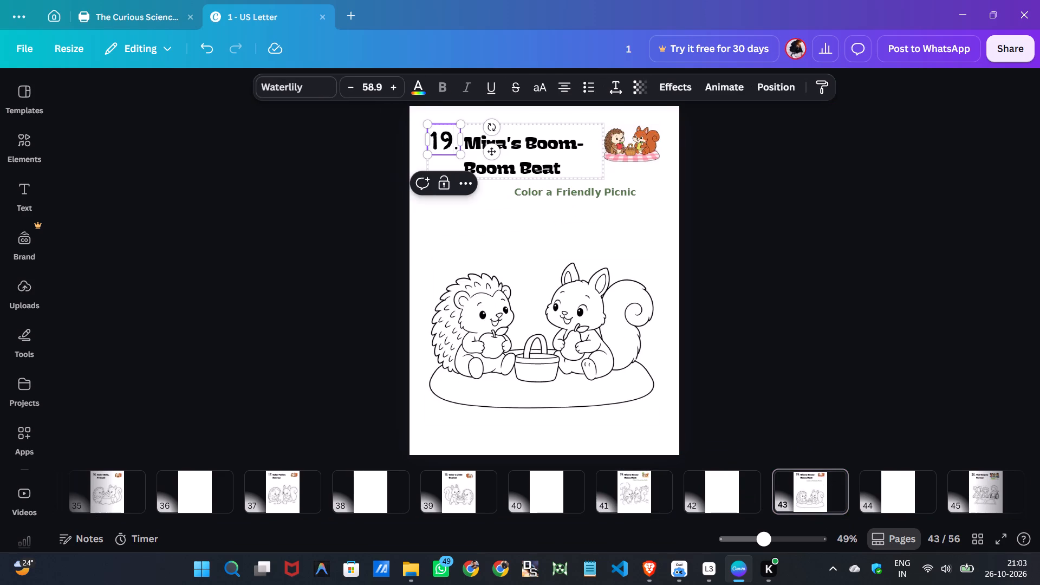
key(BackSpace)
key(BackSpace)
text(20)
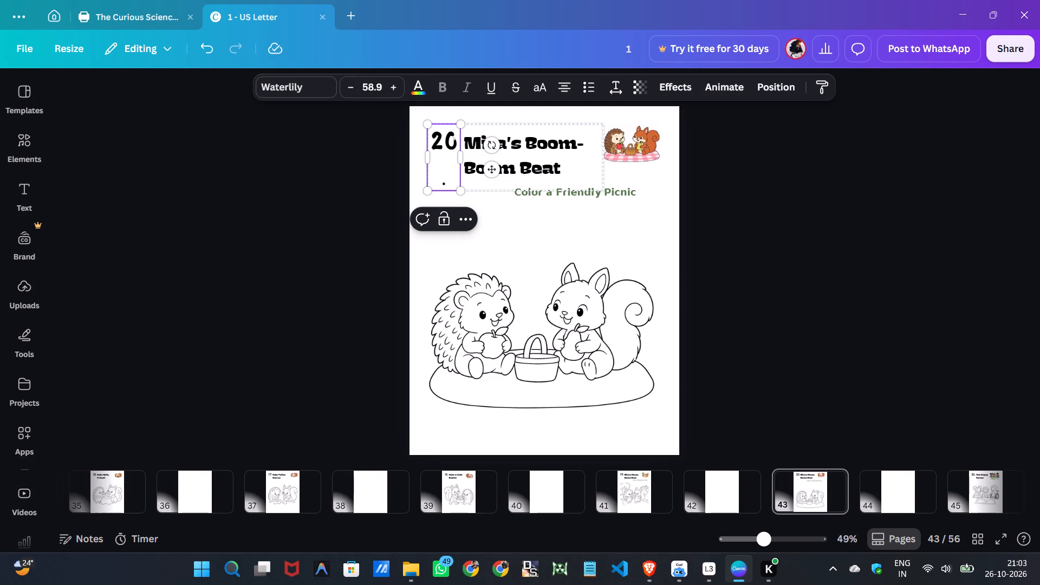
click(463, 162)
Renumber "The Empty Corner" on page 45 as 21.
scroll(557, 480, down, 1)
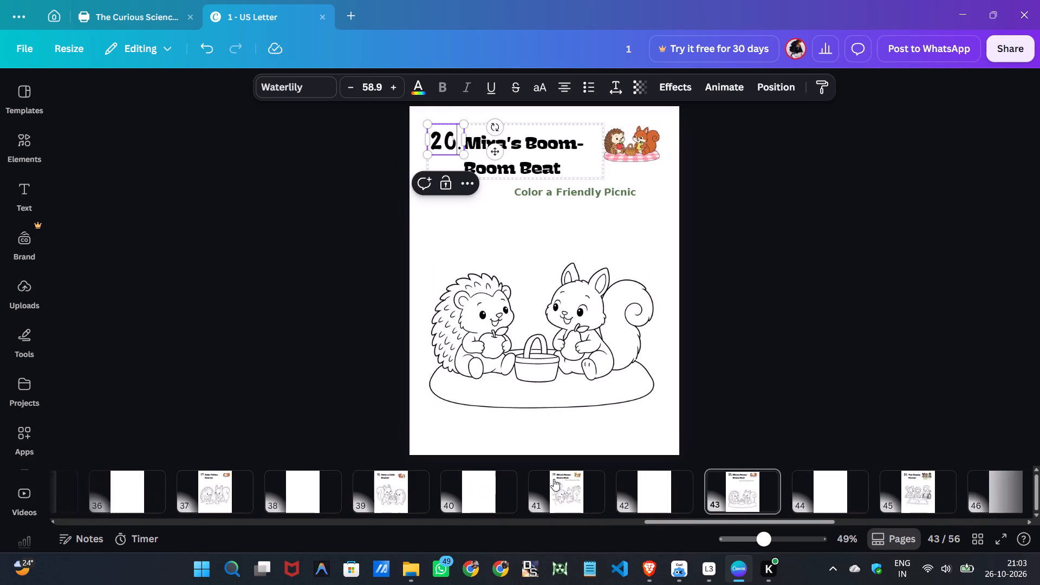
scroll(554, 479, down, 3)
click(698, 499)
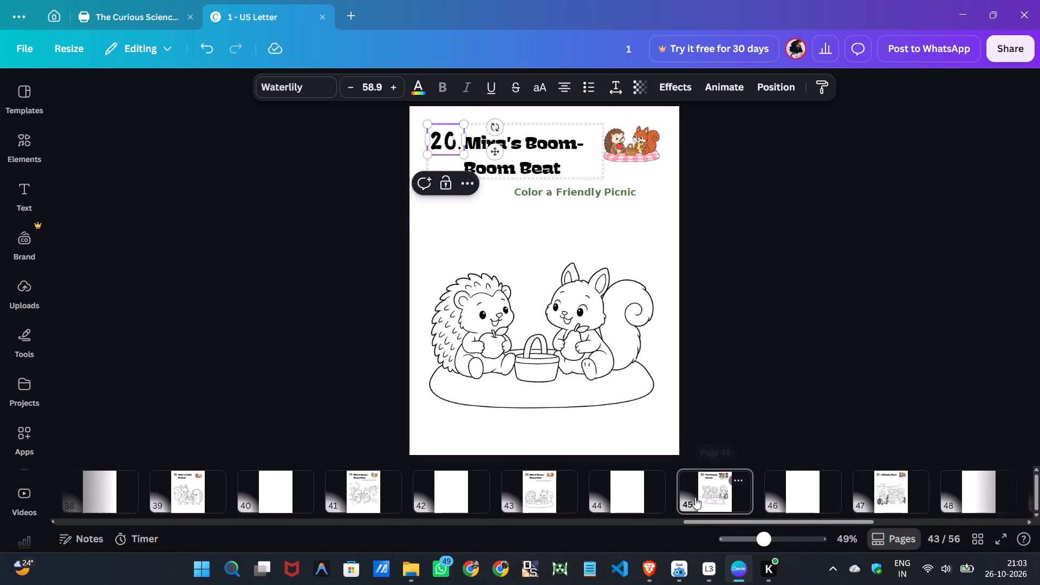
click(447, 148)
click(450, 144)
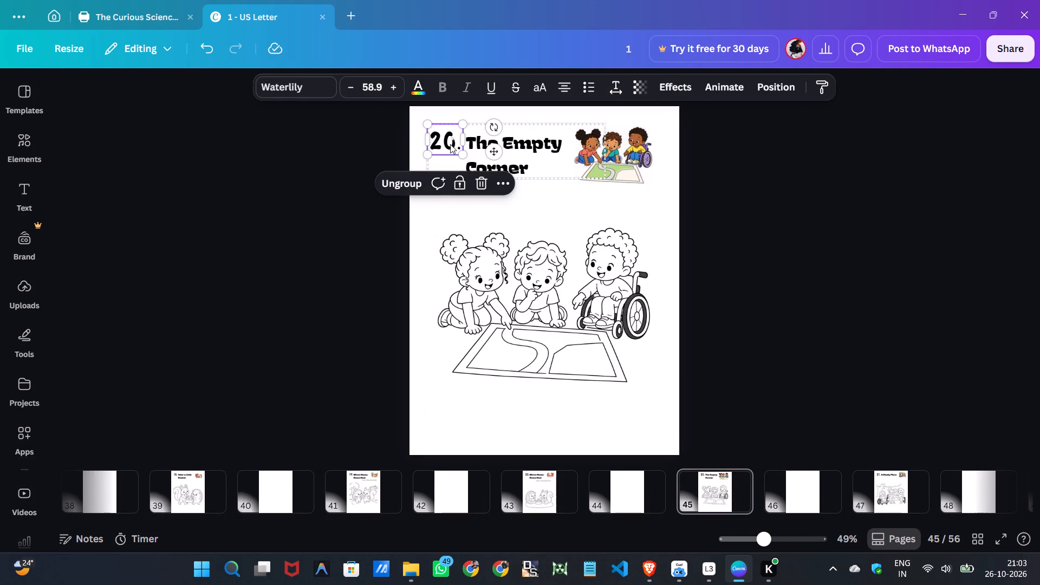
click(450, 144)
key(BackSpace)
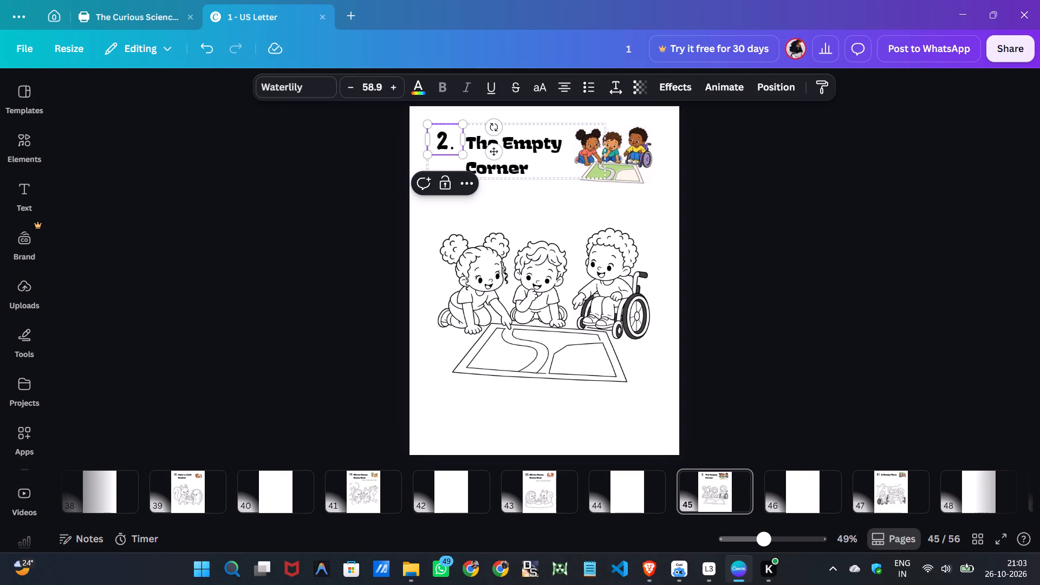
key(1)
Renumber "A Shady Place" on page 47 as 22 and widen its number box so the period fits on the same line.
scroll(601, 486, down, 4)
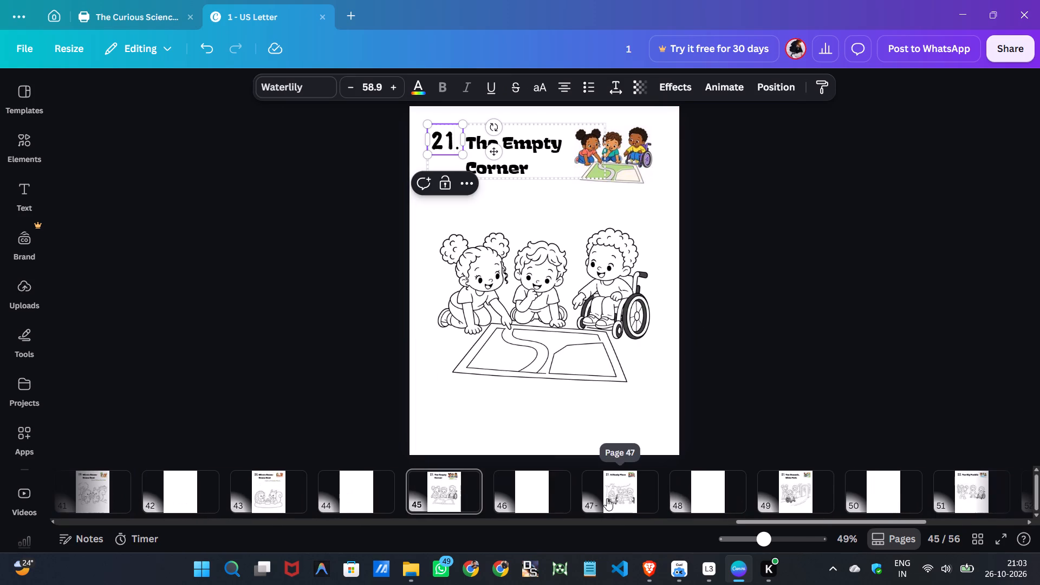
scroll(959, 494, down, 4)
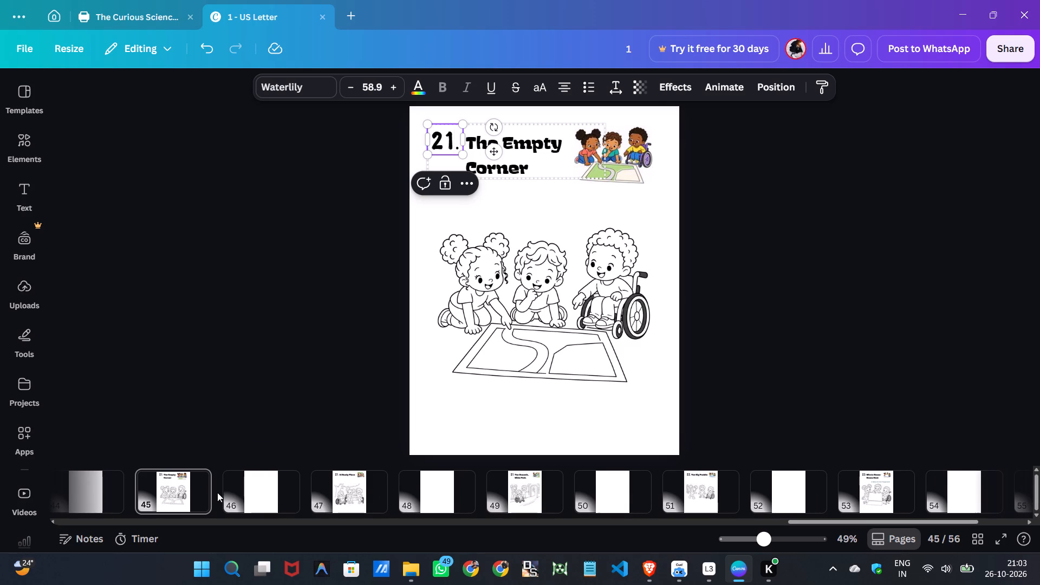
scroll(217, 492, up, 2)
click(488, 495)
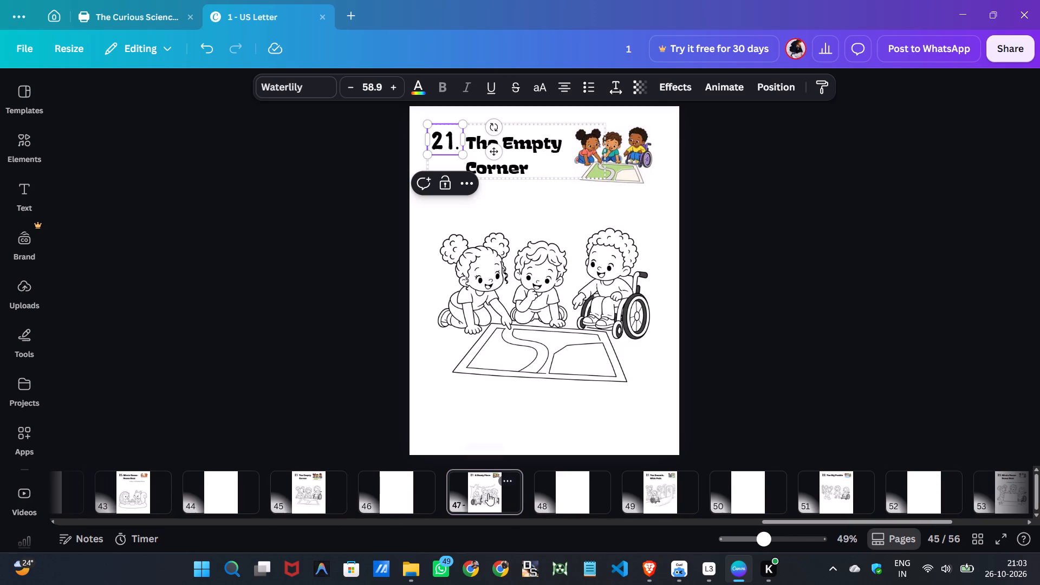
click(453, 138)
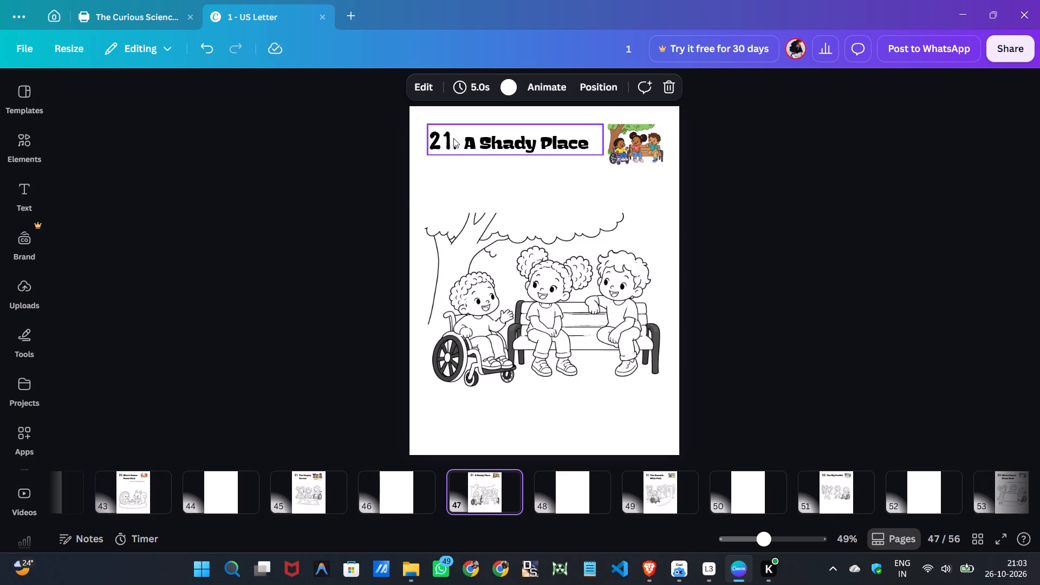
click(453, 138)
click(453, 138)
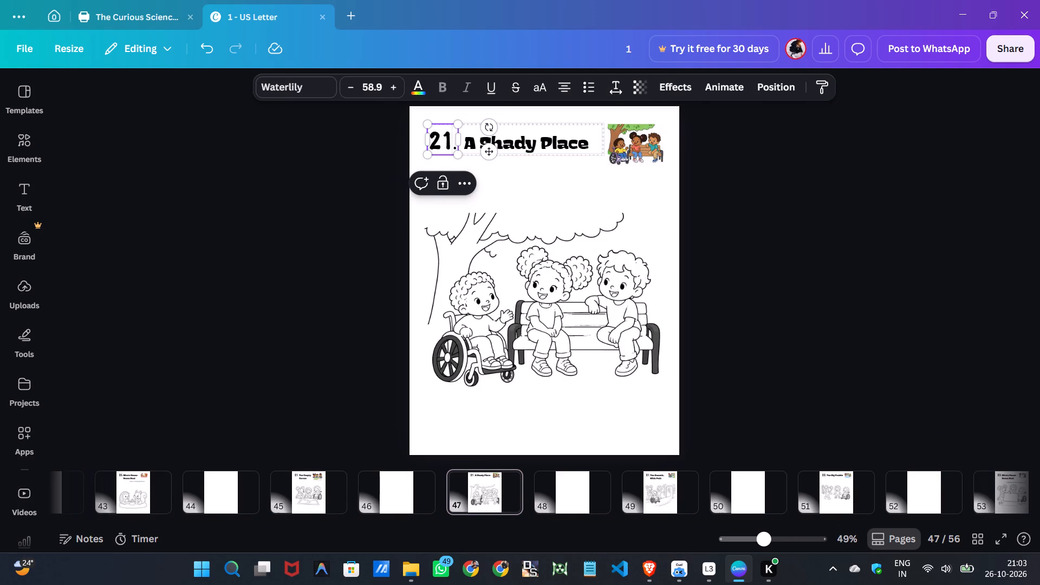
key(BackSpace)
key(2)
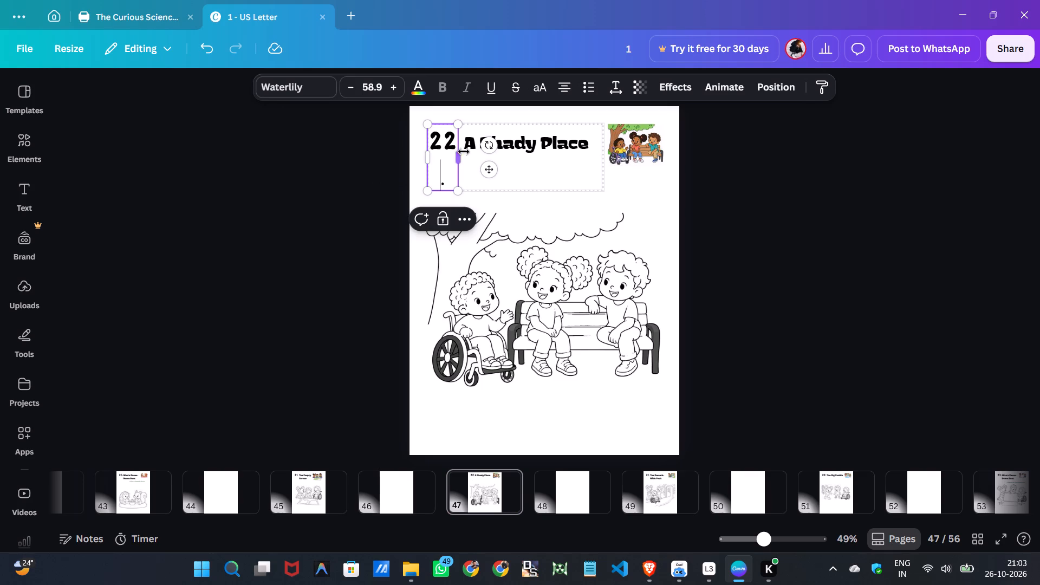
click(464, 159)
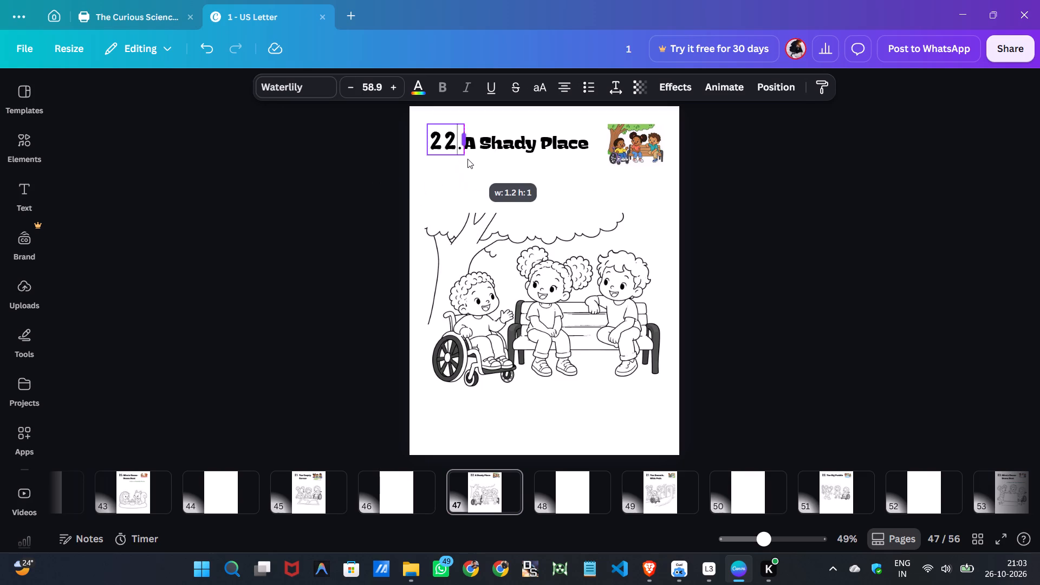
Renumber "The Smooth, Wide Path" on page 49 as 23 and widen its number box so the period fits on the same line.
click(650, 499)
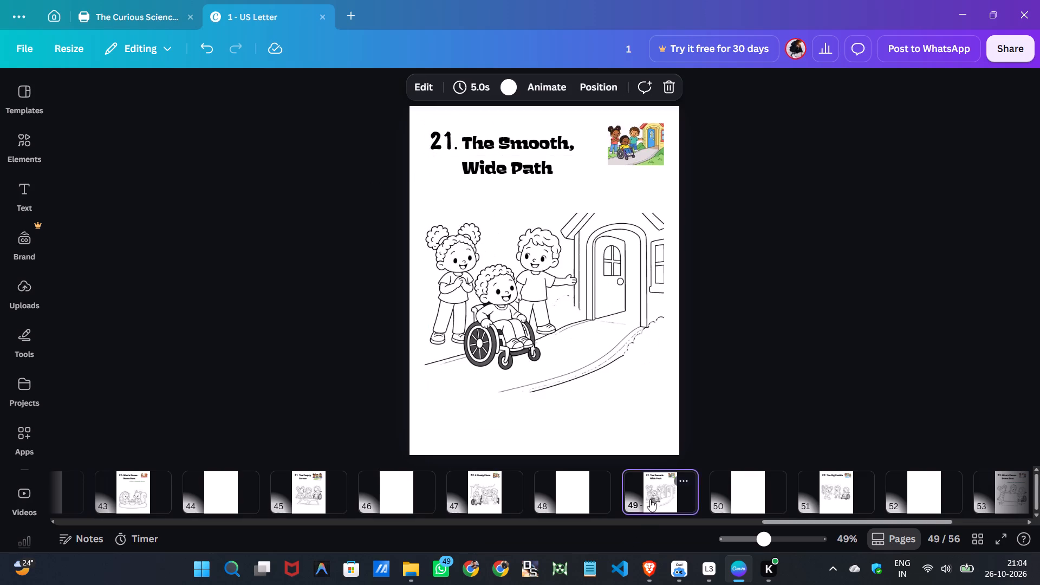
click(452, 138)
click(452, 138)
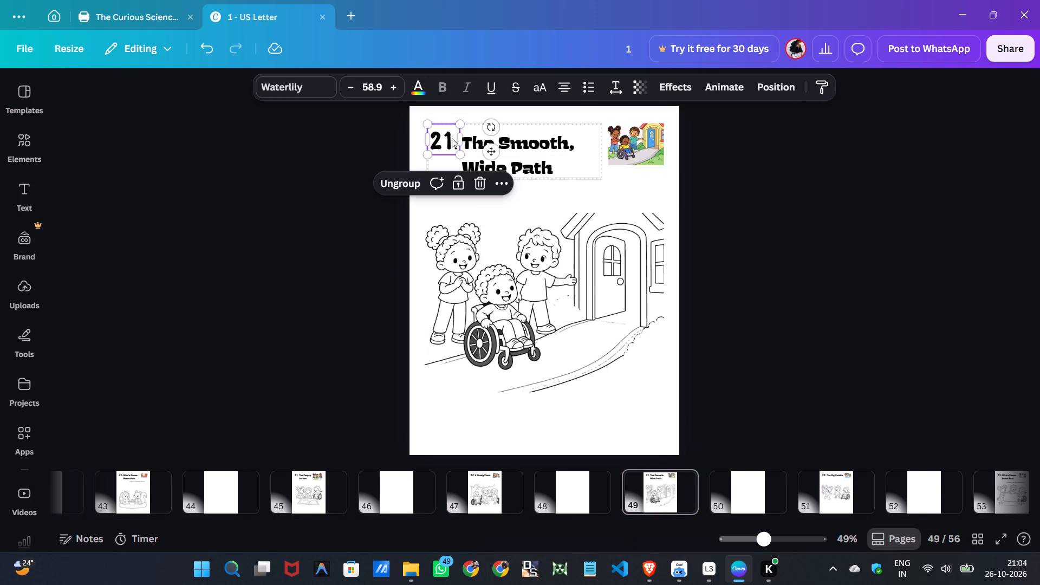
click(452, 138)
key(BackSpace)
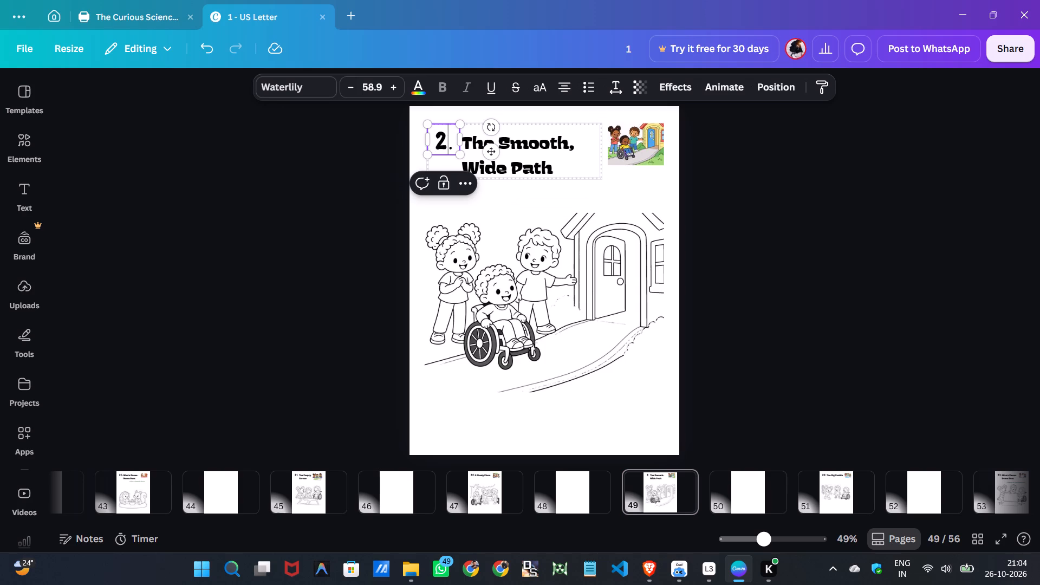
key(3)
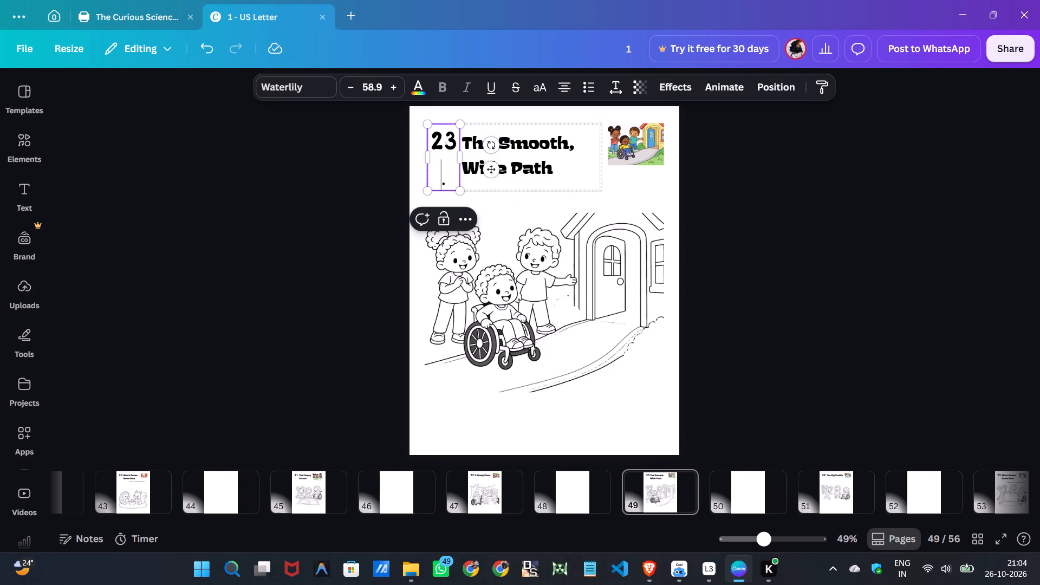
click(464, 161)
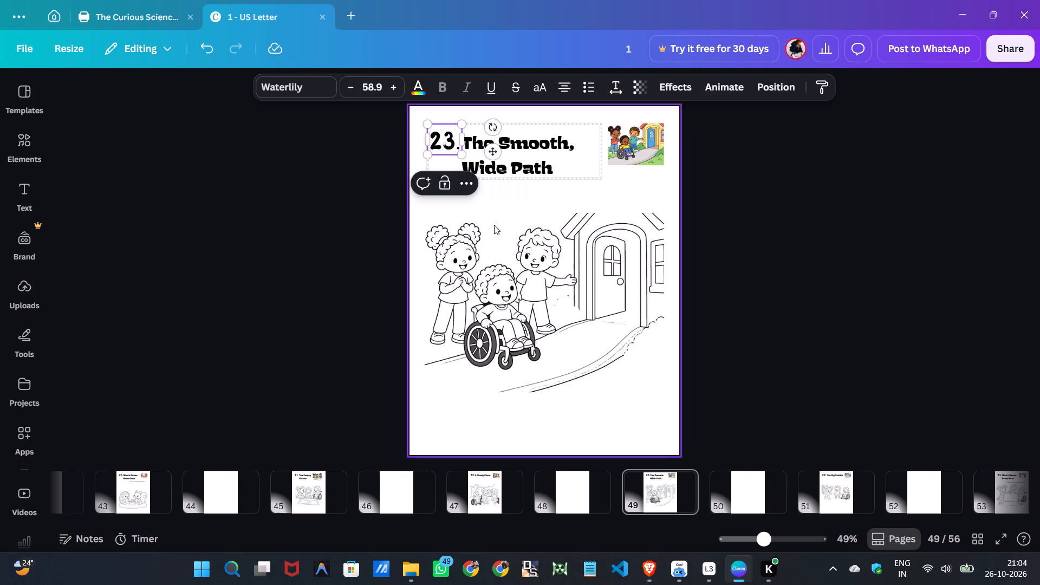
Renumber "The Big Puddle" on page 51 as 24.
scroll(497, 492, down, 3)
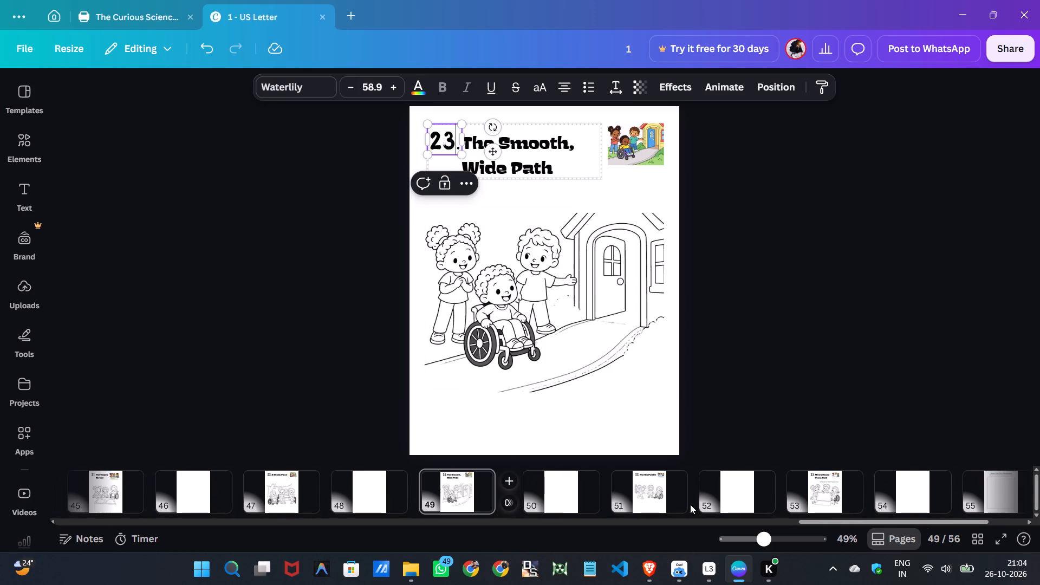
click(655, 499)
double_click(451, 139)
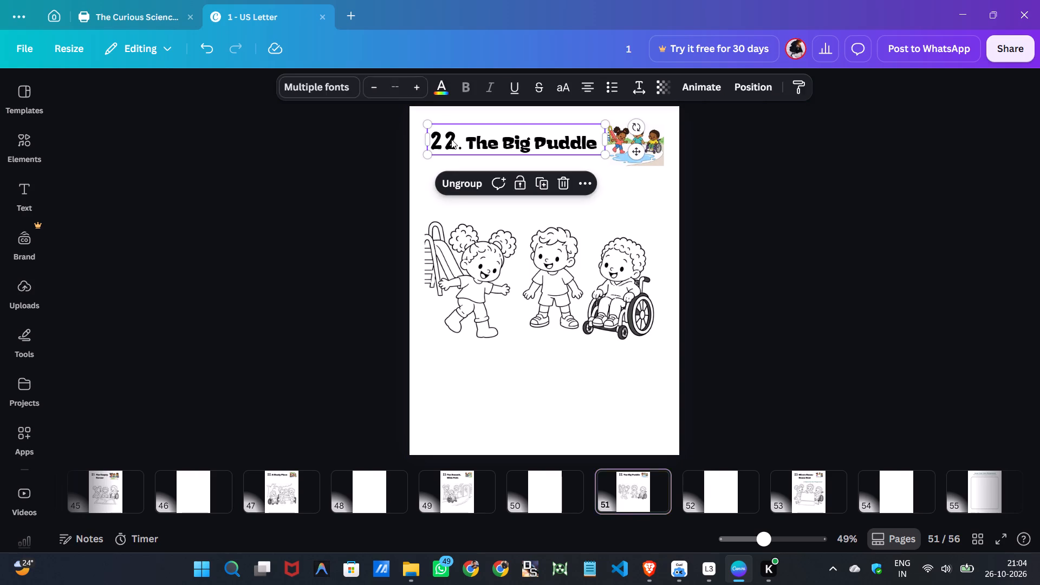
key(BackSpace)
key(4)
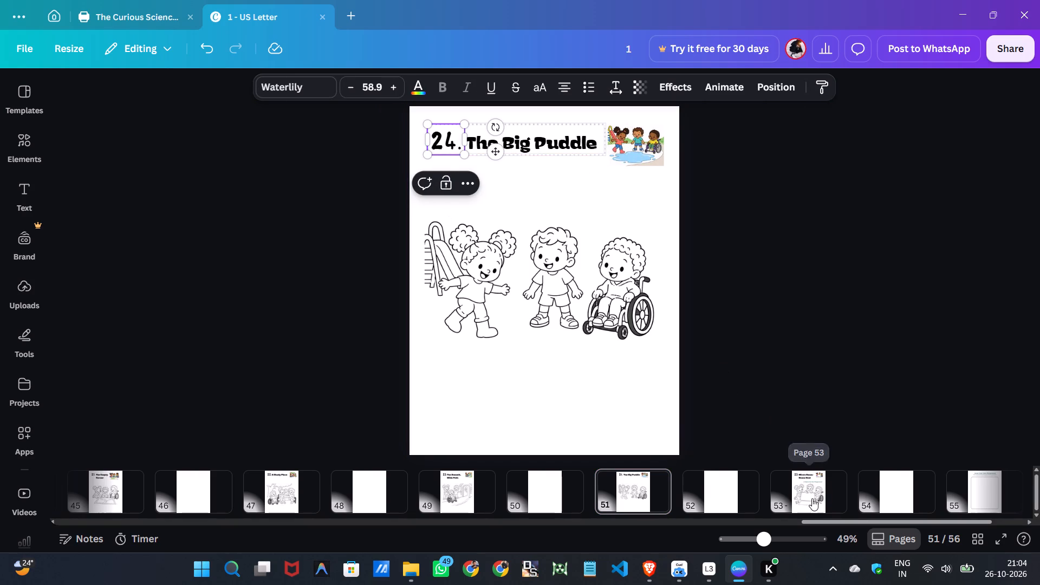
Renumber the "A Name for the Playground" coloring page on page 53 as 25.
click(812, 498)
double_click(449, 144)
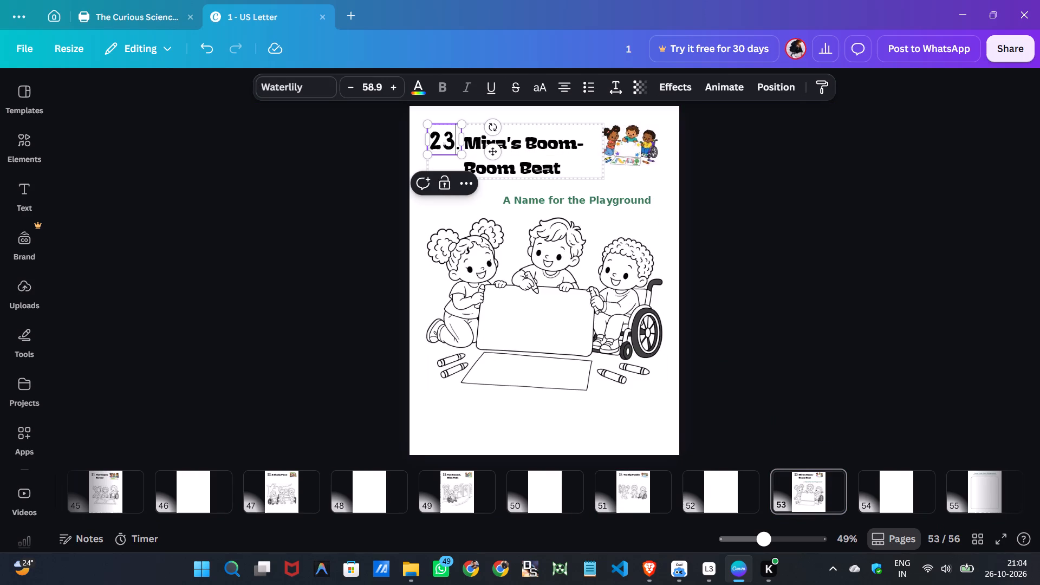
key(BackSpace)
key(5)
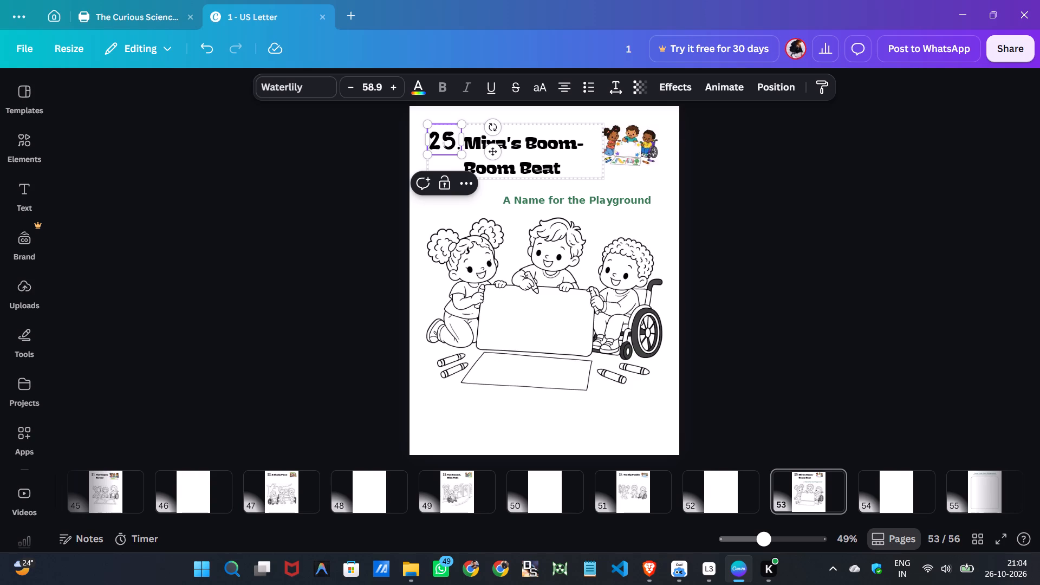
Replace the "Mira's Boom-Boom Beat" title on page 53 with "A Name for the Playground", copied from the green subtitle.
click(354, 168)
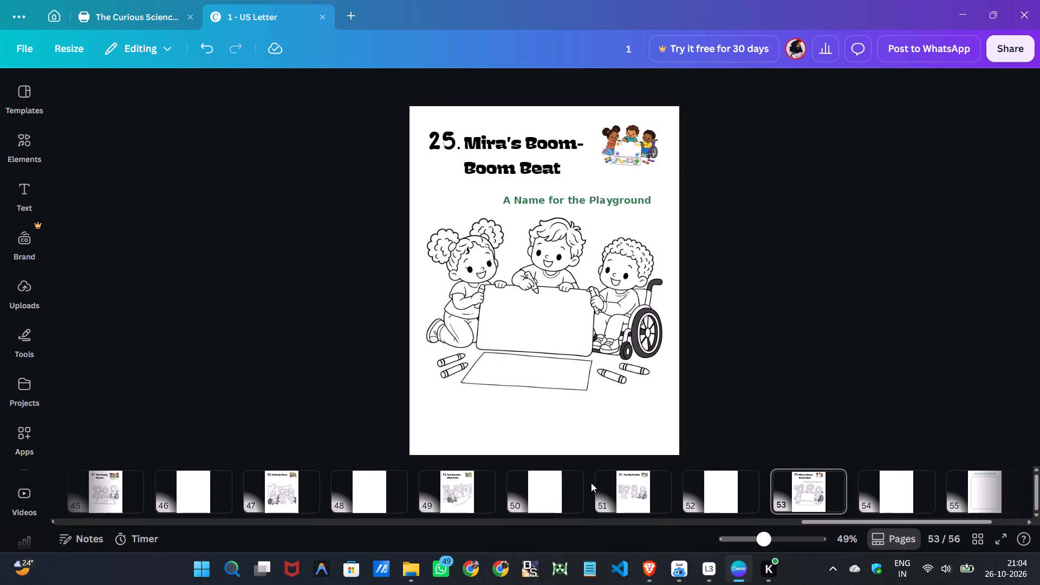
click(646, 493)
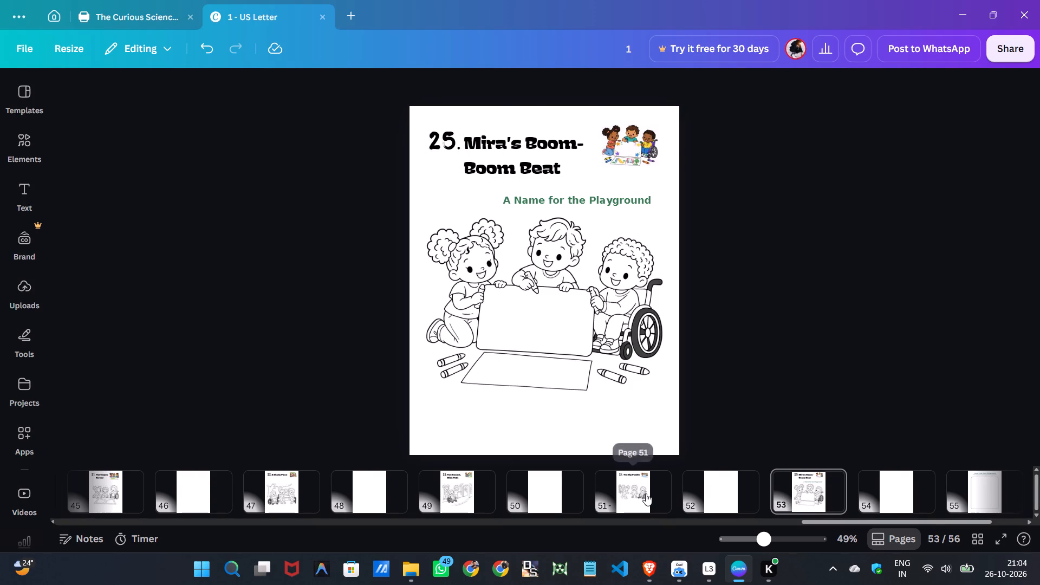
click(811, 490)
click(542, 193)
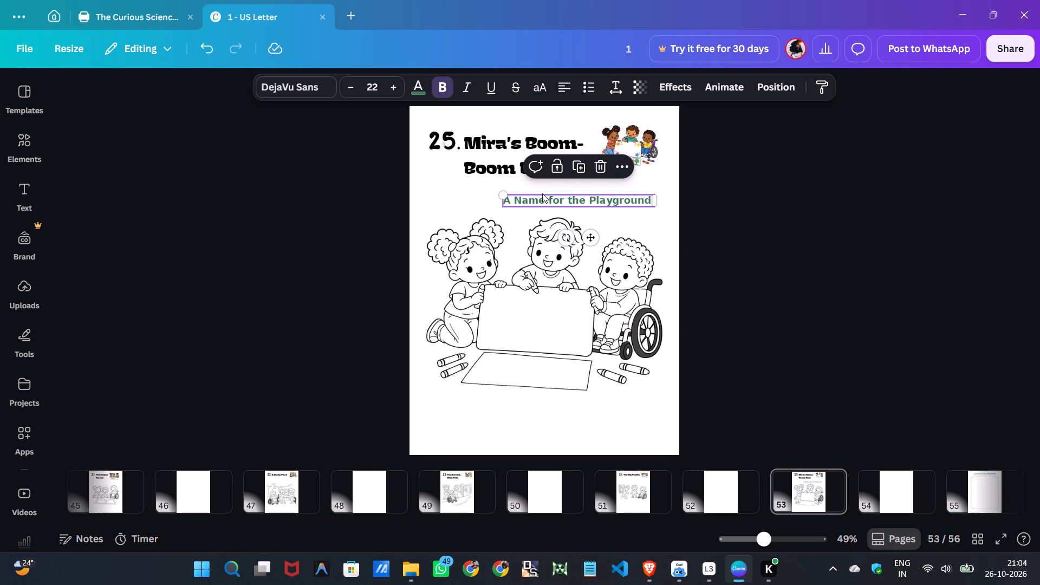
click(542, 201)
right_click(542, 201)
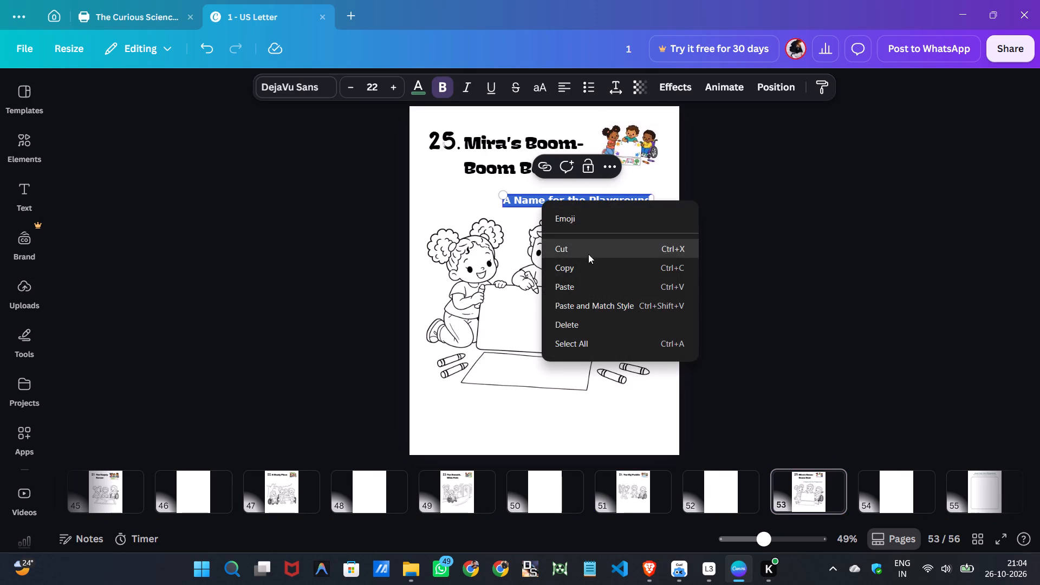
click(584, 268)
double_click(499, 148)
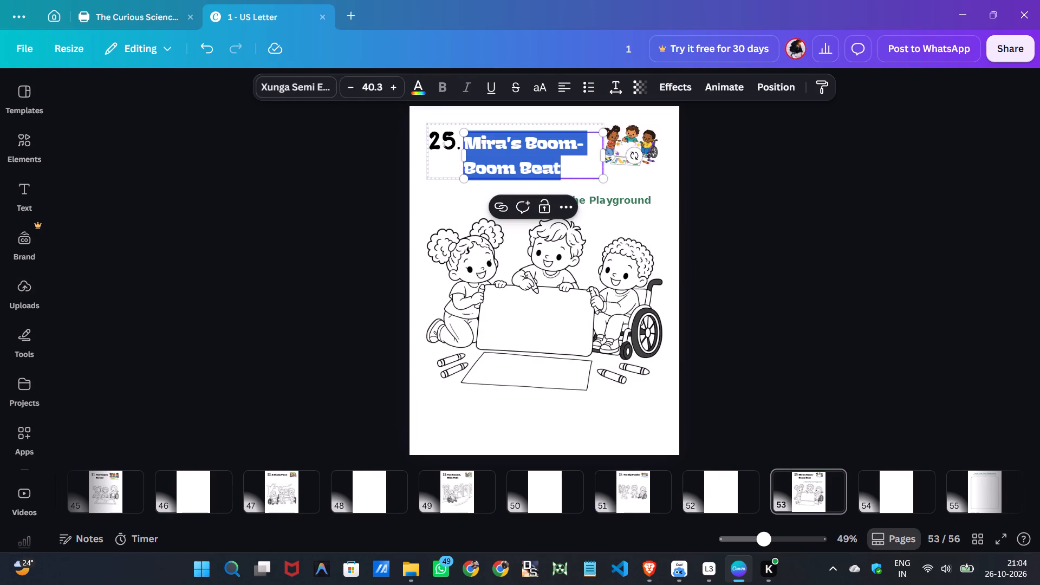
right_click(498, 148)
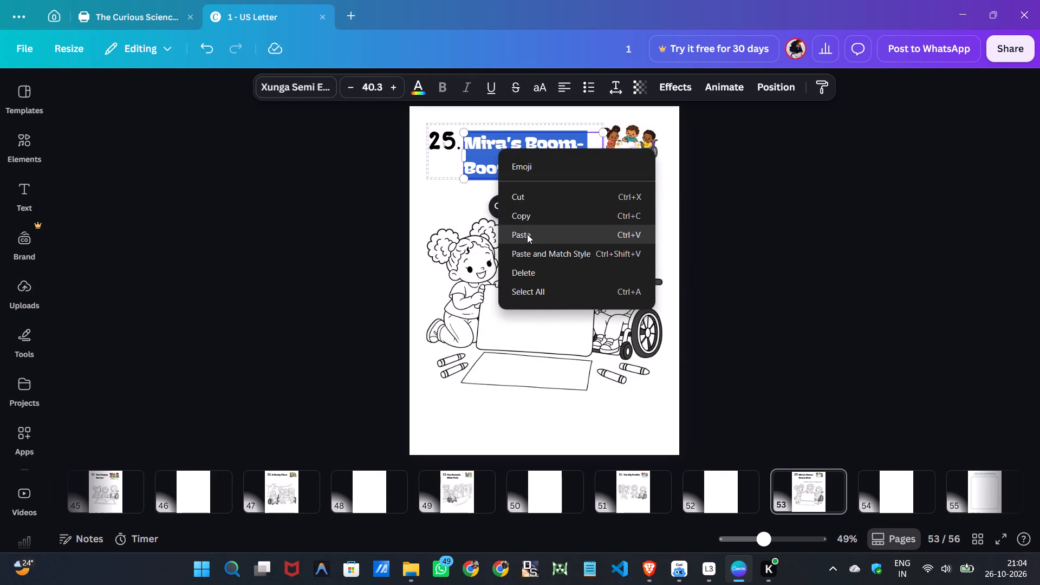
click(527, 234)
click(393, 198)
Delete the green "A Name for the Playground" subtitle above the line drawing on page 53.
click(590, 197)
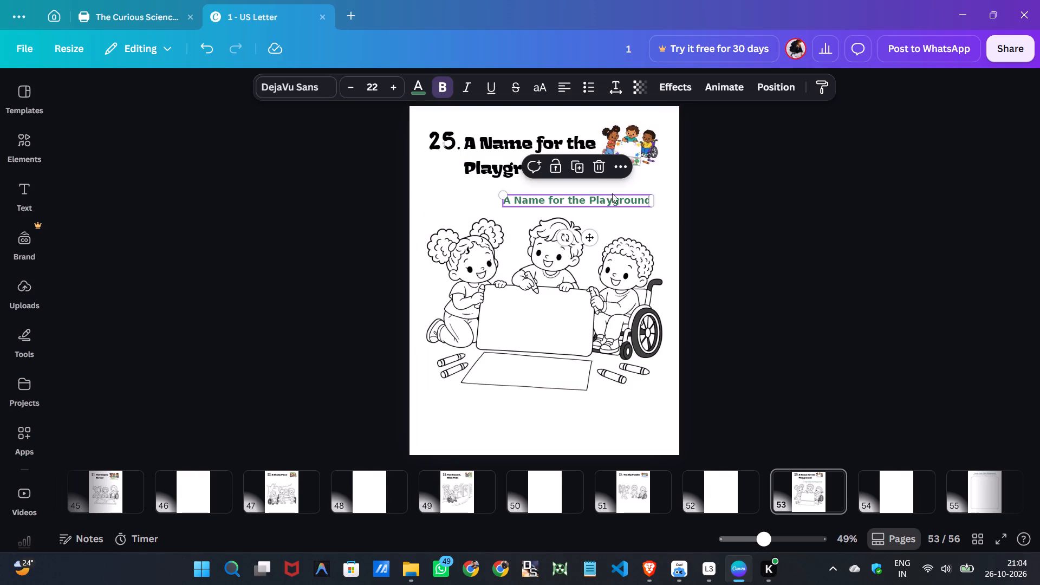
click(603, 162)
Enlarge the small colored reference picture beside the page 53 title and shift it to sit level with the two-line heading.
click(627, 145)
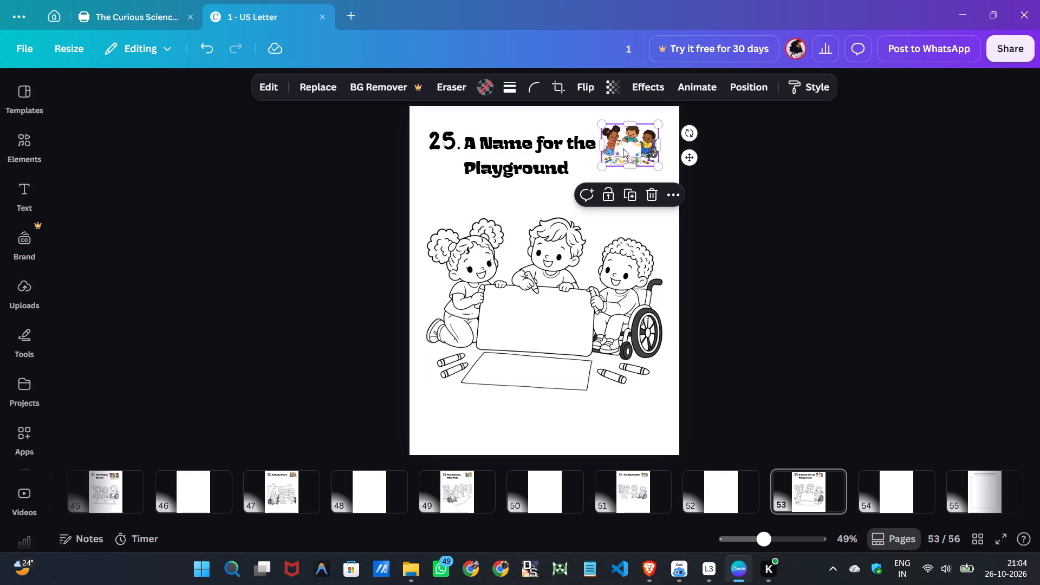
drag(601, 168, 590, 180)
click(639, 148)
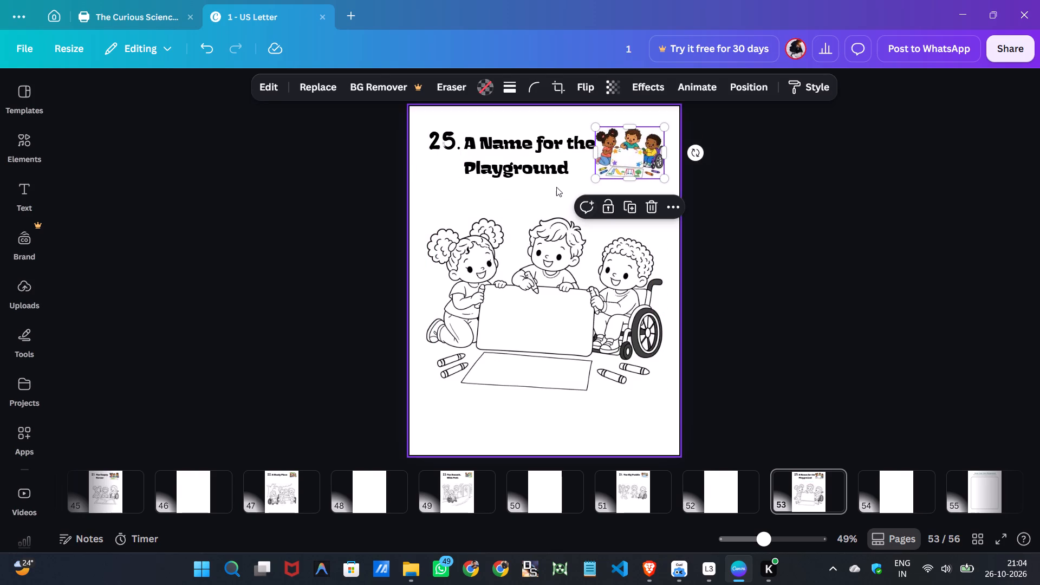
click(556, 187)
click(619, 154)
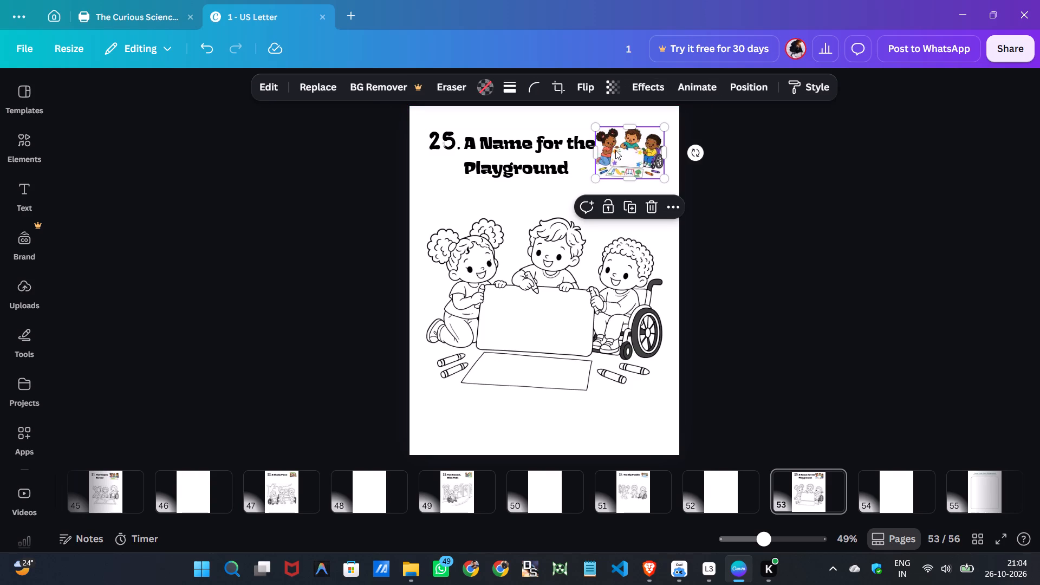
key(Up)
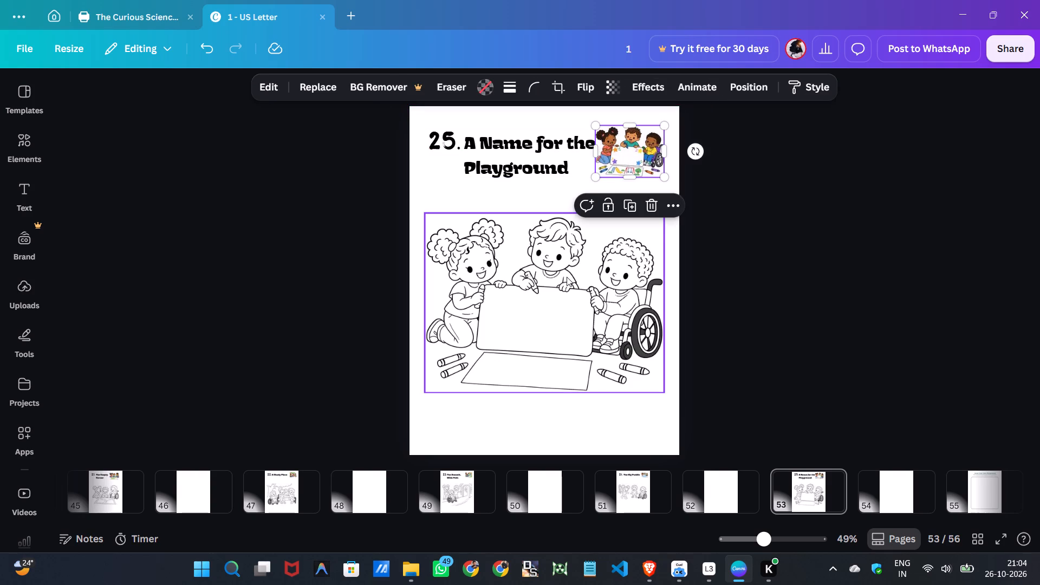
Shrink the line drawing of the three children on page 53 slightly and recenter it below the title.
click(567, 277)
drag(660, 216, 636, 224)
drag(581, 304, 591, 303)
click(786, 401)
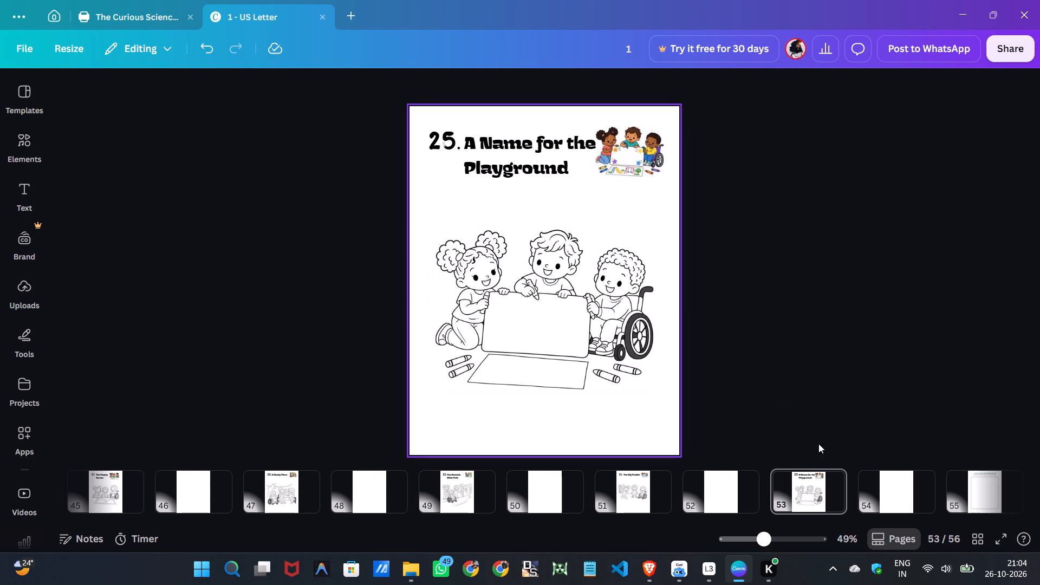
Review the numbers and titles of the earlier coloring pages, opening page 23 and page 25.
scroll(375, 498, up, 11)
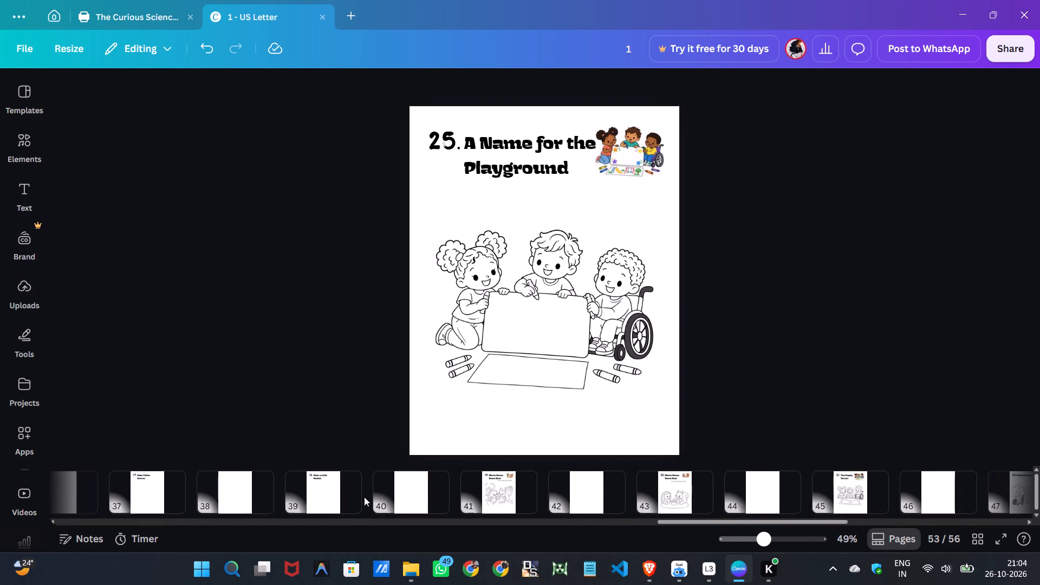
scroll(364, 497, up, 17)
scroll(364, 497, up, 7)
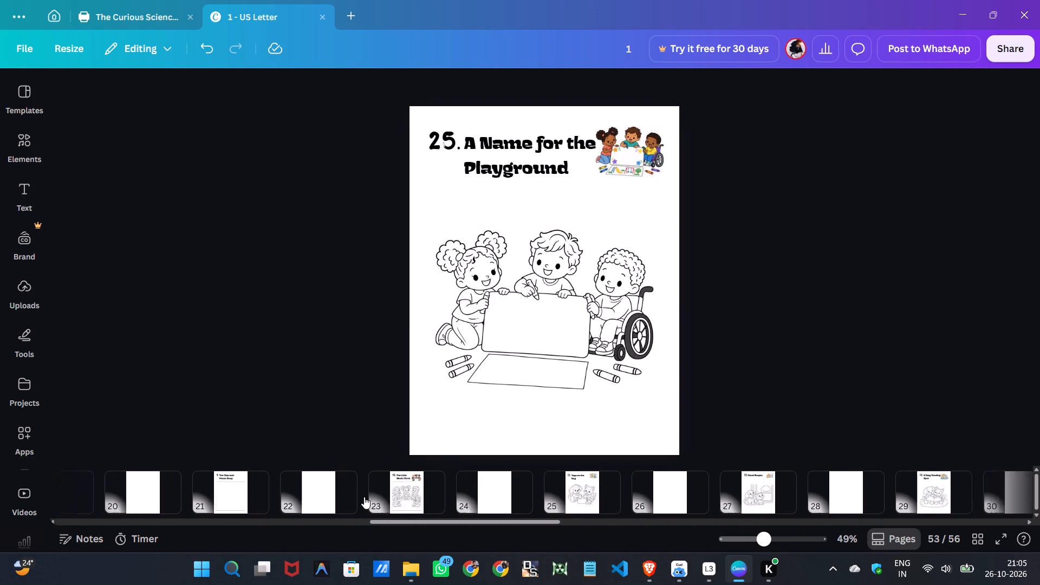
scroll(364, 497, up, 3)
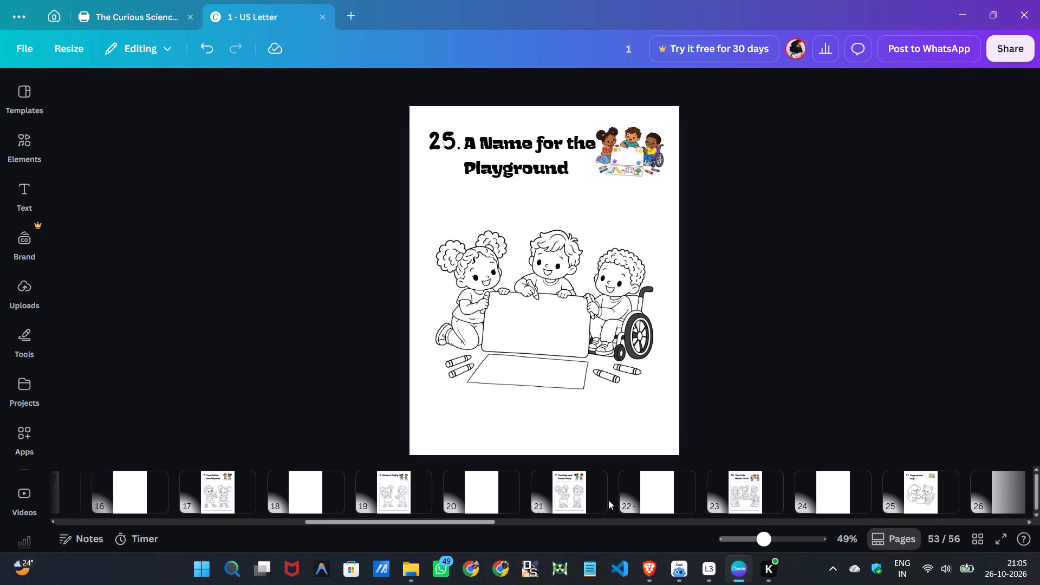
scroll(642, 500, down, 1)
click(667, 495)
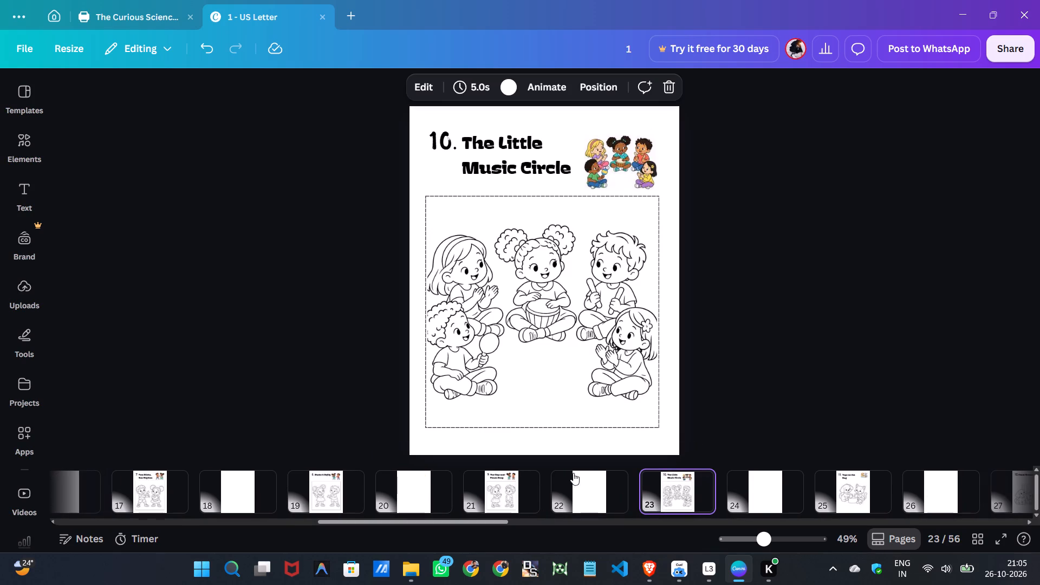
click(852, 488)
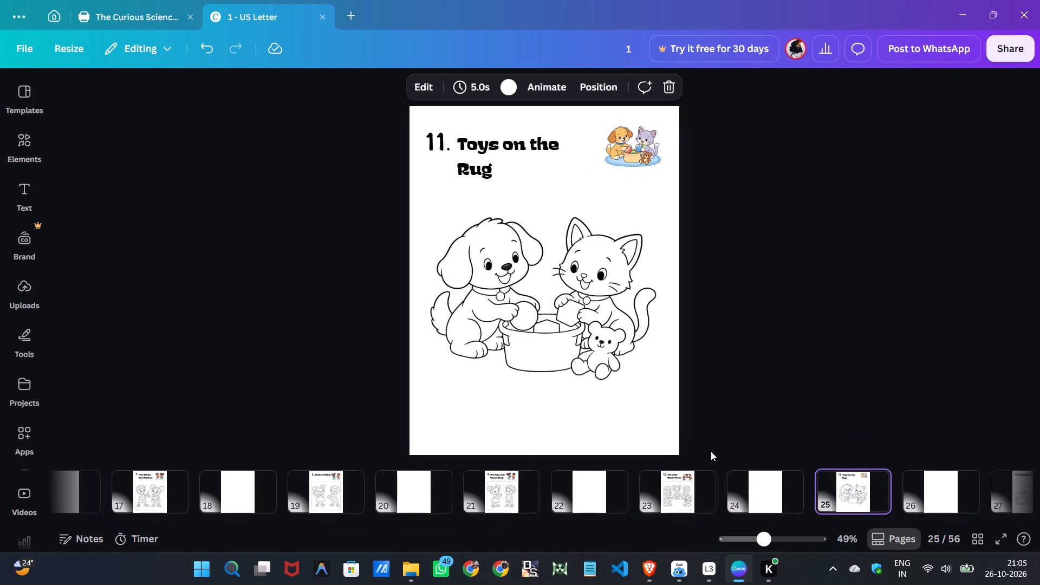
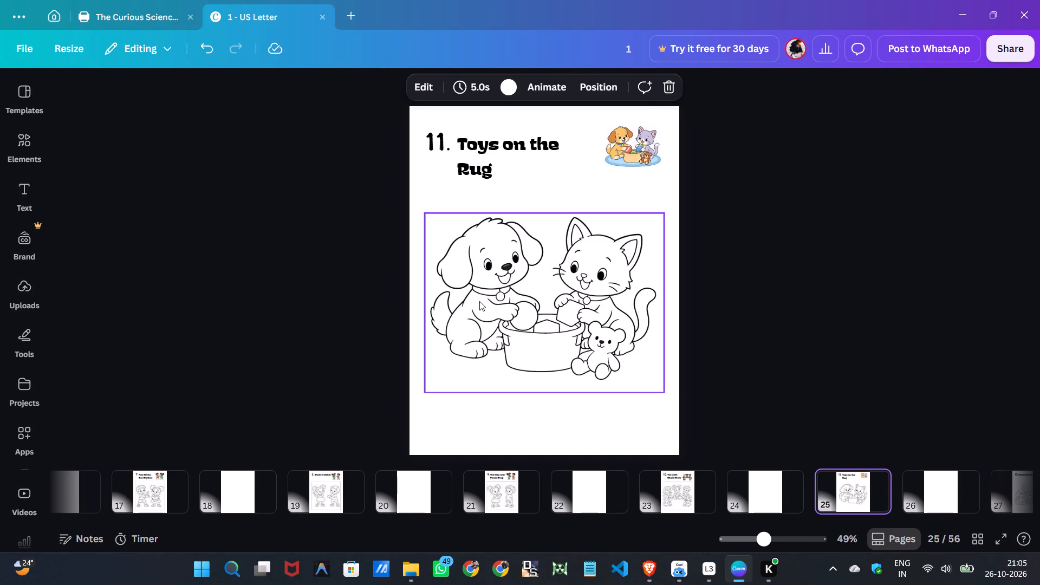
Compare the coloring picture layouts on the Toys on the Rug and Cloud Shapes pages.
scroll(336, 370, down, 3)
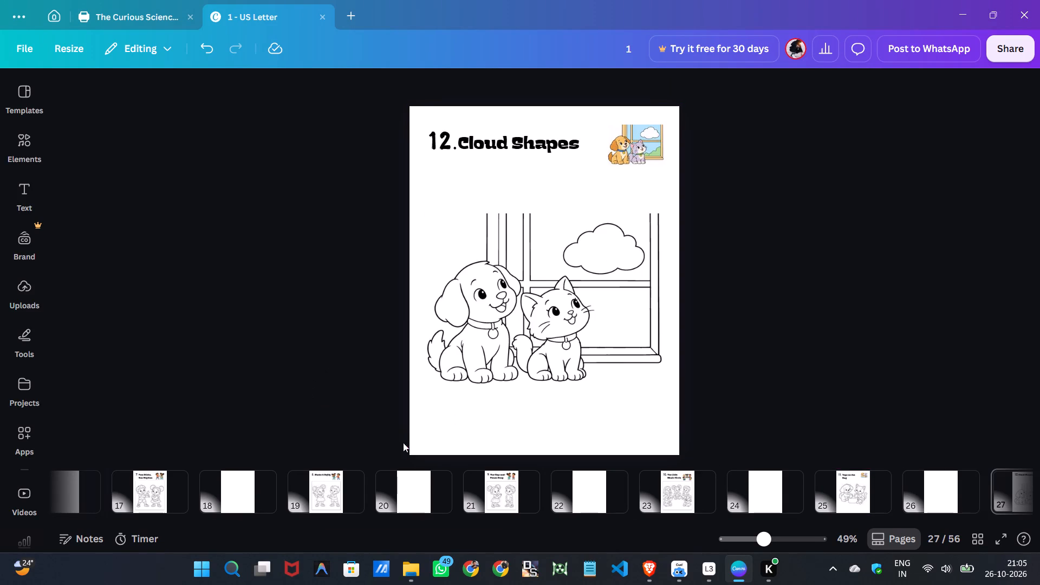
scroll(441, 464, up, 1)
scroll(504, 378, up, 1)
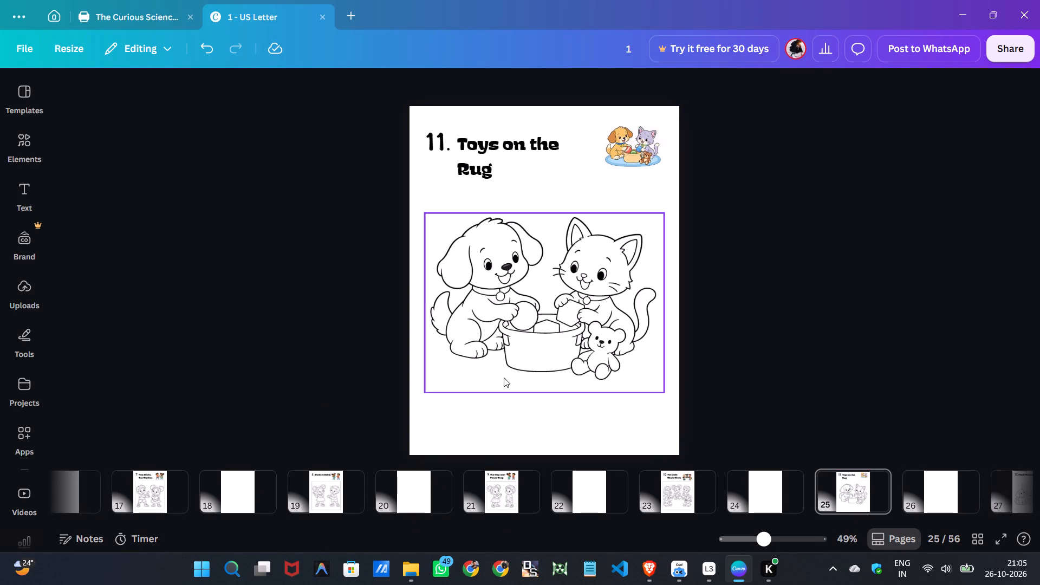
scroll(504, 378, down, 1)
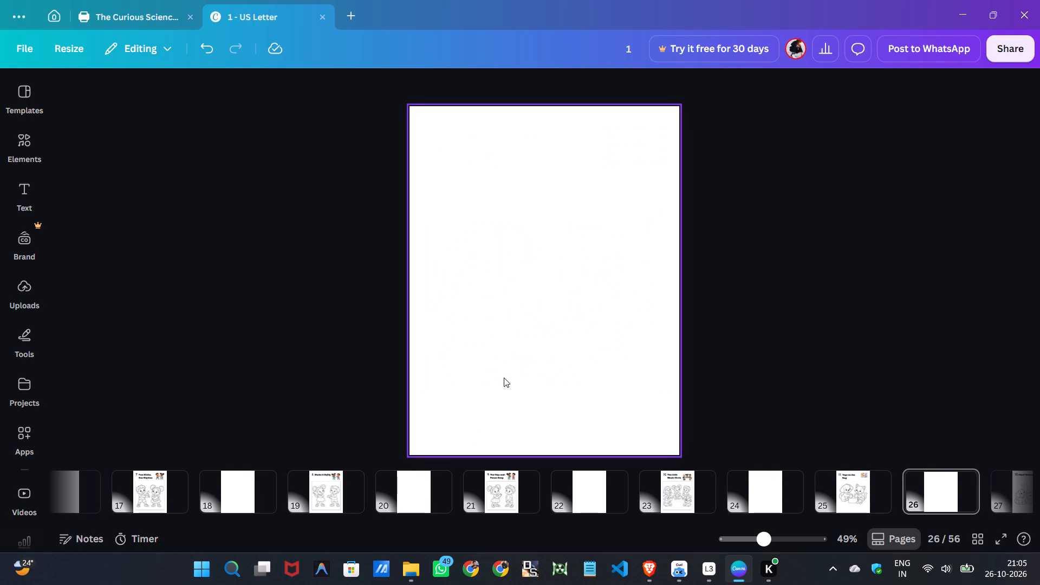
scroll(504, 378, up, 1)
scroll(504, 378, down, 2)
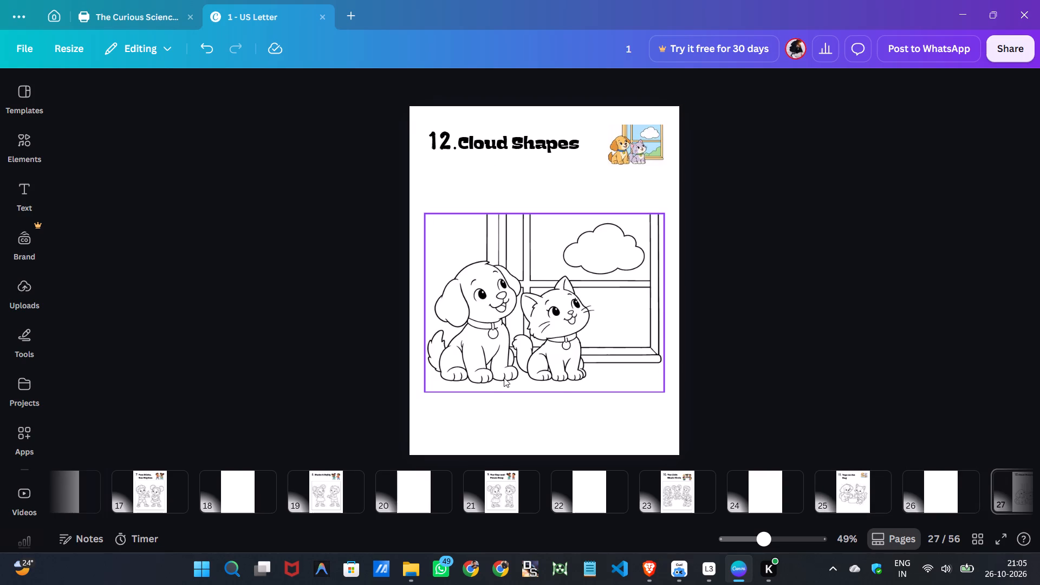
scroll(504, 378, up, 4)
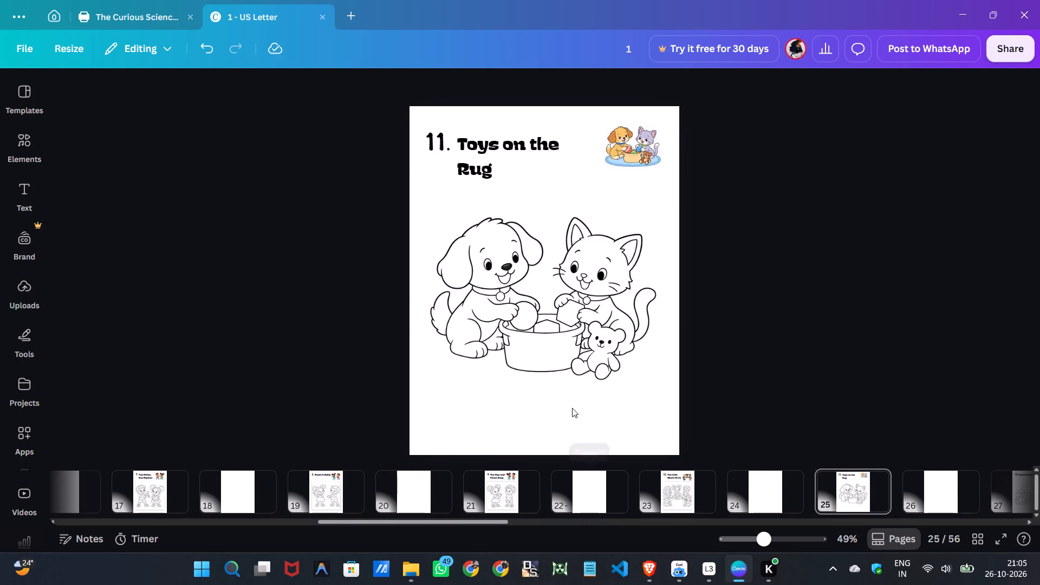
Copy the dashed-border square from page 23, The Little Music Circle, and paste it onto page 25, Toys on the Rug.
click(495, 492)
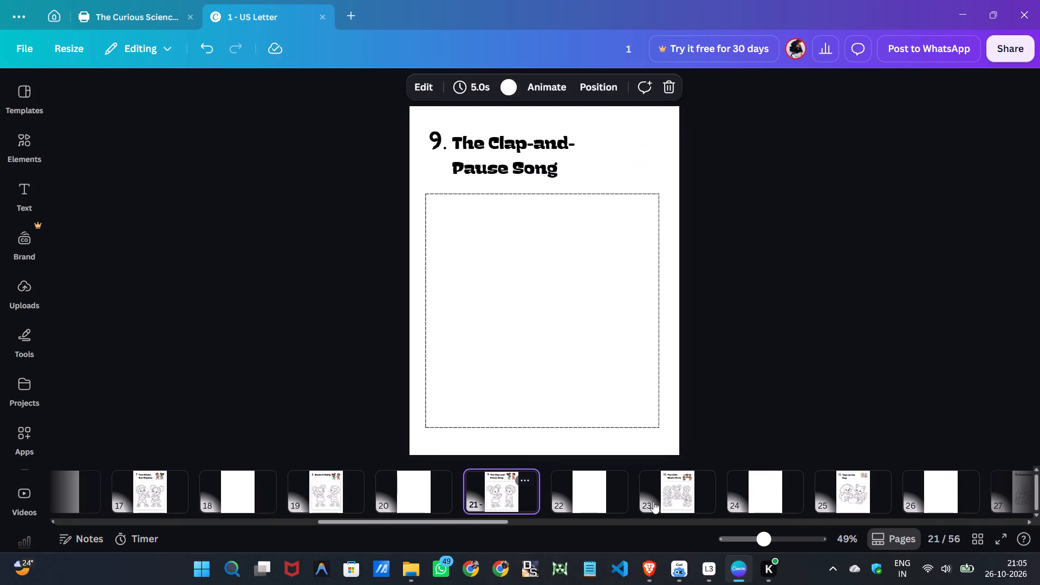
click(669, 496)
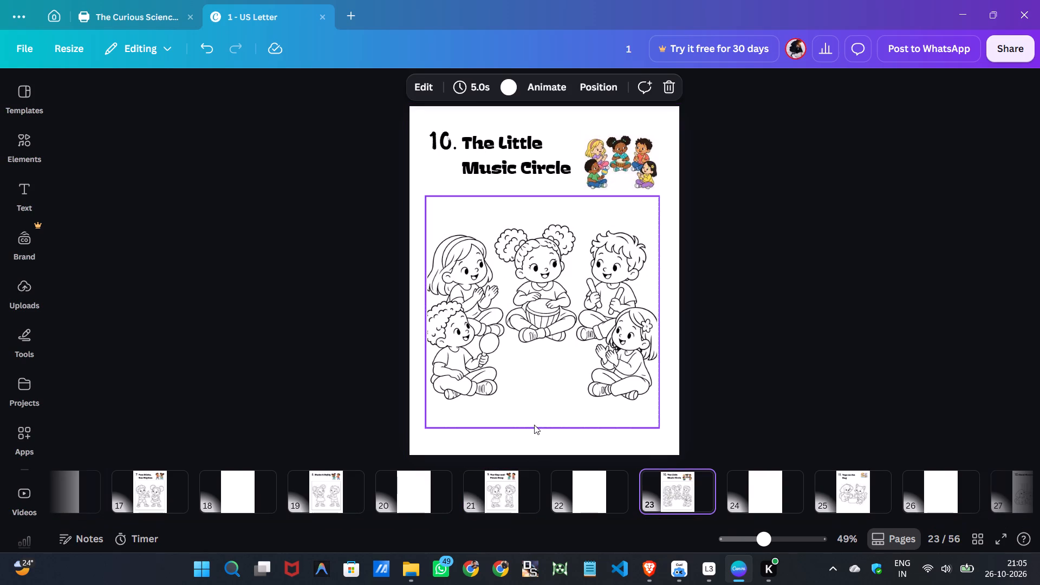
click(534, 425)
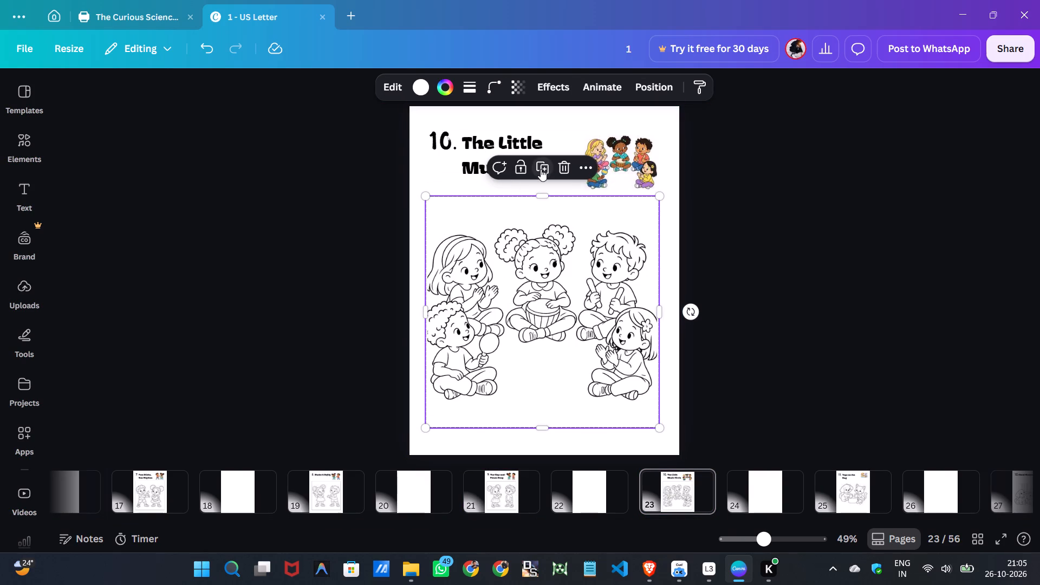
right_click(482, 414)
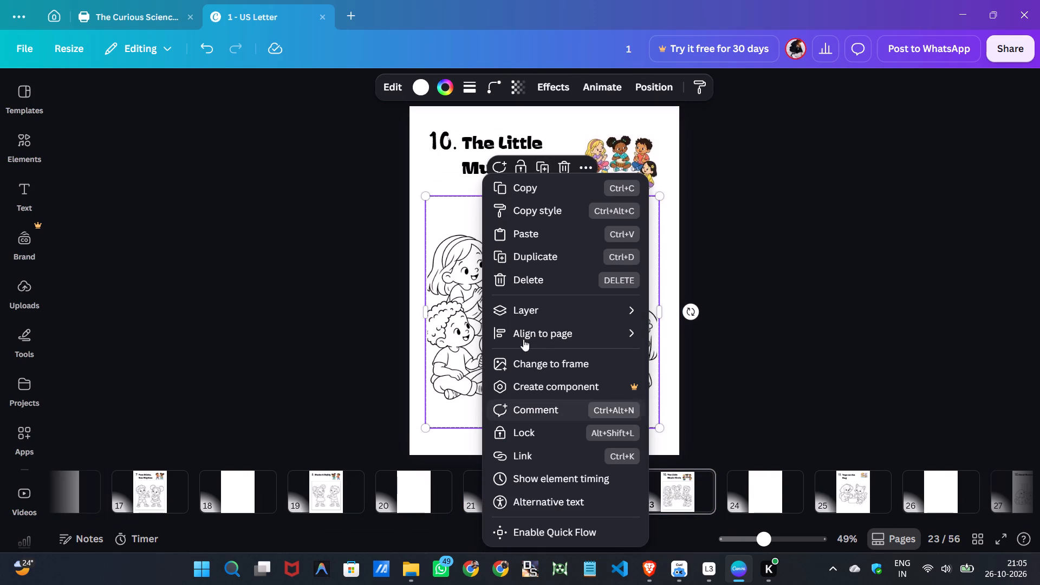
click(510, 193)
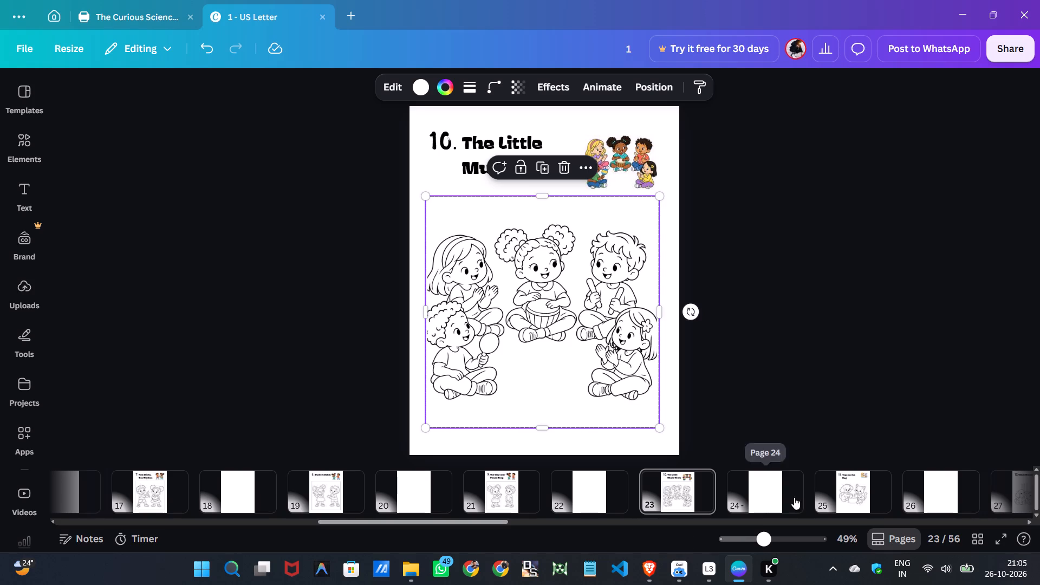
click(840, 494)
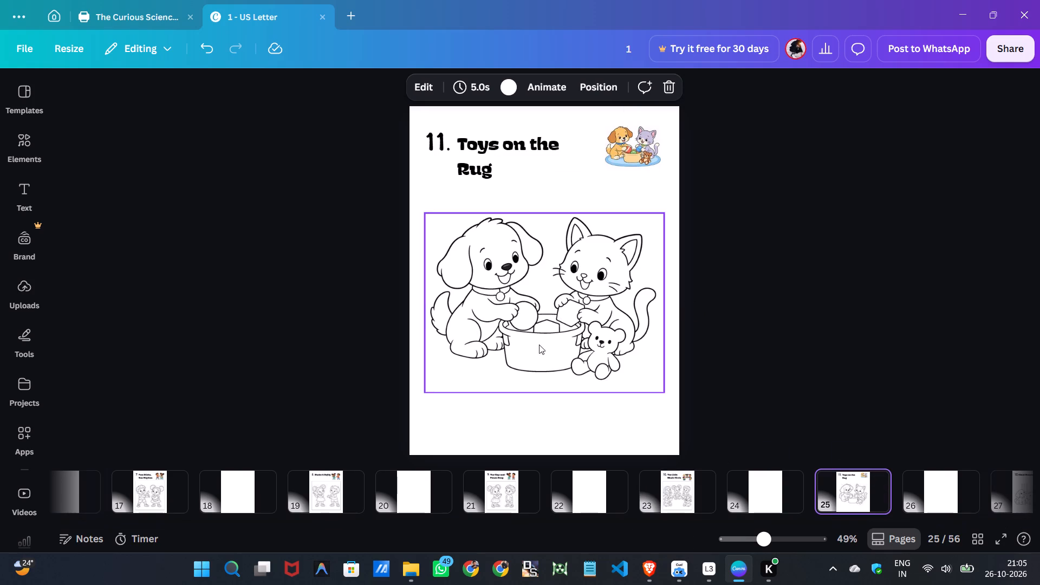
click(489, 412)
right_click(489, 412)
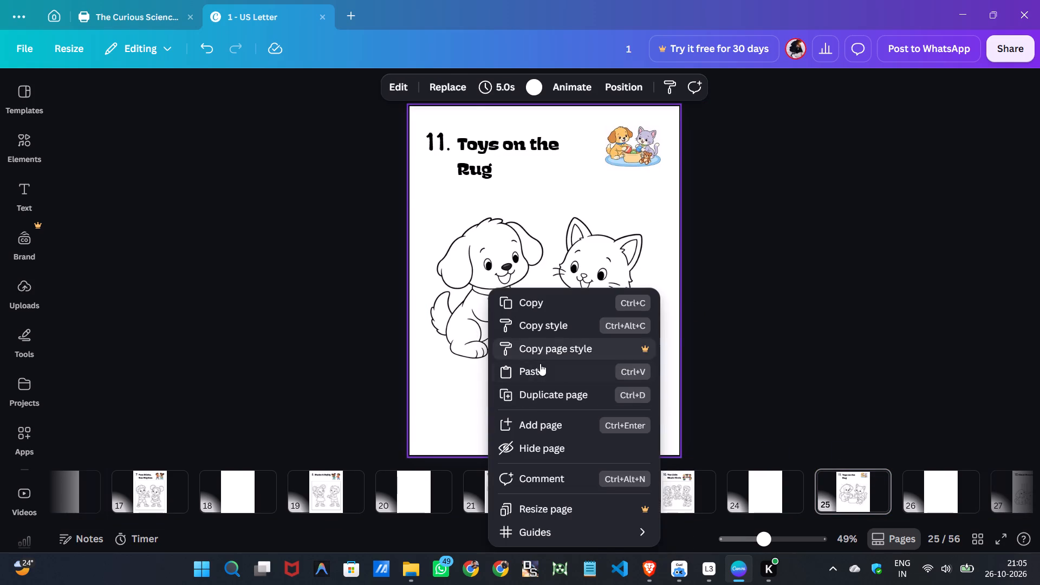
click(540, 368)
Replace the puppy-and-kitten line art on page 25 with a duplicate layered above the dashed square, deleting the original picture.
scroll(505, 494, down, 6)
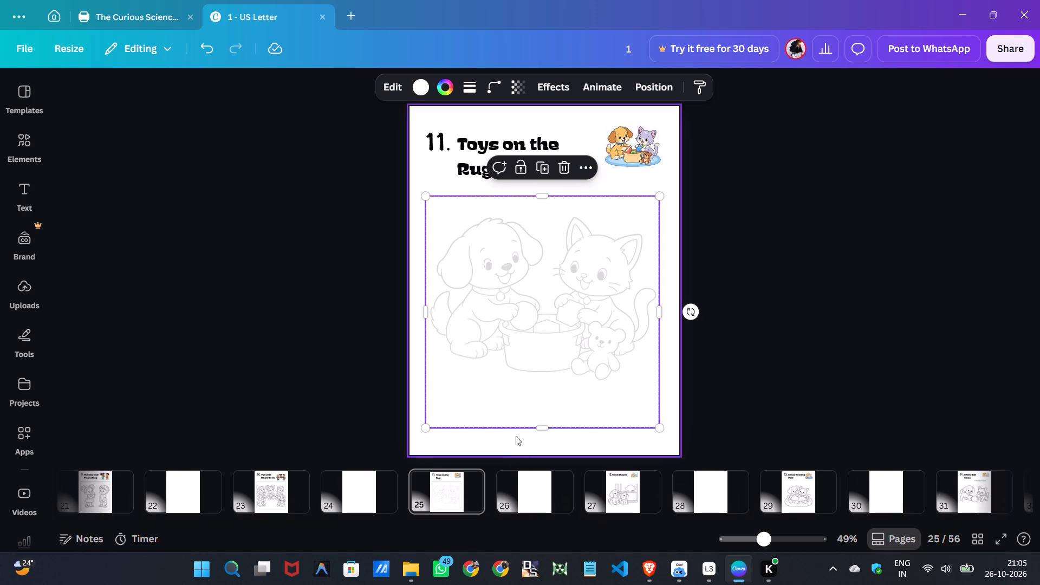
drag(557, 401, 569, 232)
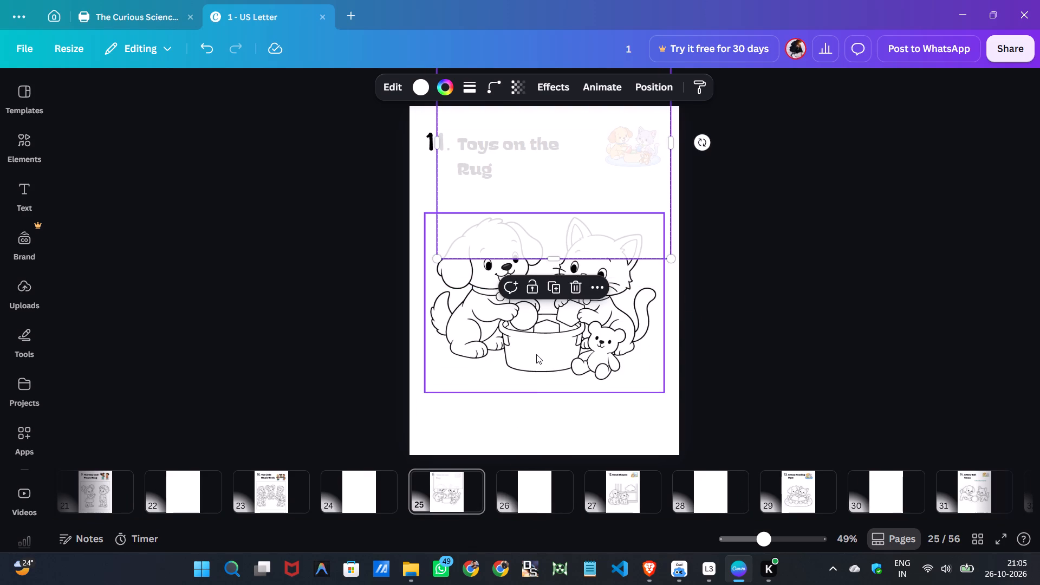
click(536, 354)
click(549, 185)
drag(539, 297, 540, 302)
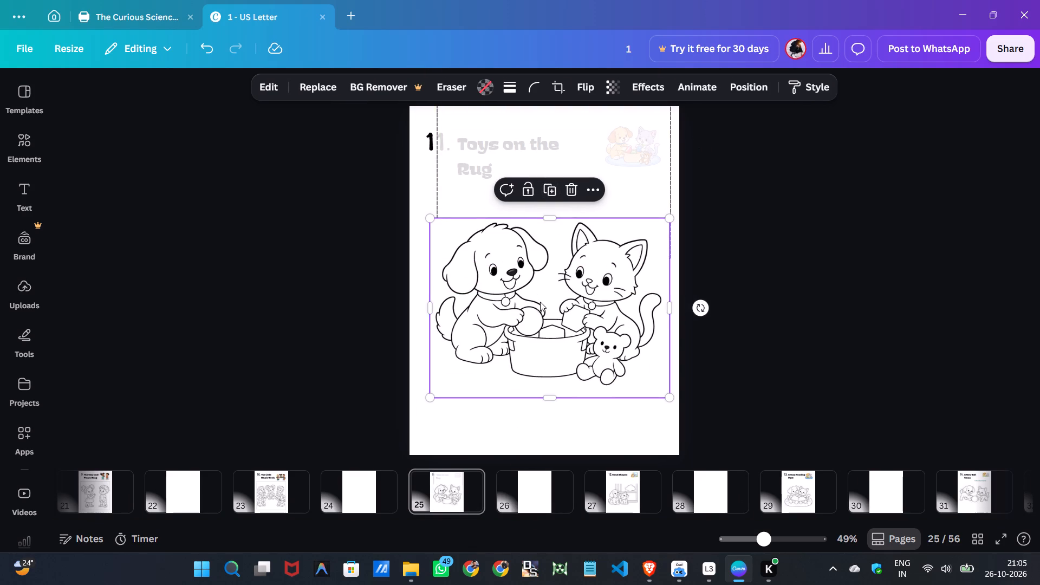
drag(540, 302, 589, 430)
click(529, 309)
click(568, 184)
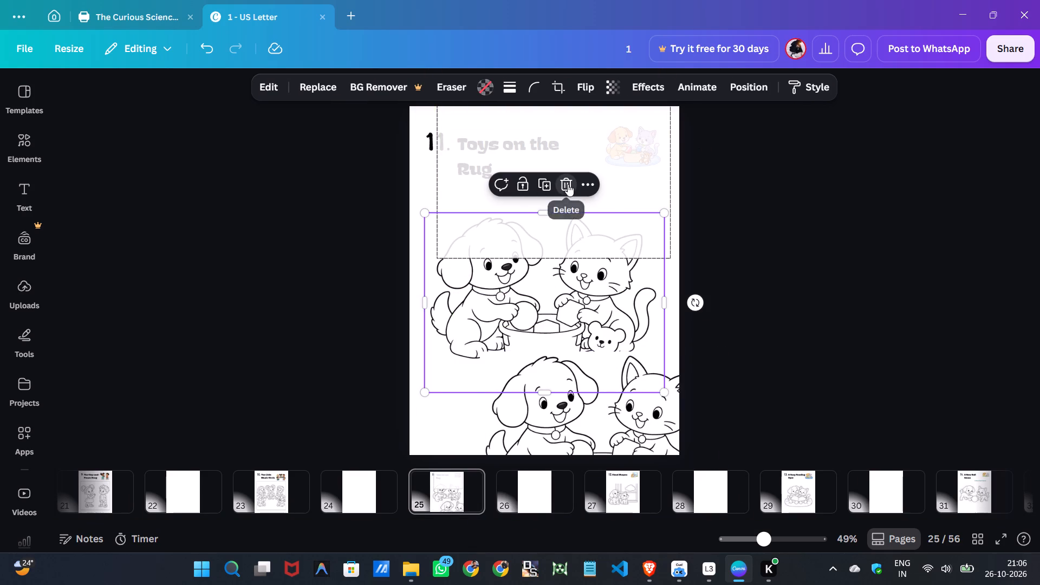
click(567, 247)
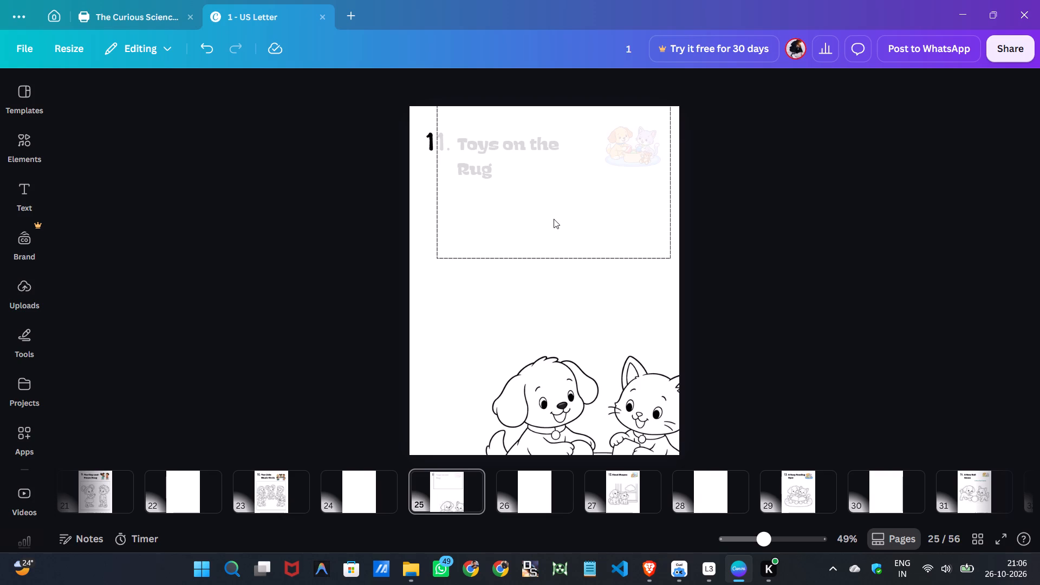
Position the dashed square below the Toys on the Rug title and place the puppy-and-kitten line art over it.
drag(554, 219, 546, 382)
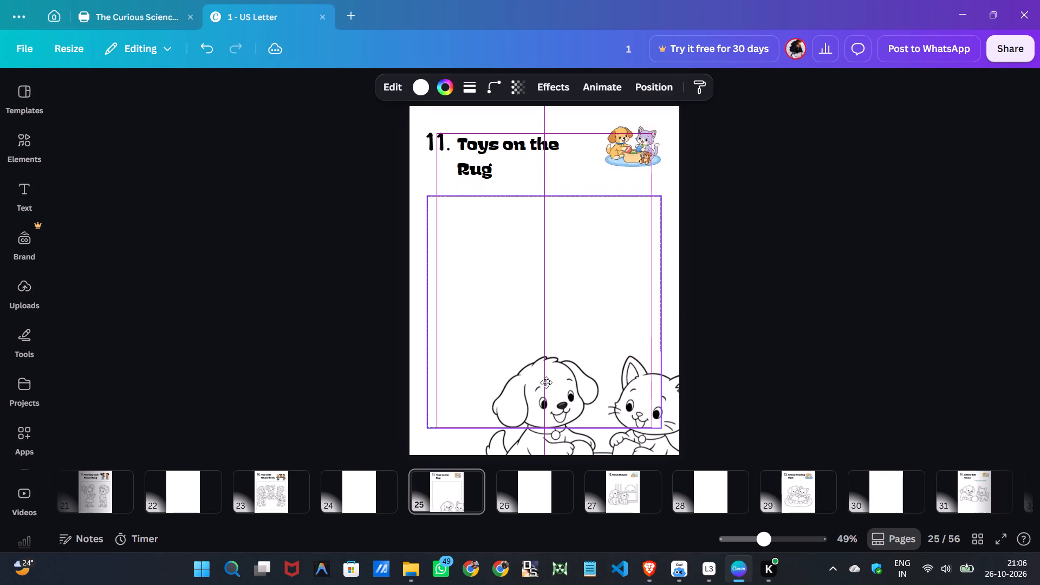
drag(546, 382, 548, 378)
click(573, 443)
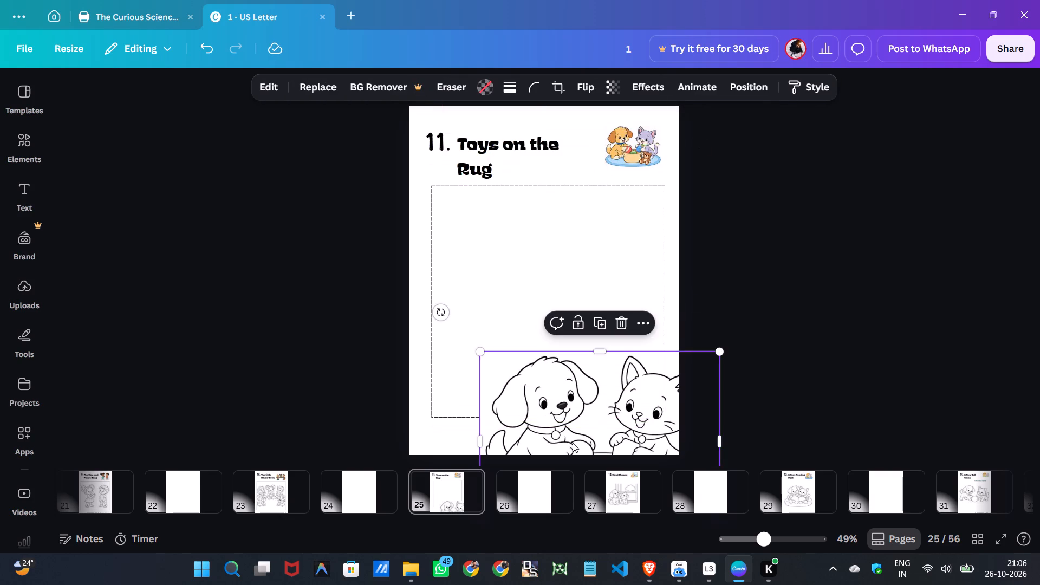
drag(573, 443, 521, 307)
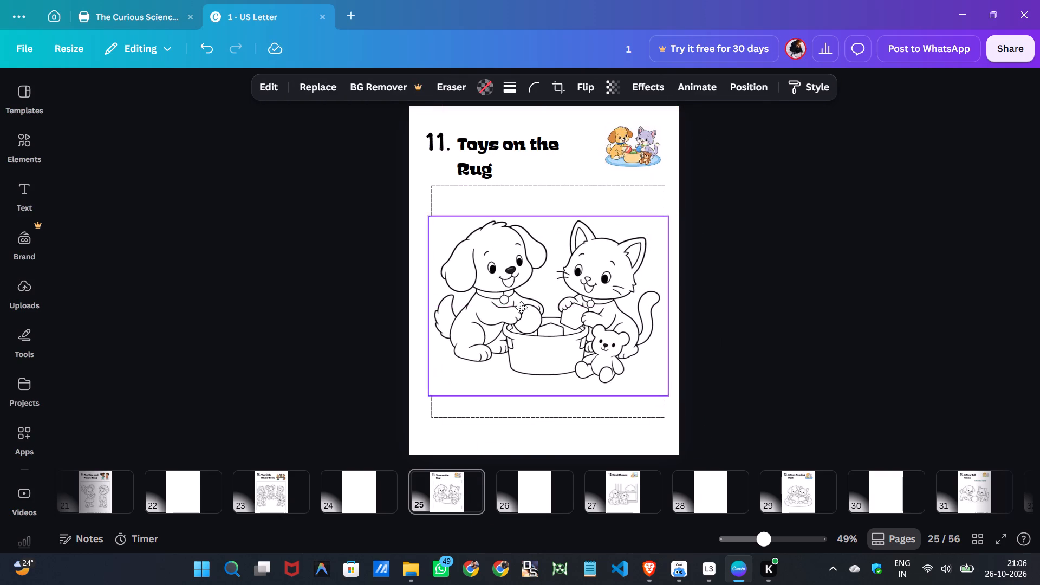
drag(521, 307, 526, 306)
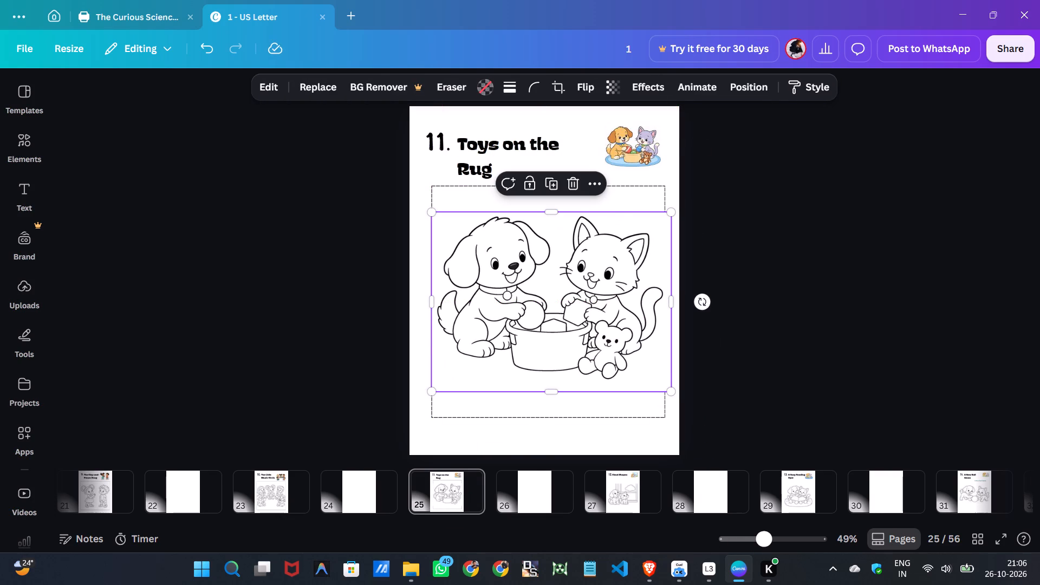
Trim the line art's right edge so the picture fits within the width of the dashed border.
click(775, 536)
drag(743, 315, 725, 313)
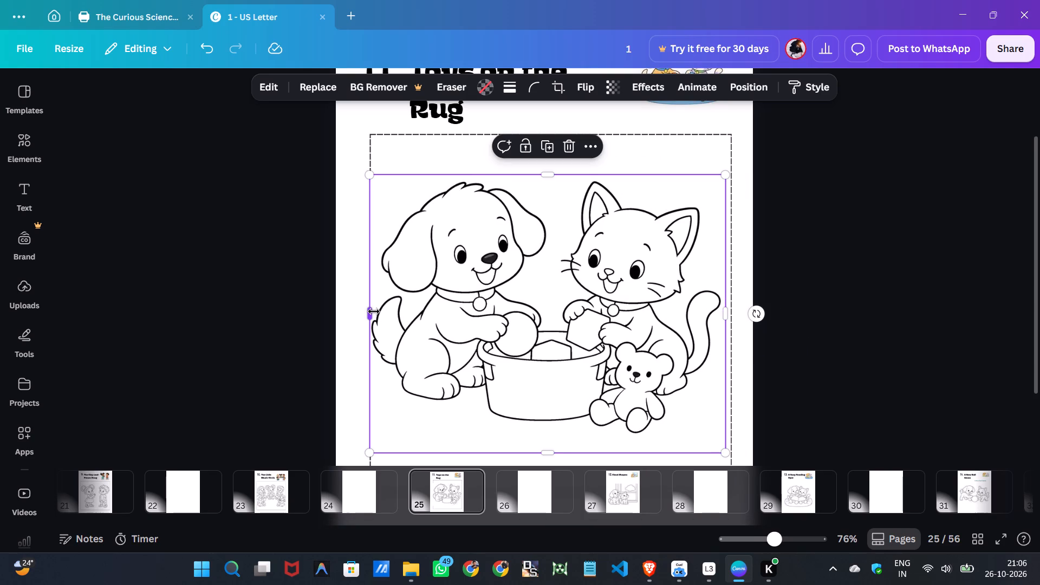
click(374, 311)
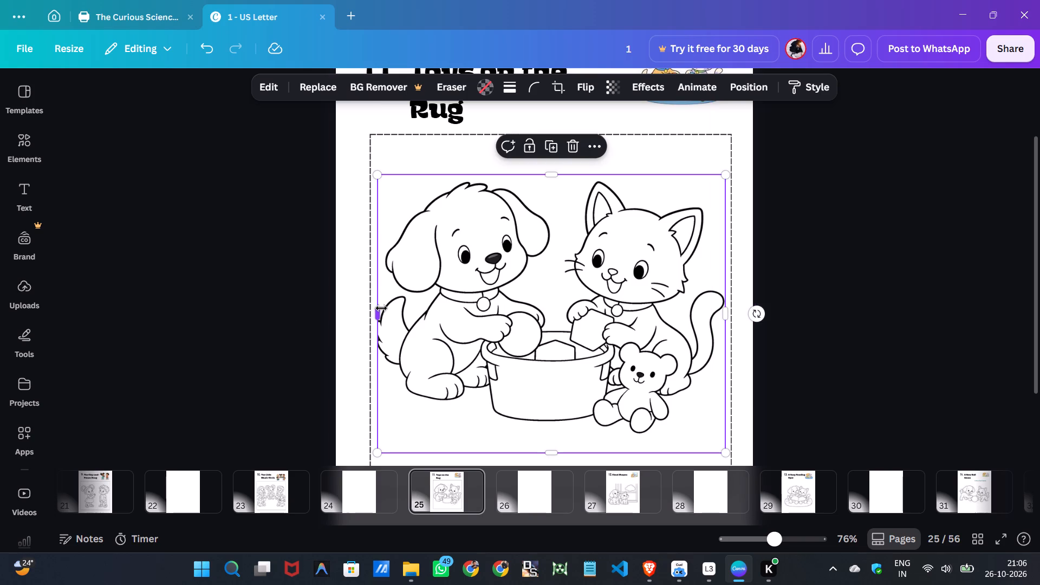
click(381, 309)
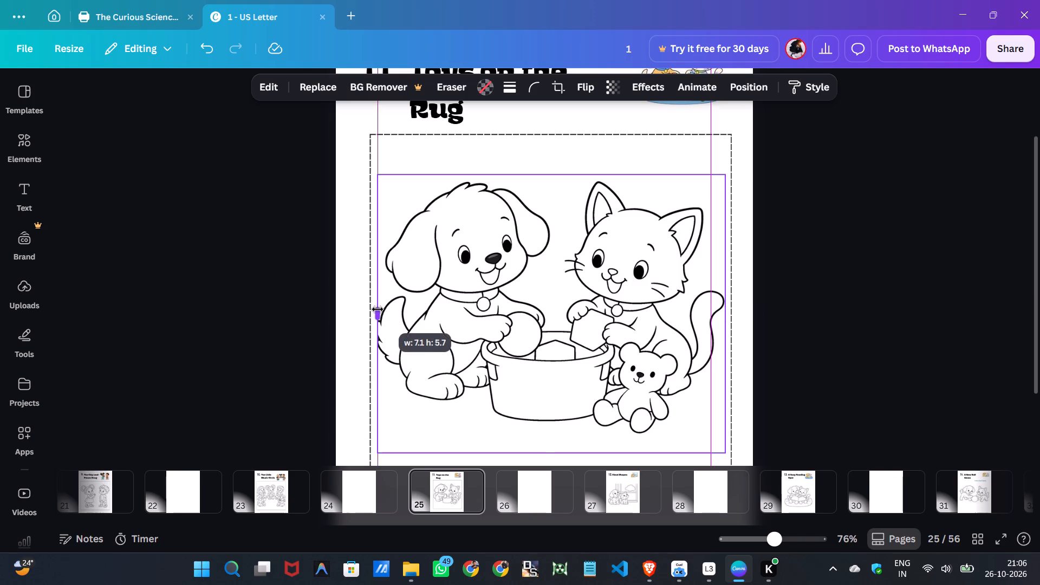
click(295, 326)
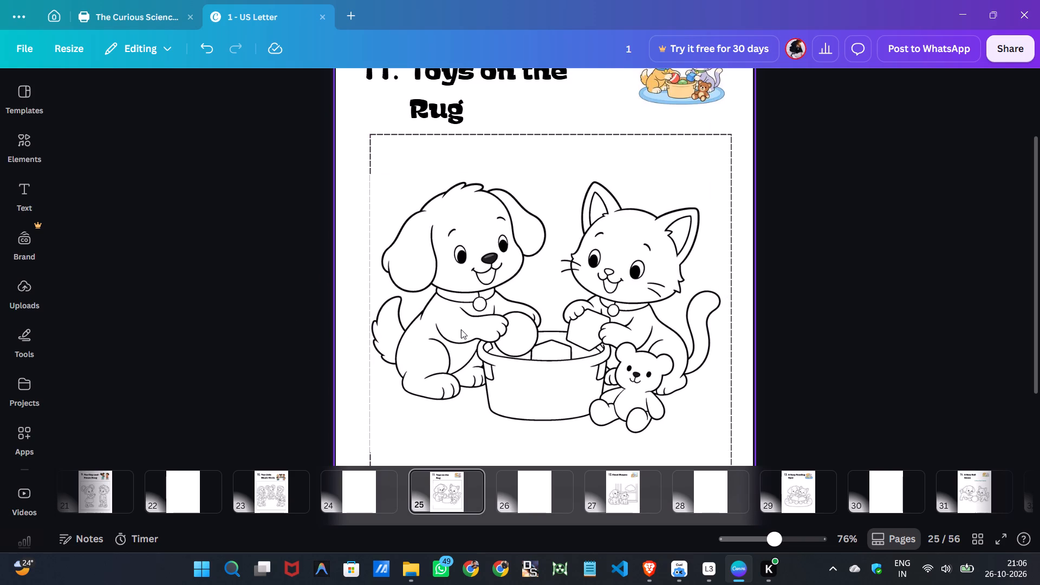
Nudge the puppy-and-kitten line art sideways until it is horizontally centered in the dashed border.
click(461, 329)
key(Right)
key(Right)
key(Left)
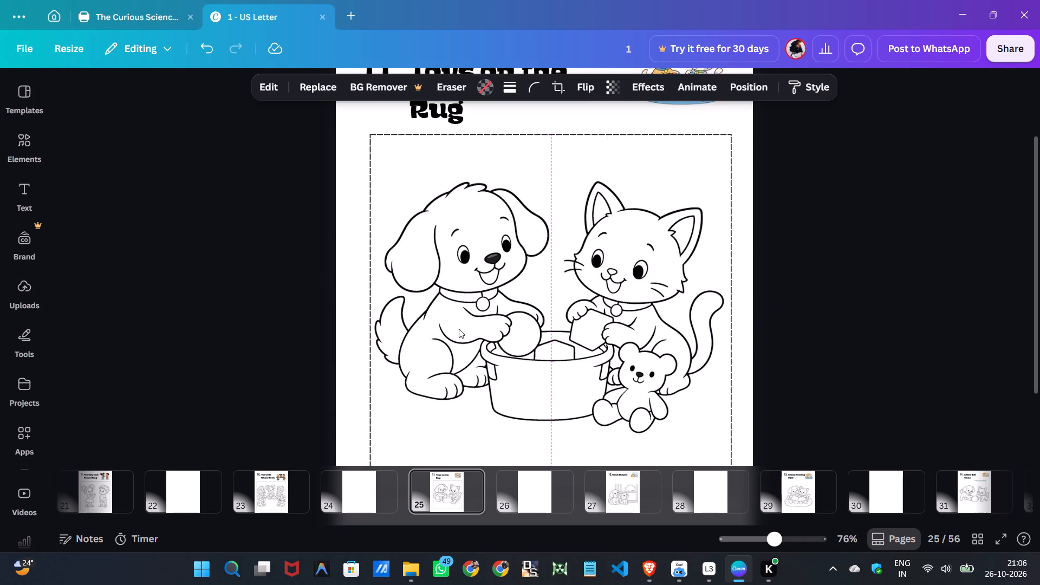
click(880, 436)
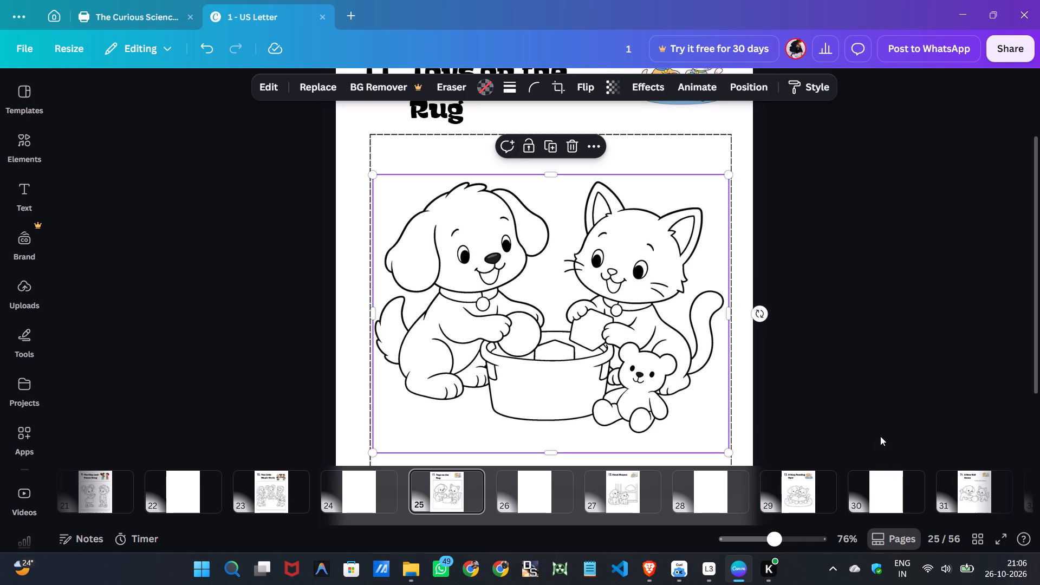
Enlarge the colored puppy-and-kitten reference image to about 2 by 1.5 and align its right edge with the dashed border.
scroll(529, 258, down, 1)
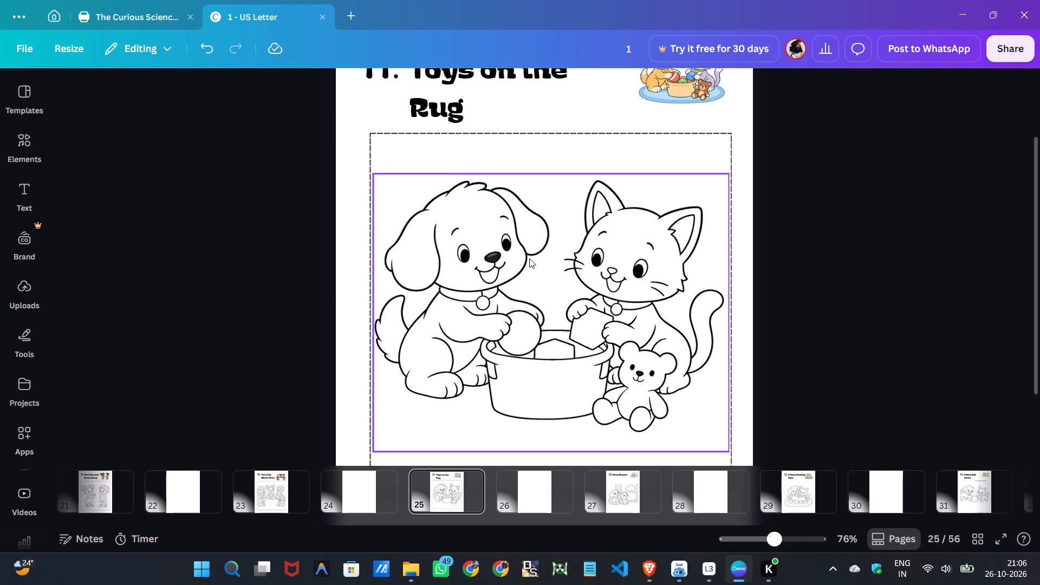
scroll(529, 258, down, 1)
scroll(531, 288, up, 2)
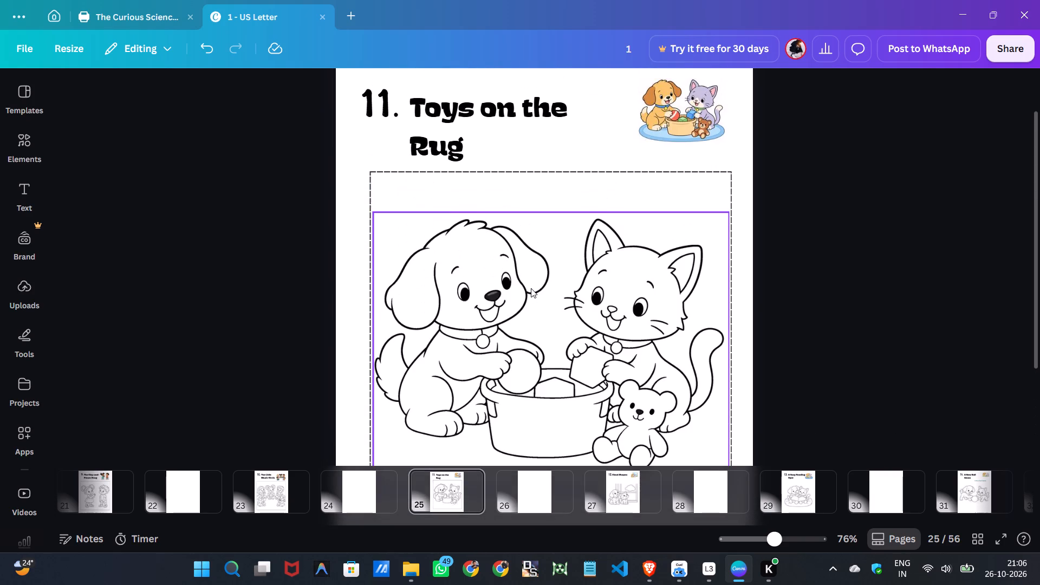
click(659, 128)
scroll(611, 254, up, 3)
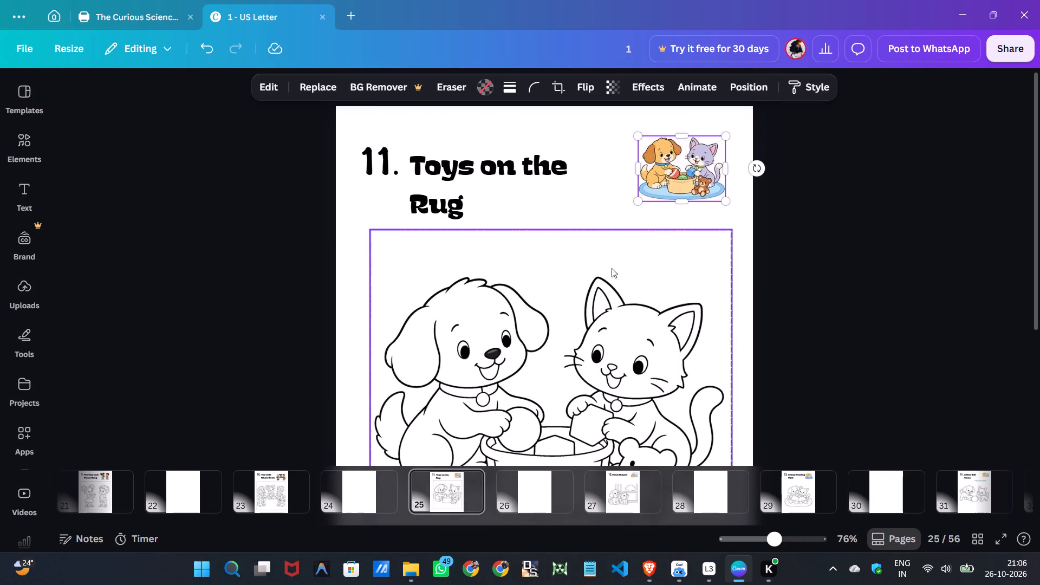
drag(638, 201, 626, 206)
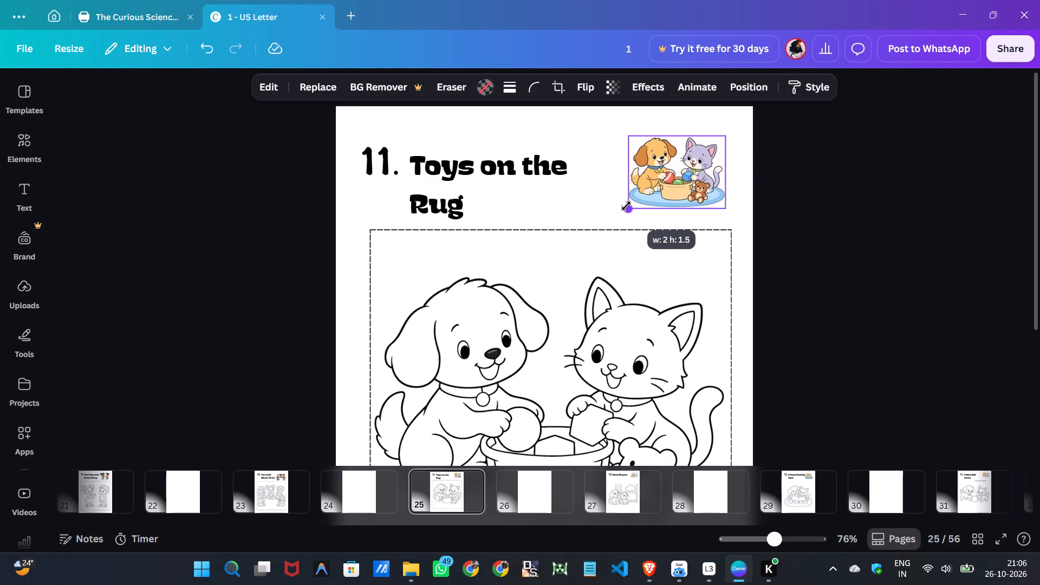
drag(626, 206, 623, 207)
drag(674, 167, 678, 178)
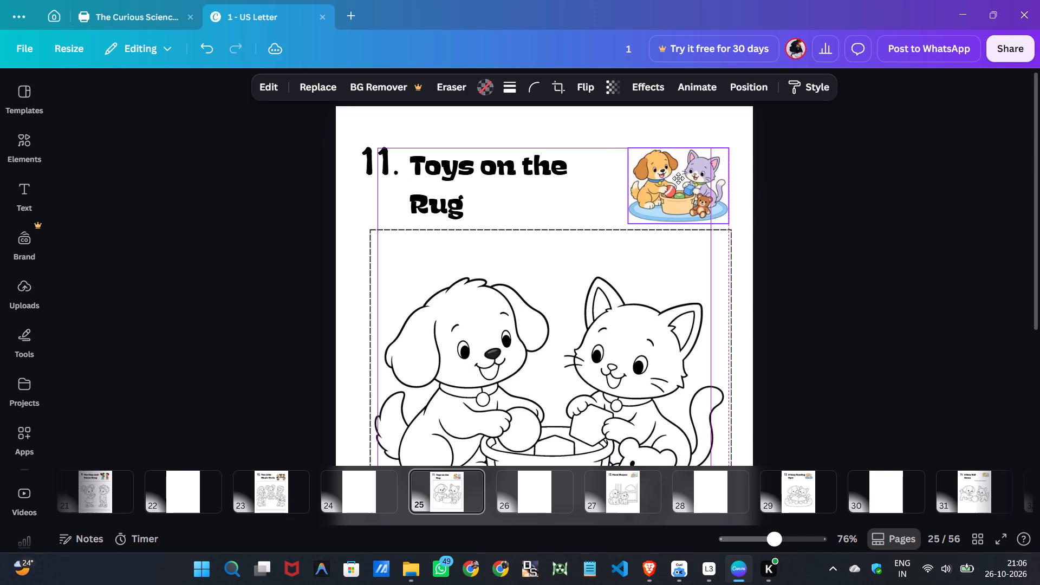
drag(678, 178, 679, 177)
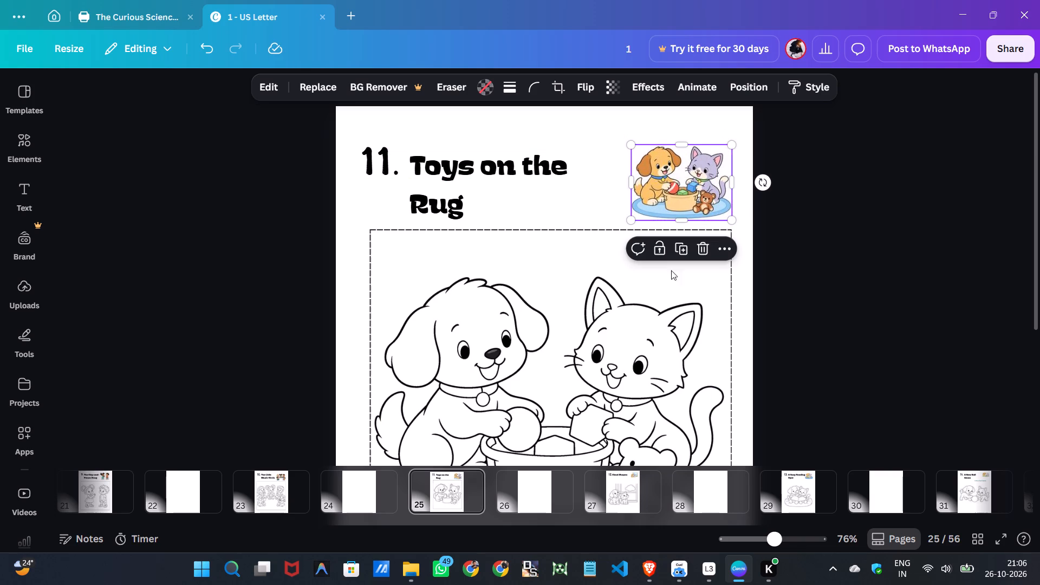
Select the dashed border and line art together and nudge them left to center them horizontally on the page.
drag(347, 278, 382, 296)
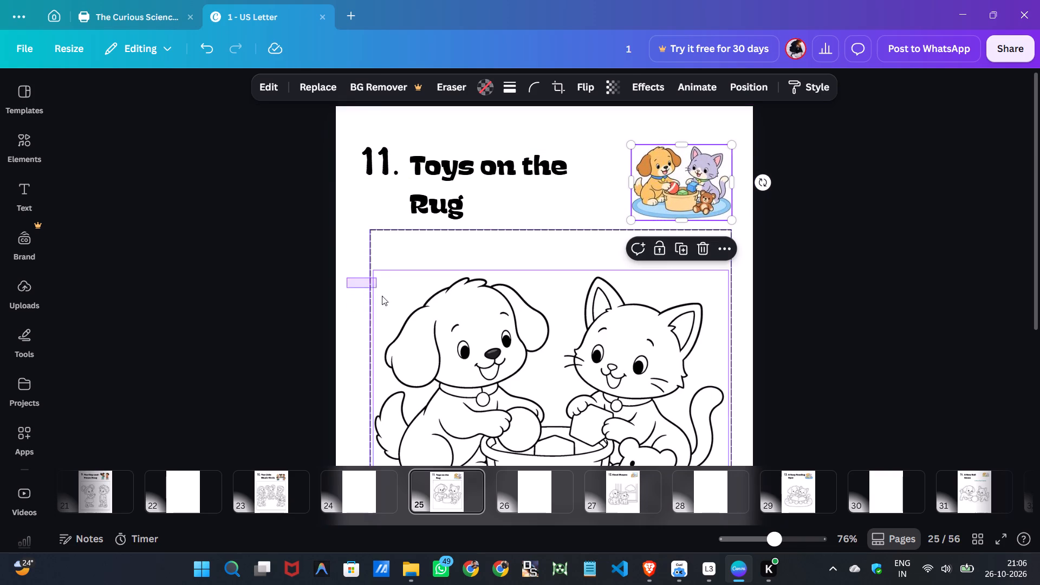
drag(382, 296, 393, 317)
key(Left)
key(Left)
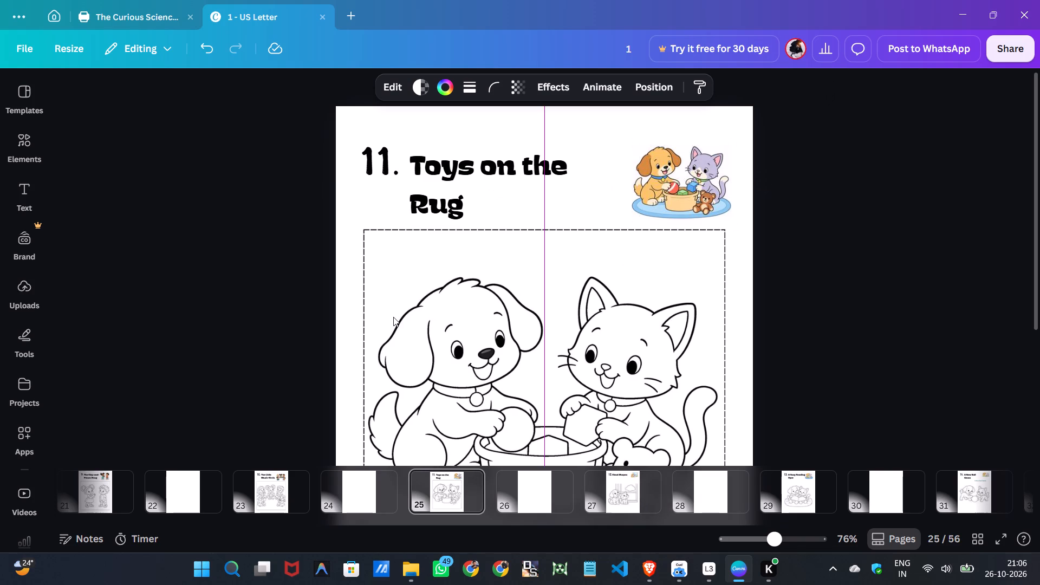
Nudge the colored puppy-and-kitten reference image left until its right edge lines up with the dashed border.
click(656, 189)
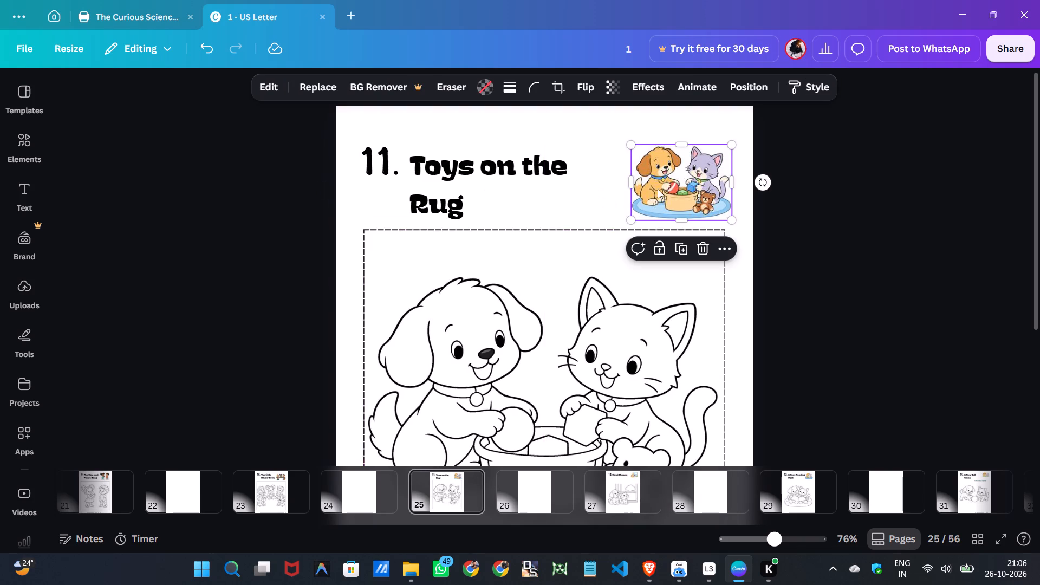
key(Left)
key(Left)
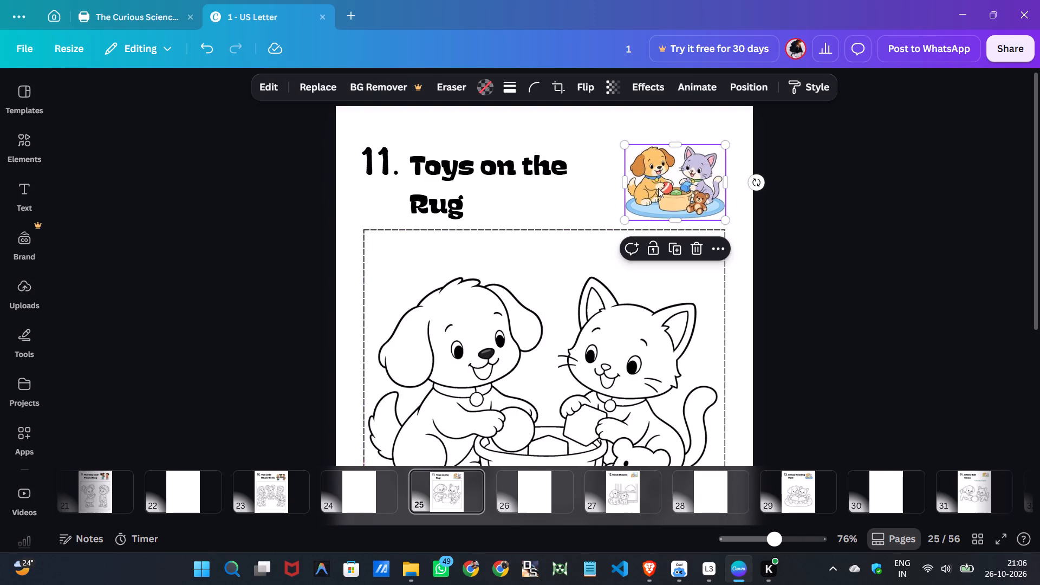
click(781, 342)
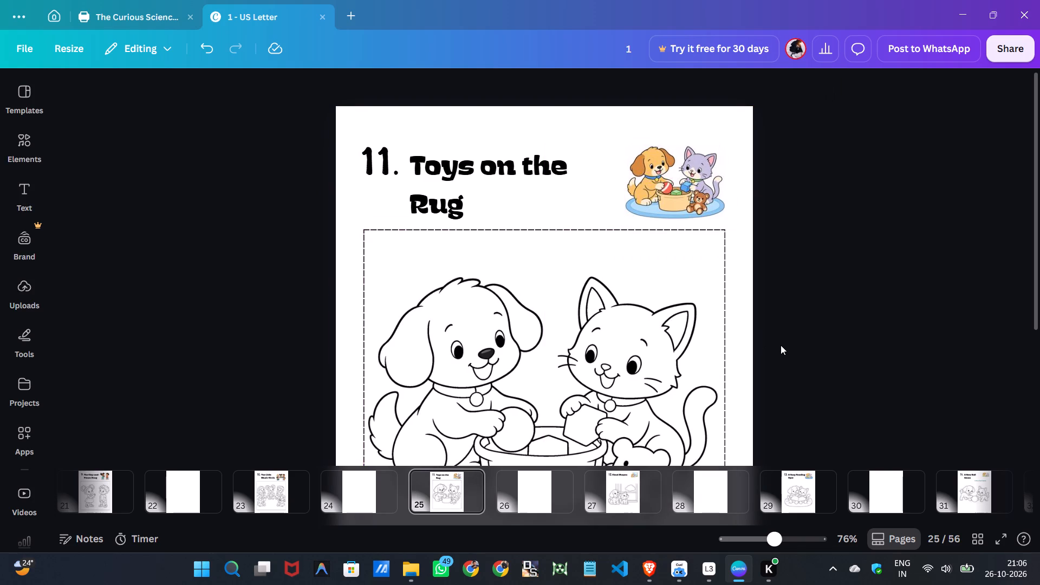
Shorten the dashed border slightly at its bottom and top edges, keeping the line art vertically centered inside it.
click(759, 536)
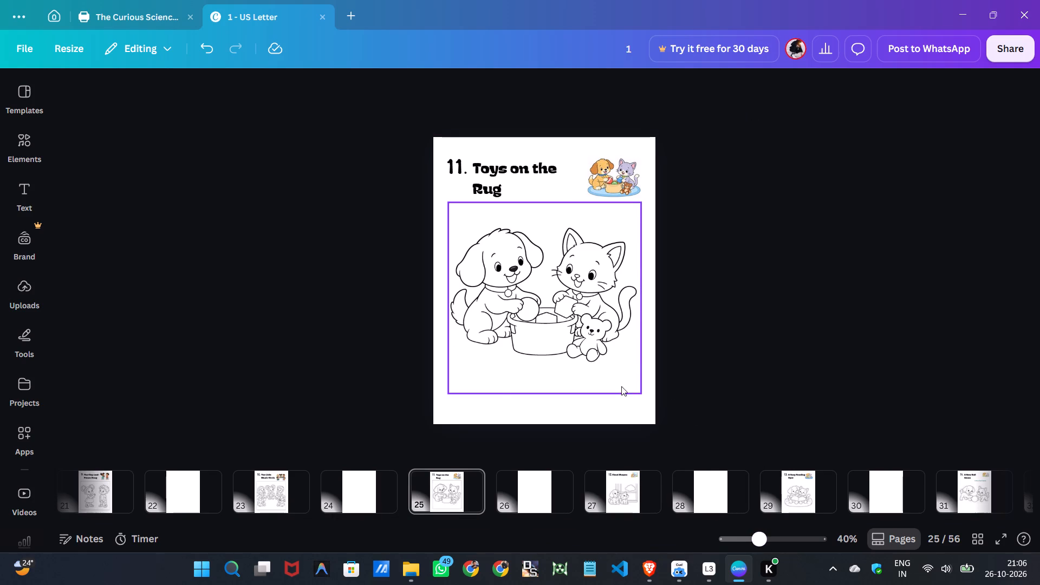
click(326, 351)
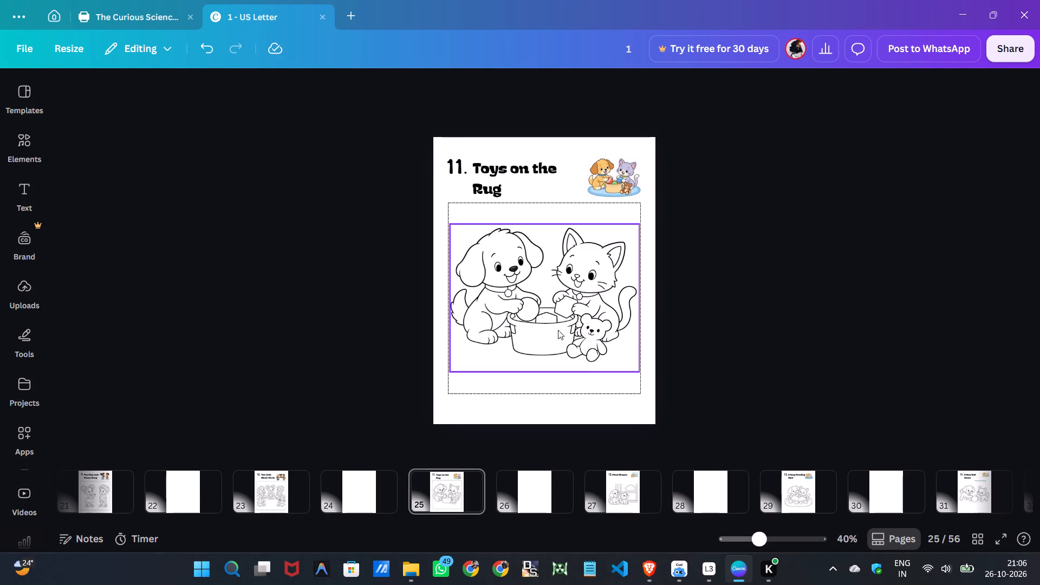
click(558, 330)
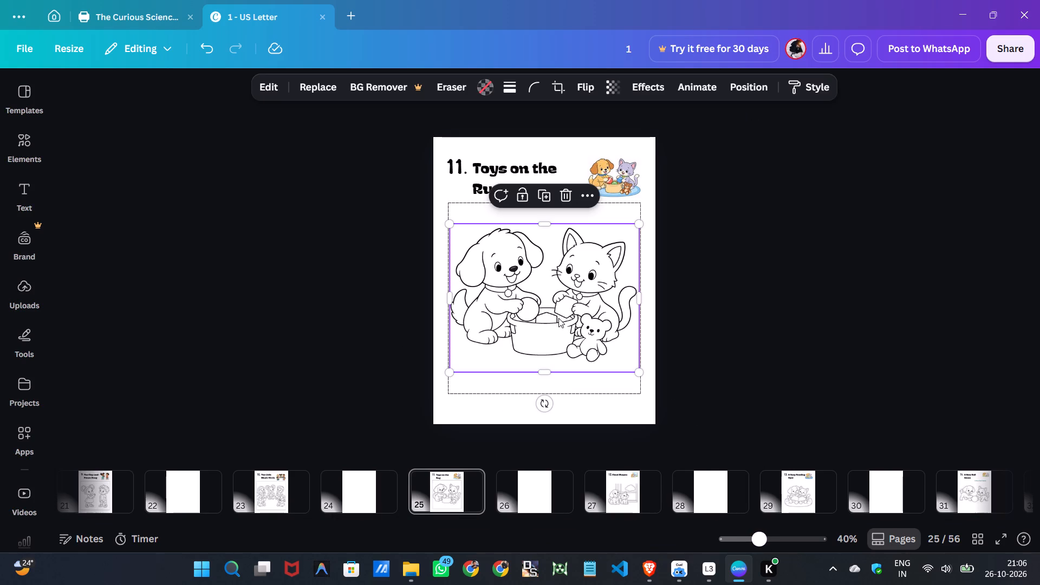
click(554, 379)
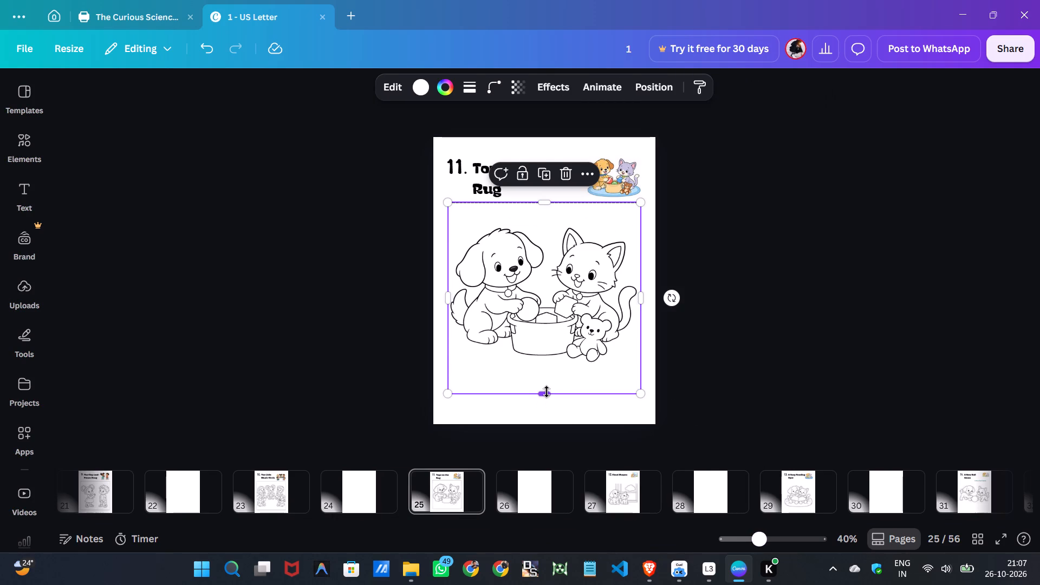
drag(547, 392, 552, 384)
drag(543, 200, 544, 207)
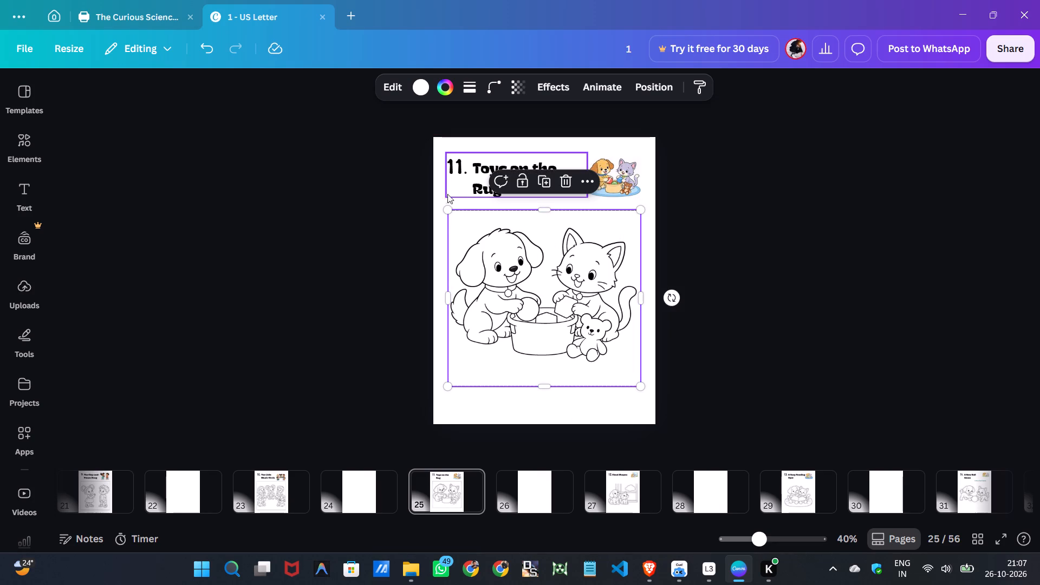
Select the dashed border and line art together and nudge them down to leave more space beneath the title.
drag(439, 214, 456, 240)
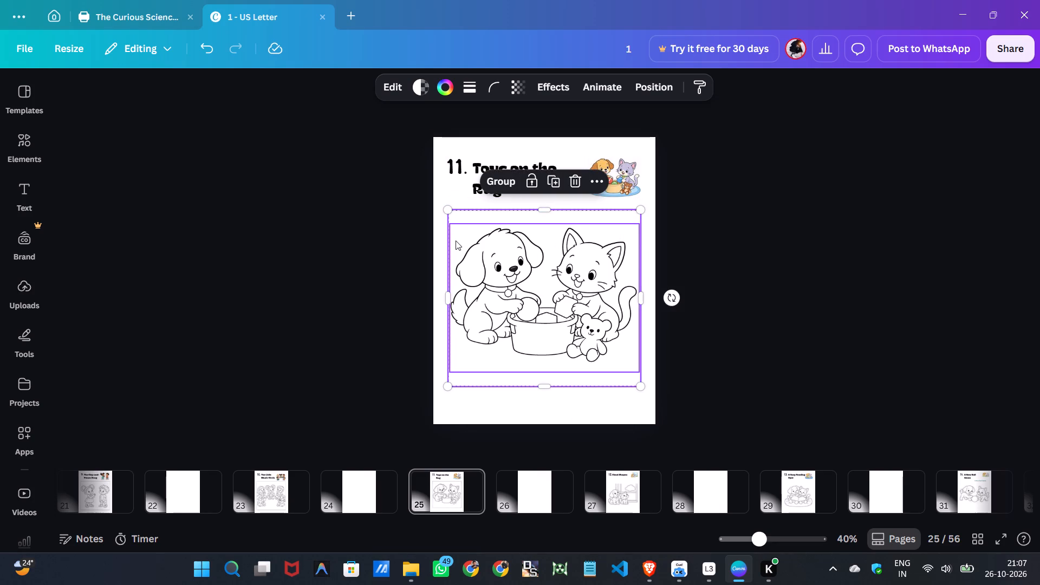
key(Down)
key(Down)
key(Down)
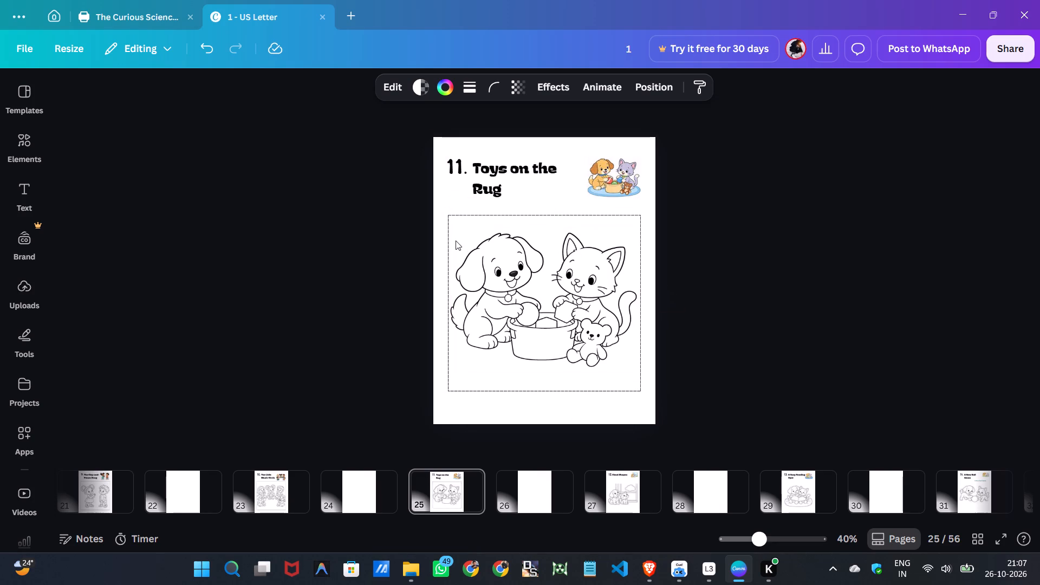
click(260, 235)
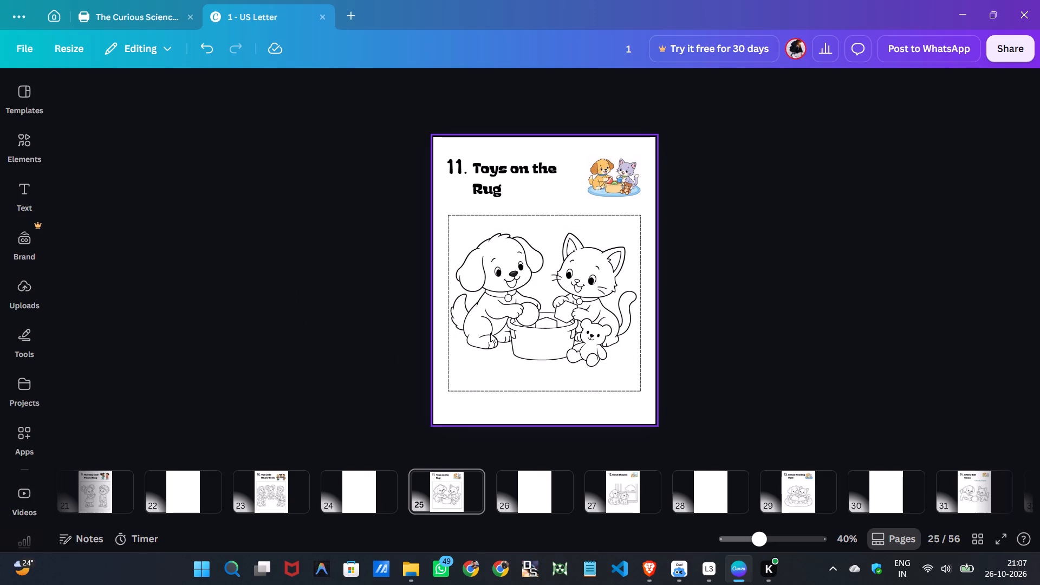
Paste the dashed border onto page 27, Cloud Shapes, and move it up to uncover the lower part of the line art.
click(626, 496)
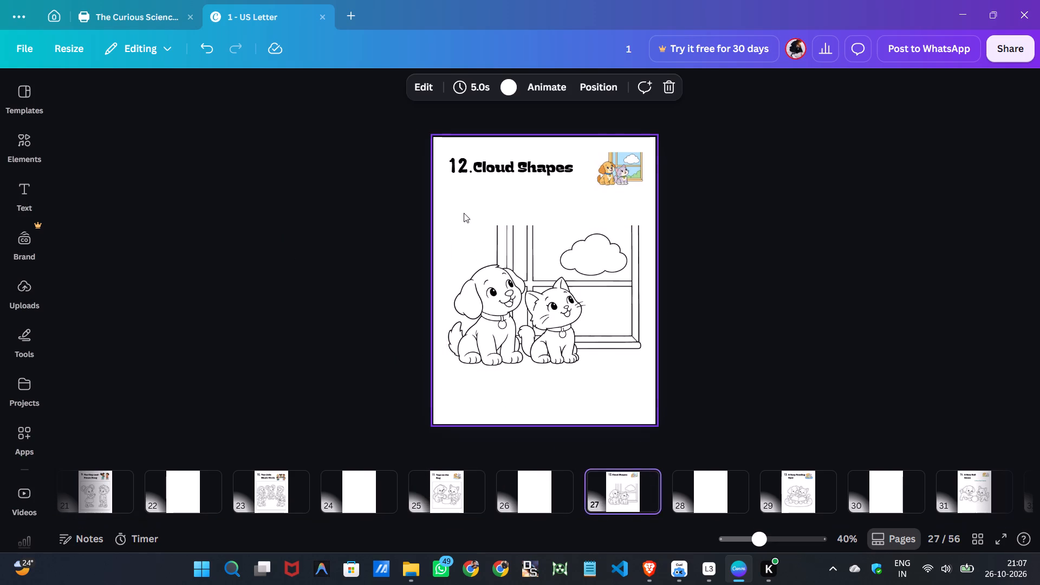
right_click(464, 213)
click(507, 296)
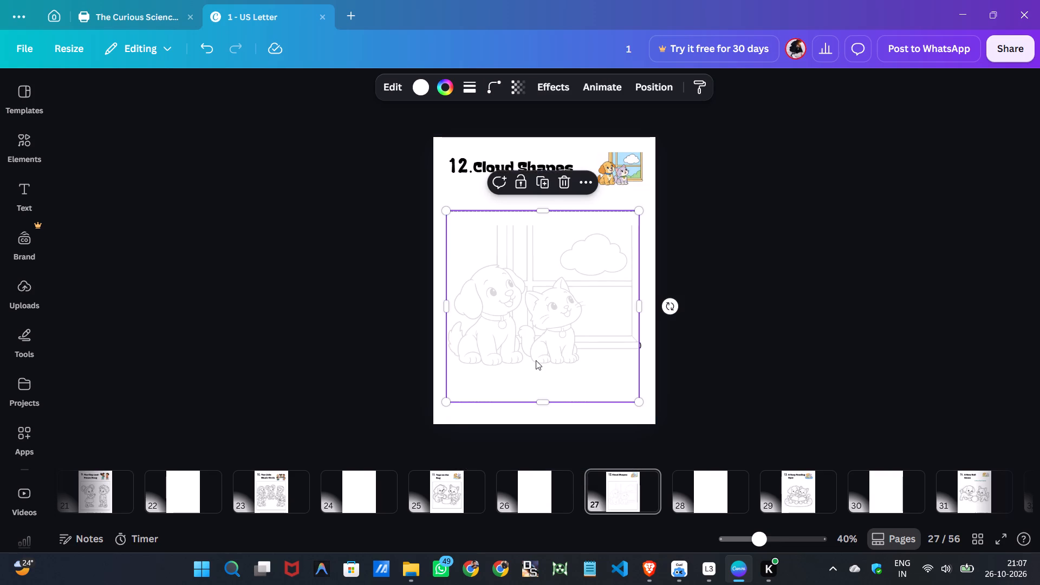
drag(536, 360, 539, 249)
Duplicate the Cloud Shapes line art so it sits above the border, move the copy aside and delete the original.
click(500, 325)
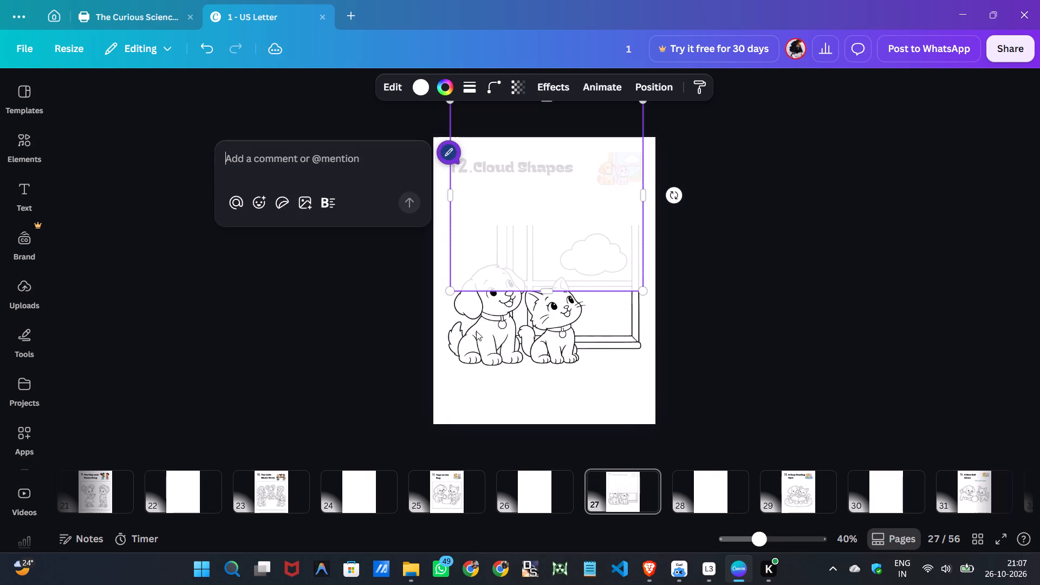
click(474, 333)
click(542, 193)
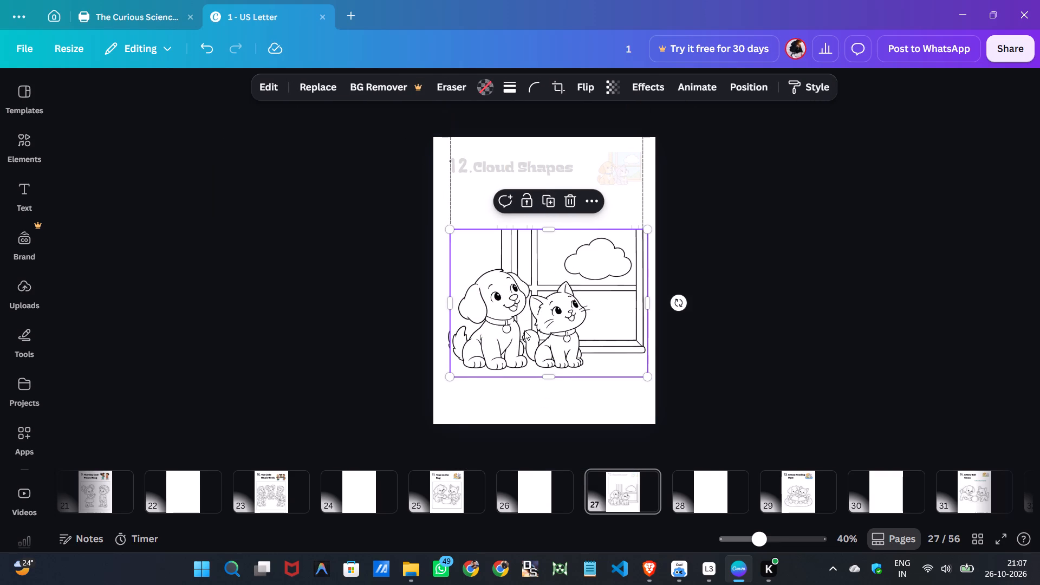
drag(524, 330, 661, 376)
click(518, 342)
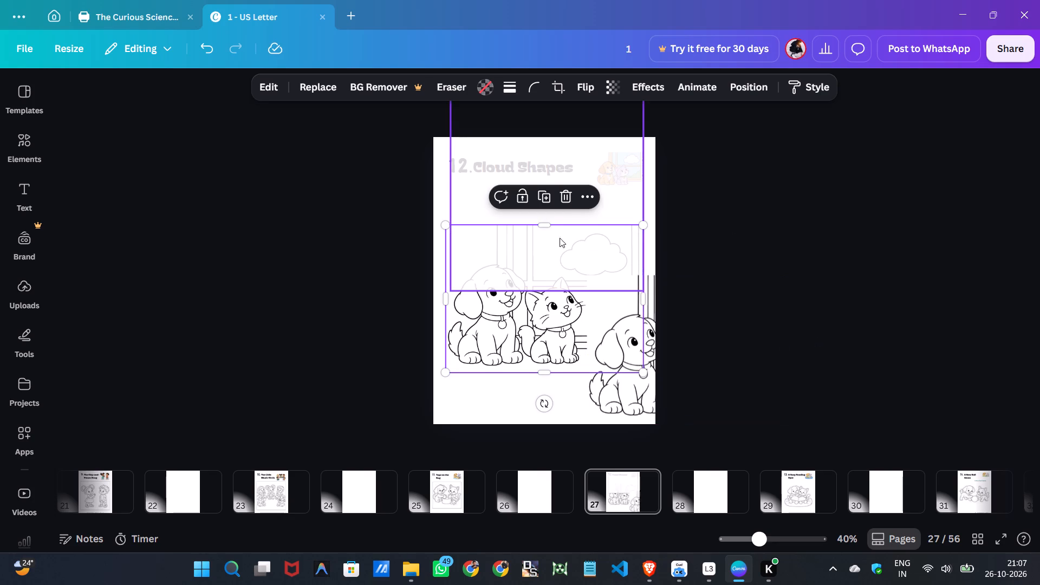
click(568, 197)
Move the dashed border down below the Cloud Shapes title and shrink it to just under 7.2 by 7.3.
click(550, 261)
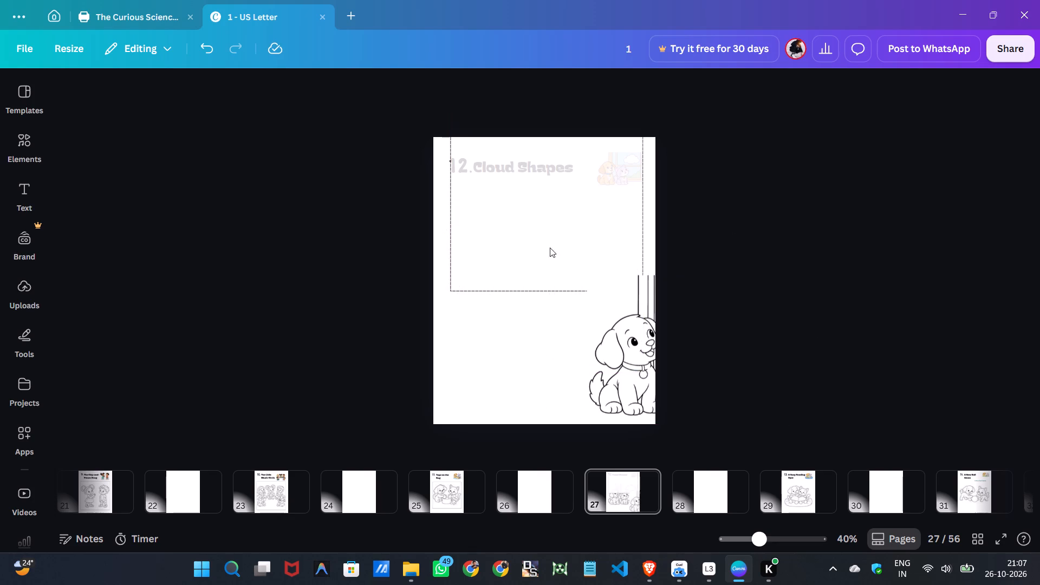
drag(550, 213, 549, 317)
drag(643, 207, 640, 209)
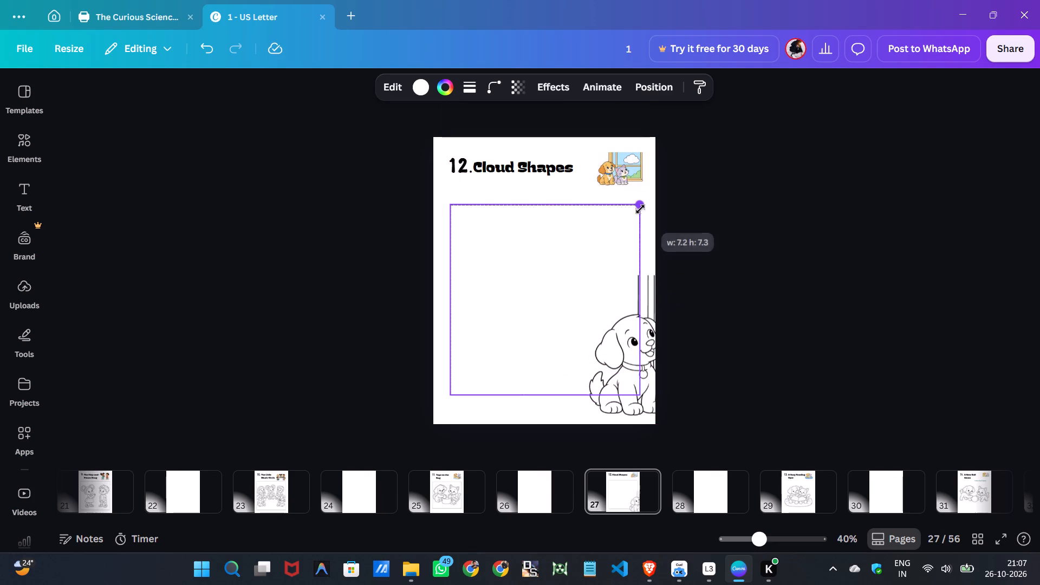
drag(640, 209, 638, 211)
Move the line art copy inside the dashed border, then shrink it and trim its side to fit the border's width.
click(648, 347)
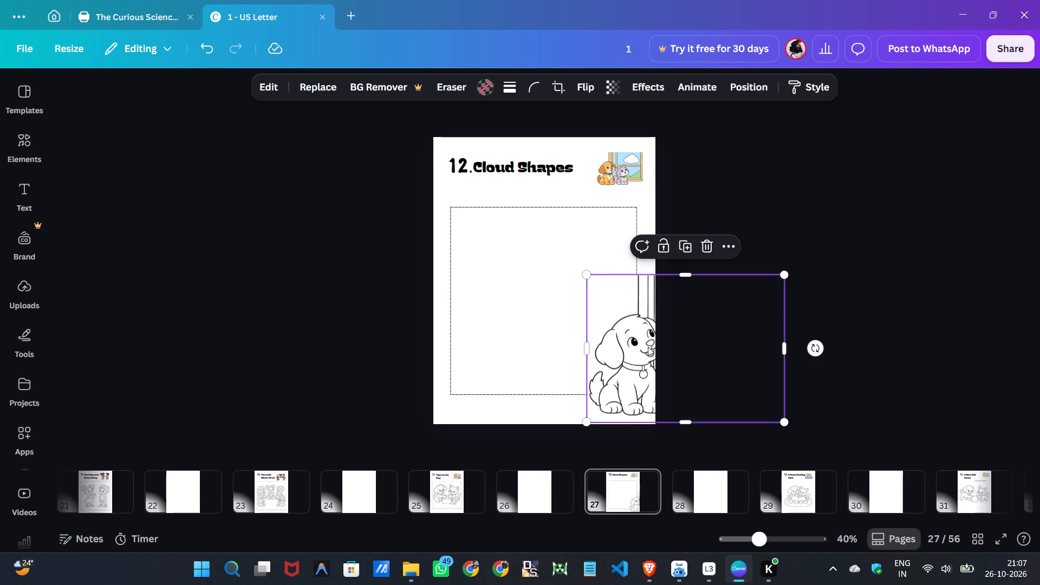
drag(648, 347, 511, 298)
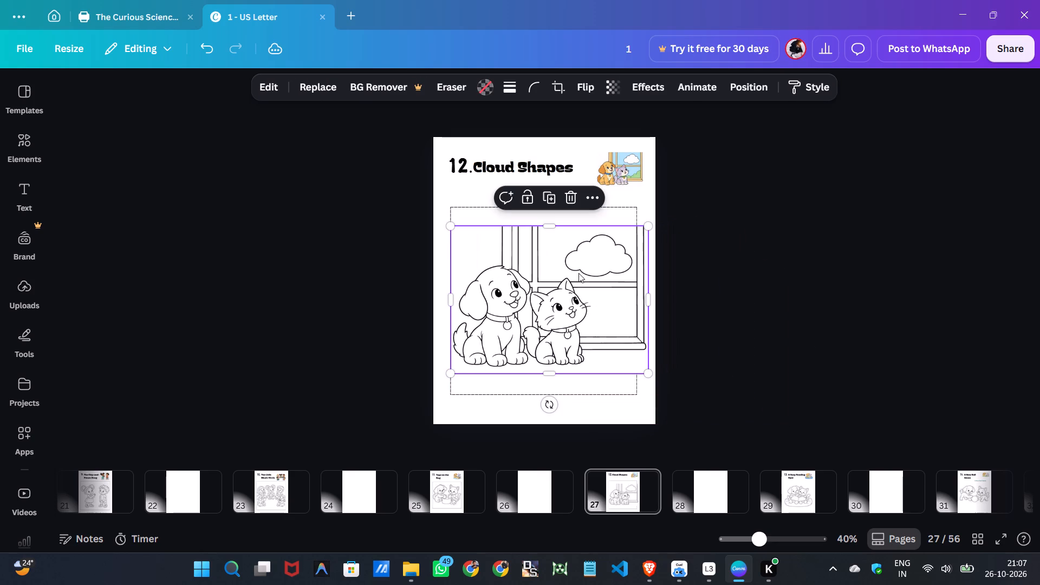
drag(650, 228, 643, 234)
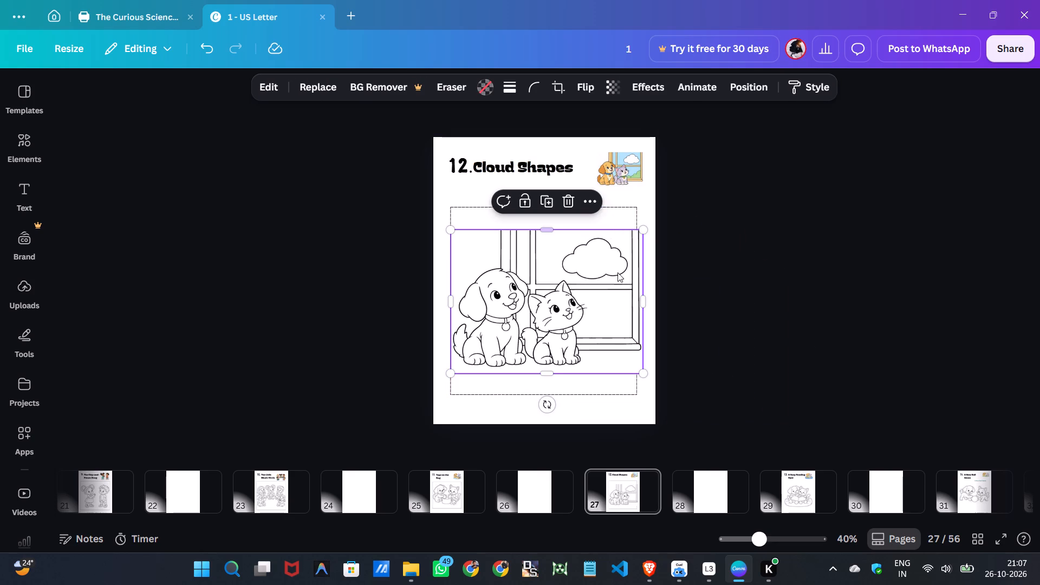
drag(644, 300, 638, 298)
click(606, 426)
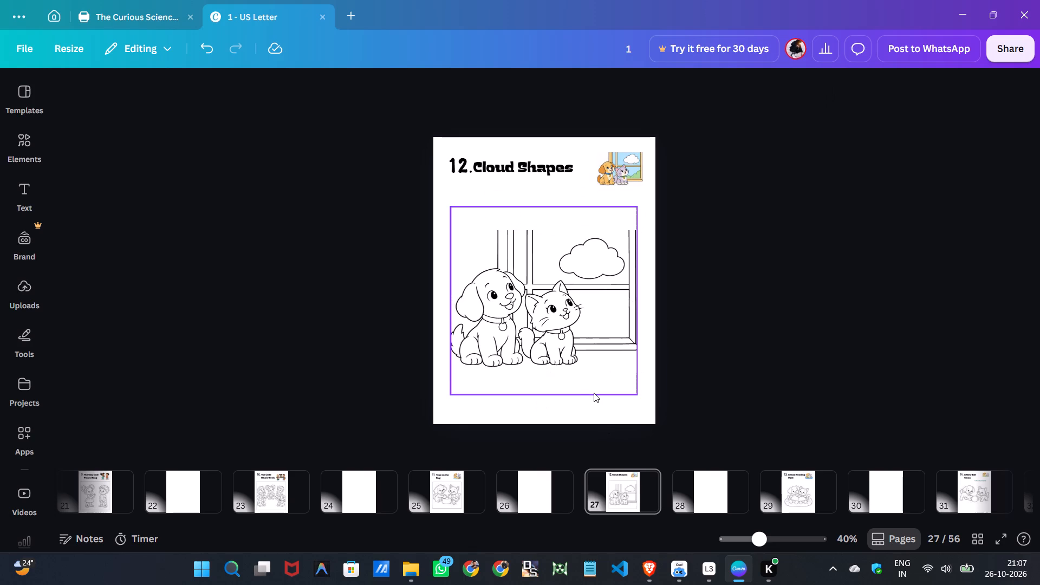
click(588, 333)
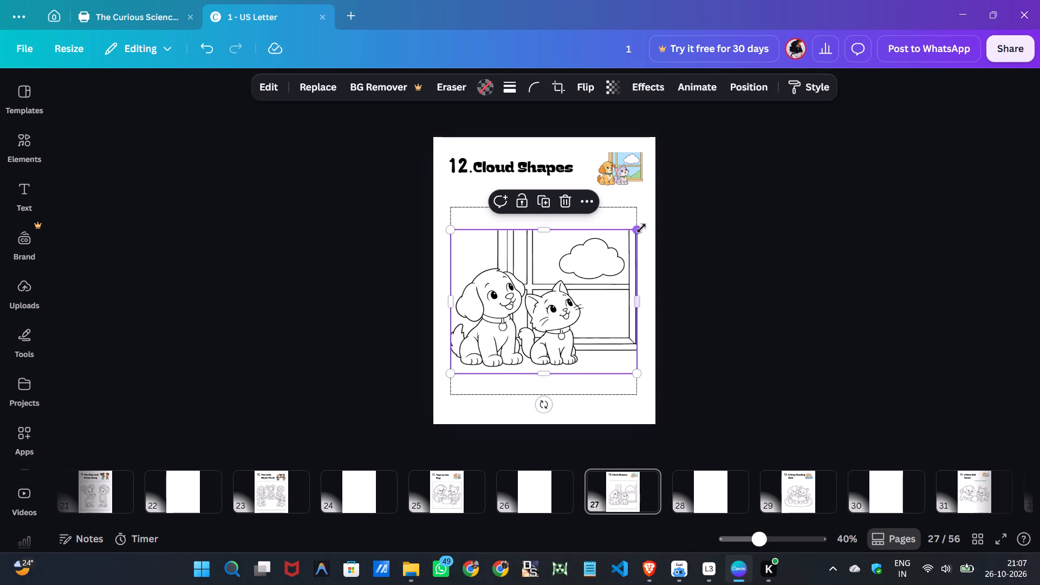
click(641, 228)
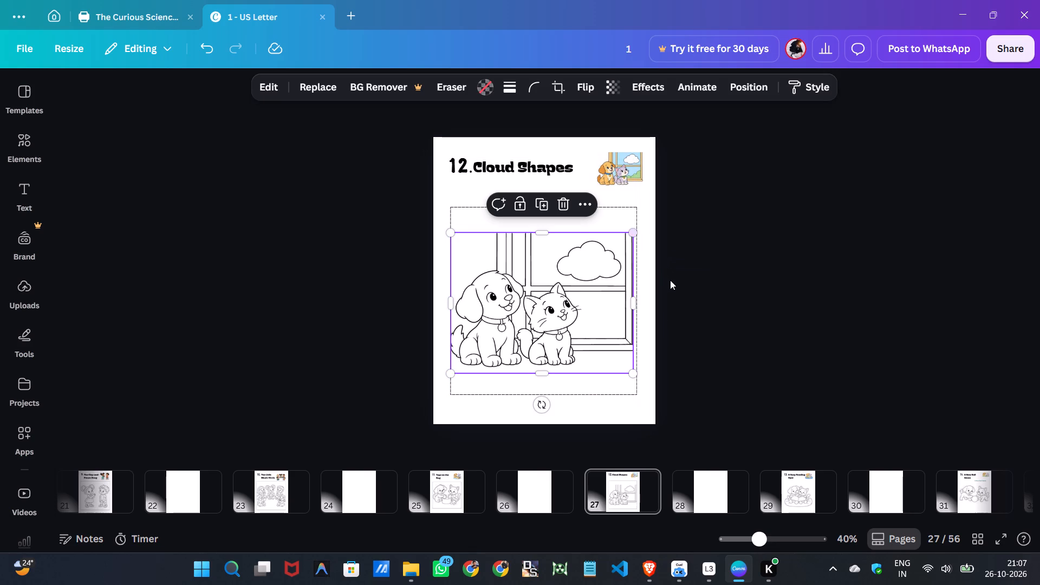
click(677, 283)
Move the line art up close to the dashed border's top edge and nudge it sideways to center it horizontally.
click(557, 313)
key(Right)
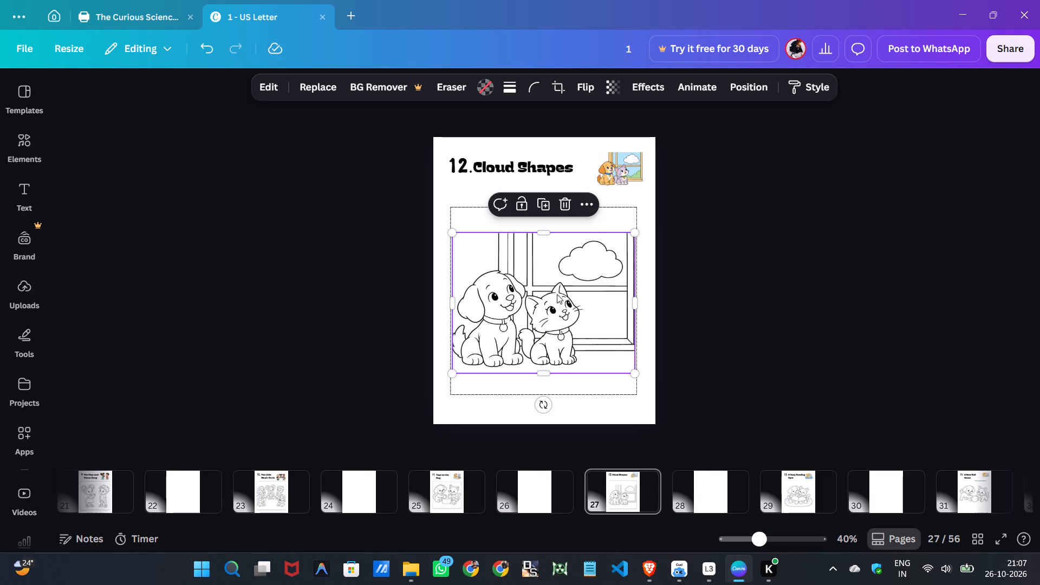
key(Right)
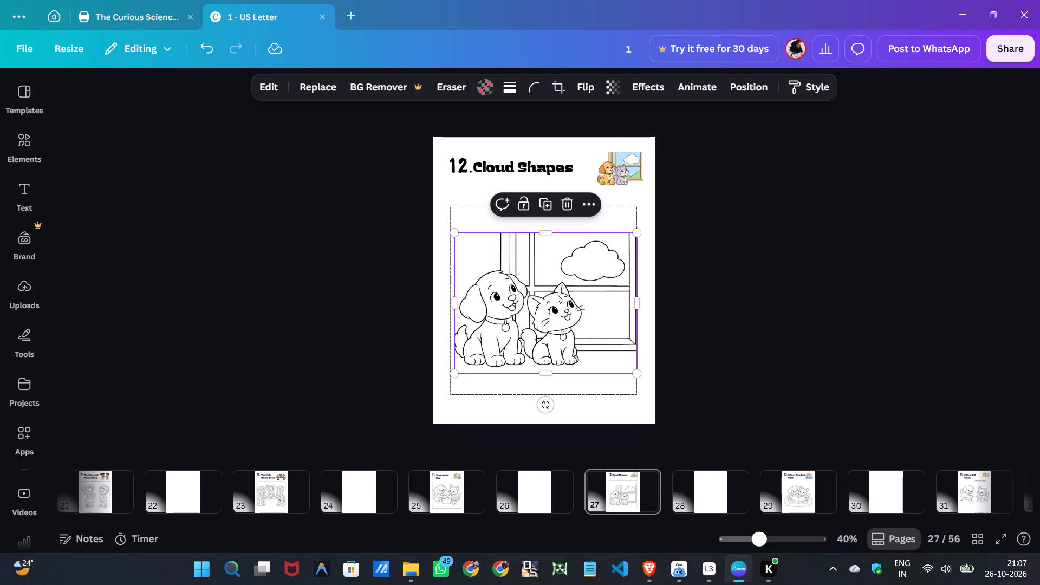
click(548, 235)
drag(548, 284, 548, 264)
click(370, 259)
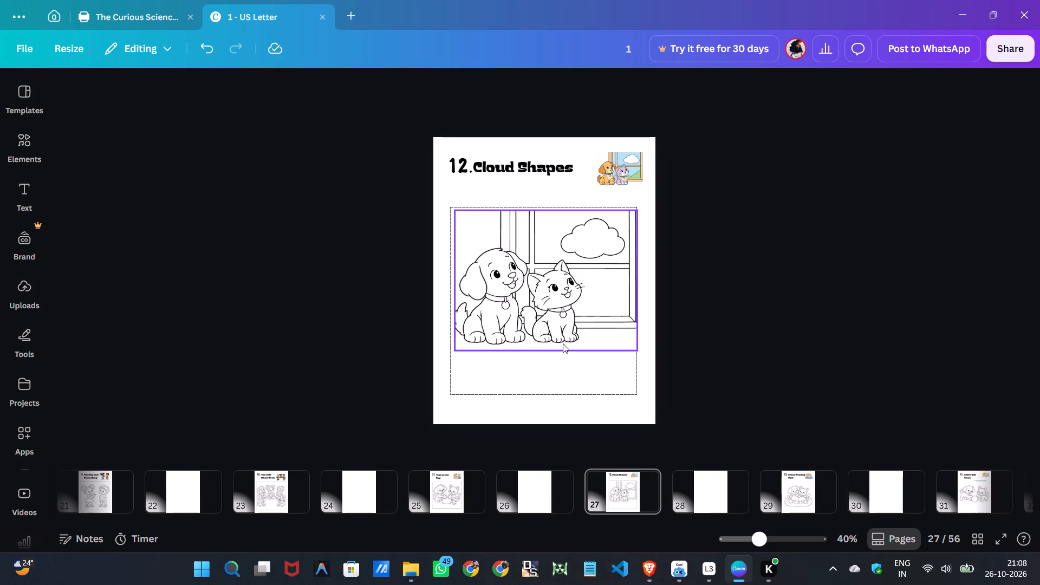
click(534, 323)
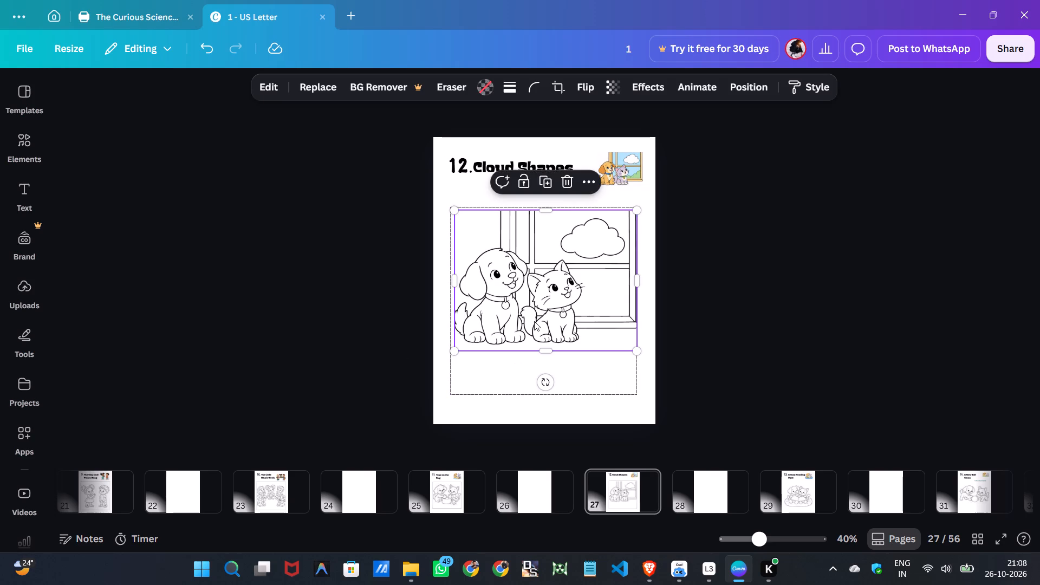
key(Left)
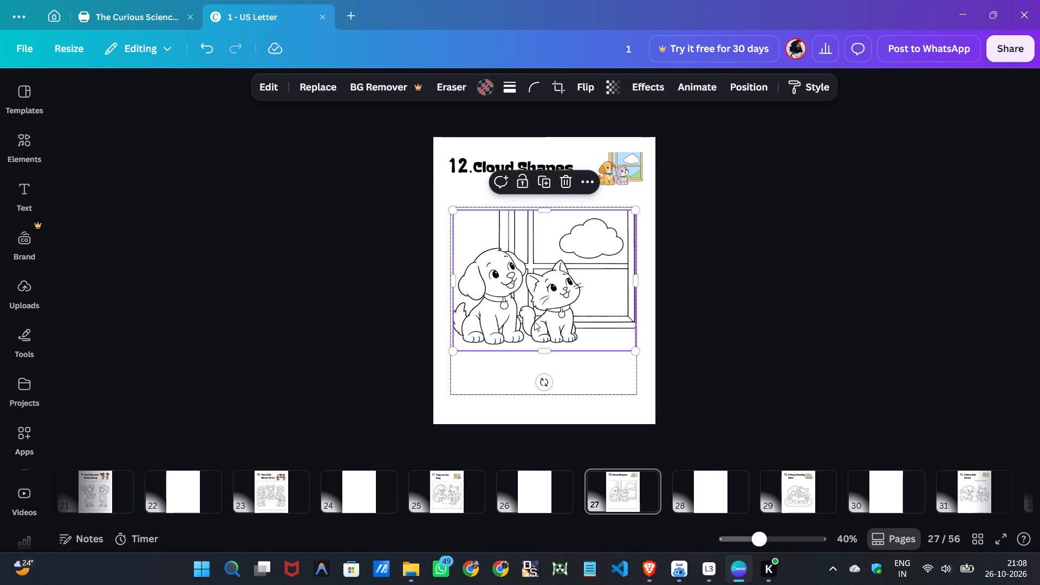
click(707, 311)
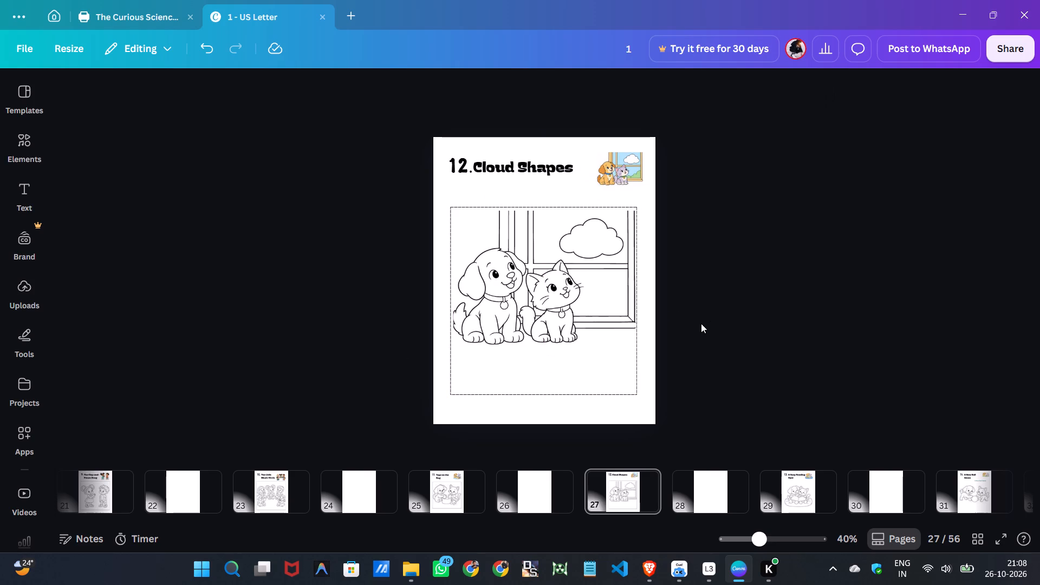